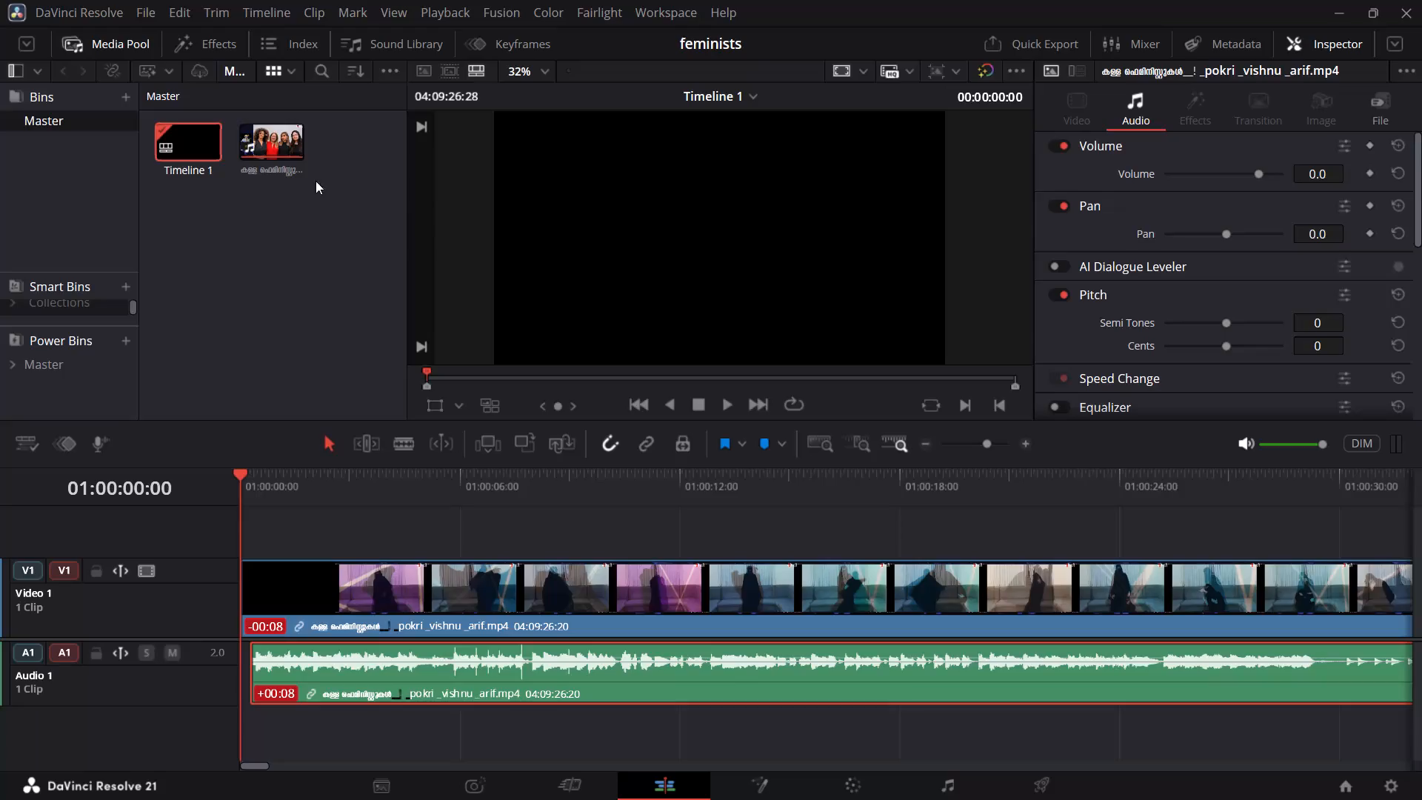
Split the recording's video and audio clips at 01:03:31:23, just before the news report appears.
left_click(978, 446)
left_click(971, 452)
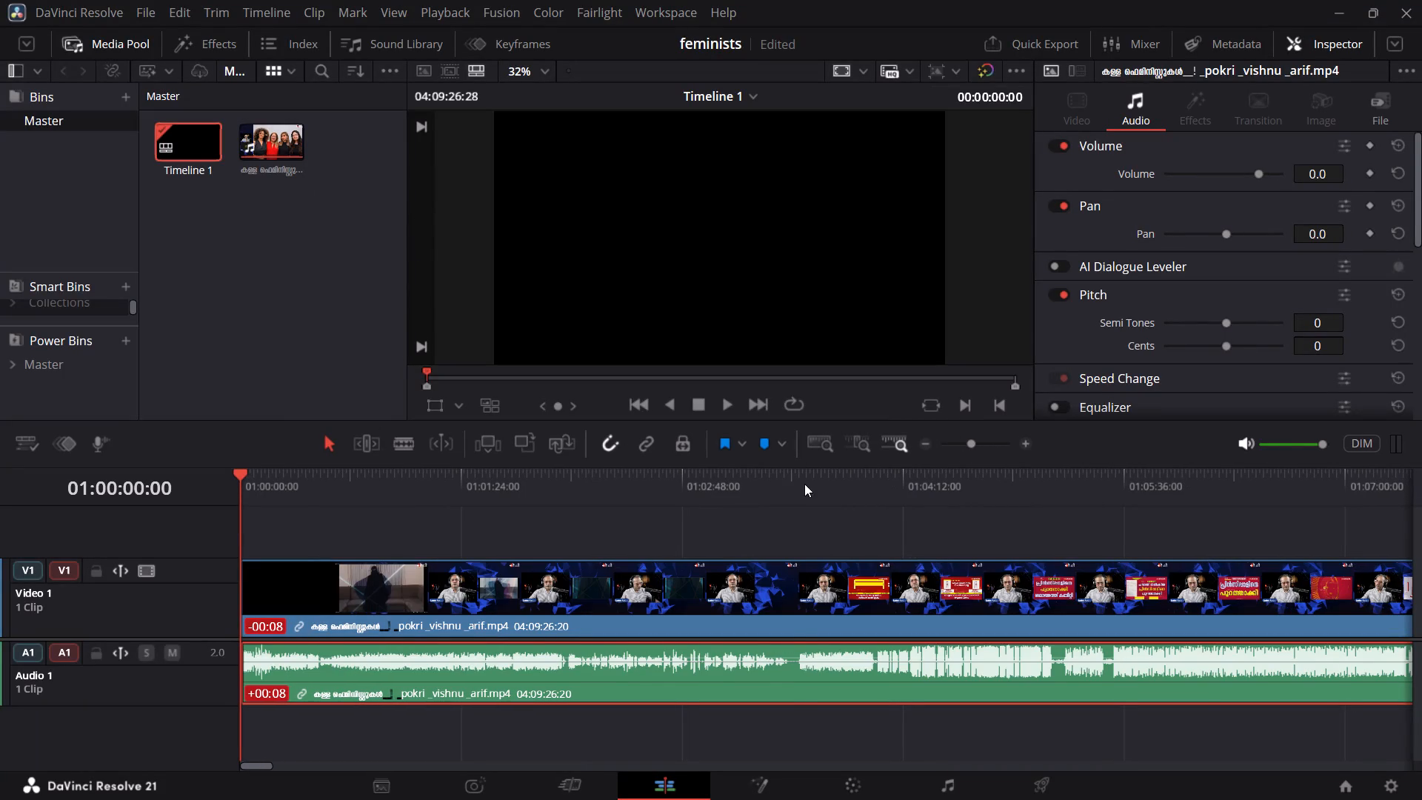
left_click(795, 479)
key("space")
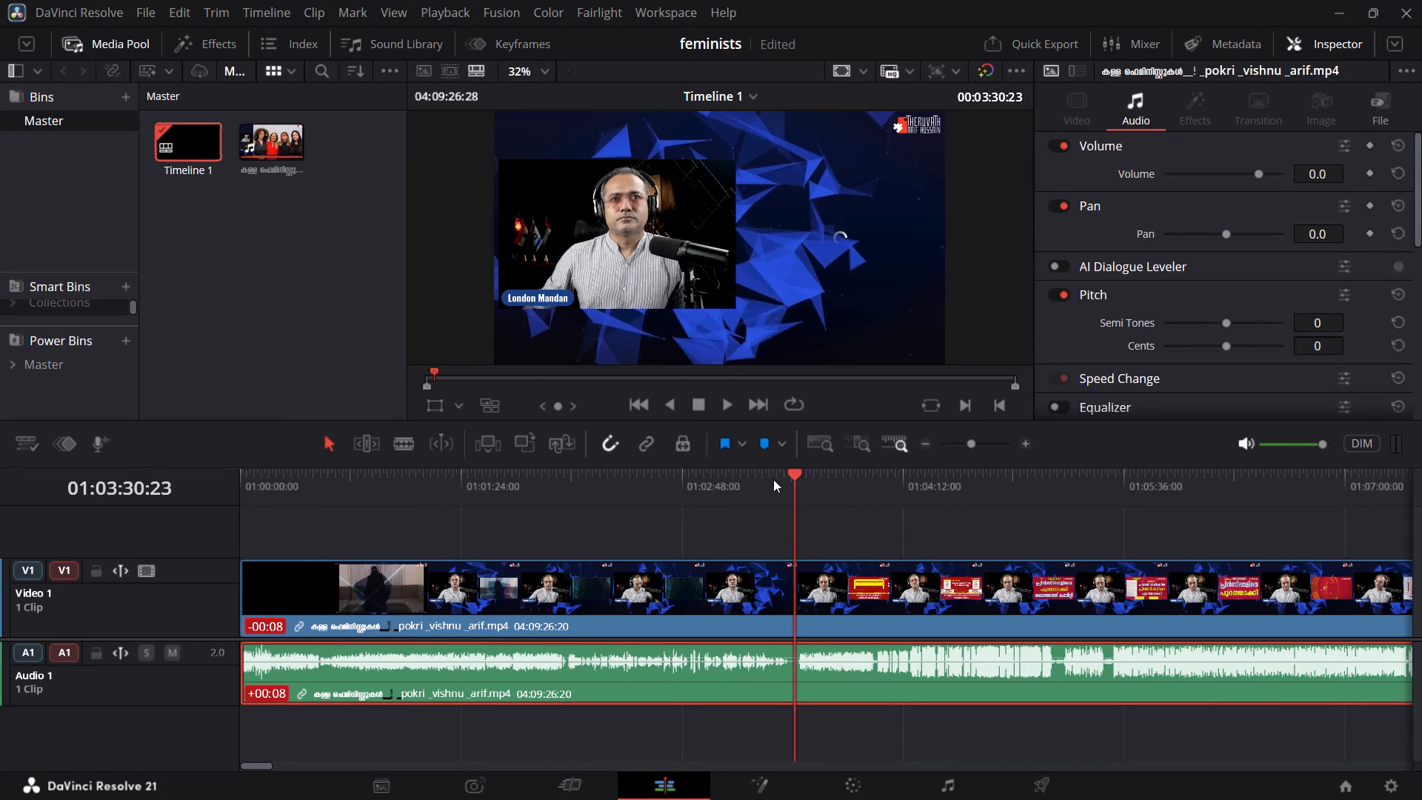
key("space")
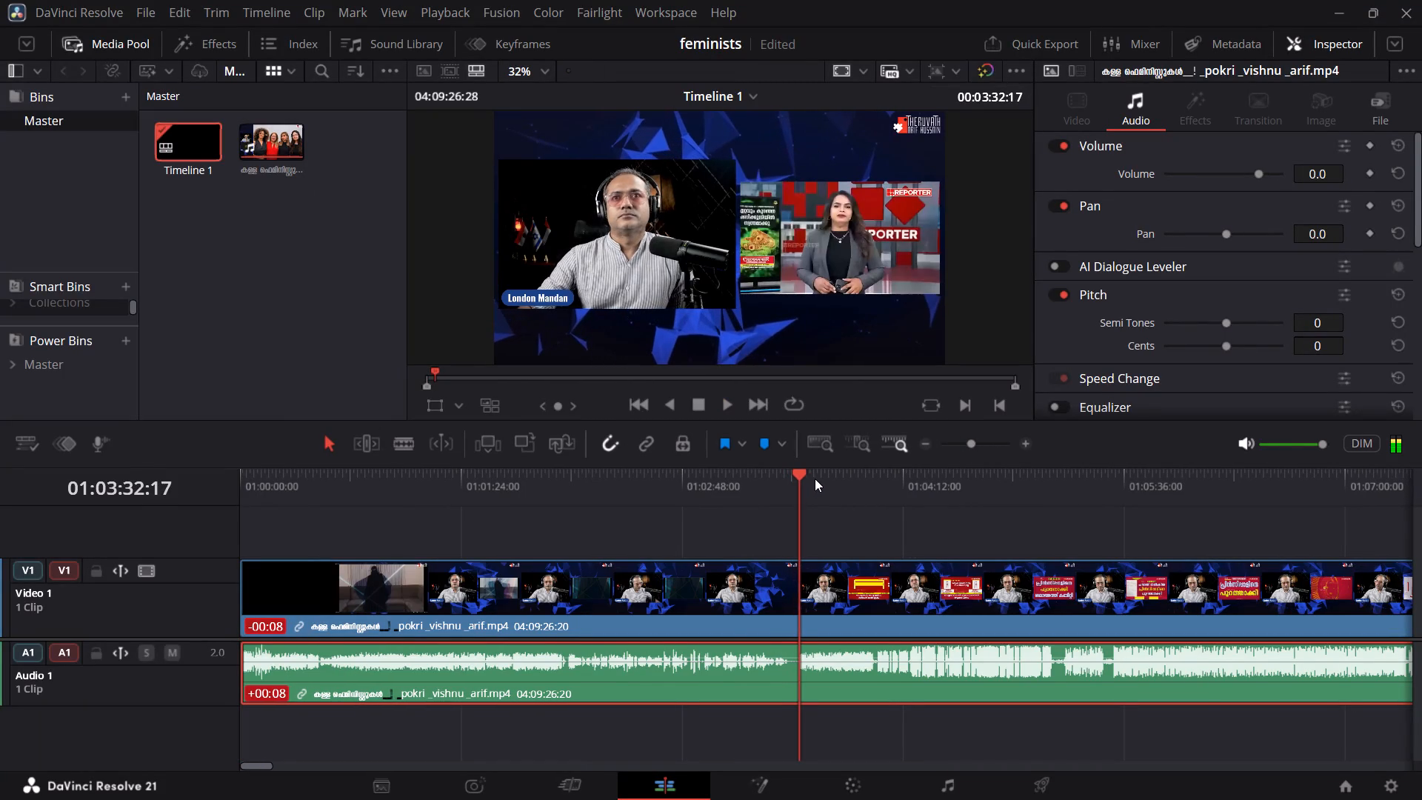
left_click(730, 486)
key("space")
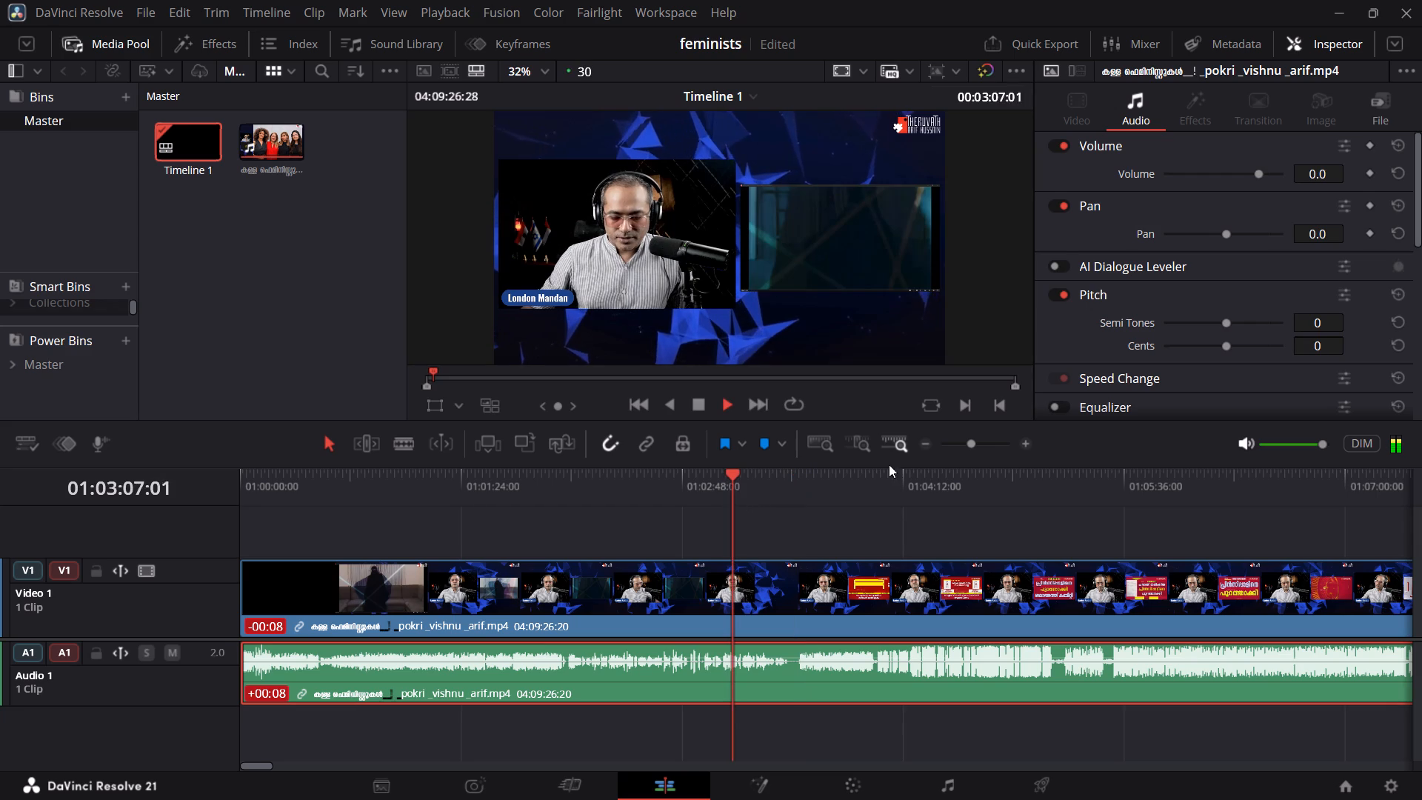
left_click(975, 447)
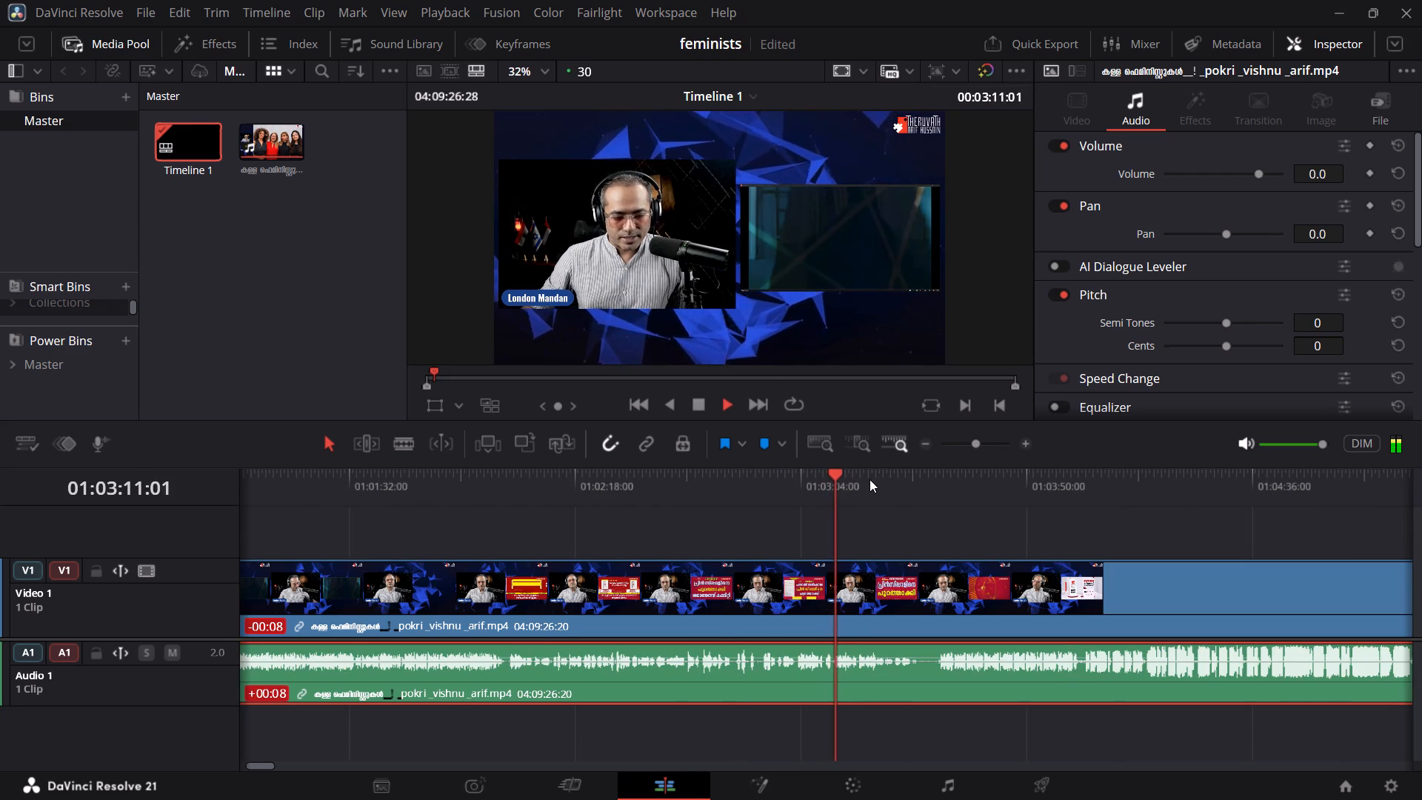
left_click(869, 479)
left_click(884, 481)
left_click_drag(898, 489, 912, 496)
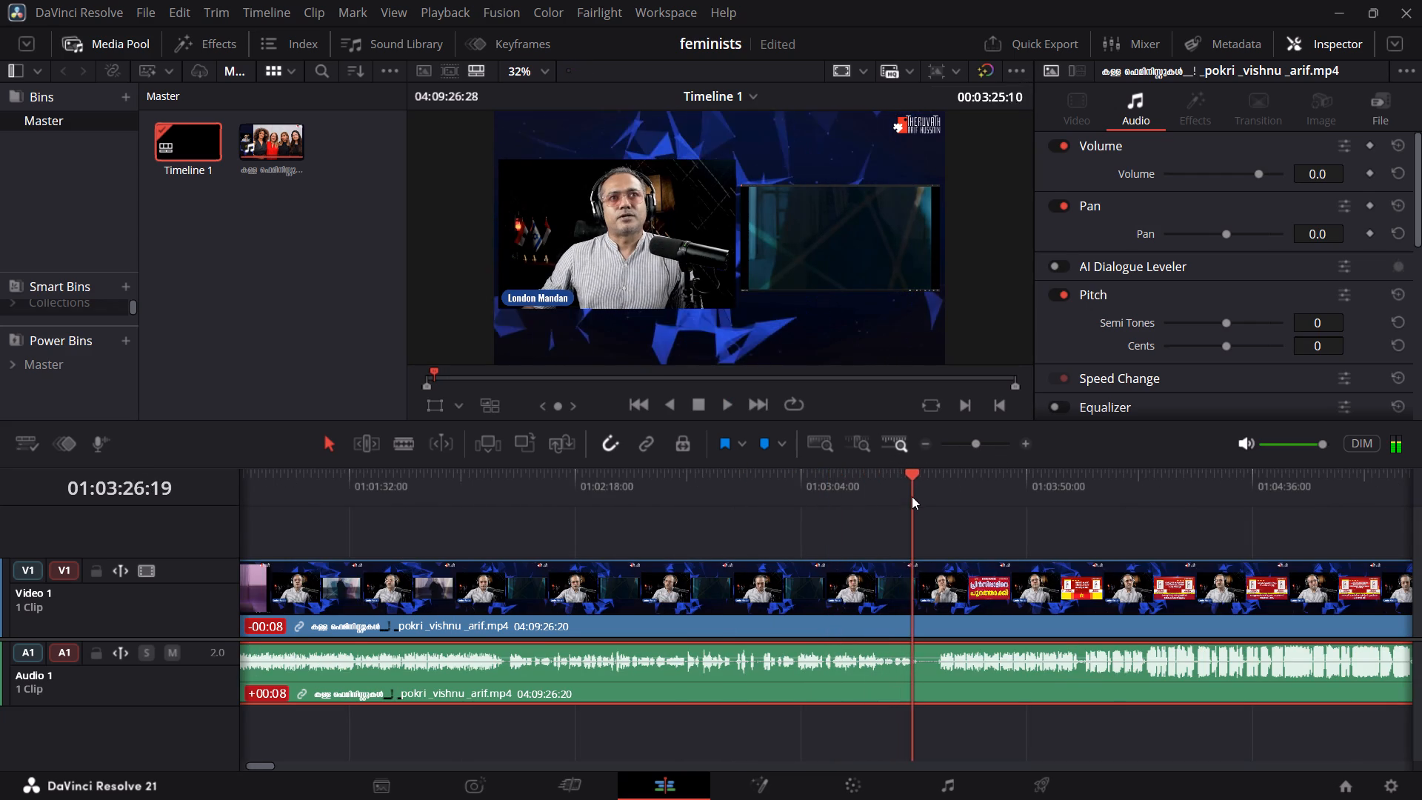
left_click_drag(912, 496, 919, 500)
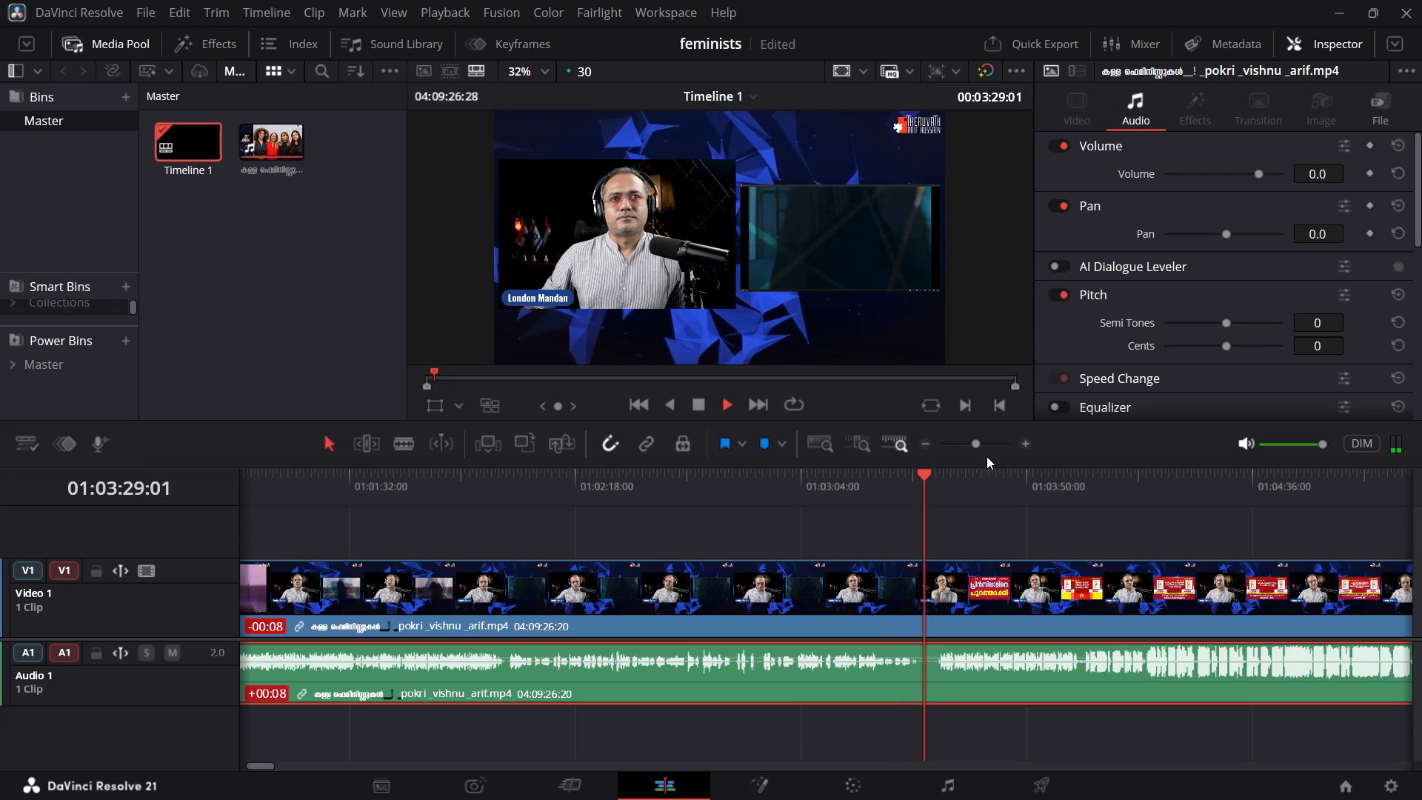
key("space")
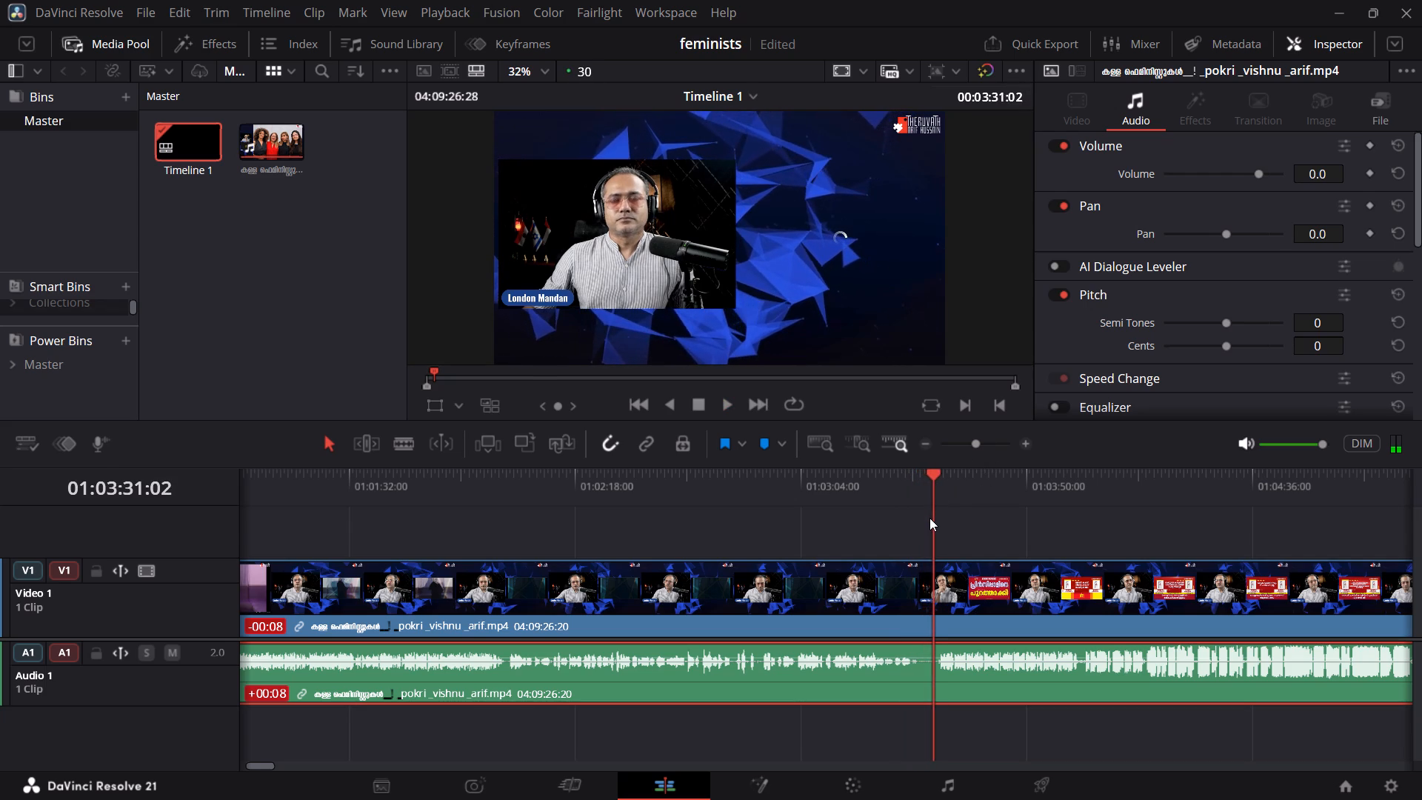
key("space")
key("space")
key("space")
key("space")
key("space")
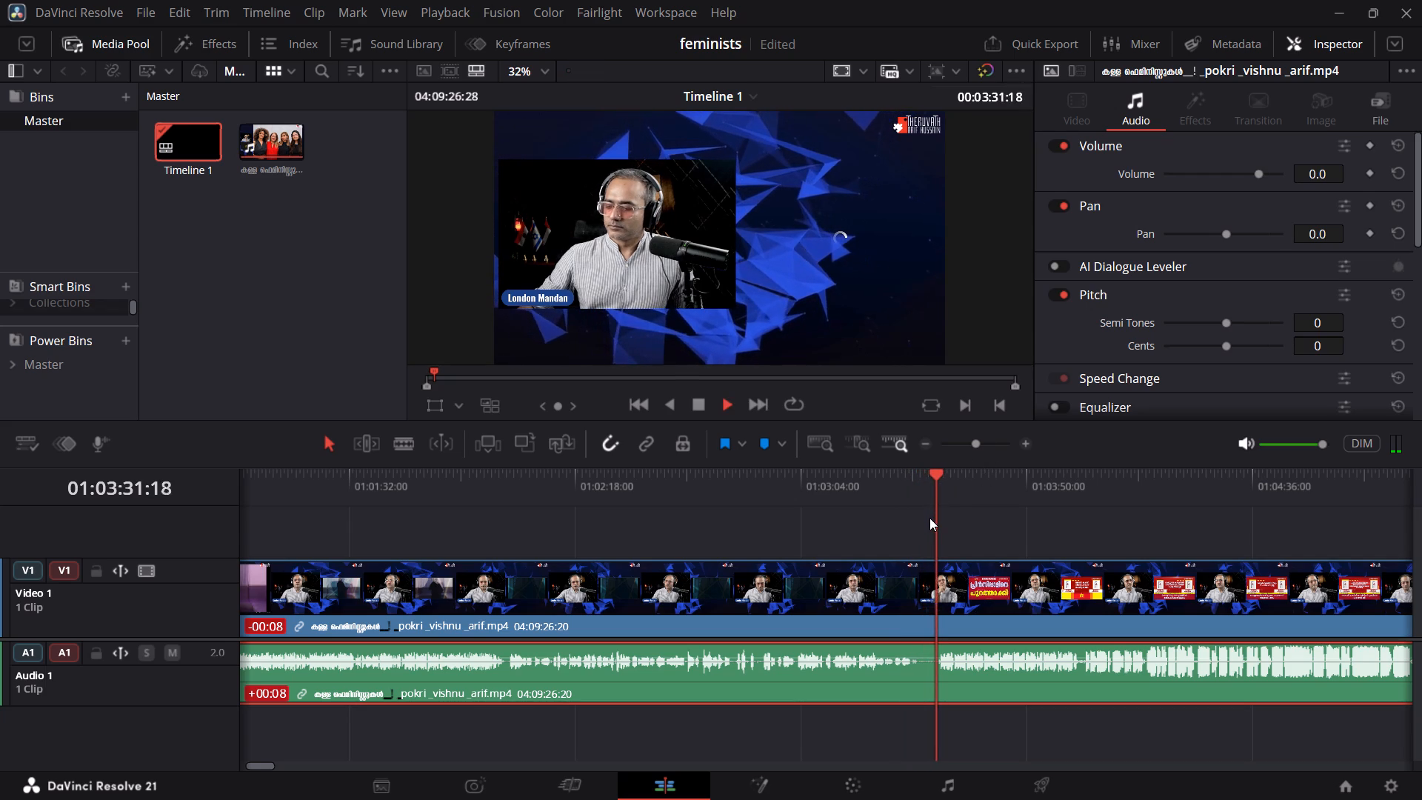
key("space")
key("ctrl+b")
key("ctrl+b")
key("ctrl+b")
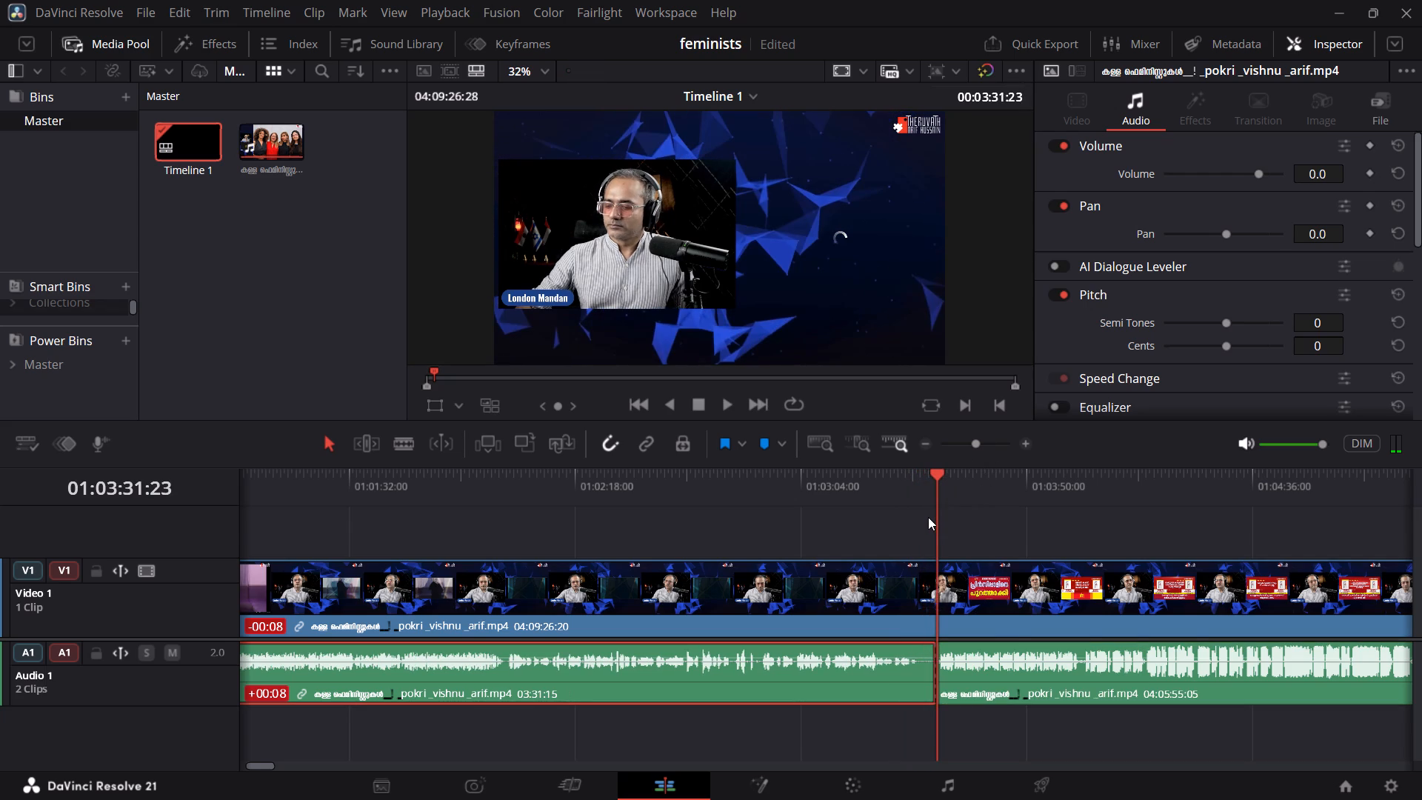
key("ctrl+b")
Delete the video and audio segments before the split point.
left_click(867, 587)
key("BackSpace")
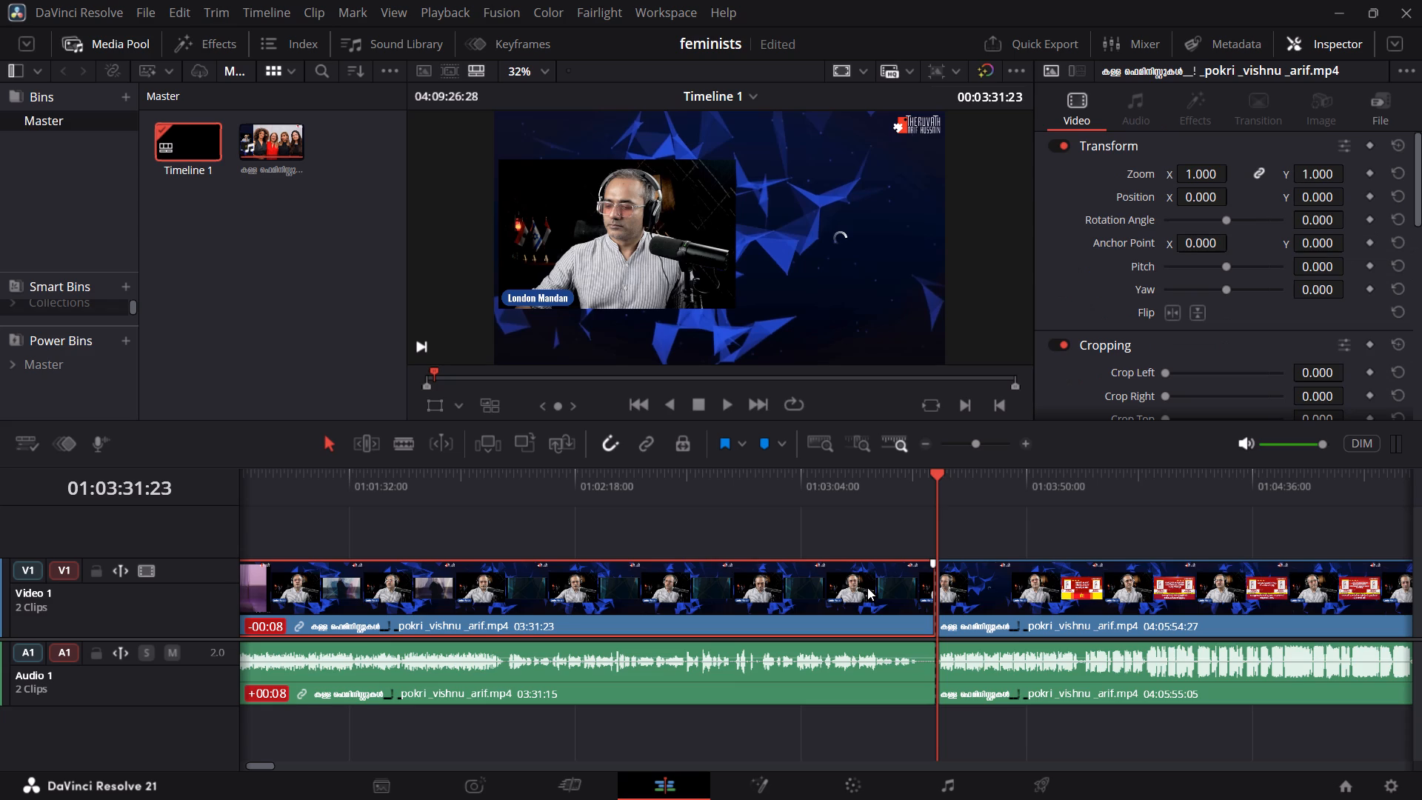
left_click(820, 703)
key("BackSpace")
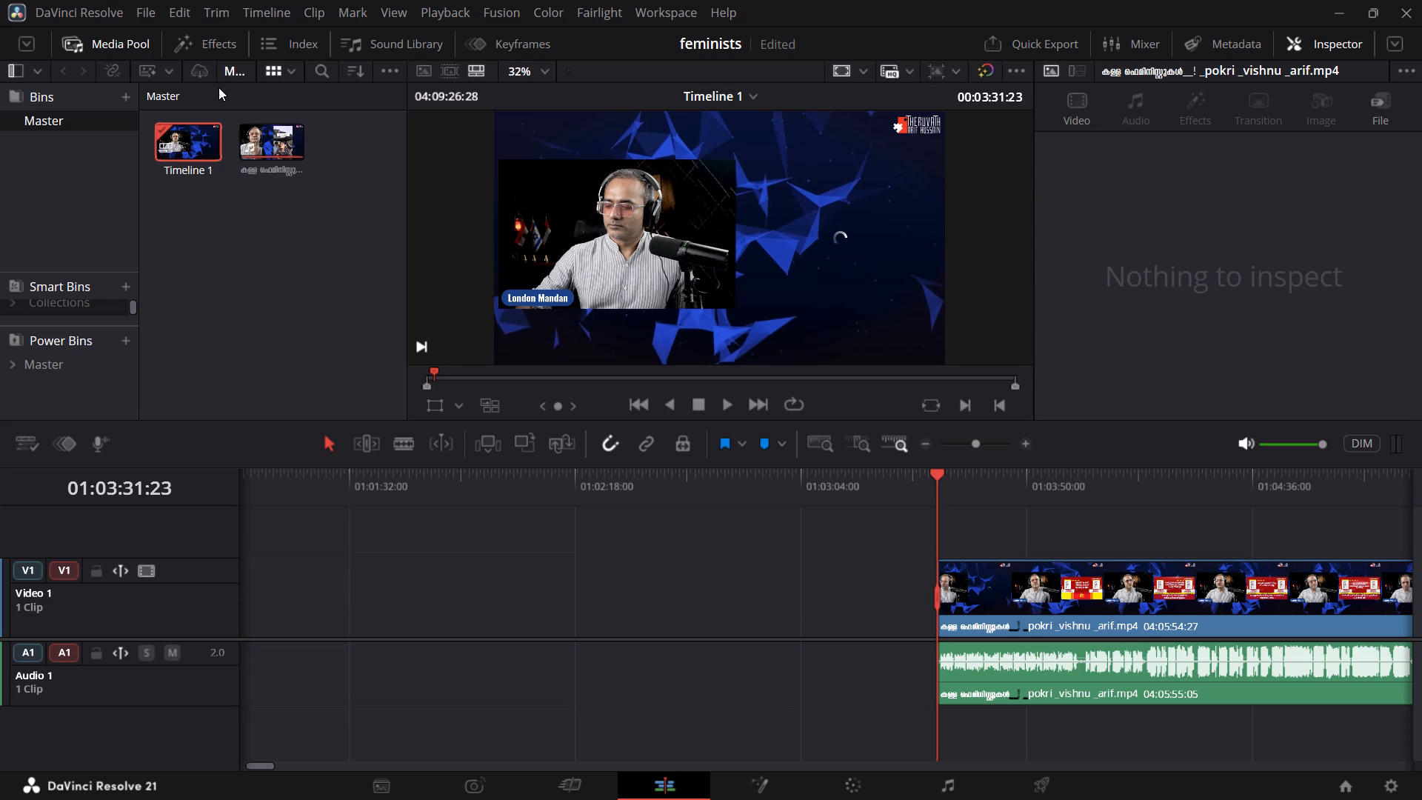
Add the logo intro clip 1000012775.mp4 from the AH IN-OUT DRAW power bin to the empty stretch before the recording.
left_click(69, 379)
left_click(61, 373)
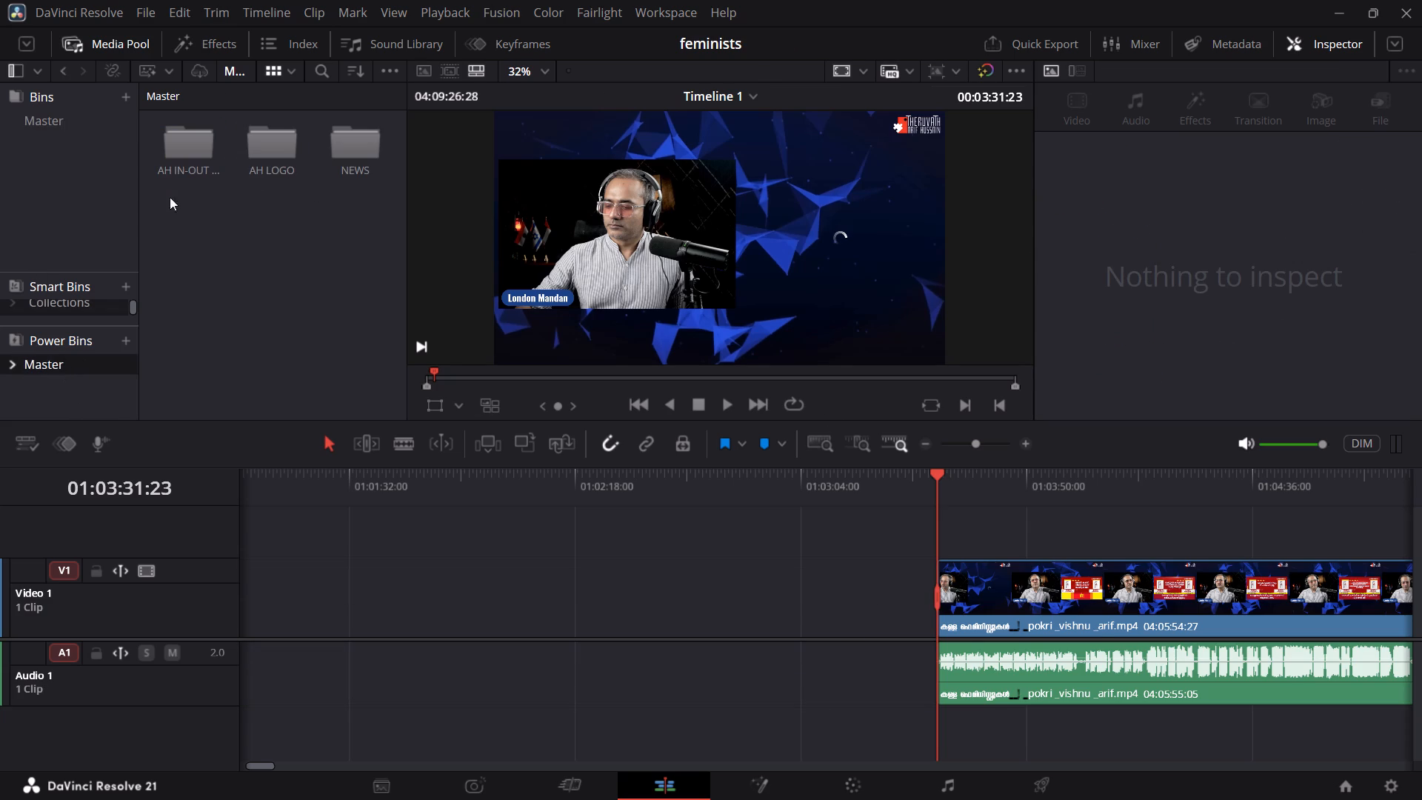
double_click(177, 159)
left_click_drag(281, 150, 450, 436)
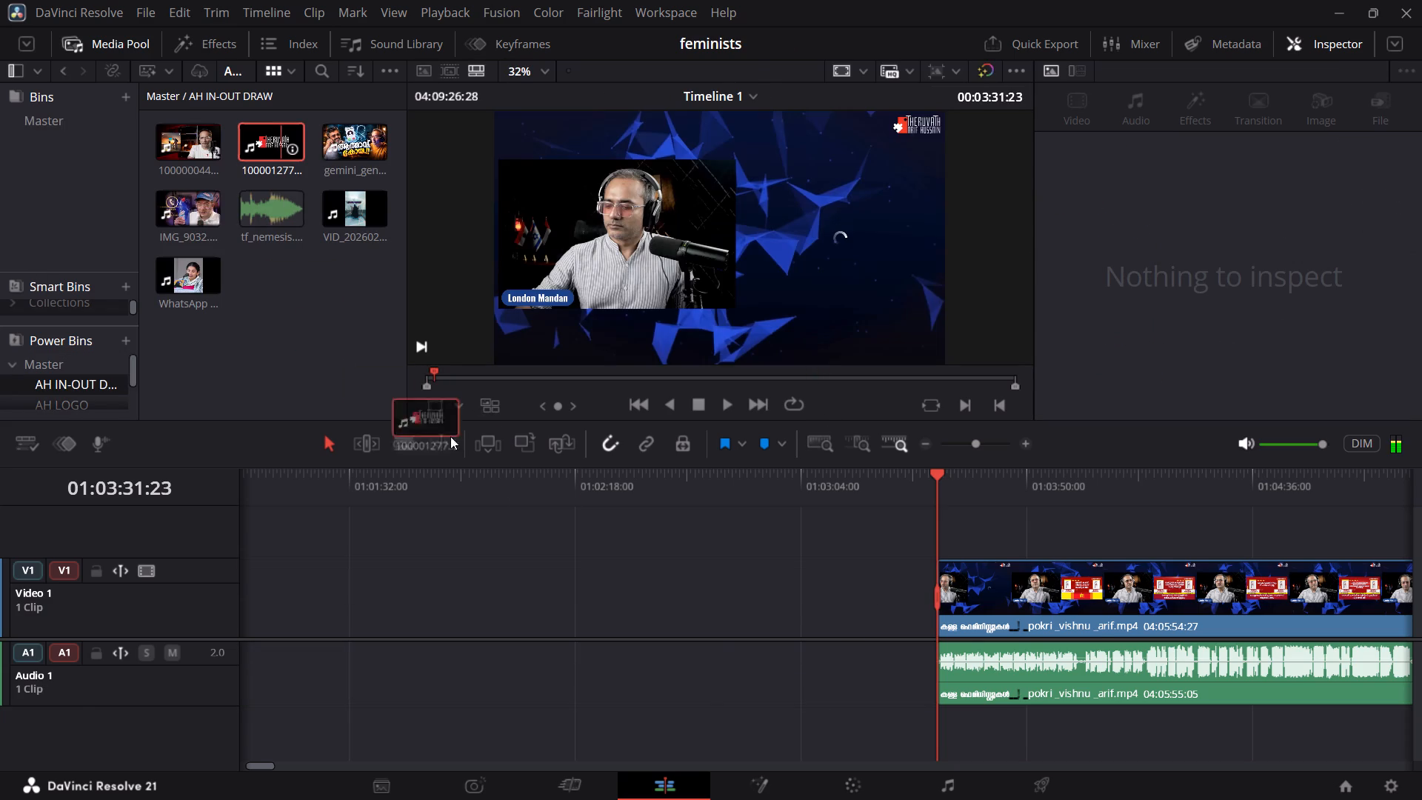
left_click_drag(450, 436, 704, 616)
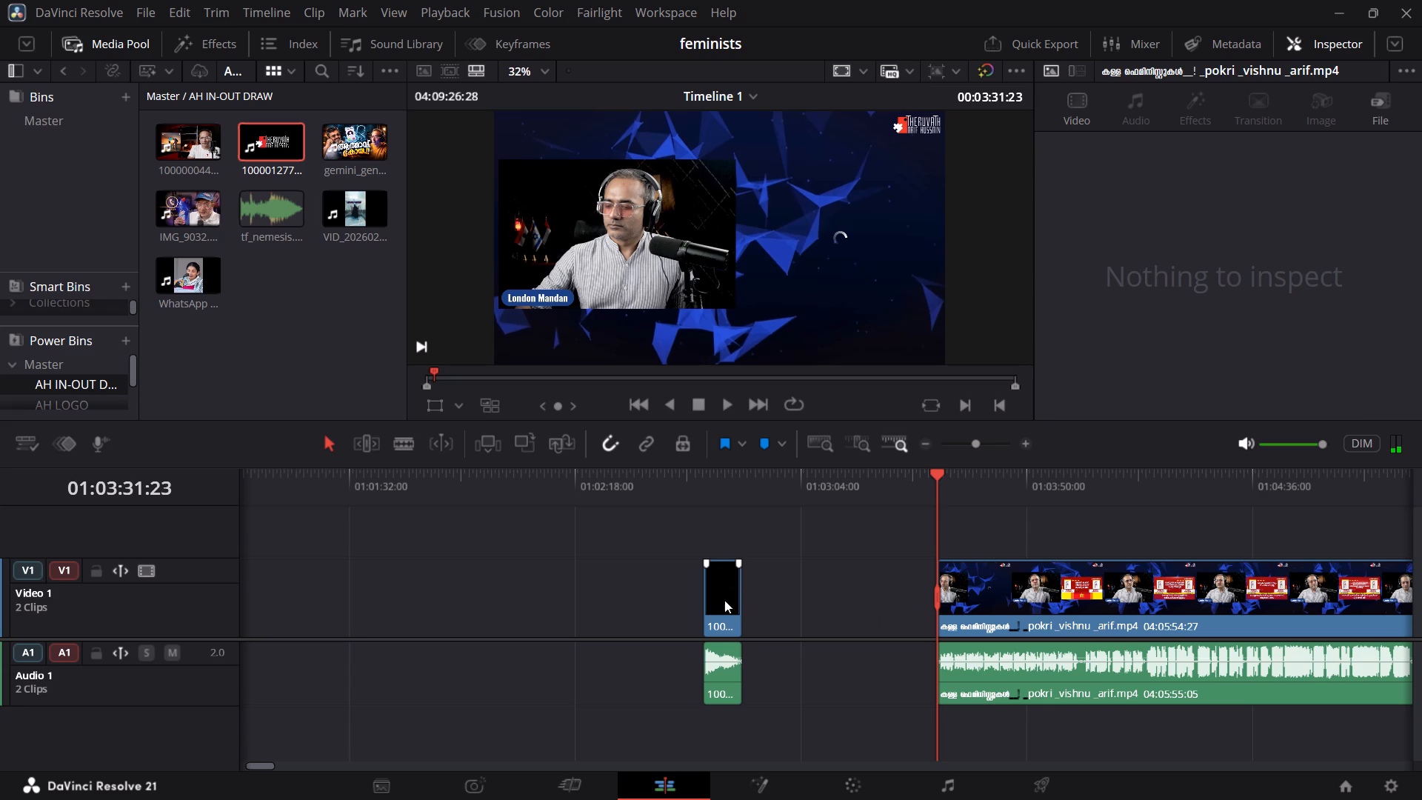
Enable linked selection and move the intro clip with its audio to just before the start of the recording.
left_click_drag(724, 600, 727, 619)
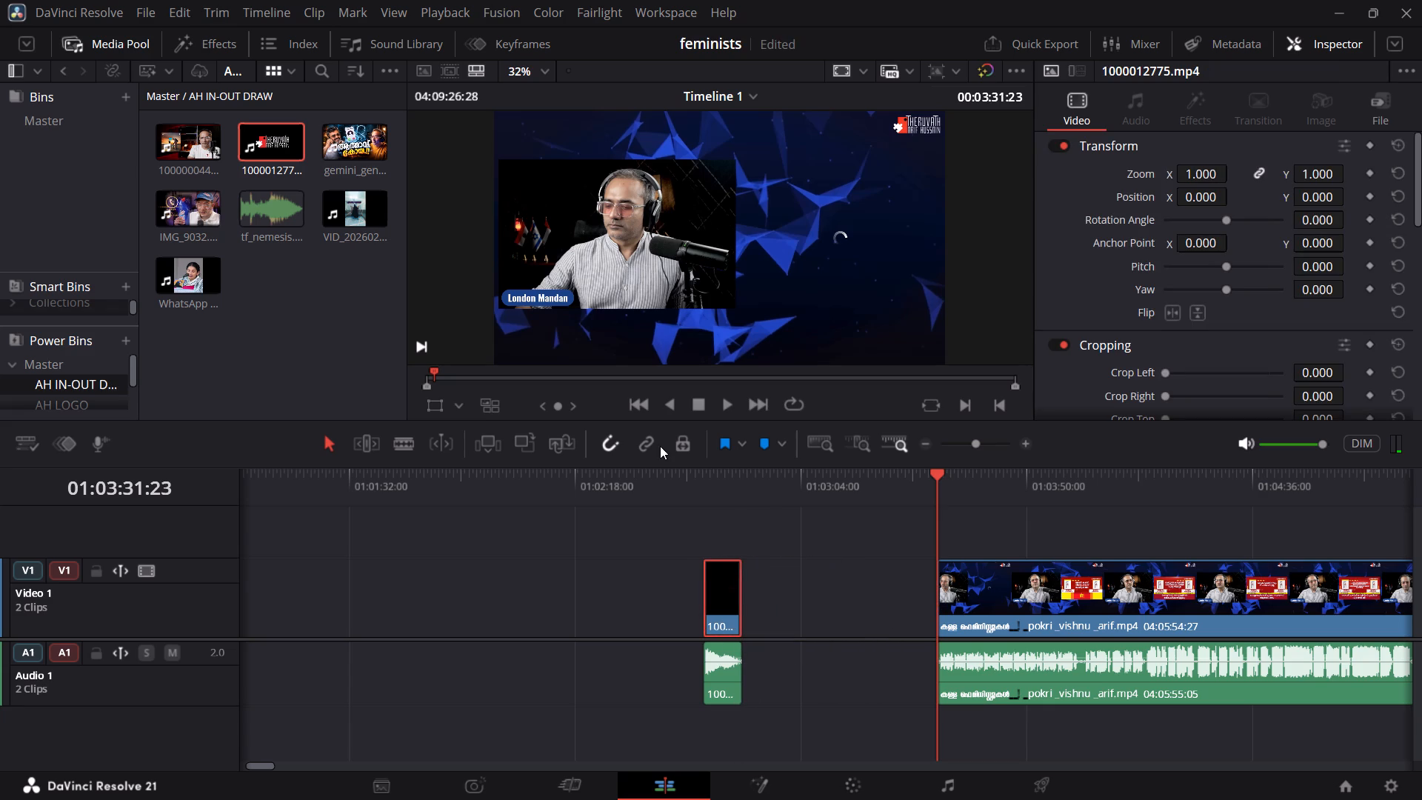
left_click(657, 436)
left_click_drag(731, 713, 724, 556)
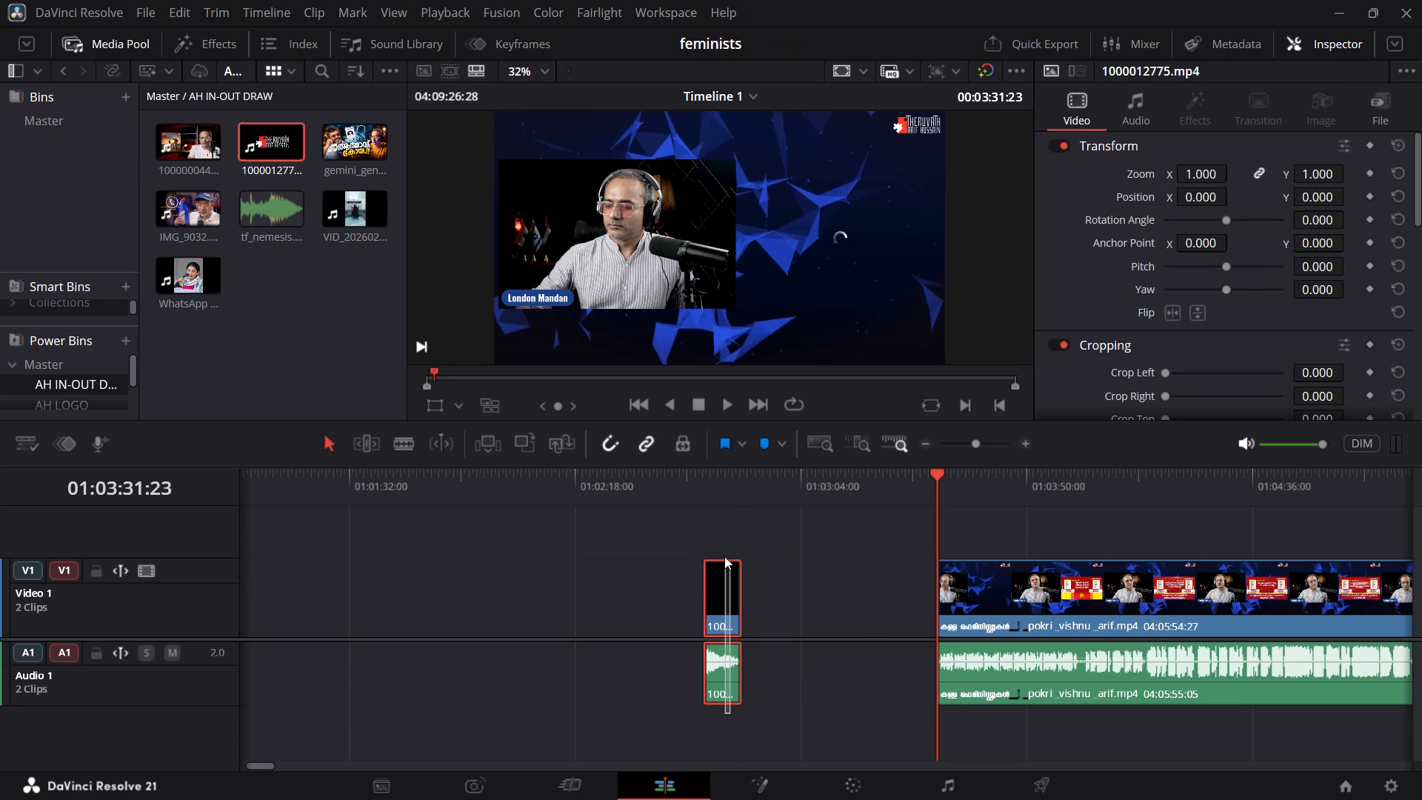
left_click_drag(724, 556, 723, 497)
left_click_drag(724, 581, 907, 604)
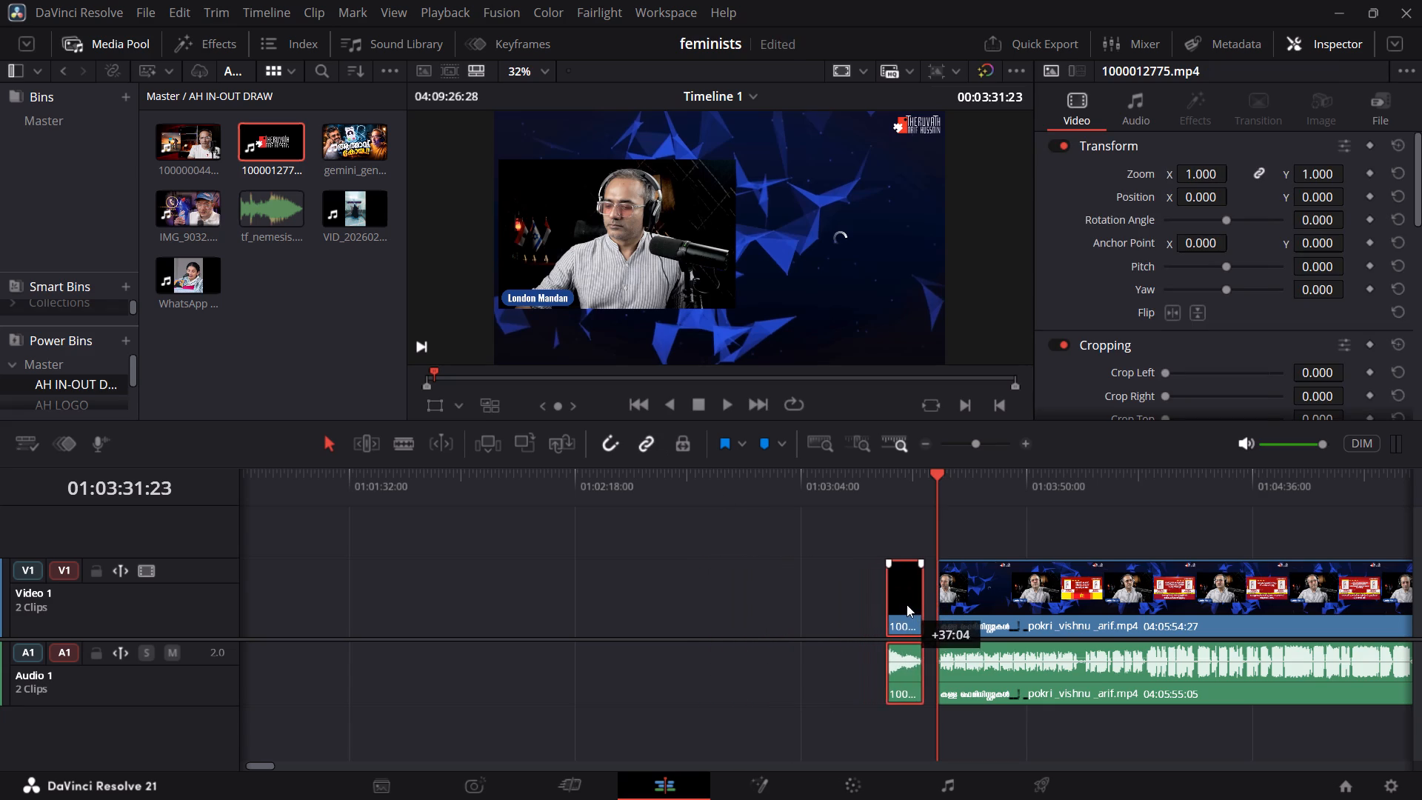
left_click_drag(907, 604, 915, 602)
Play the transition from the end of the intro clip into the recording.
left_click(927, 487)
key("space")
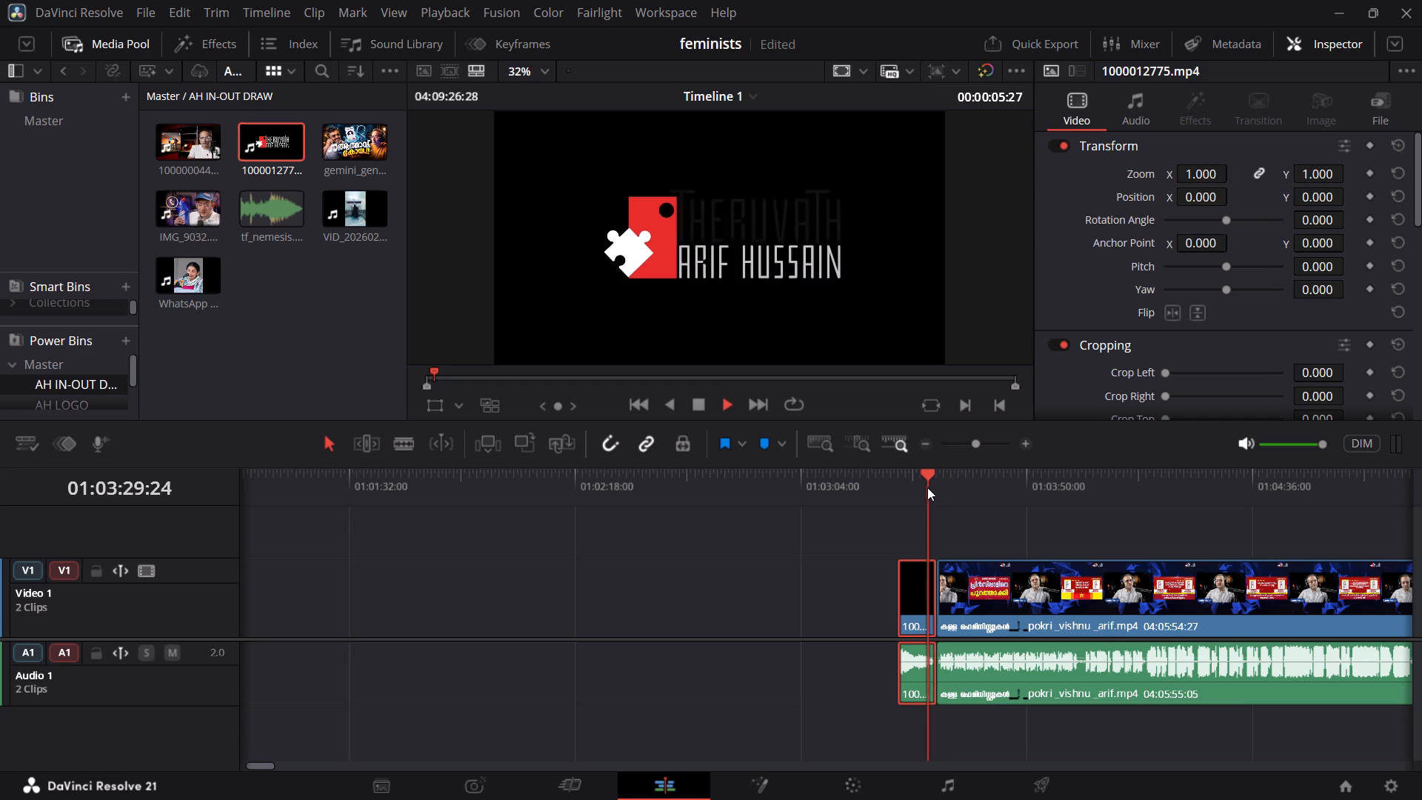
left_click(983, 448)
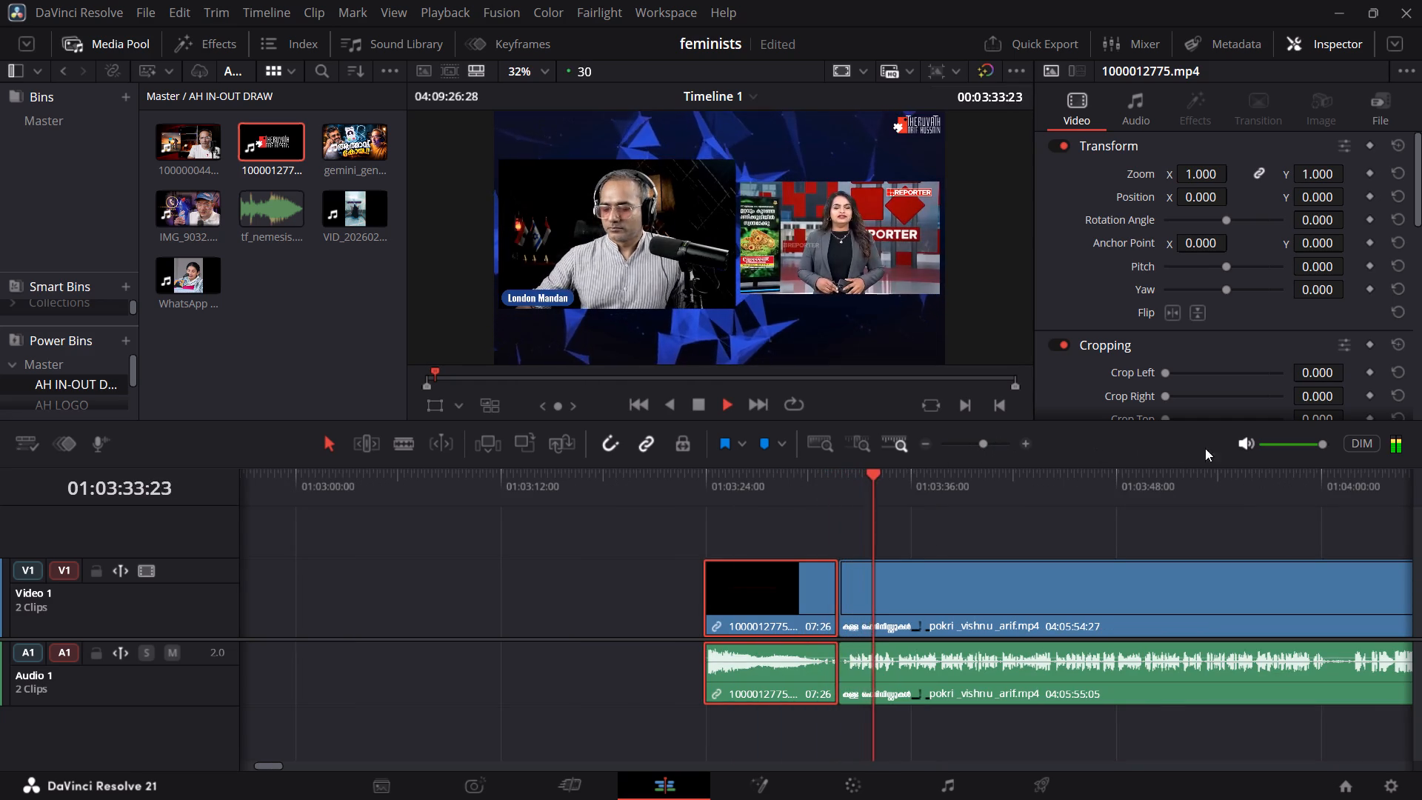
Lower the monitoring volume to -16 dB.
left_click(1315, 446)
left_click(1314, 447)
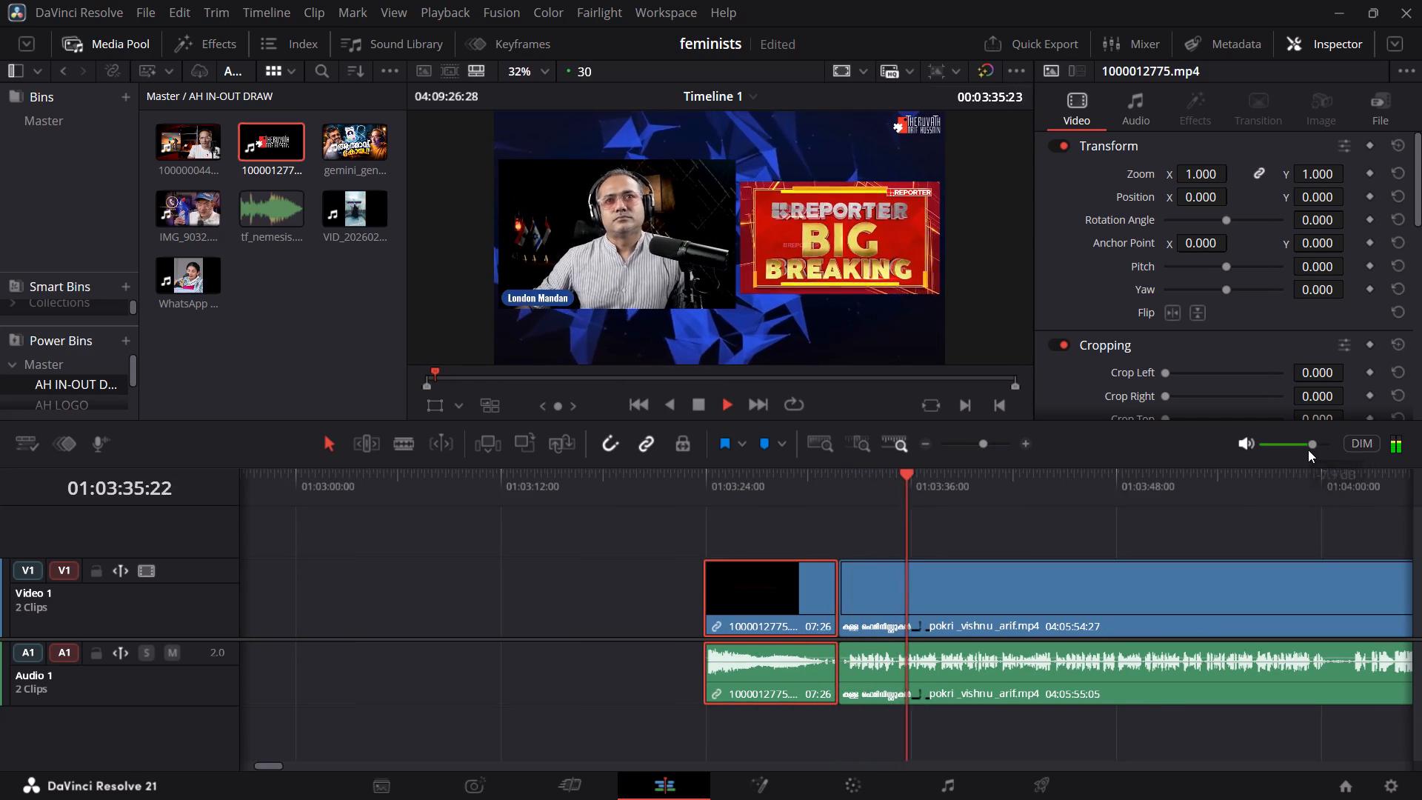
left_click_drag(1308, 450, 1299, 455)
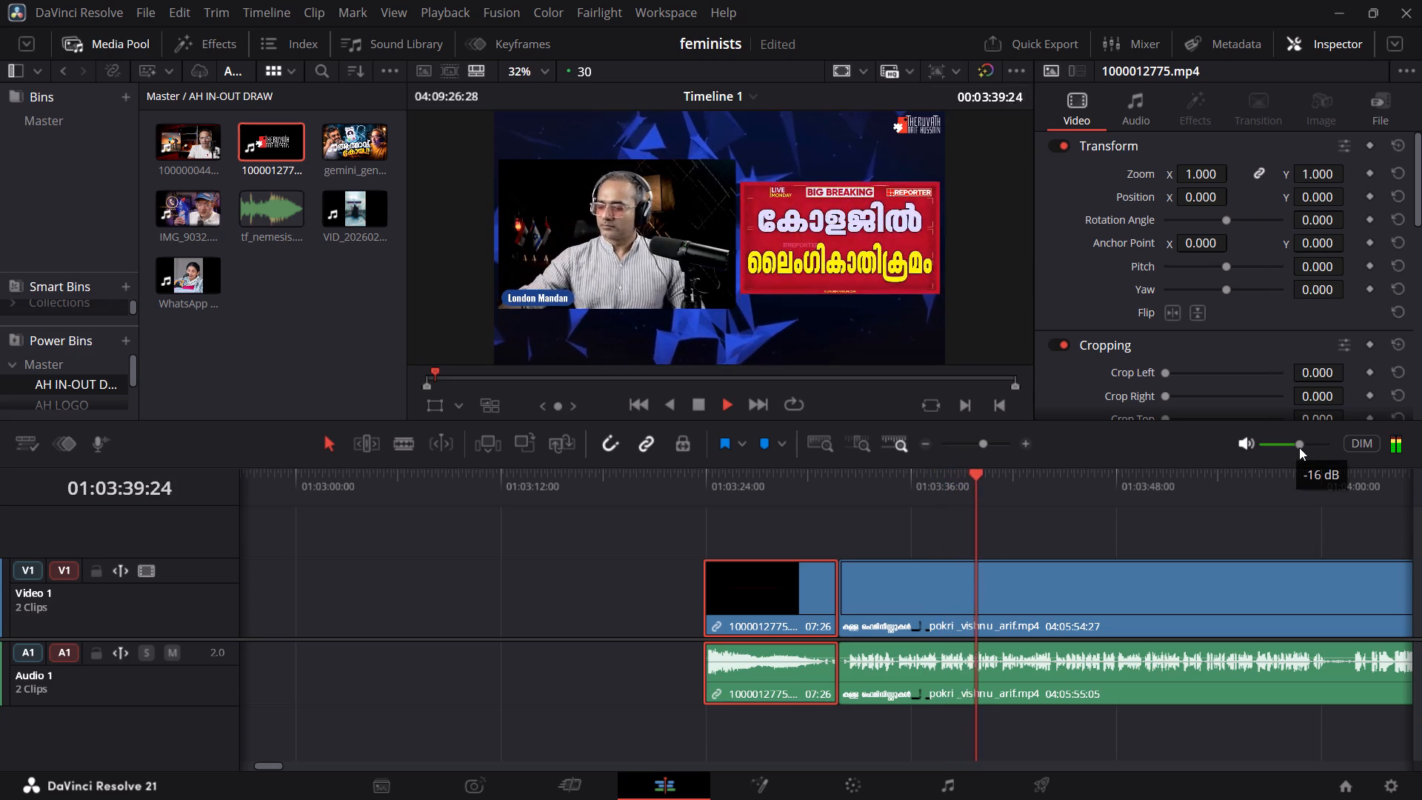
Examine the recording from about 01:03:43 to 01:08:18, sampling the news report and the pauses in the audio waveform.
left_click(976, 445)
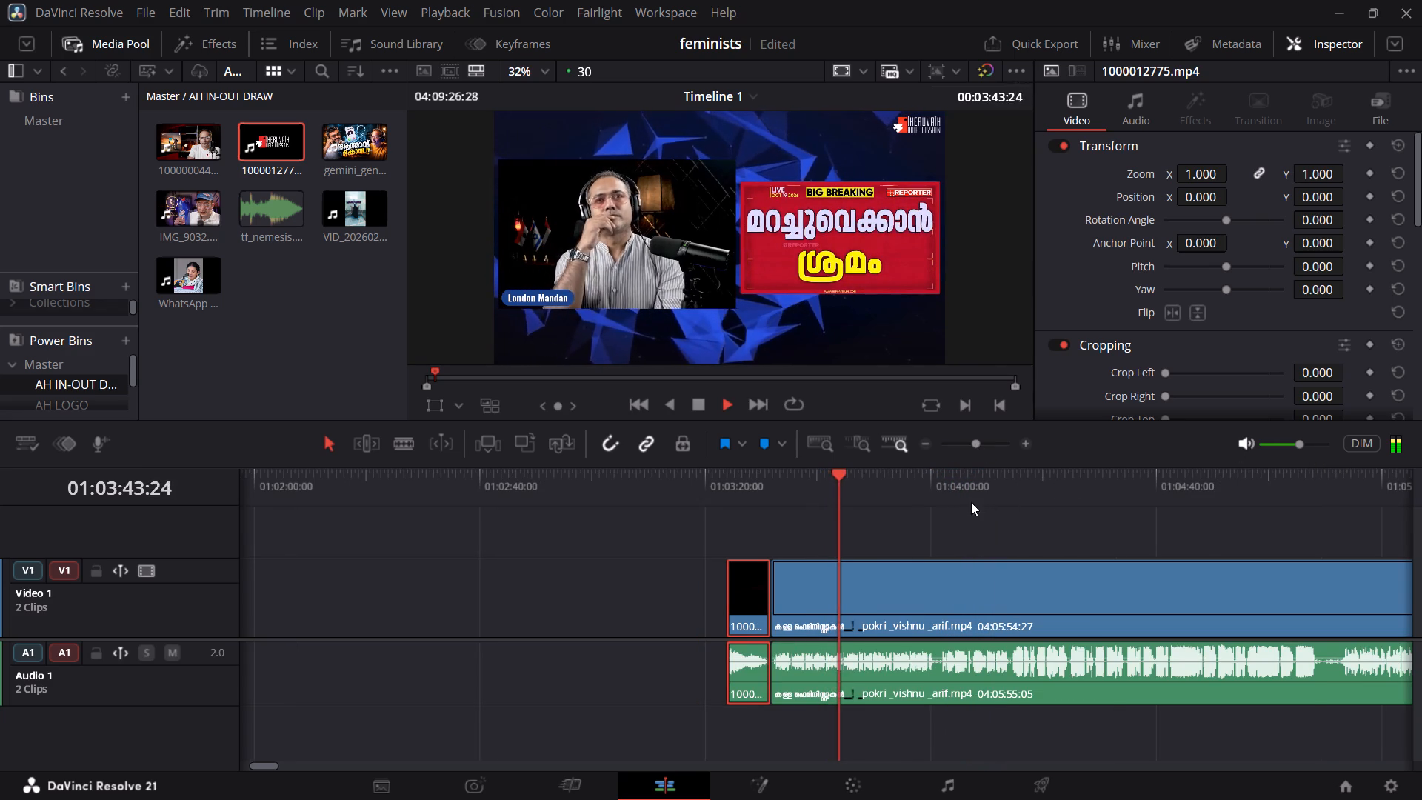
left_click(938, 491)
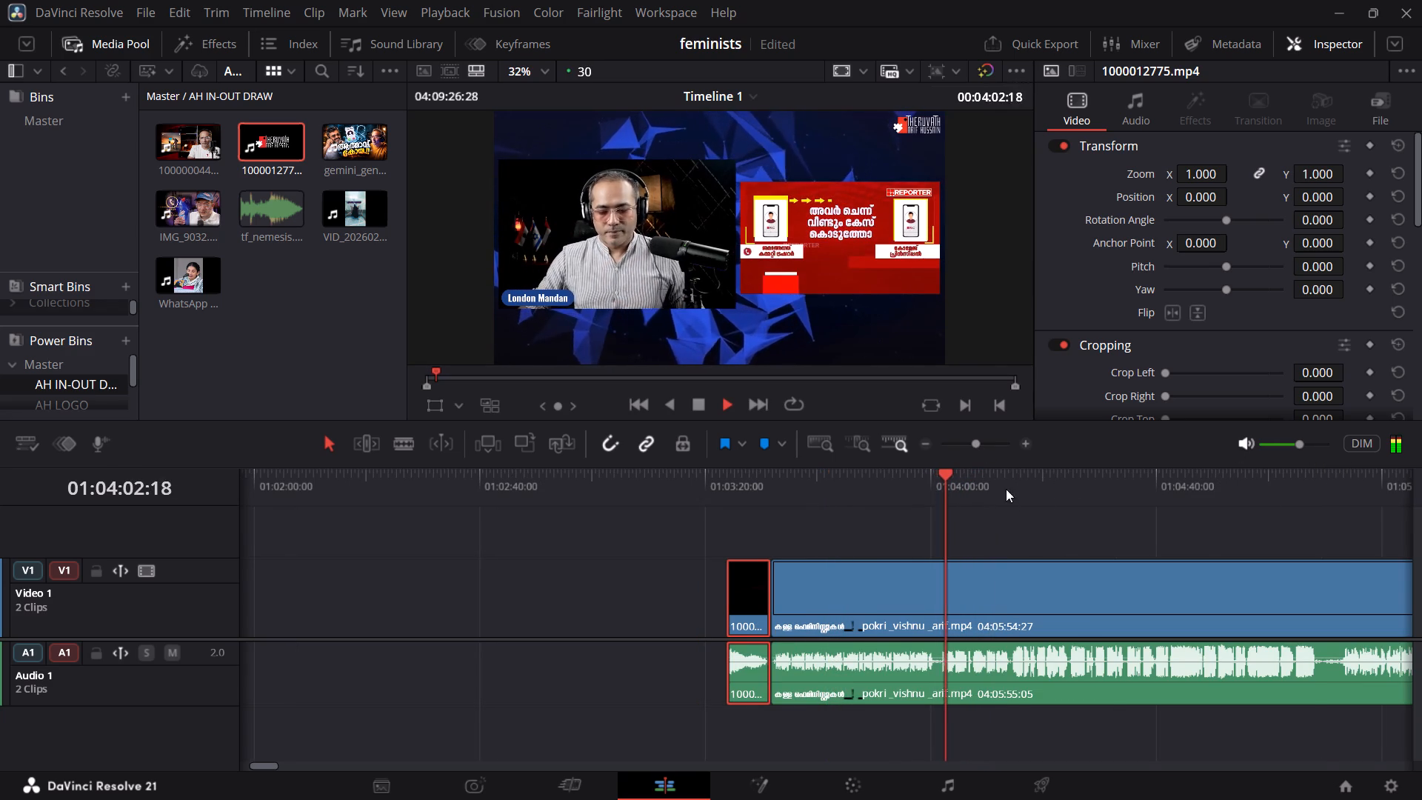
left_click(1318, 506)
left_click(1292, 477)
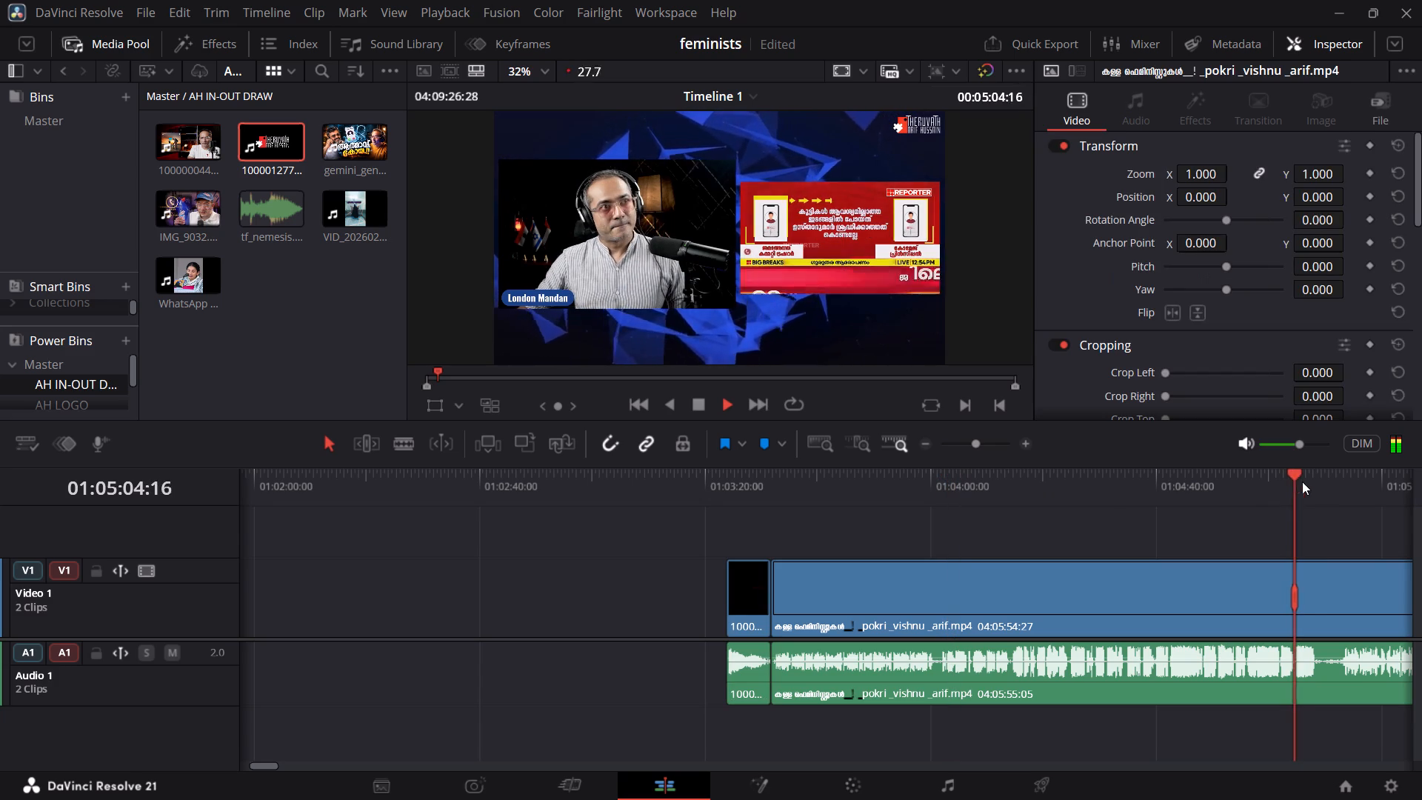
left_click(1309, 486)
left_click(980, 440)
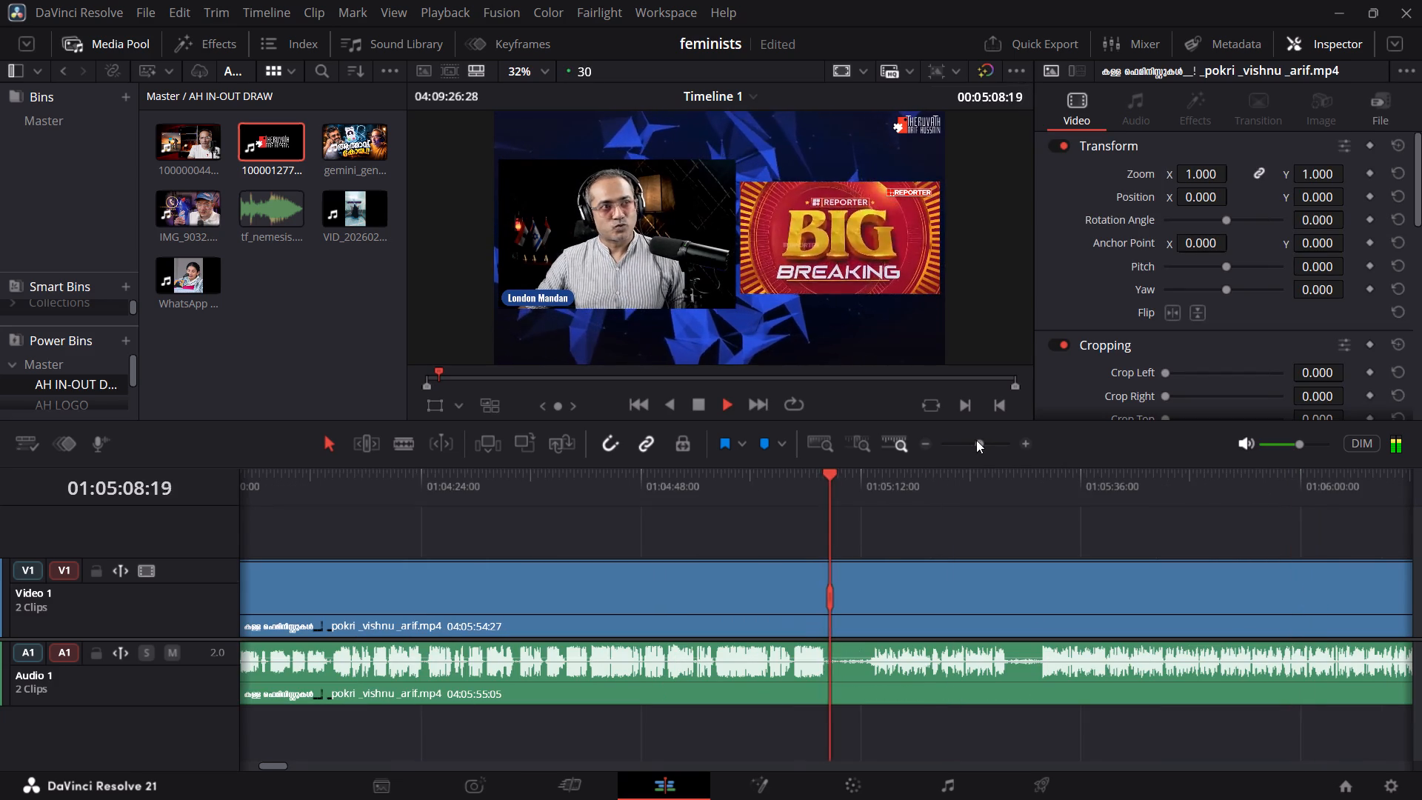
left_click(1013, 478)
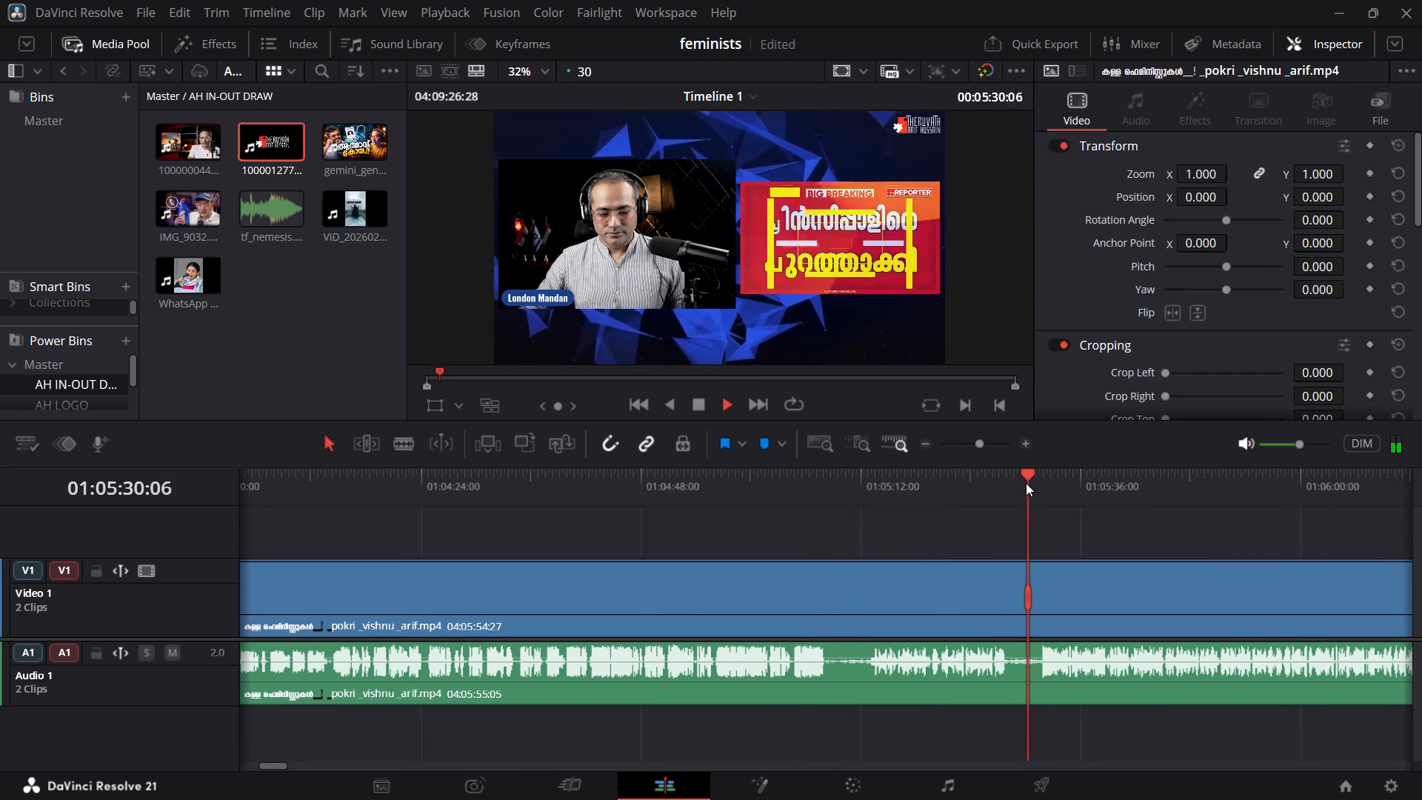
left_click_drag(1030, 484, 1041, 486)
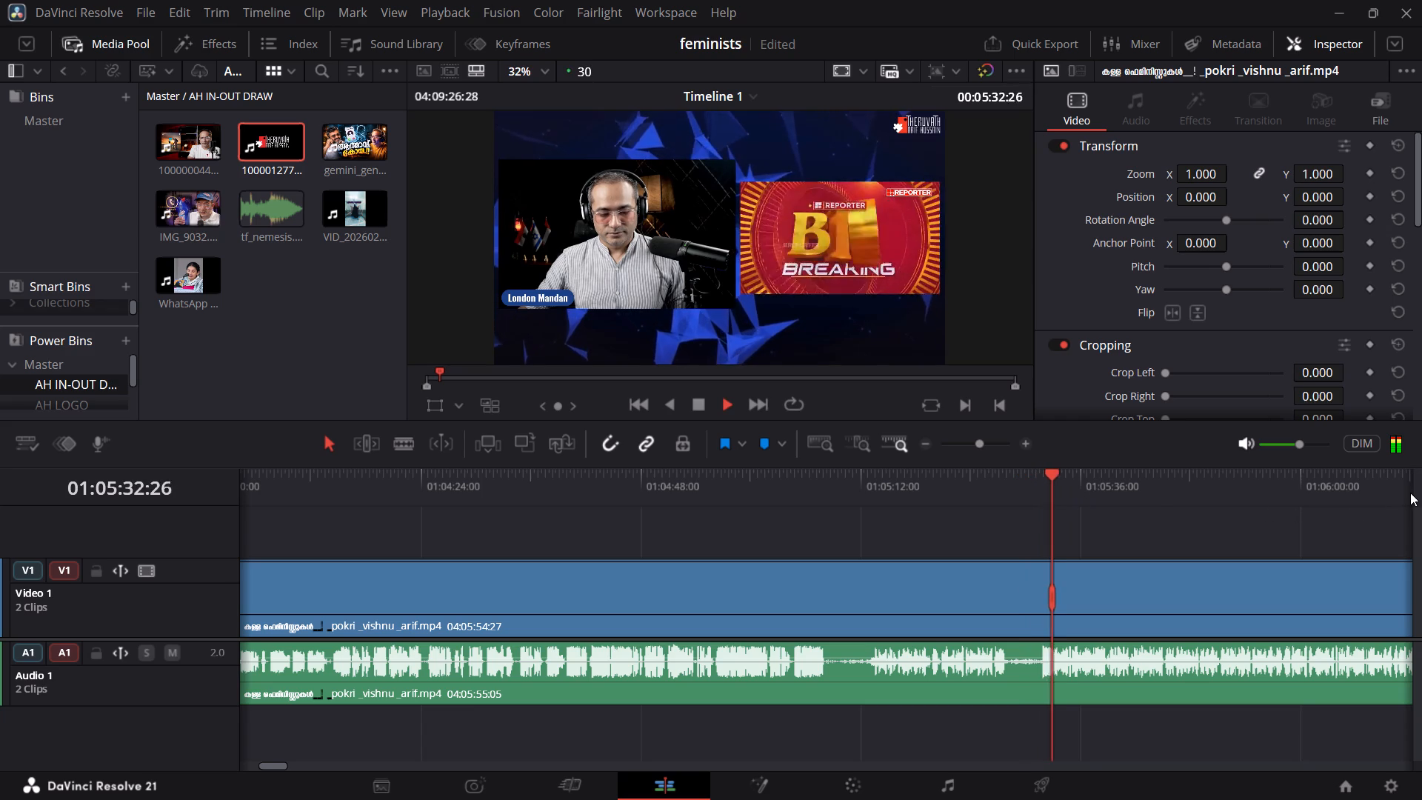
left_click(1412, 490)
left_click(1400, 486)
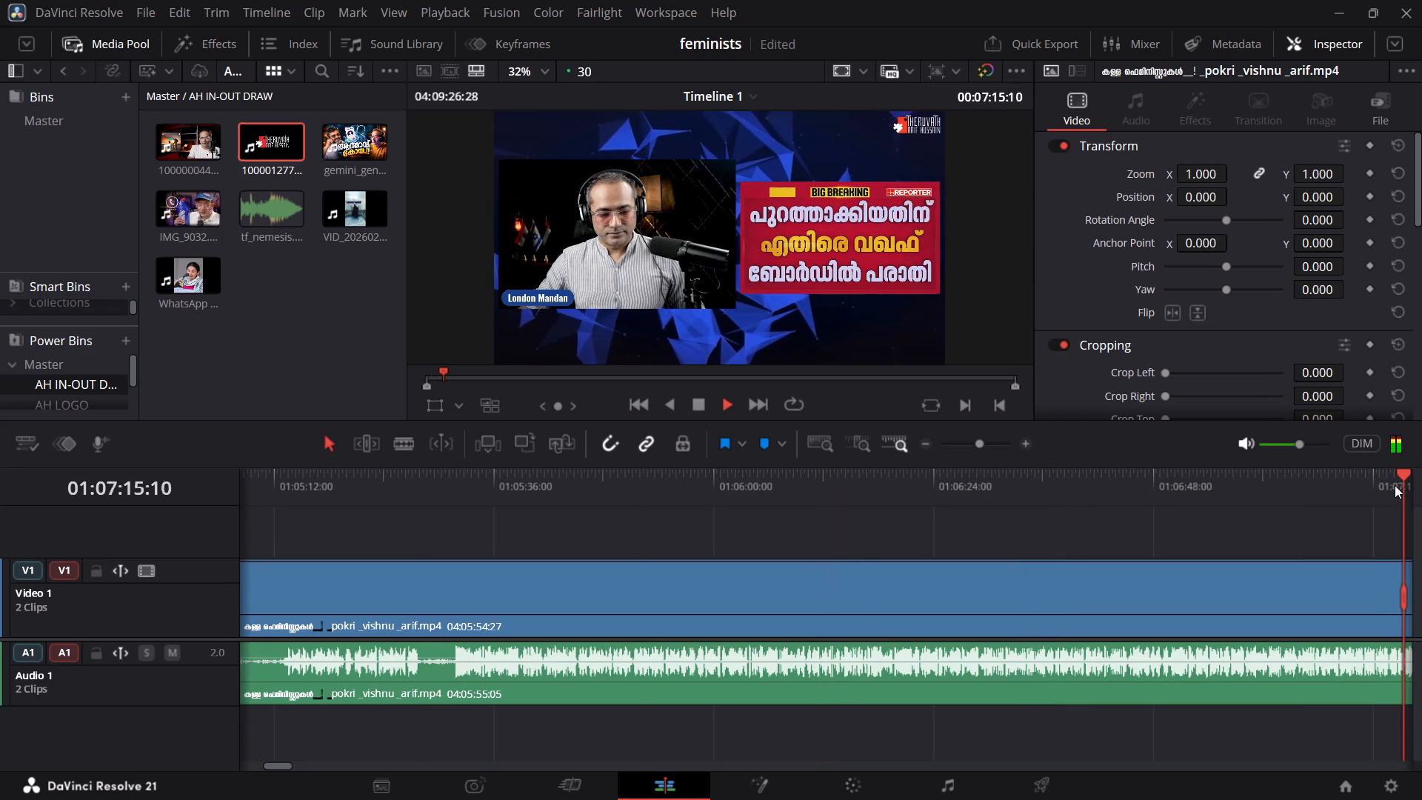
left_click(1392, 485)
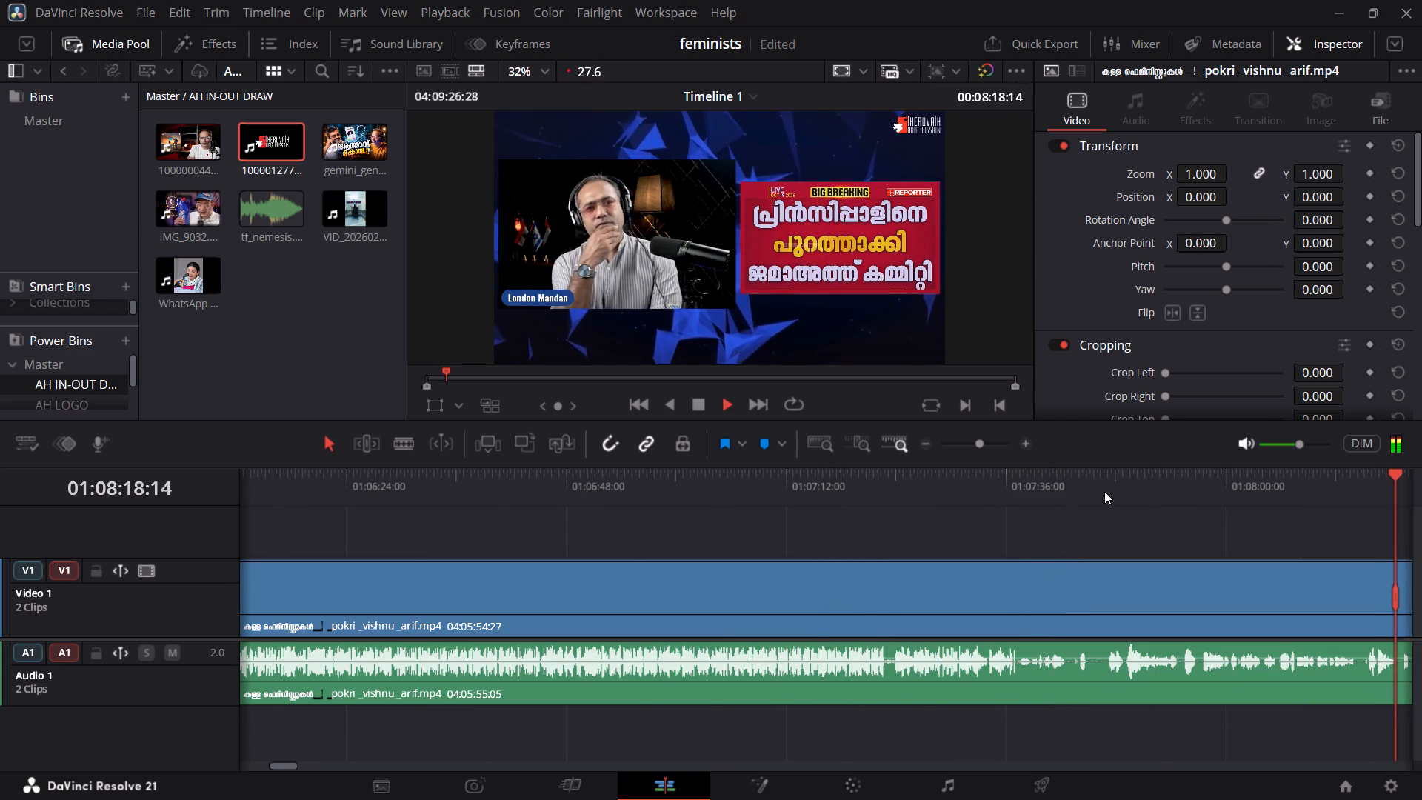
left_click(918, 498)
left_click(889, 500)
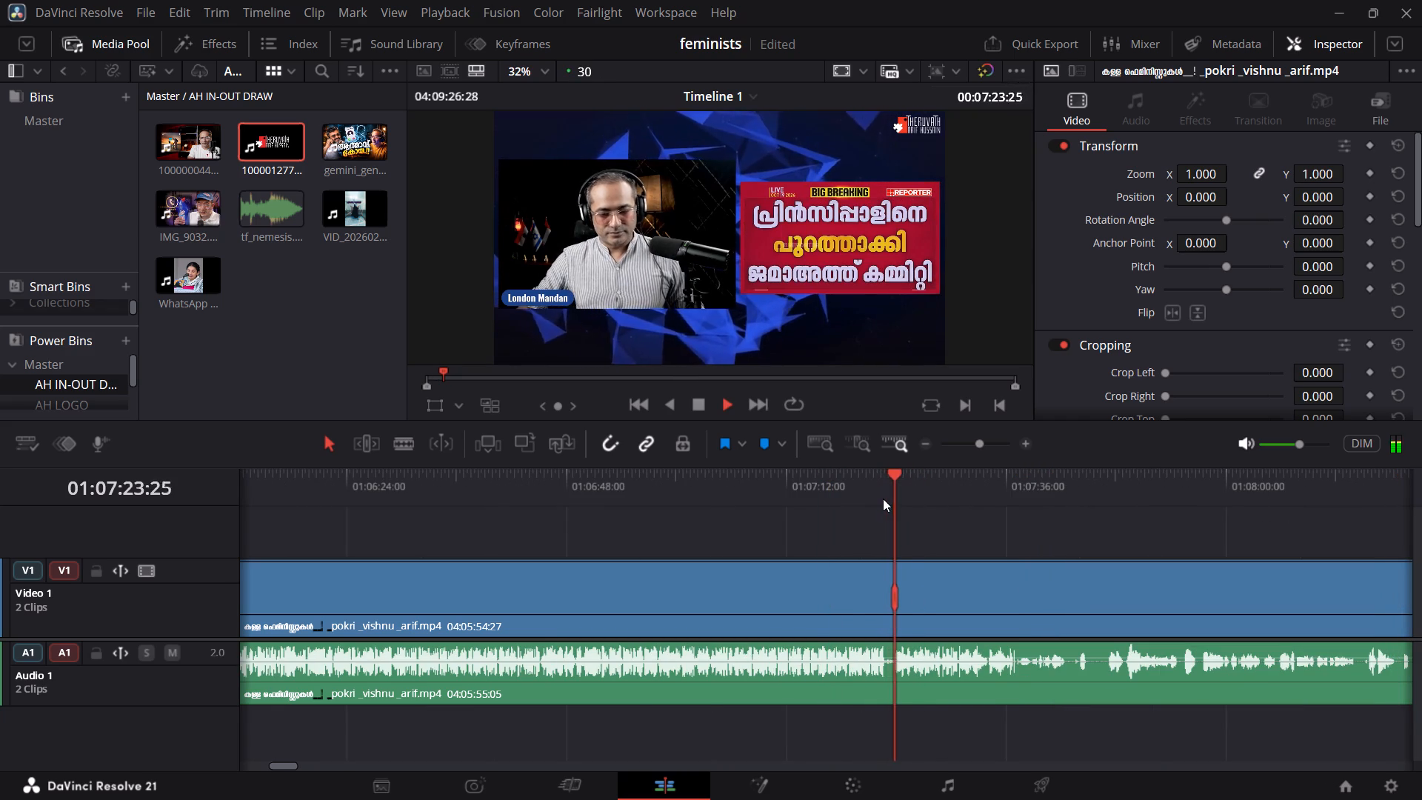
left_click(1008, 494)
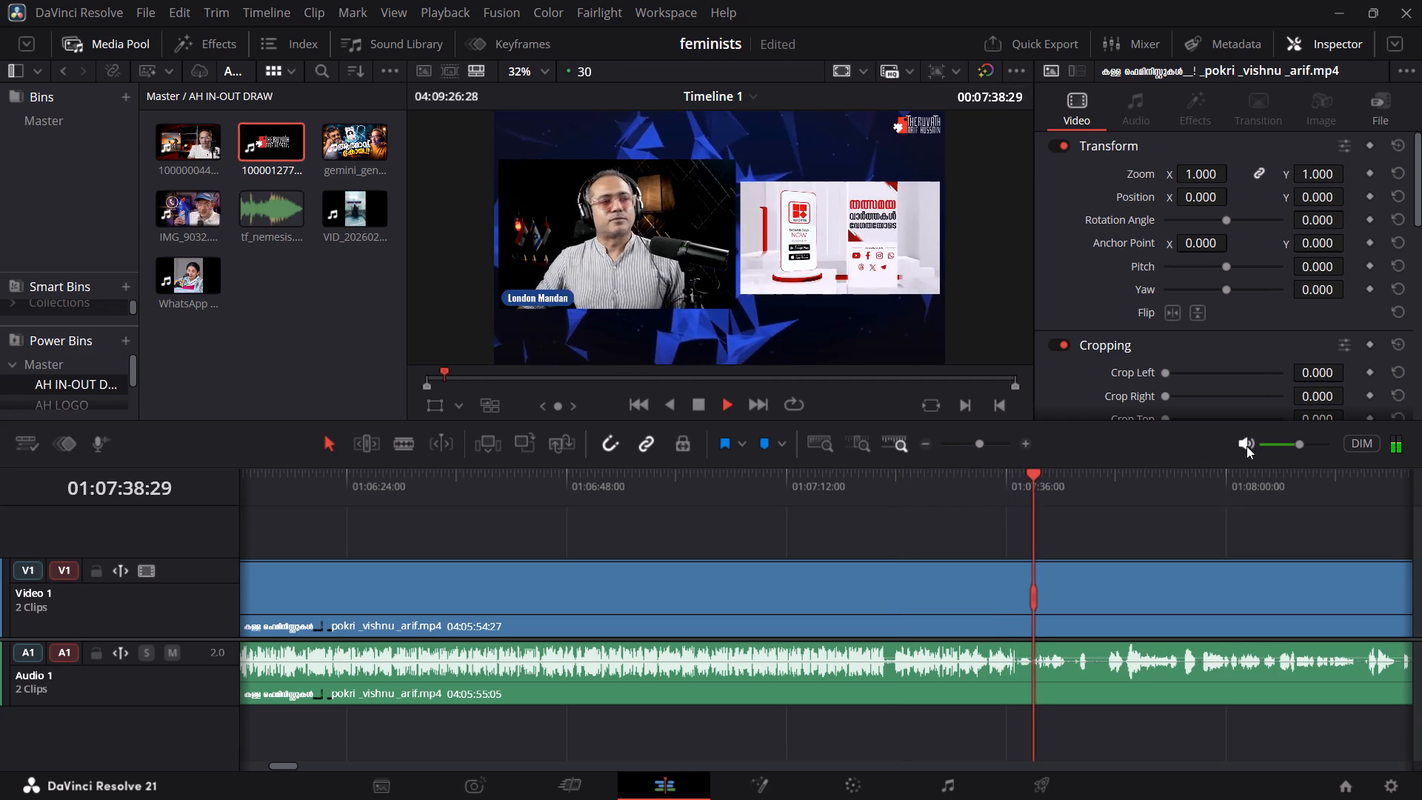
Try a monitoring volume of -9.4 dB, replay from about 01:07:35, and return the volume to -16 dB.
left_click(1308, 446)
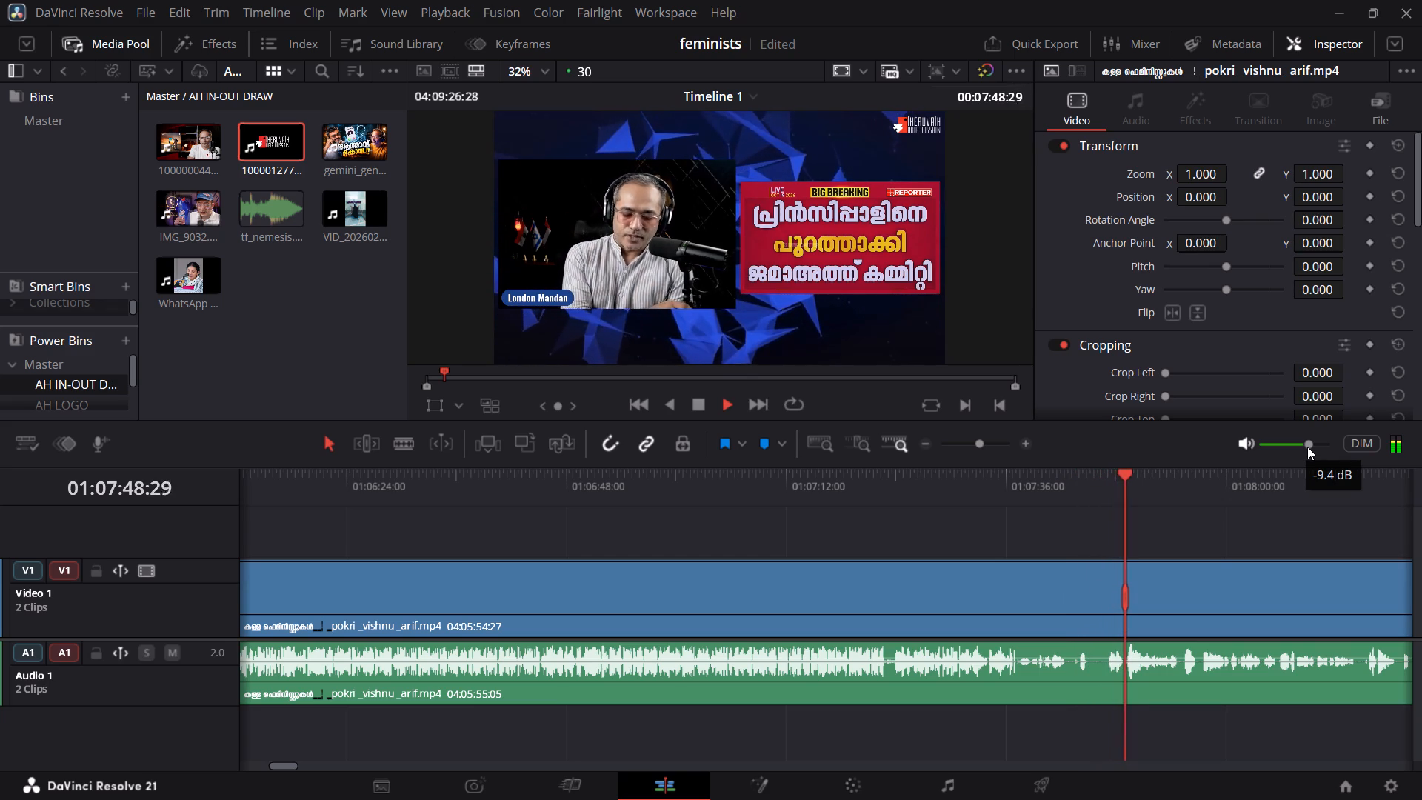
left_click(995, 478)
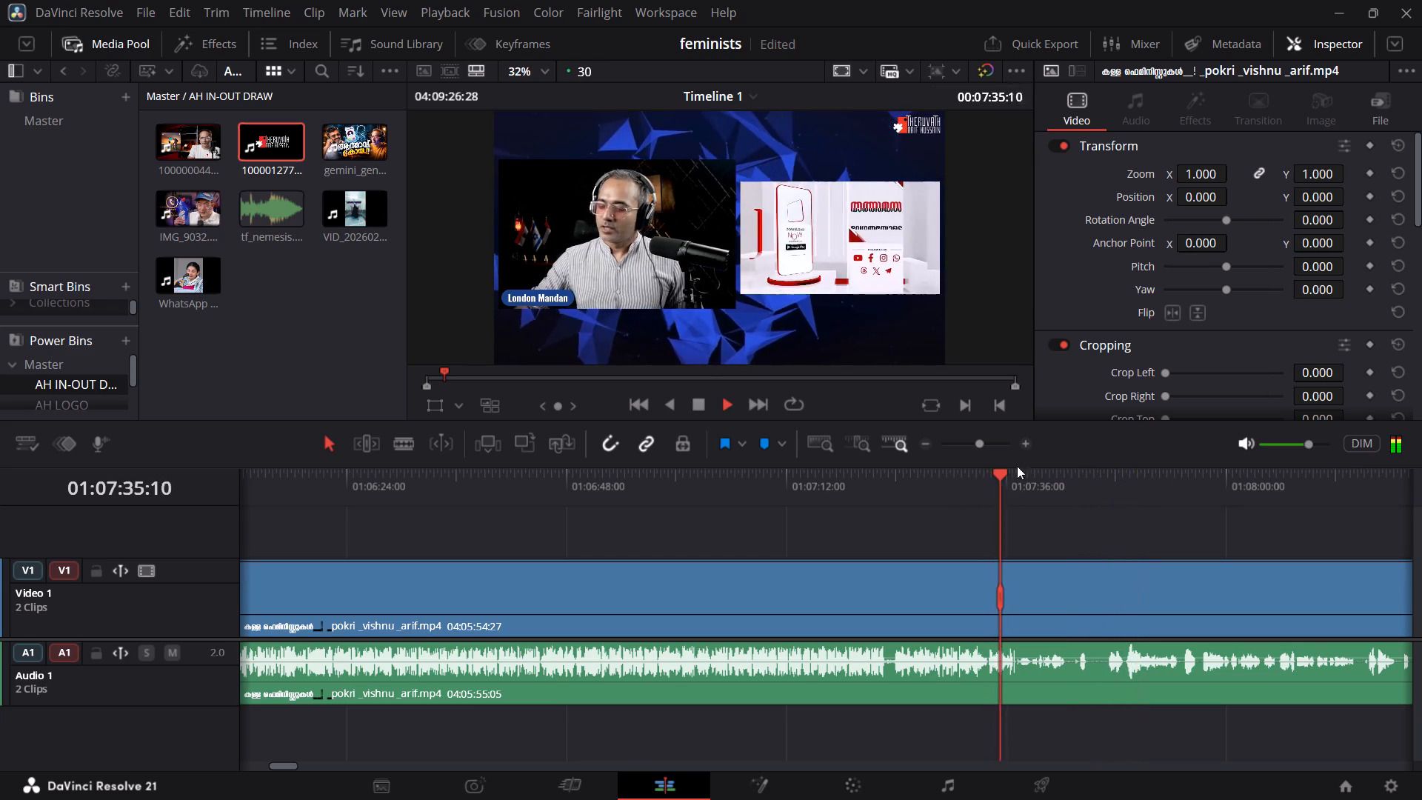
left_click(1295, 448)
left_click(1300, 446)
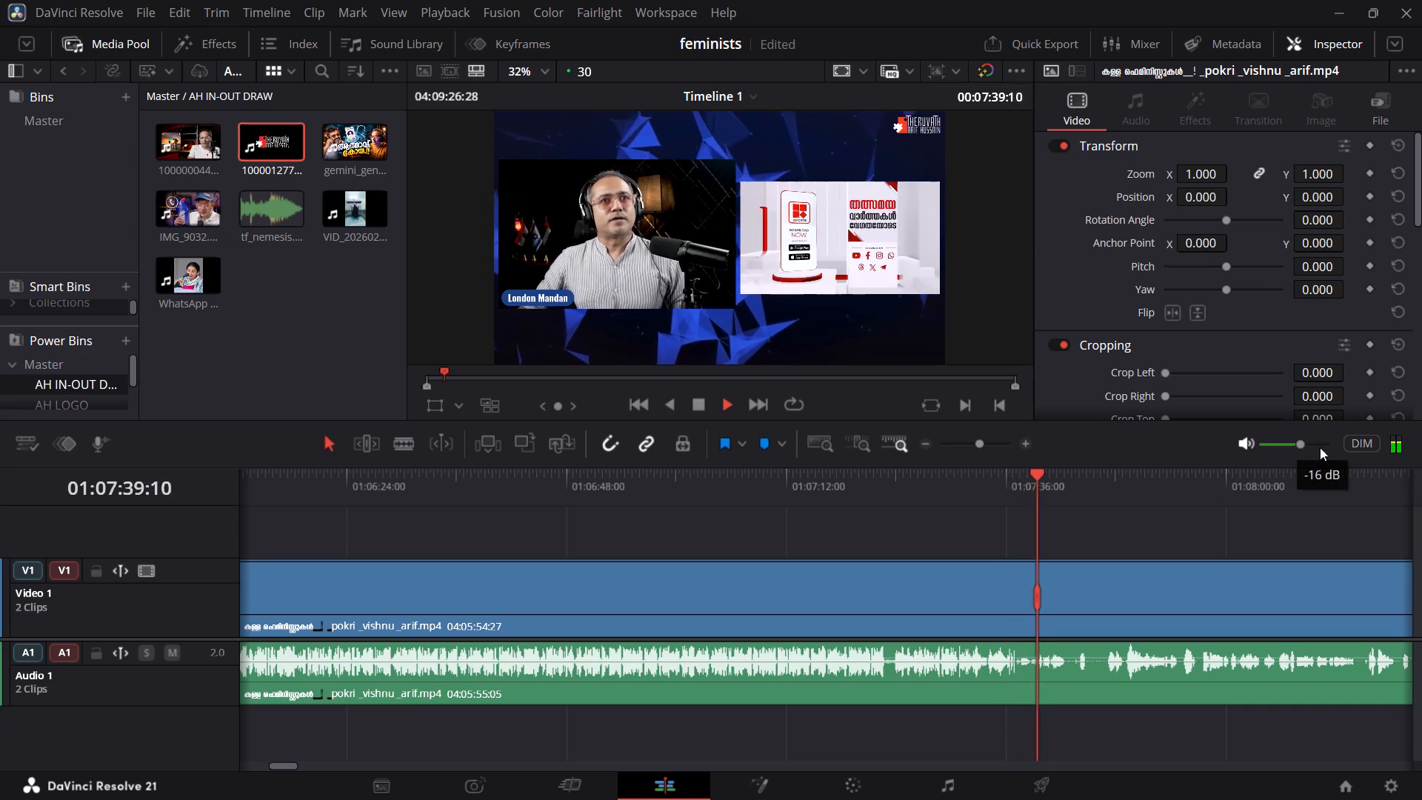
Cut the recording at 01:07:42:12 and 01:07:46:29, then remove the quiet section between the cuts, closing the gap.
left_click(984, 445)
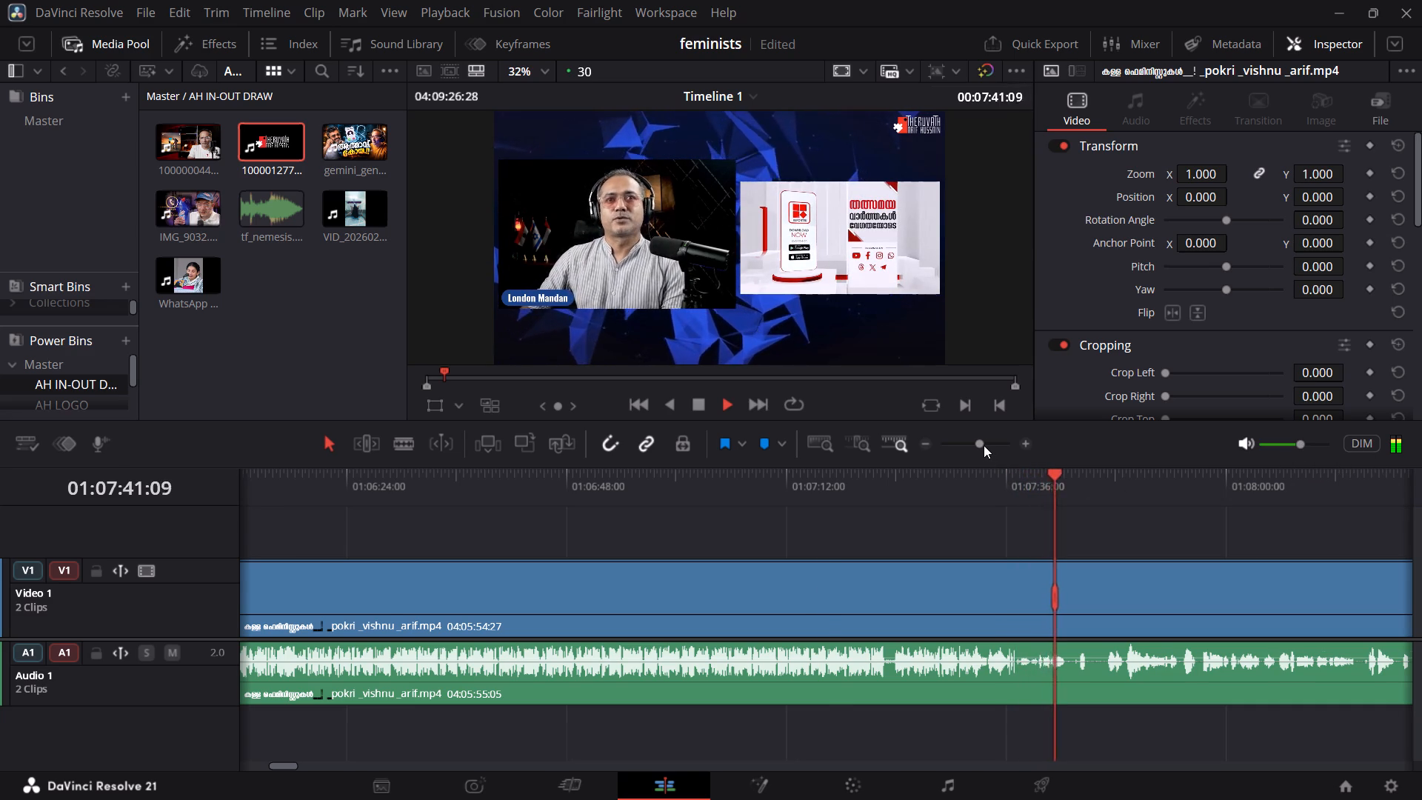
key("space")
key("space")
key("space")
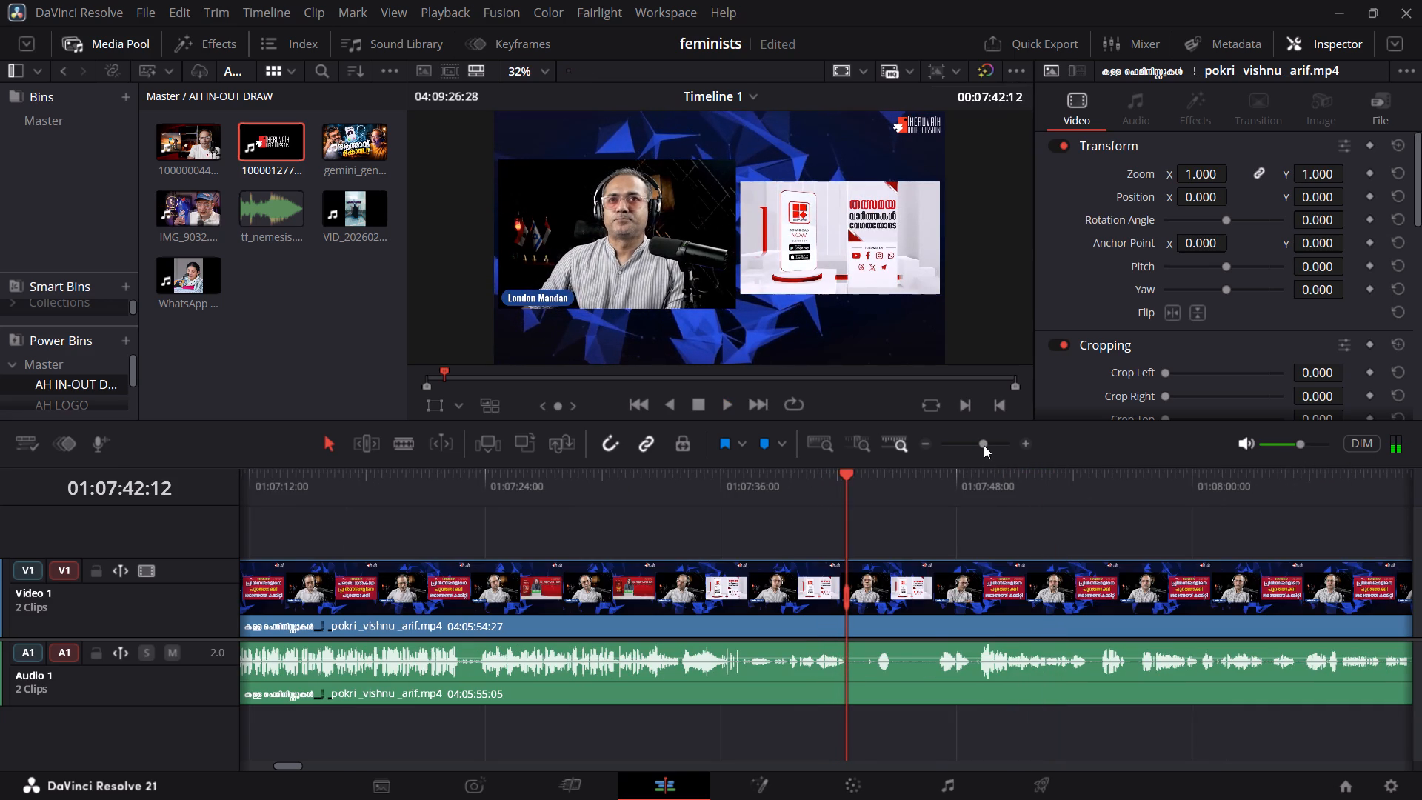
key("ctrl+b")
key("space")
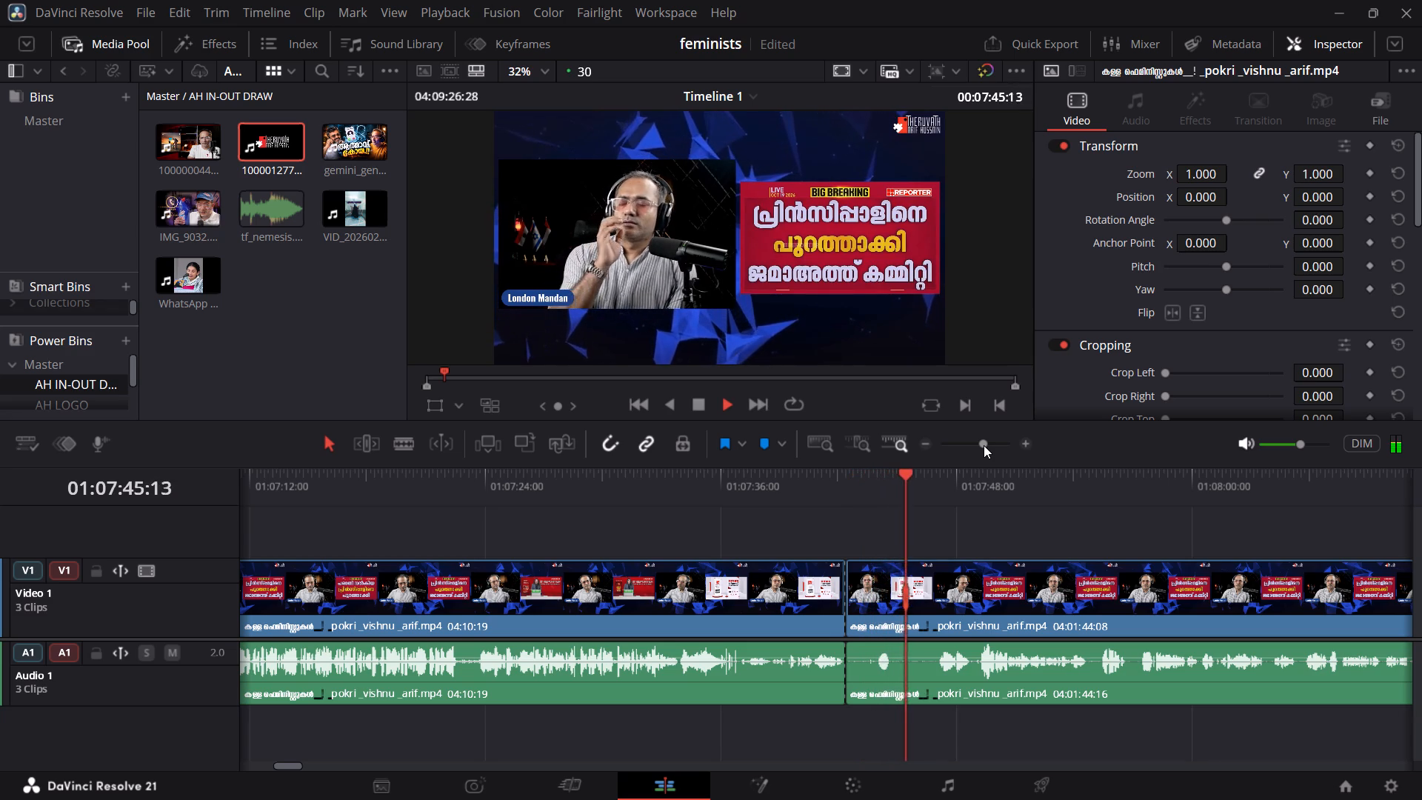
key("space")
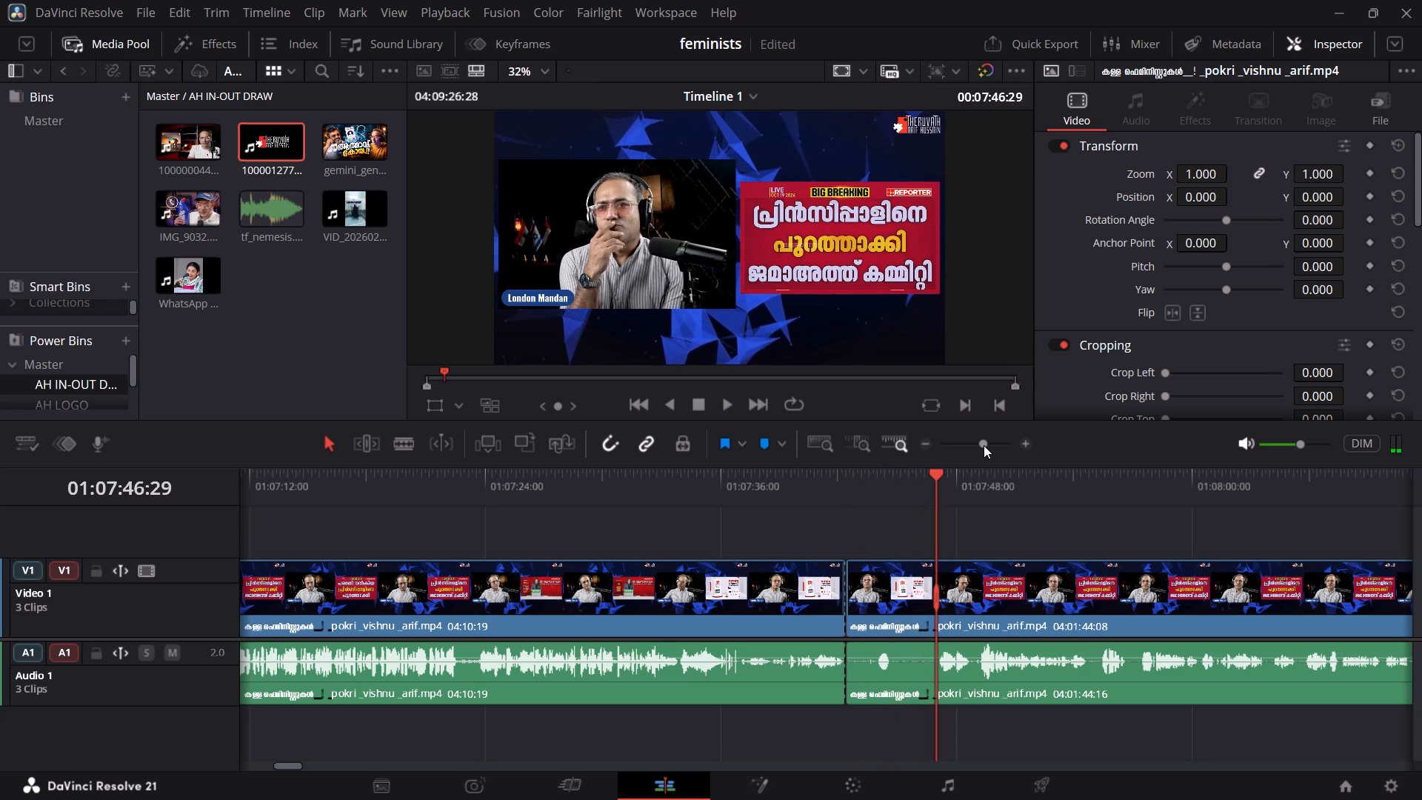
key("ctrl+b")
left_click(895, 600)
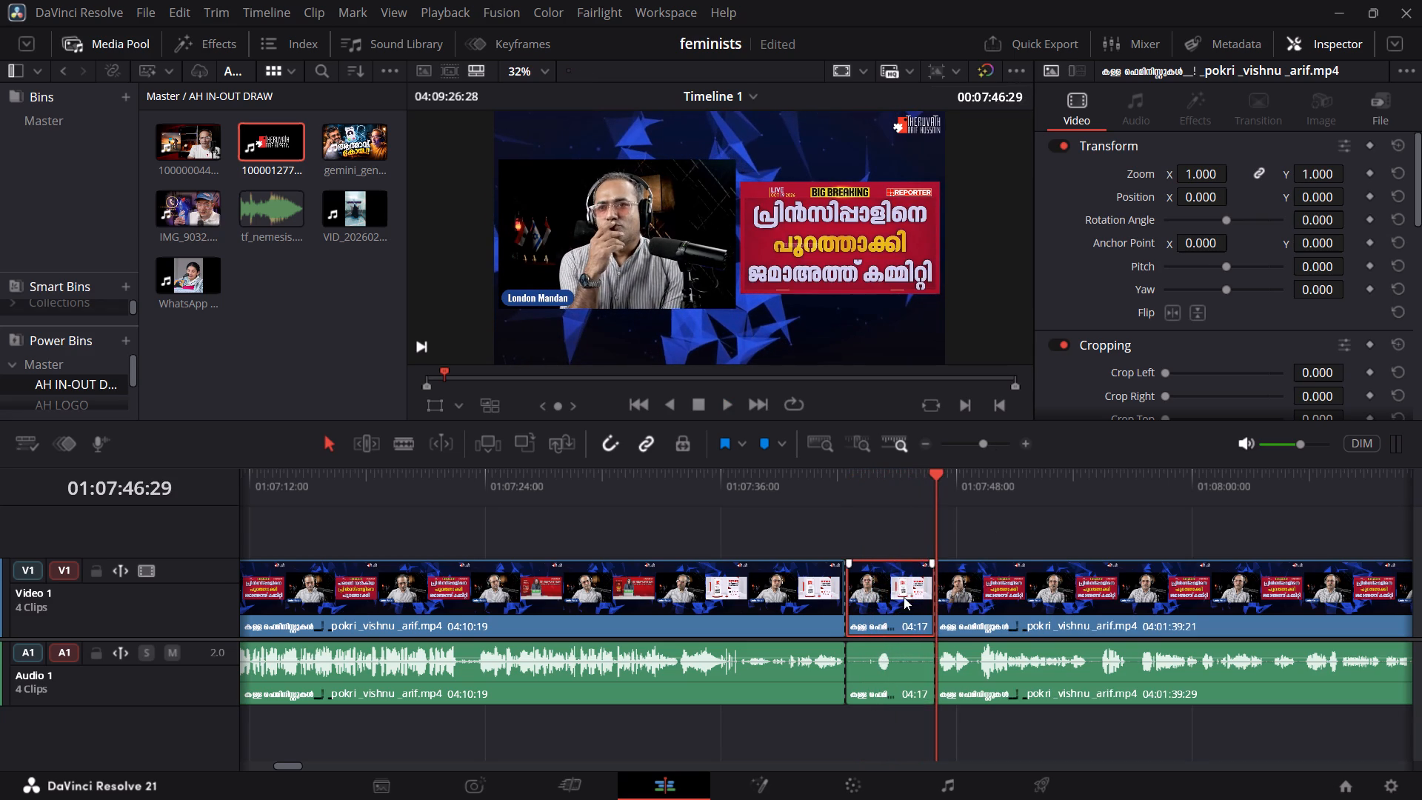
key("Delete")
Apply a Smooth Cut video transition at the new 01:07:42:12 edit point and play across it.
left_click(218, 39)
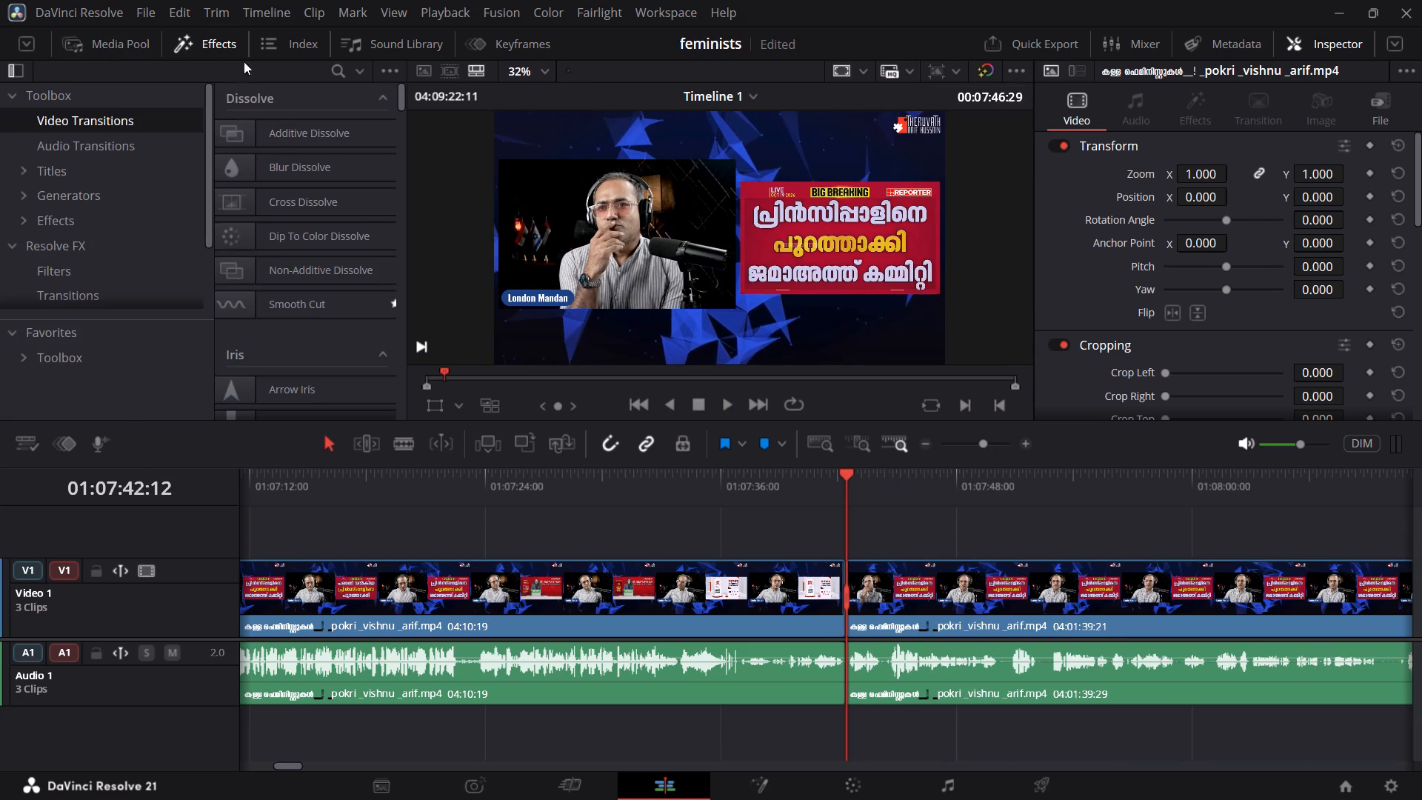
double_click(310, 307)
left_click(833, 491)
key("space")
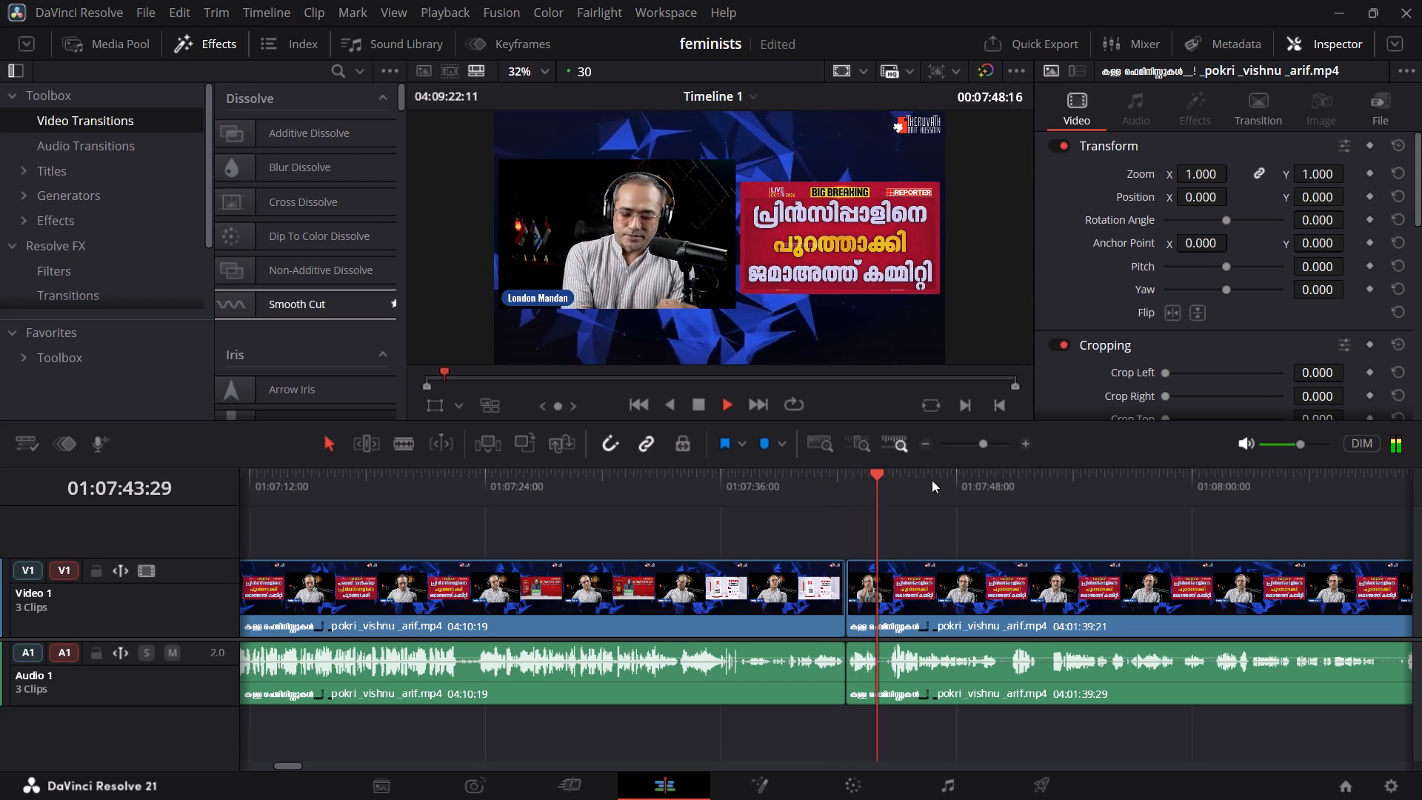
Raise the monitoring volume to about -5 dB while playing the footage after the cut.
left_click(978, 444)
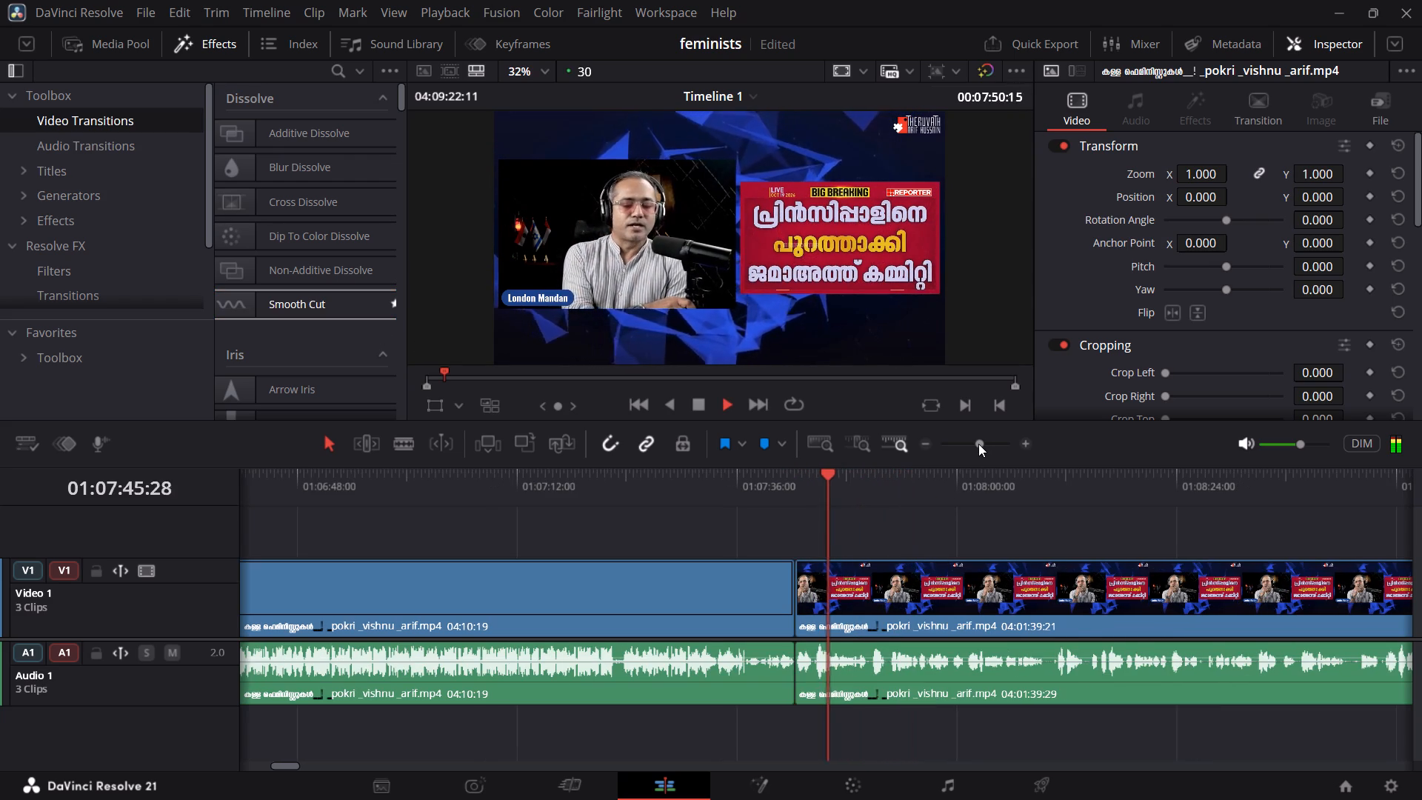
left_click(1309, 449)
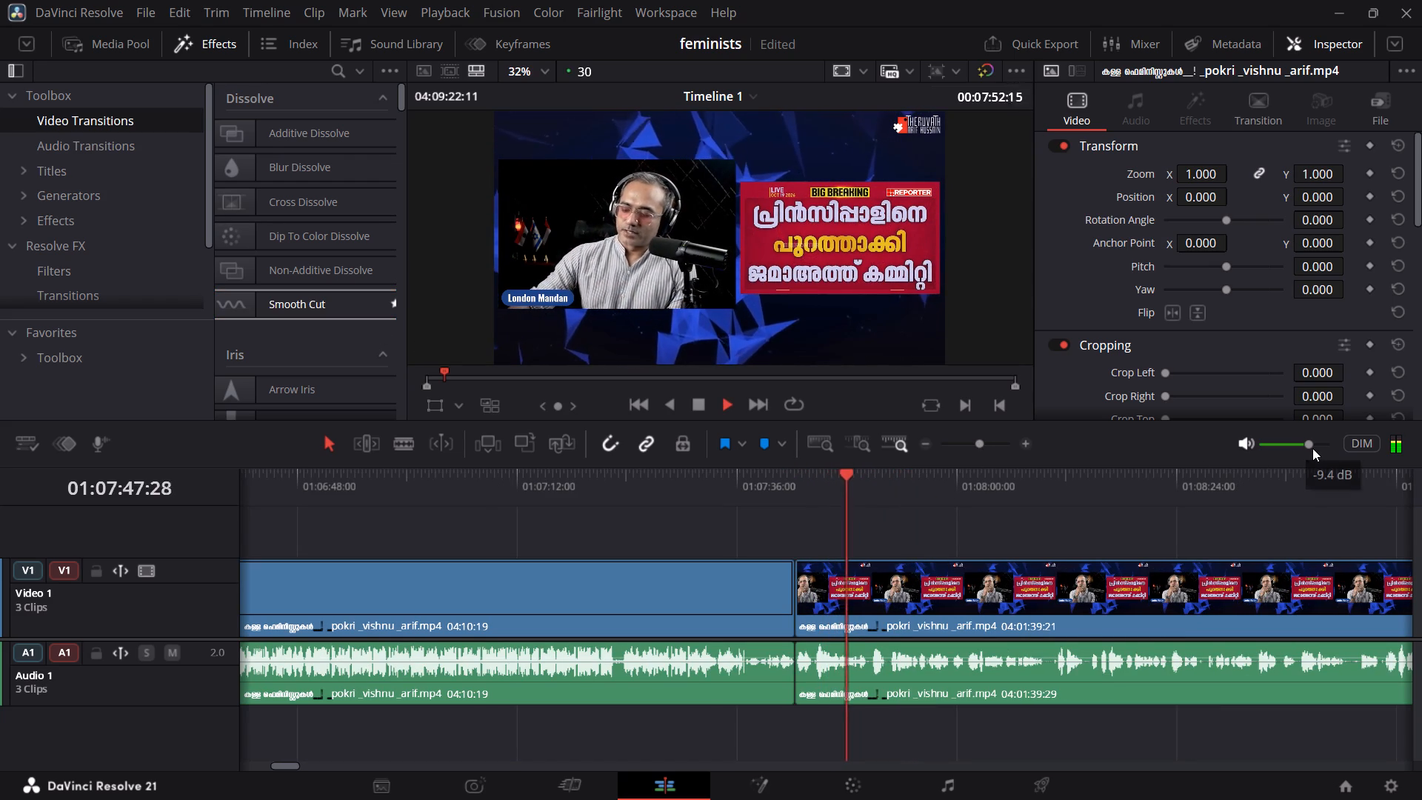
left_click(1317, 448)
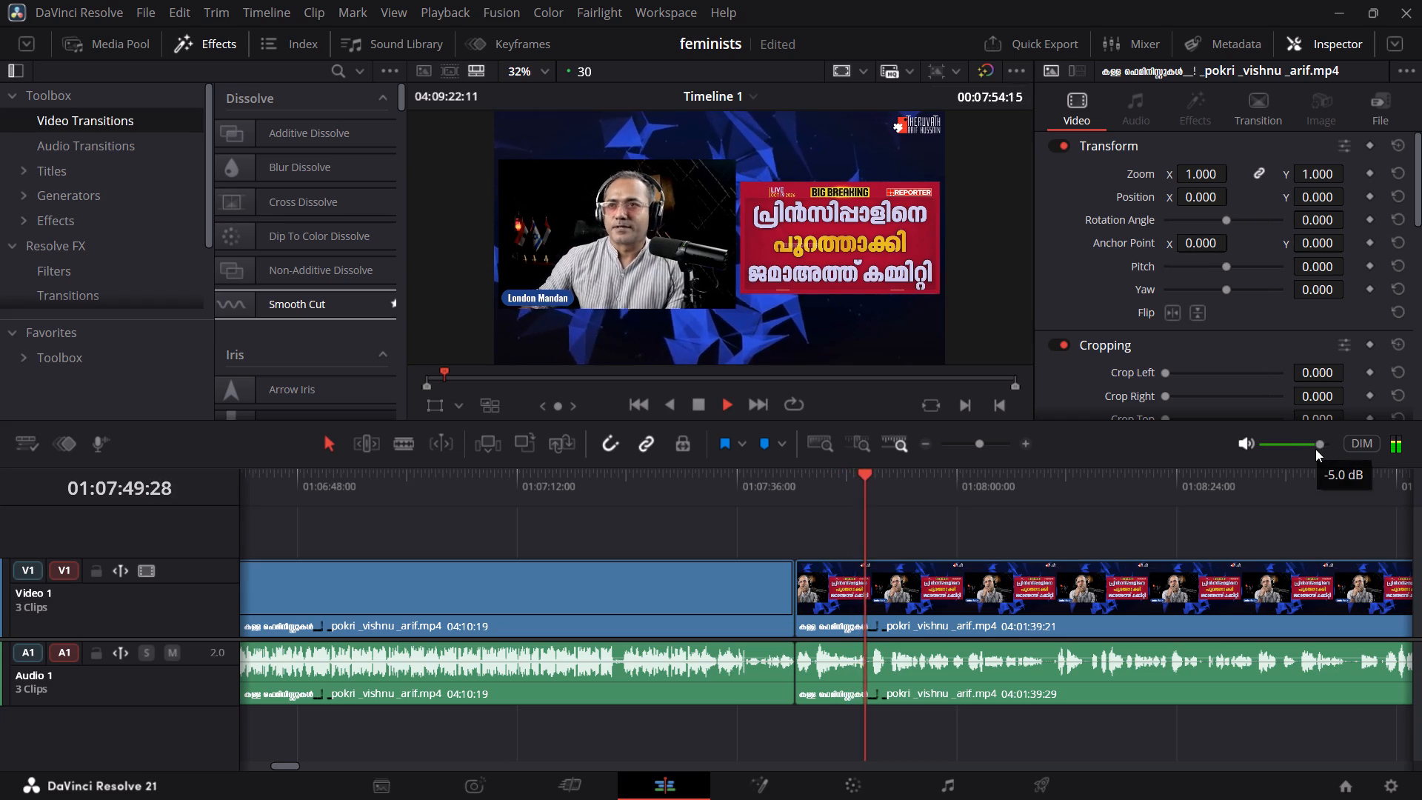
left_click(1315, 449)
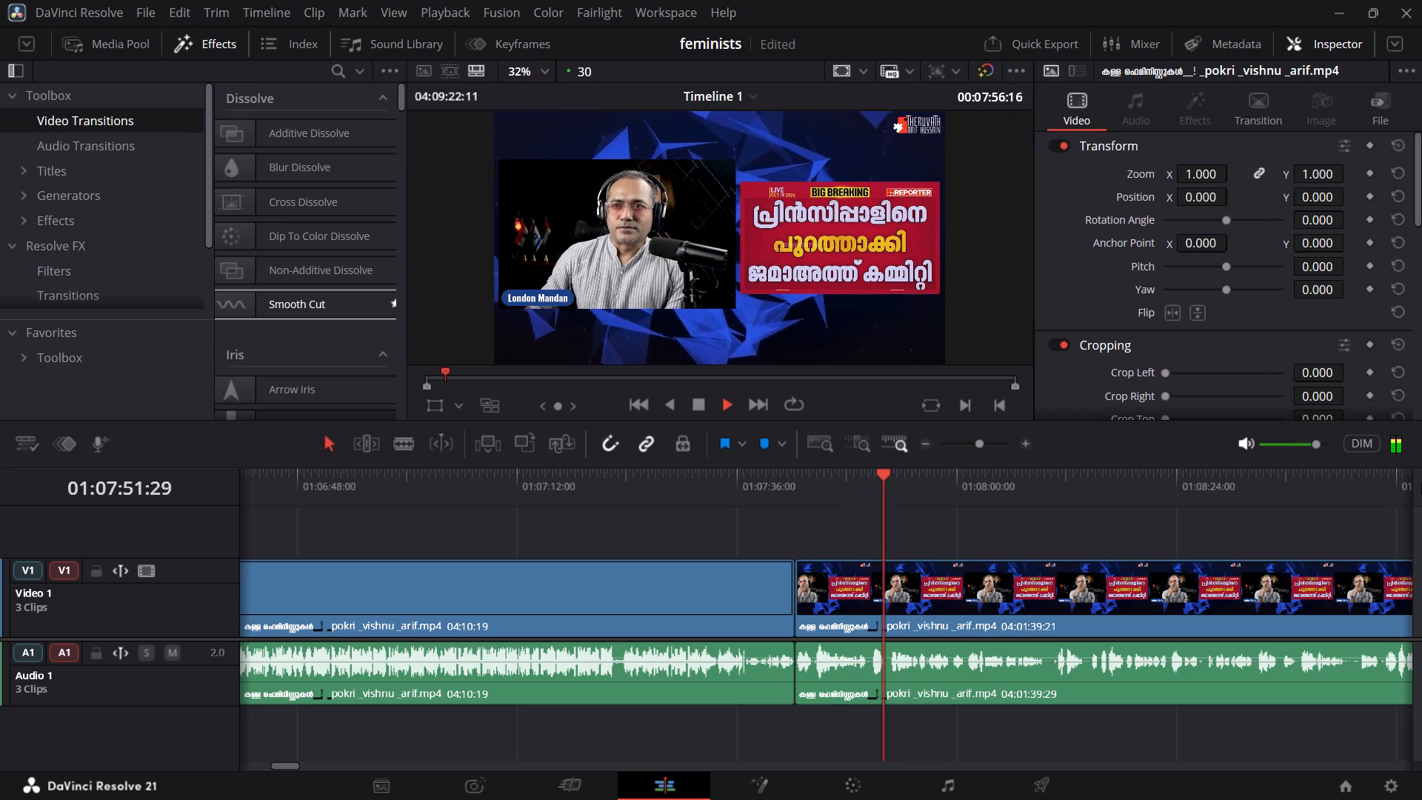
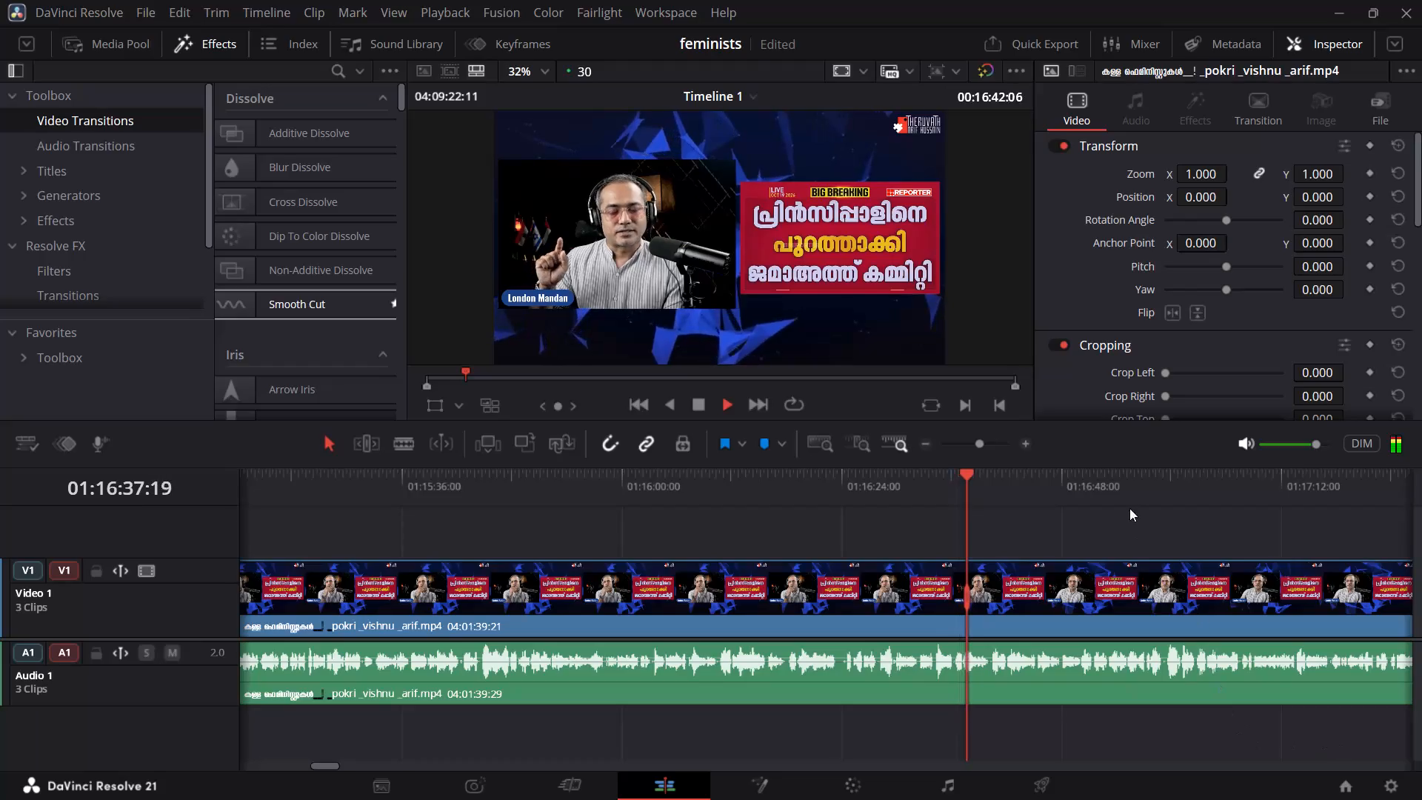
Skim the recording from about 01:16:48 to 01:18:10 to look for where the discussion ends.
left_click(1121, 491)
left_click(1221, 490)
left_click(1315, 487)
left_click(1382, 482)
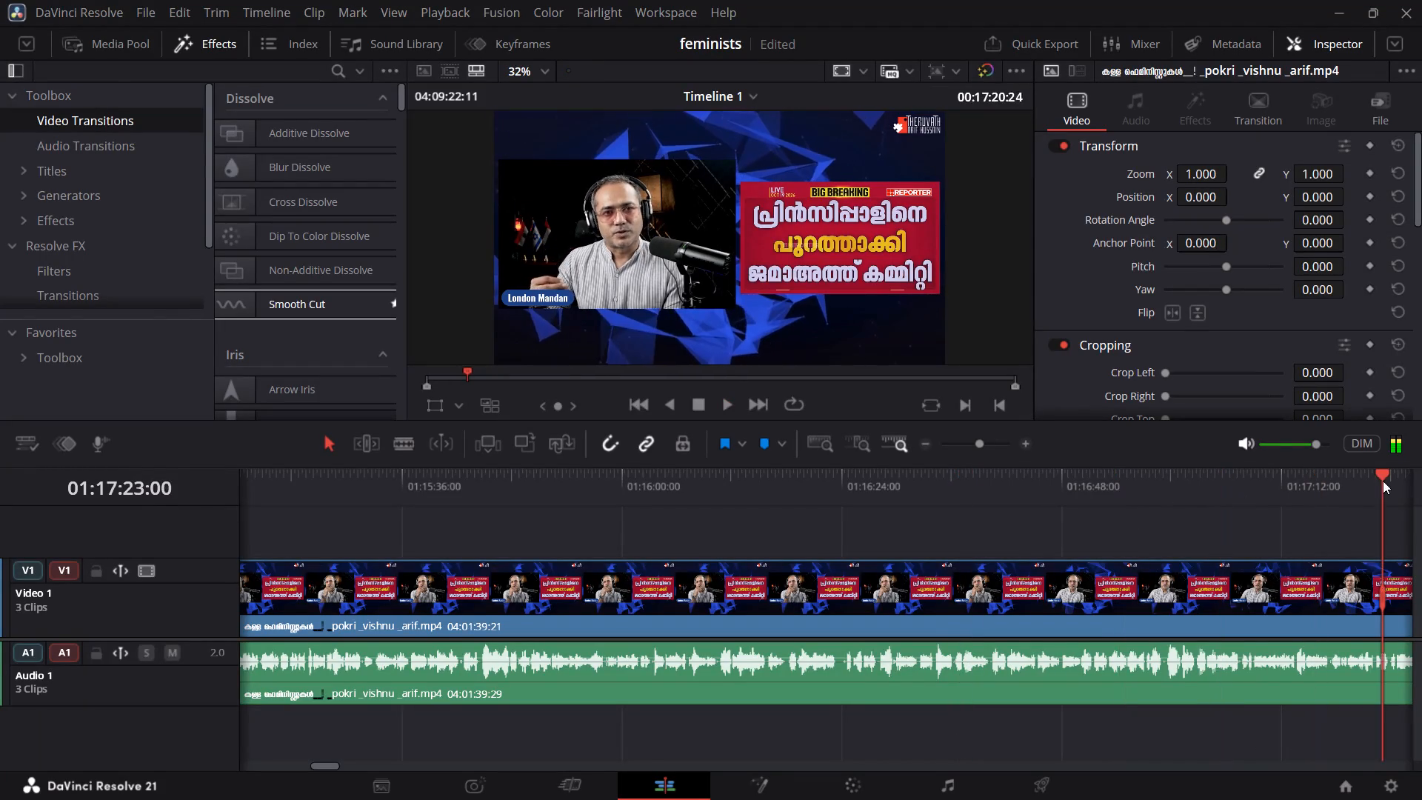
left_click(1402, 481)
left_click(975, 449)
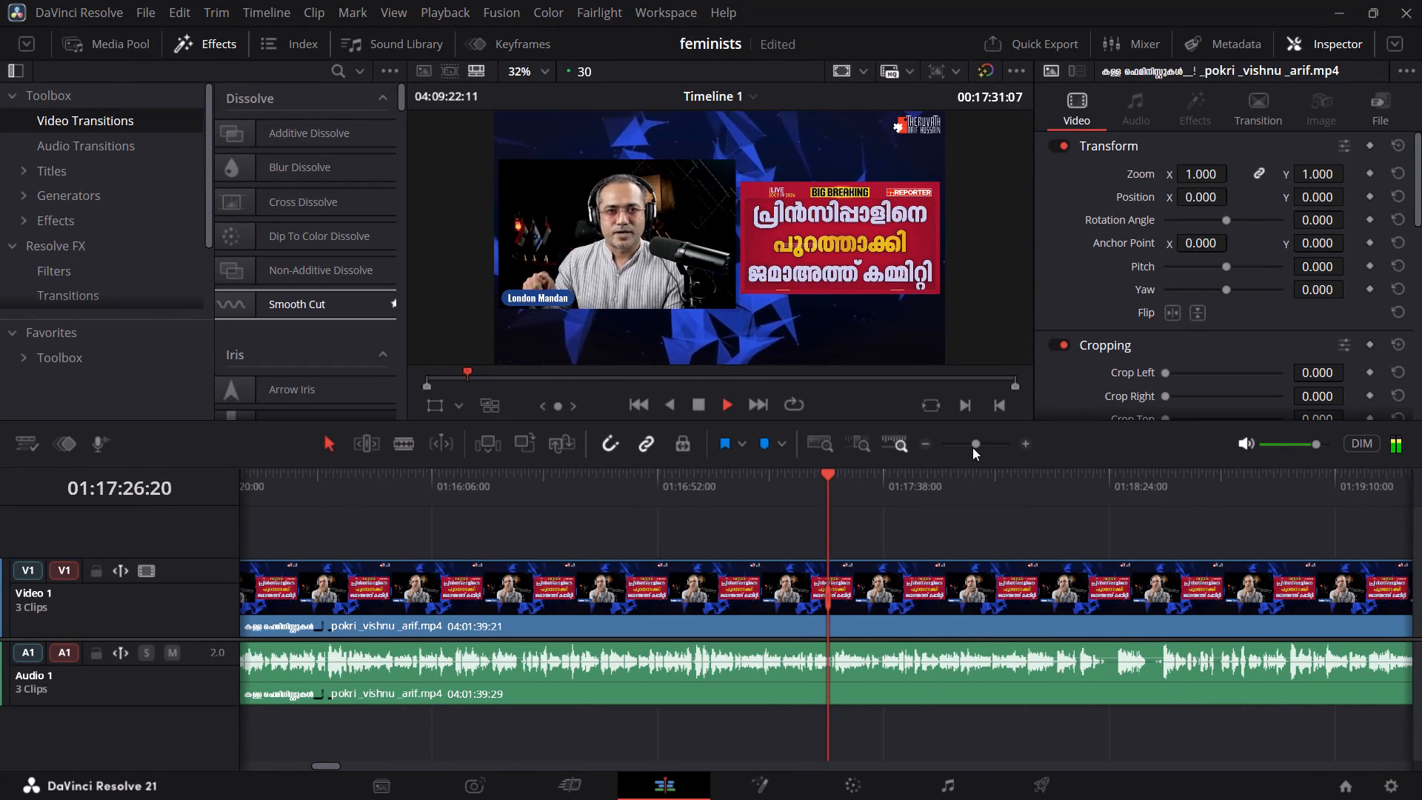
left_click(935, 500)
left_click_drag(999, 495, 1012, 495)
left_click(1037, 483)
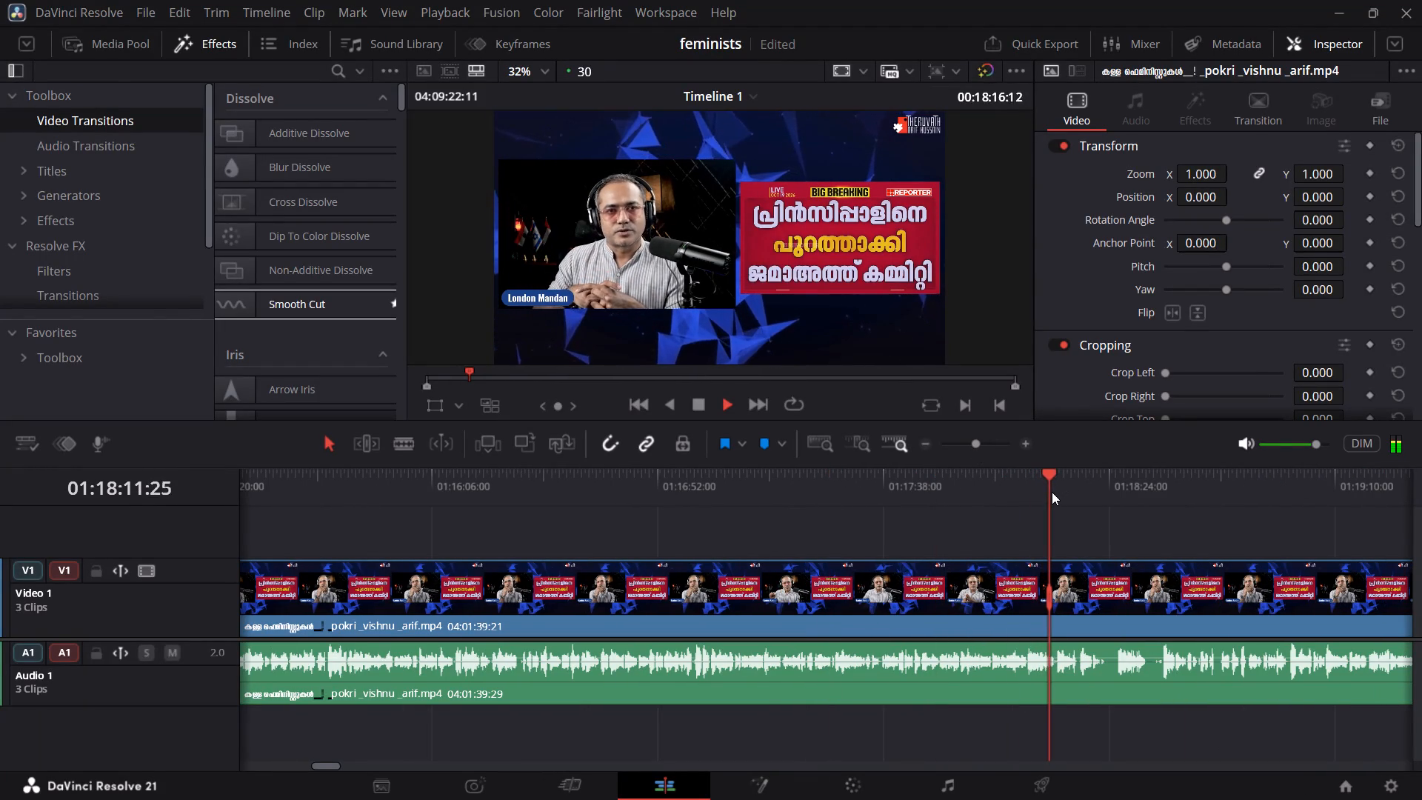
Raise the monitoring volume past -3.2 dB to its maximum while the footage plays.
left_click_drag(1319, 439, 1326, 442)
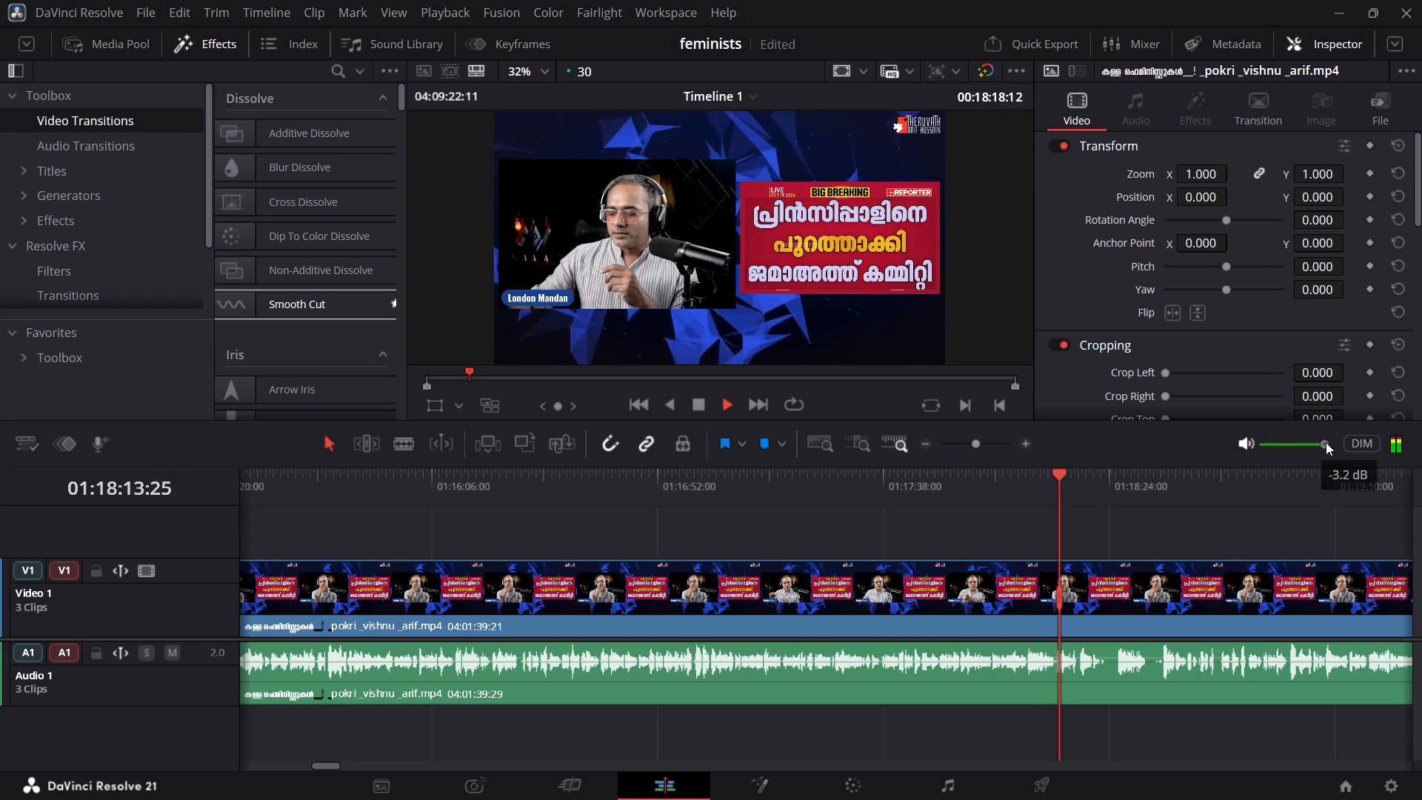
left_click_drag(1326, 442, 1367, 456)
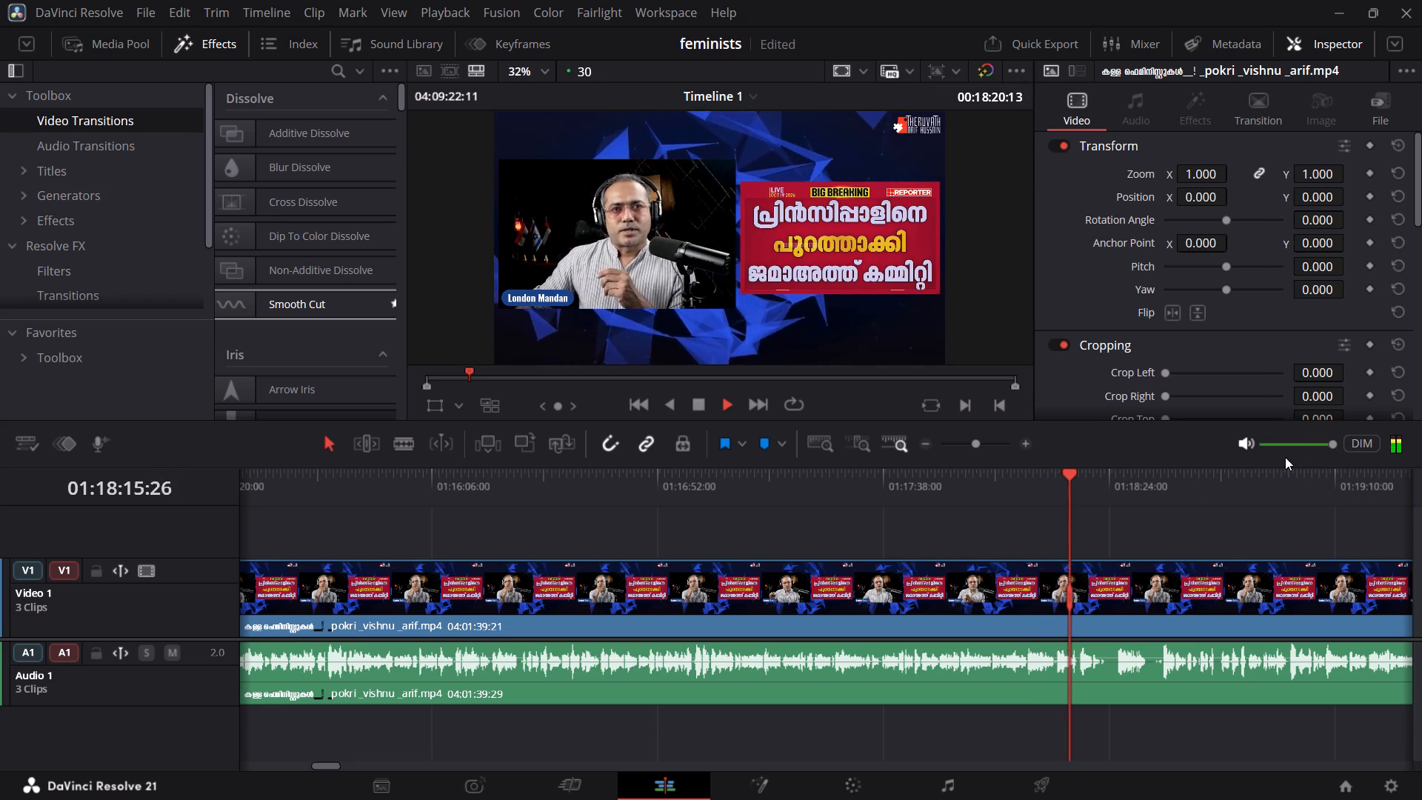
Replay the passage from about 01:18:09 and cut the recording at 01:18:12:25, just after the speaker finishes.
left_click(1039, 479)
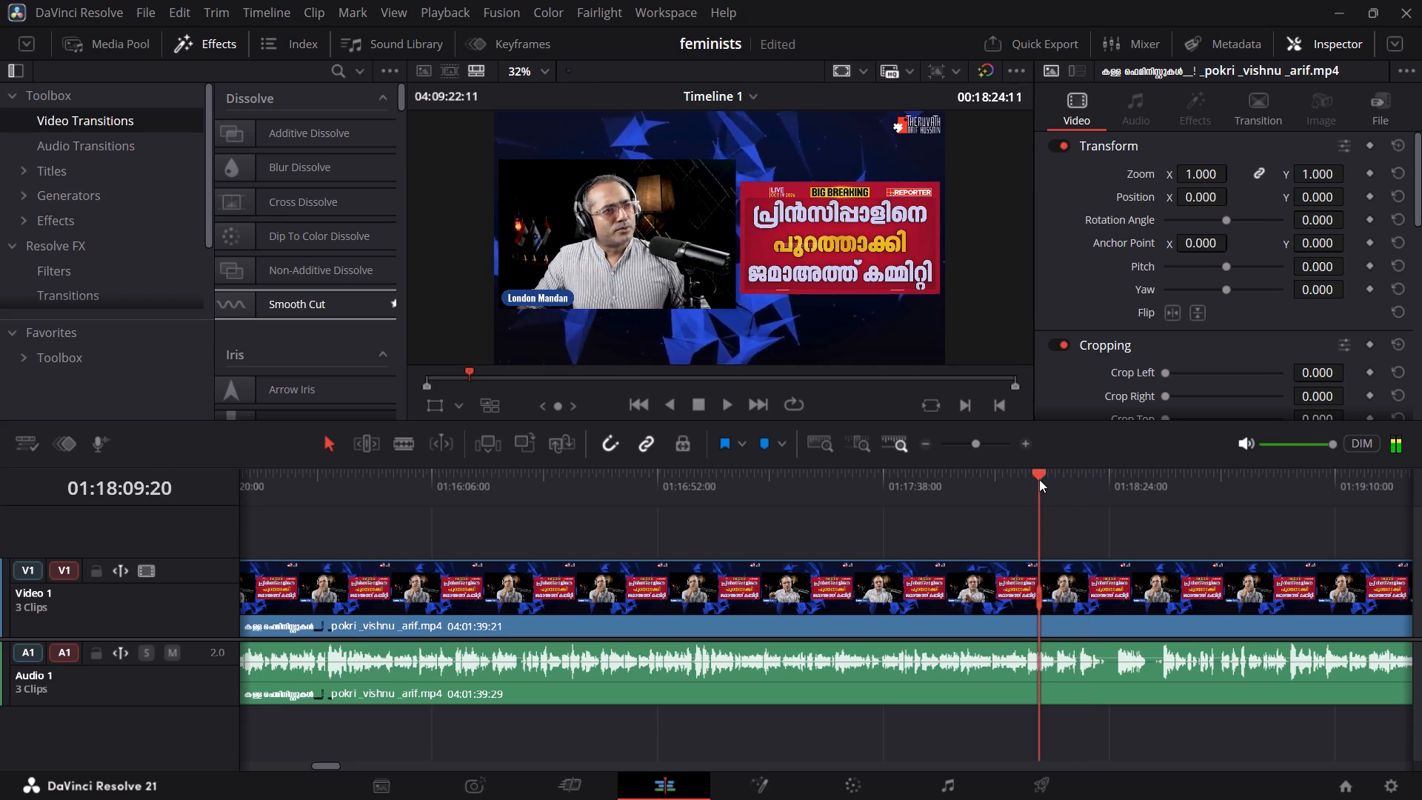
left_click(982, 445)
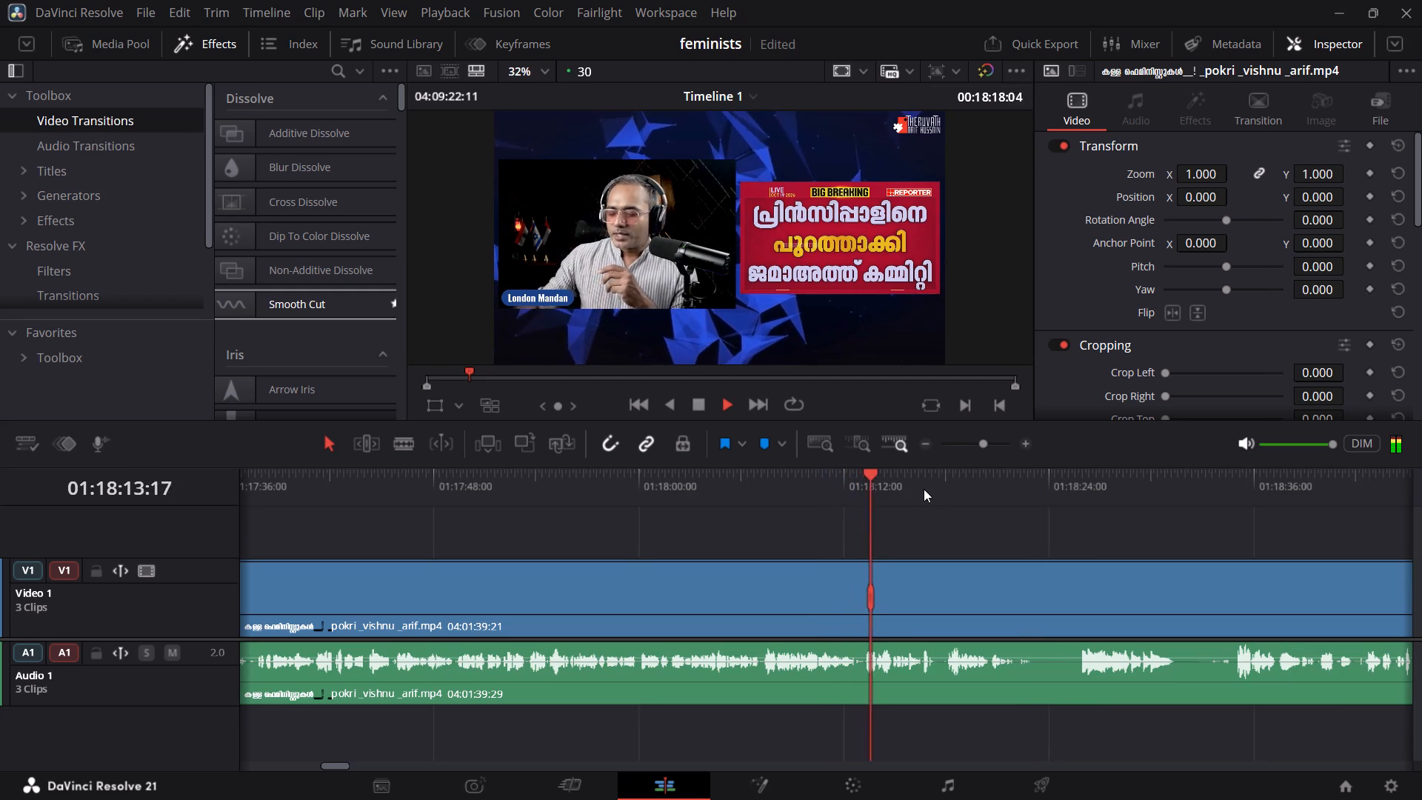
left_click(849, 487)
left_click(844, 484)
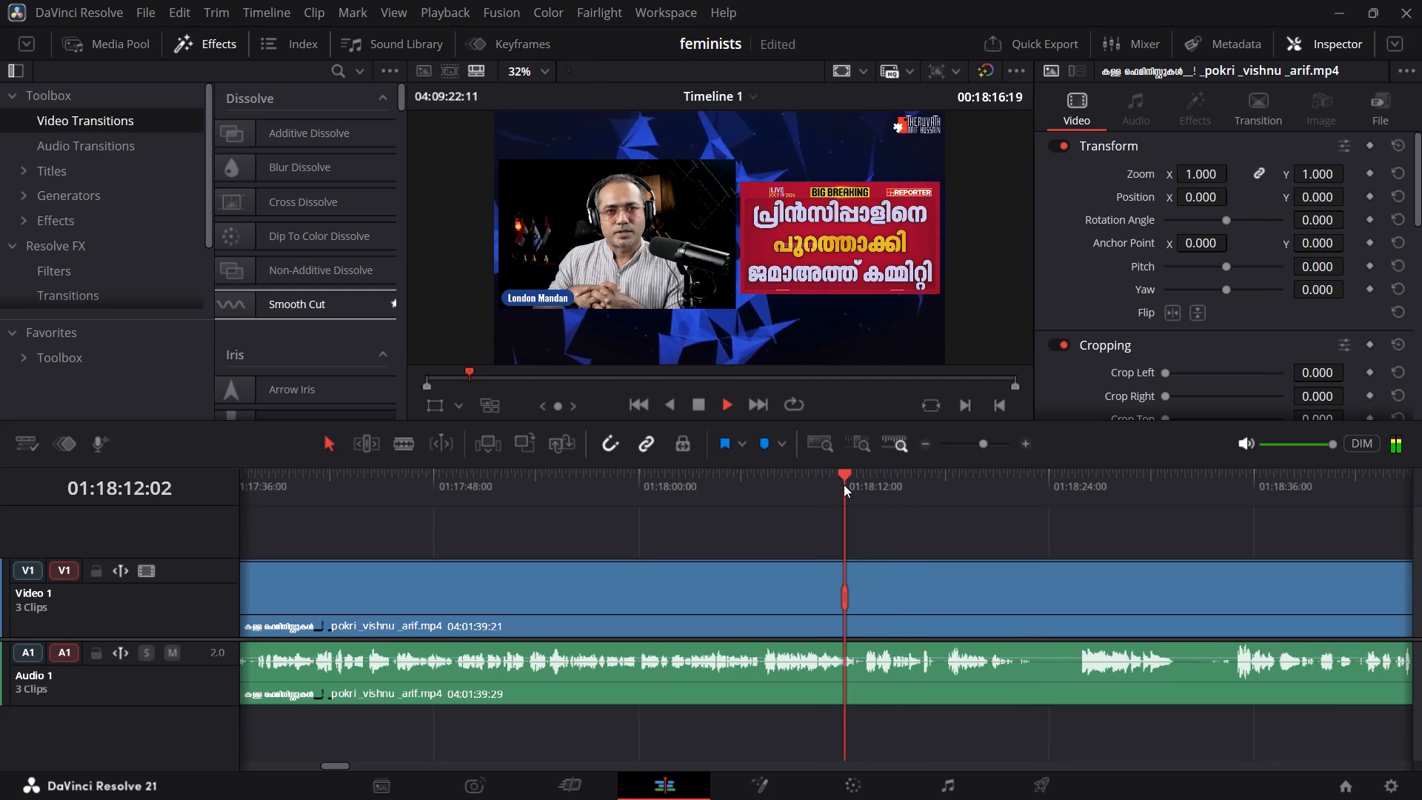
key("space")
left_click(843, 484)
key("space")
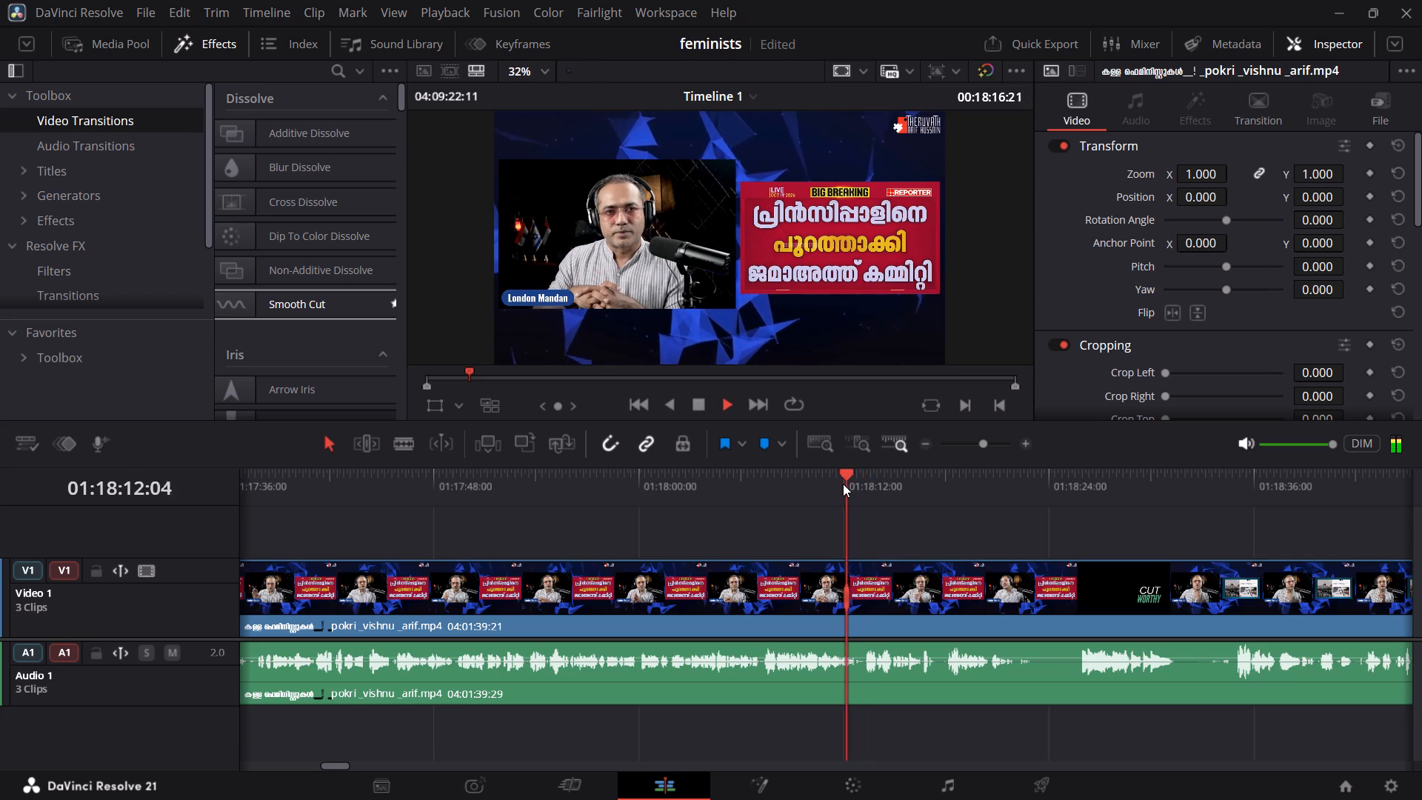
key("space")
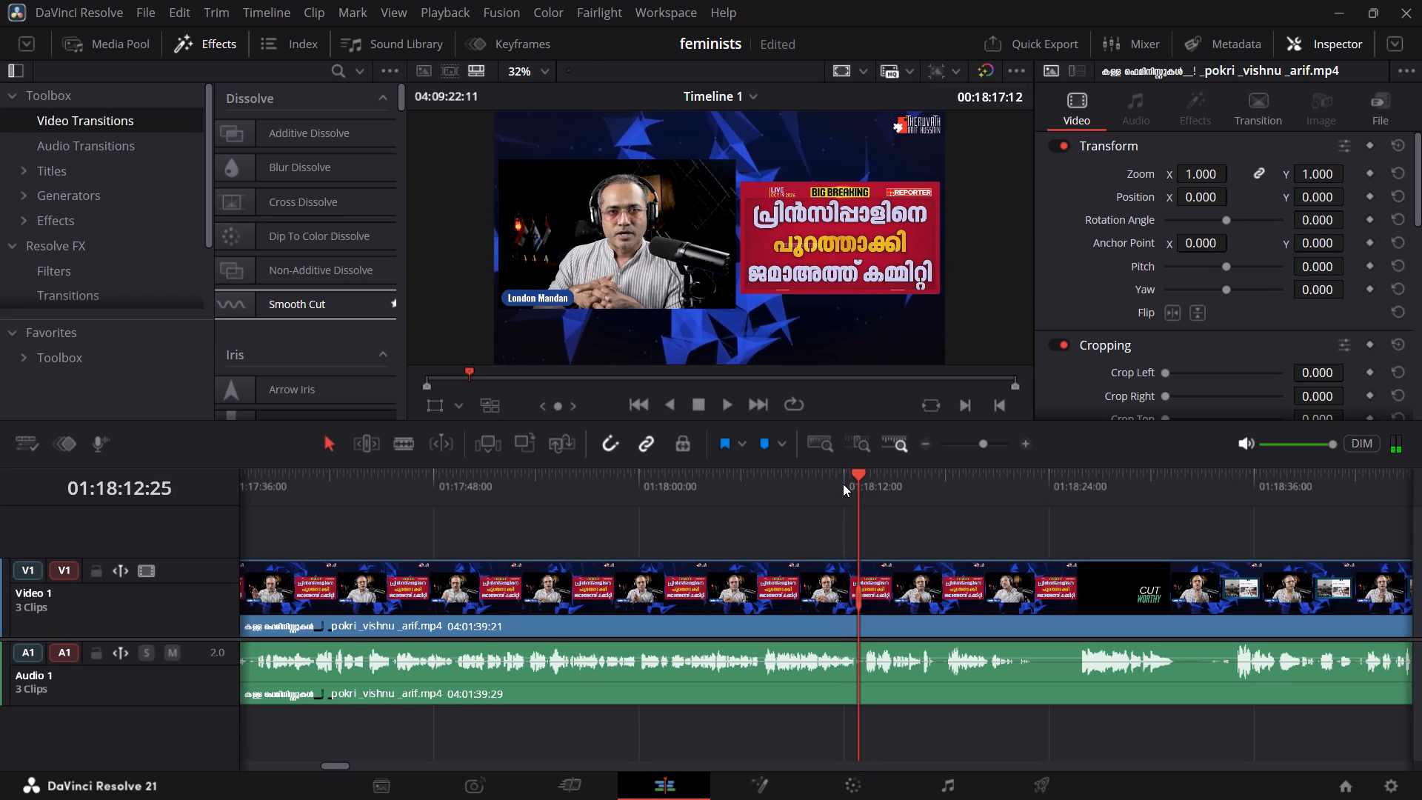
key("ctrl+b")
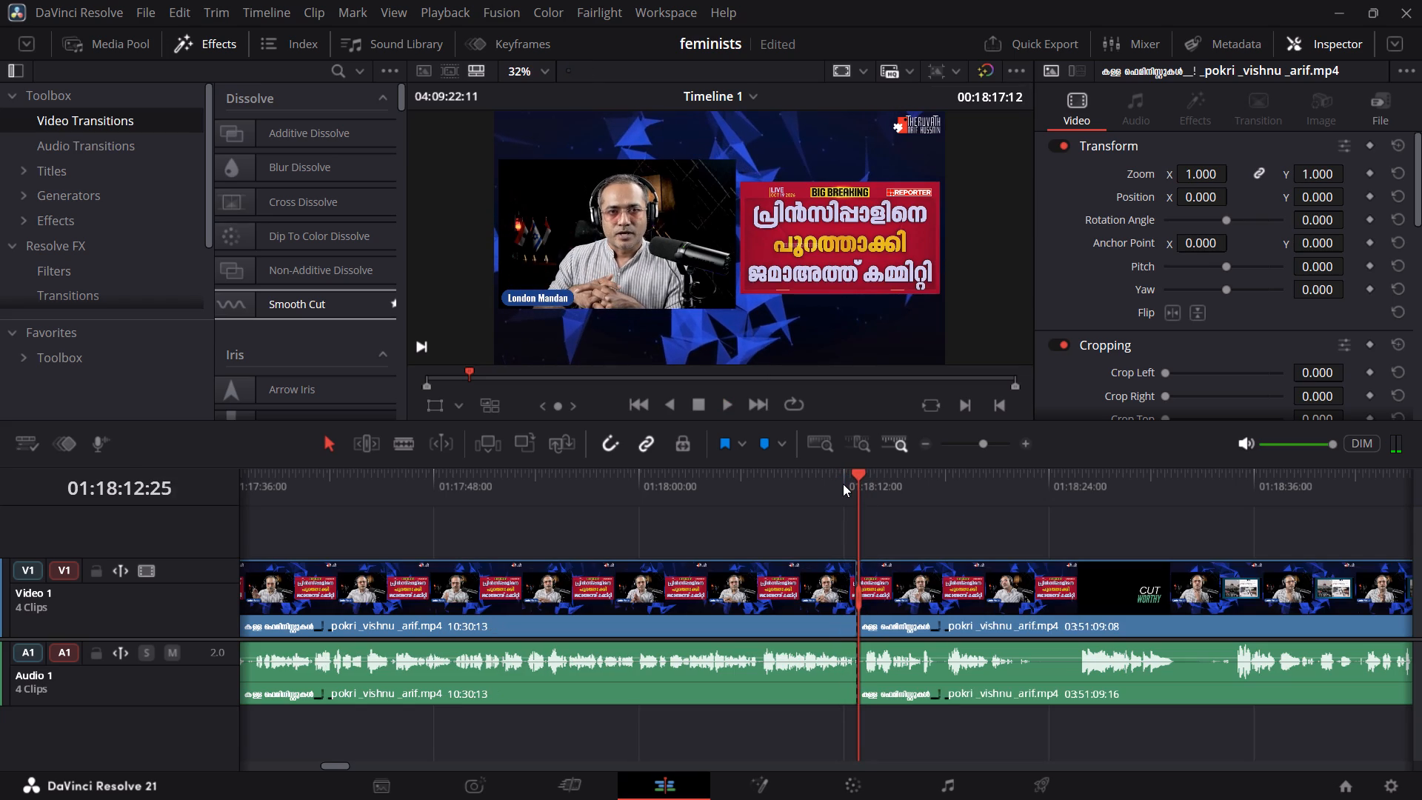
Play past the cut up to the "Cut Worthy" segment, then delete the rest of the recording after 01:18:12:25.
key("space")
left_click(918, 476)
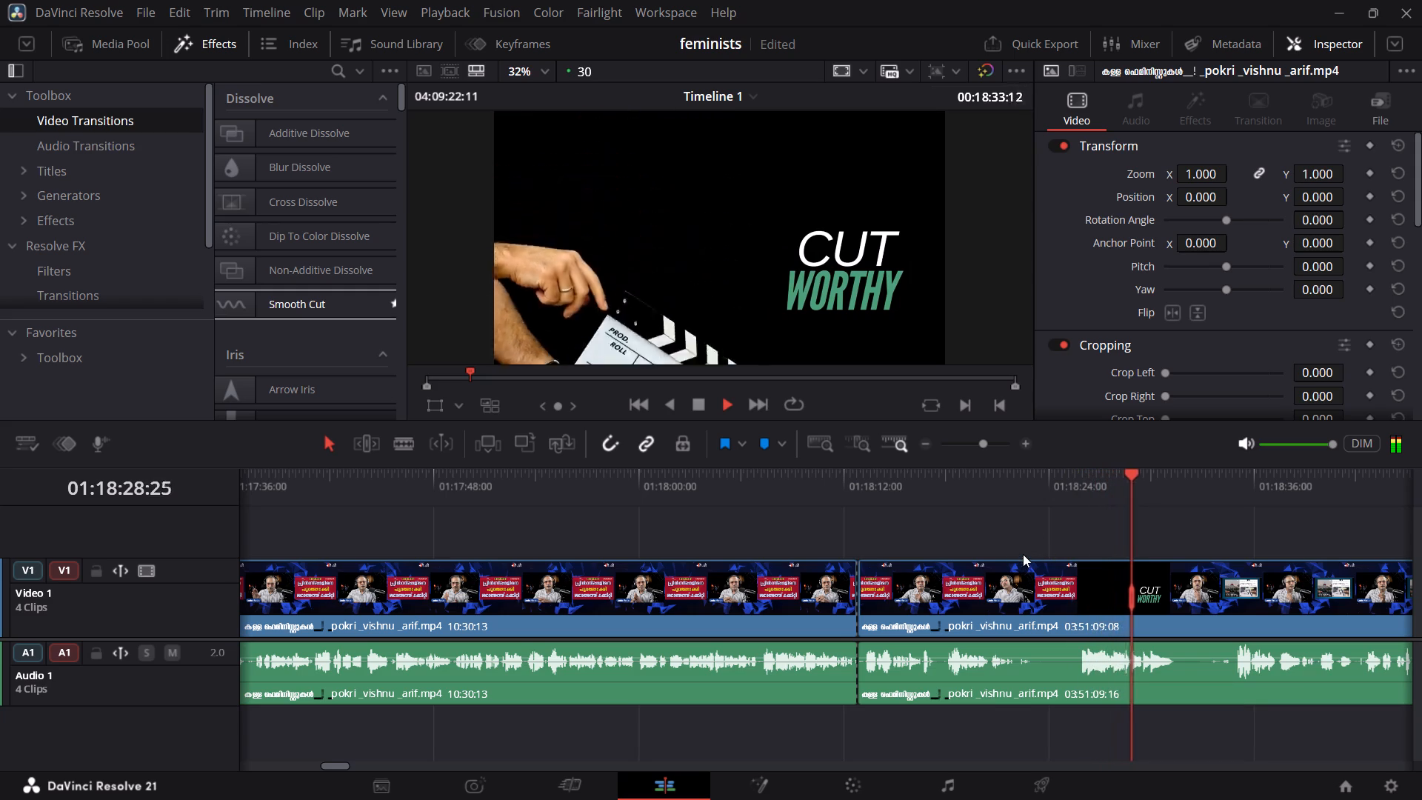
key("space")
left_click(998, 627)
key("Delete")
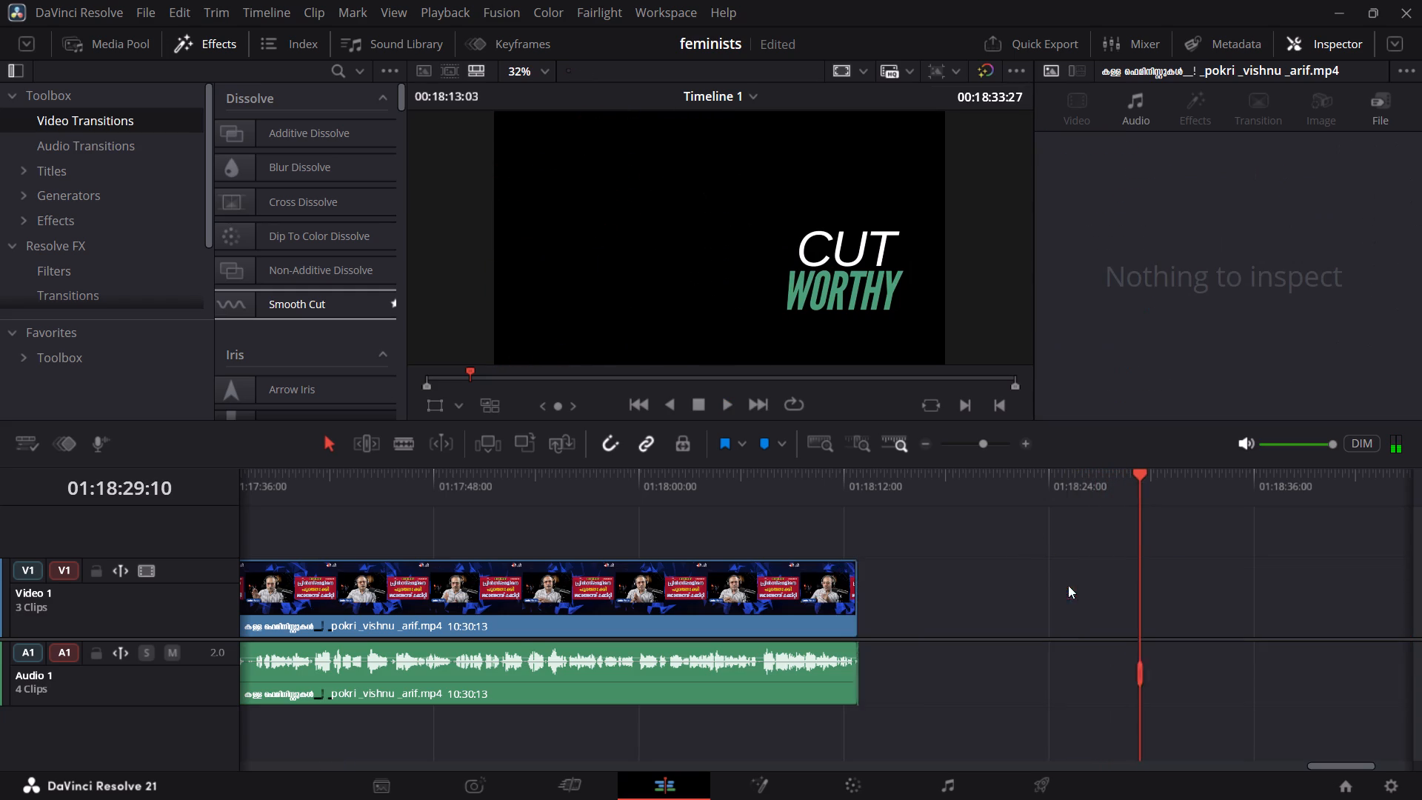
Delete the leftover sliver of audio that extends past the video's end at 01:18:12:25.
left_click(992, 447)
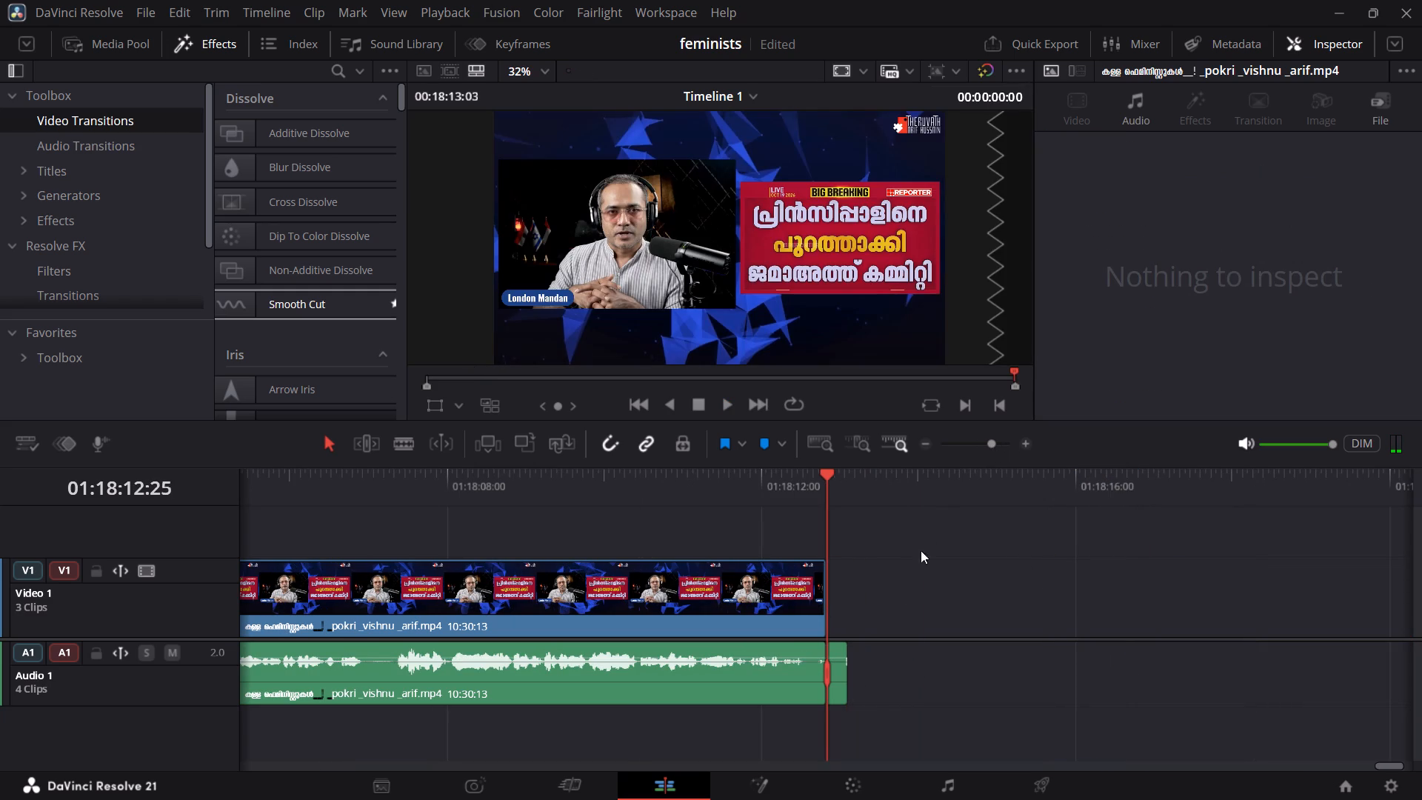
left_click(839, 691)
key("BackSpace")
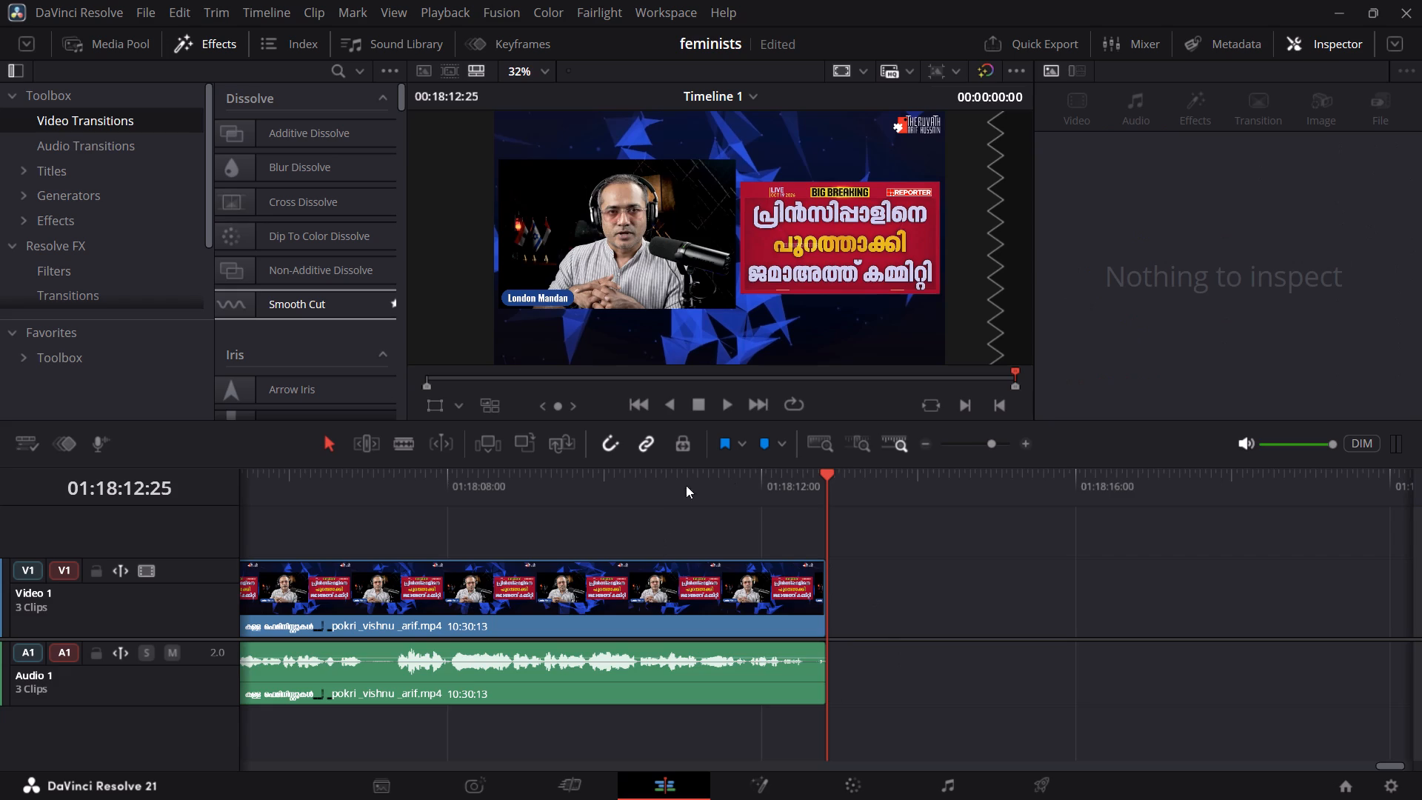
Spot-check the last clip by playing passages from about 01:16:49, 01:16:15, 01:15:10, 01:14:50 and 01:11:46.
left_click(986, 447)
left_click(973, 447)
left_click(574, 482)
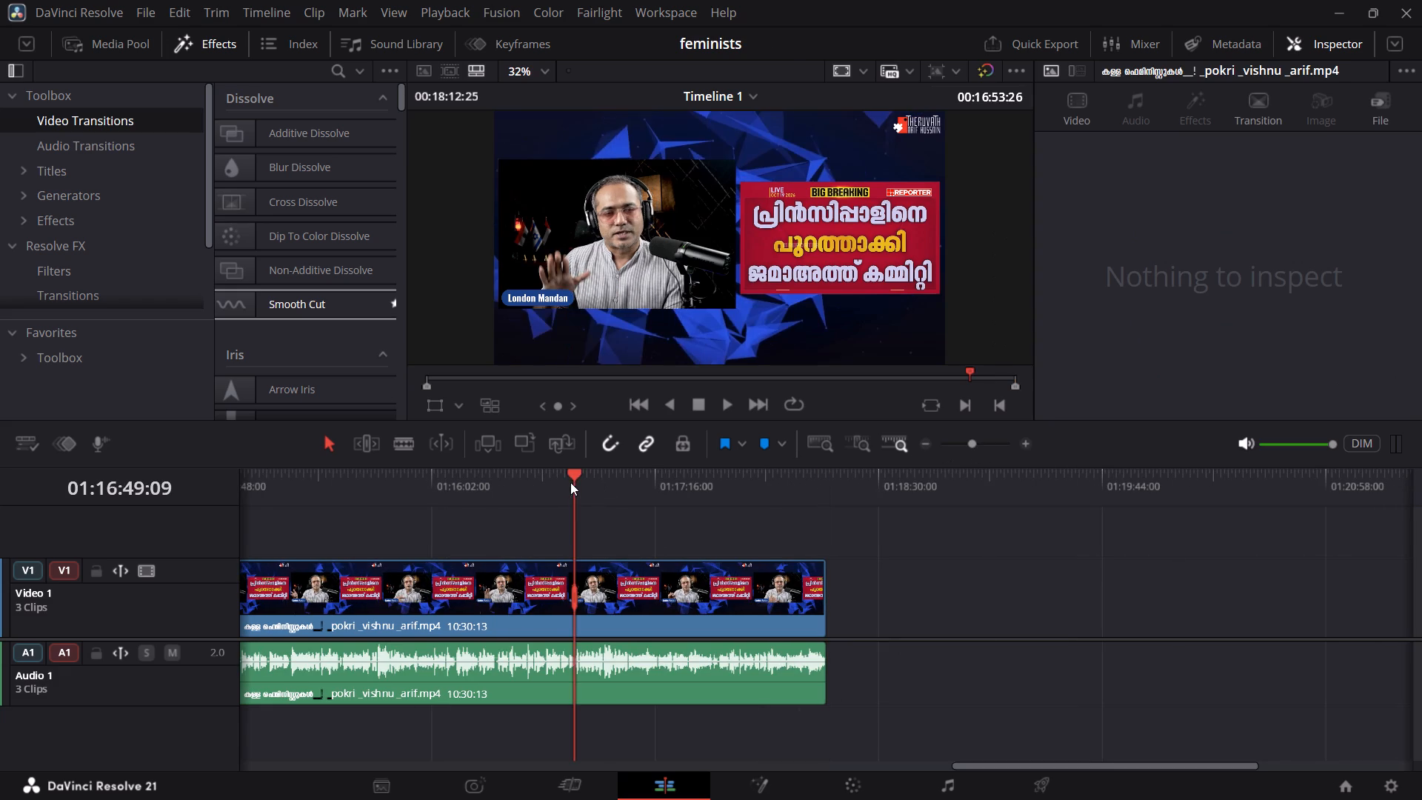
key("space")
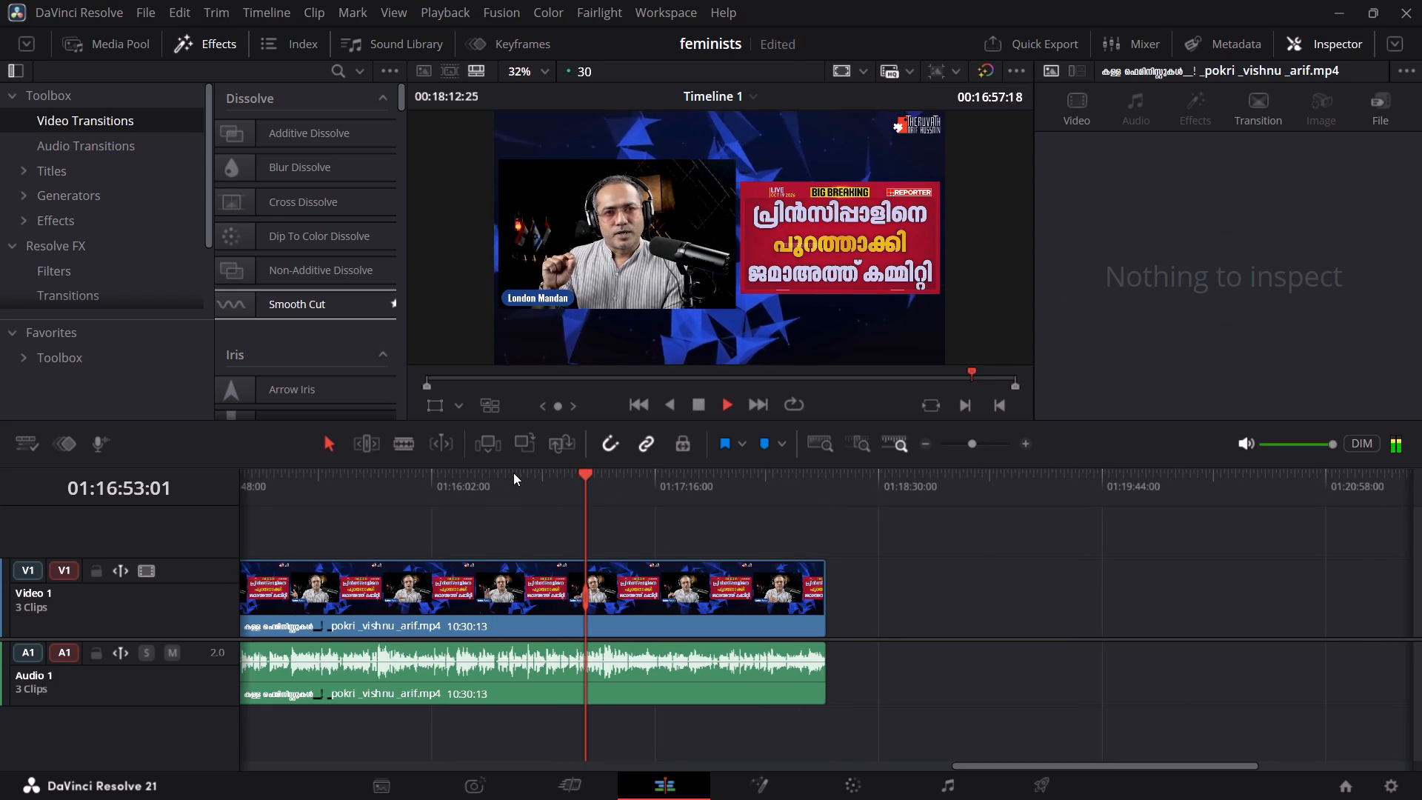
left_click(470, 481)
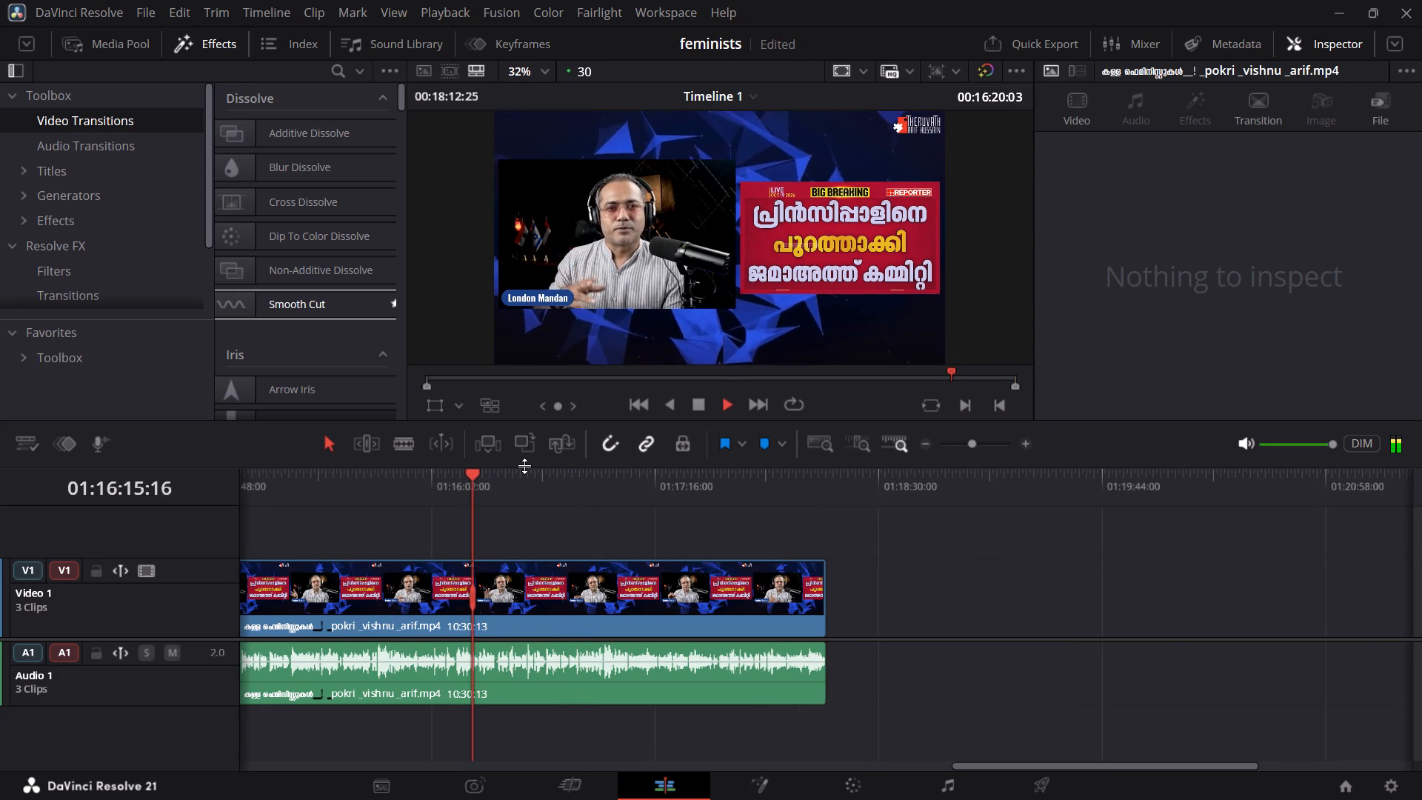
left_click(421, 480)
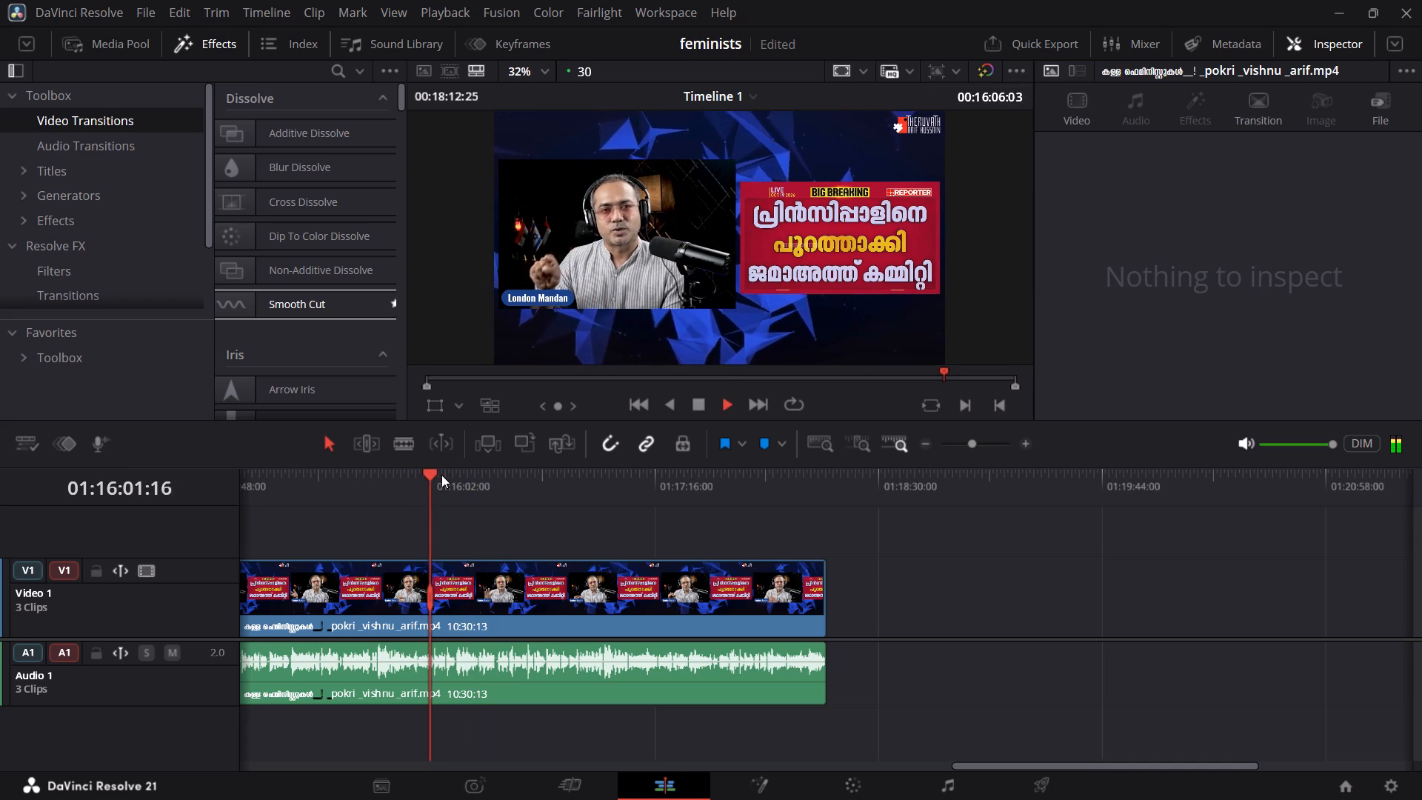
left_click(976, 443)
left_click(522, 493)
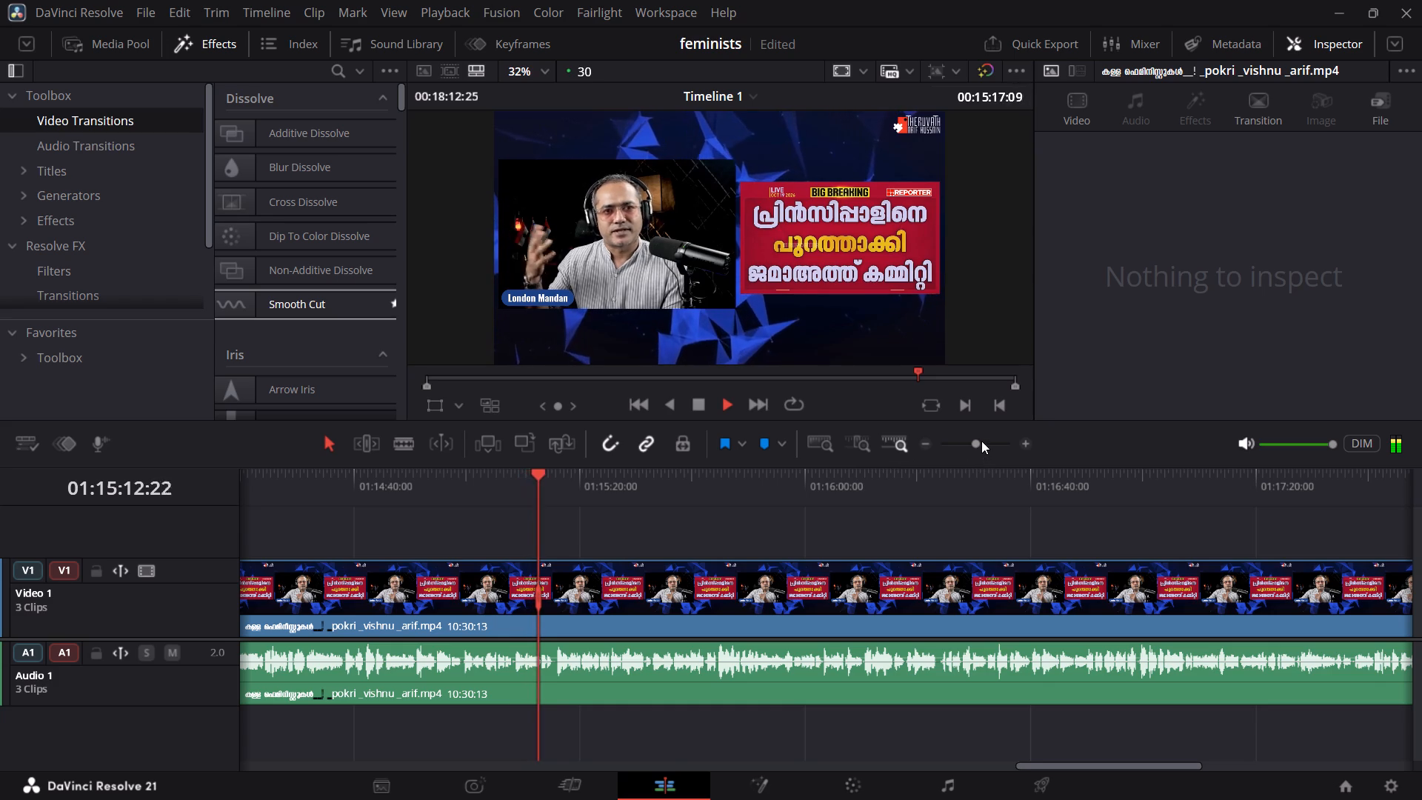
left_click(412, 481)
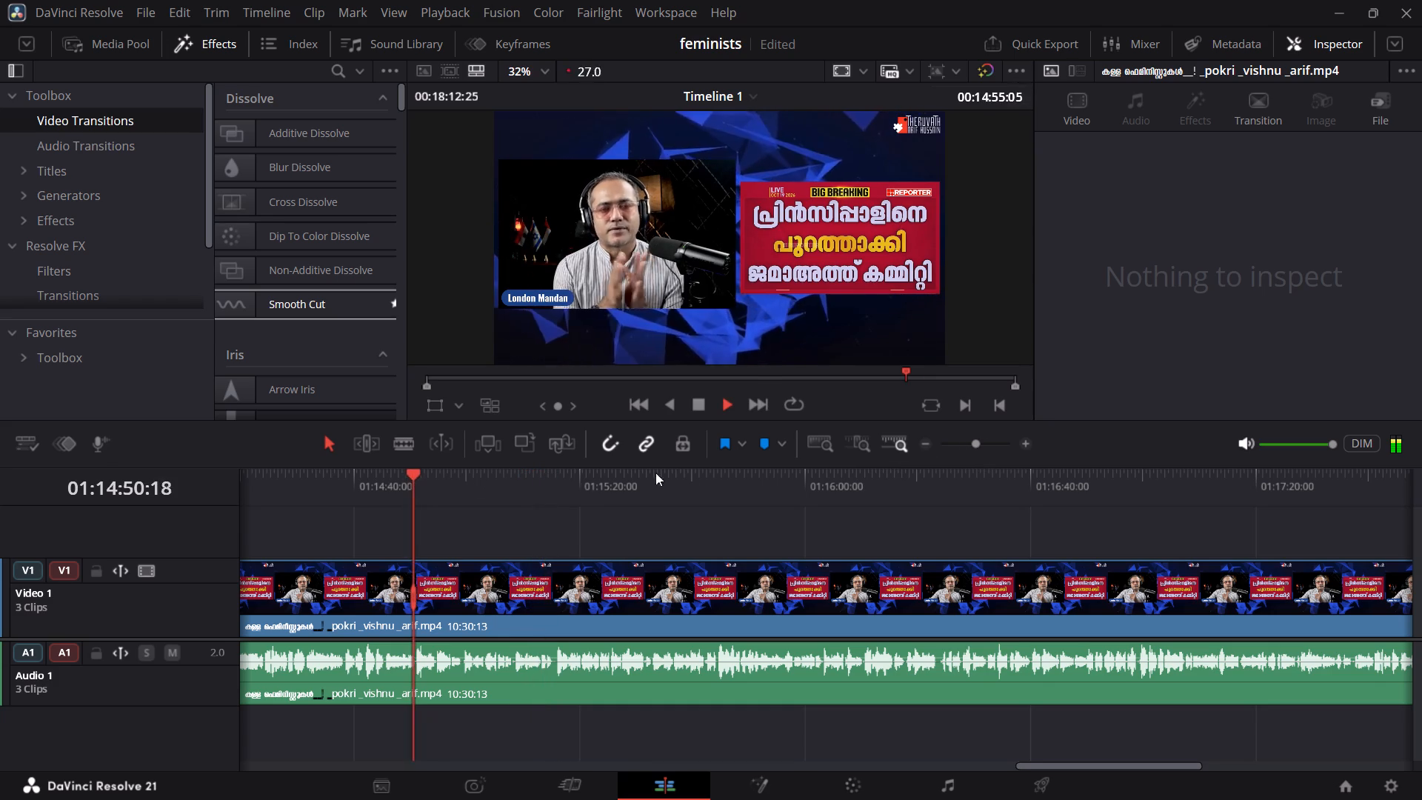
left_click(972, 443)
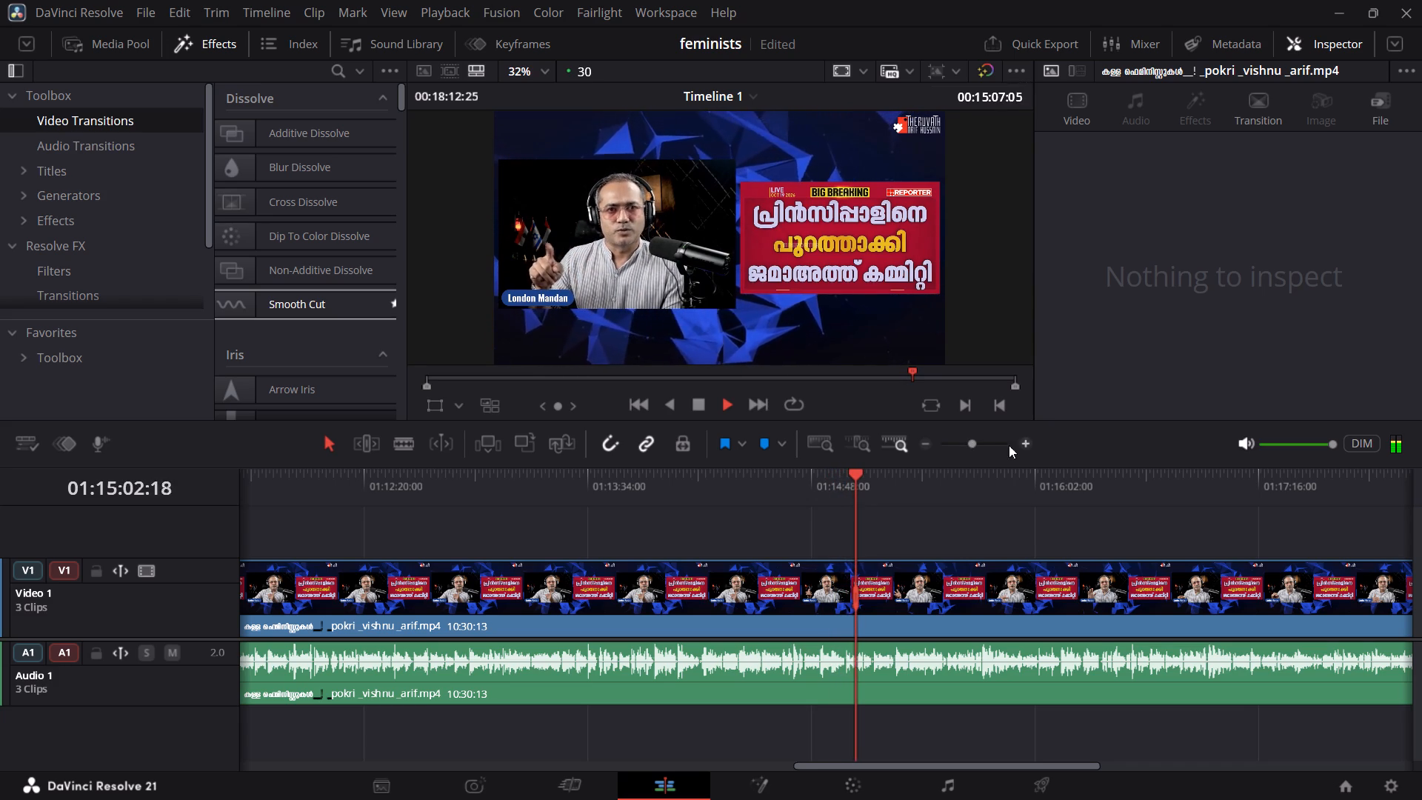
left_click(968, 446)
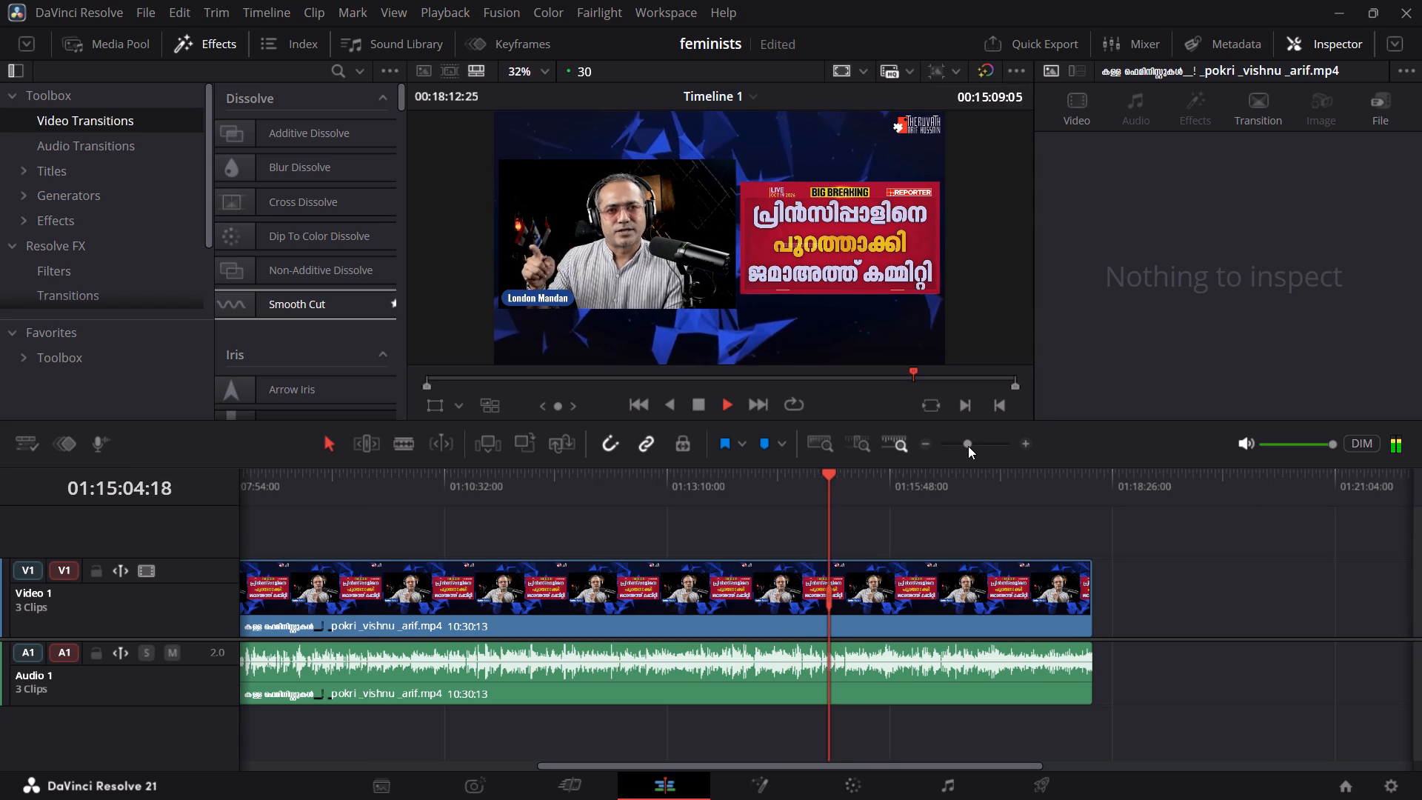
left_click(553, 494)
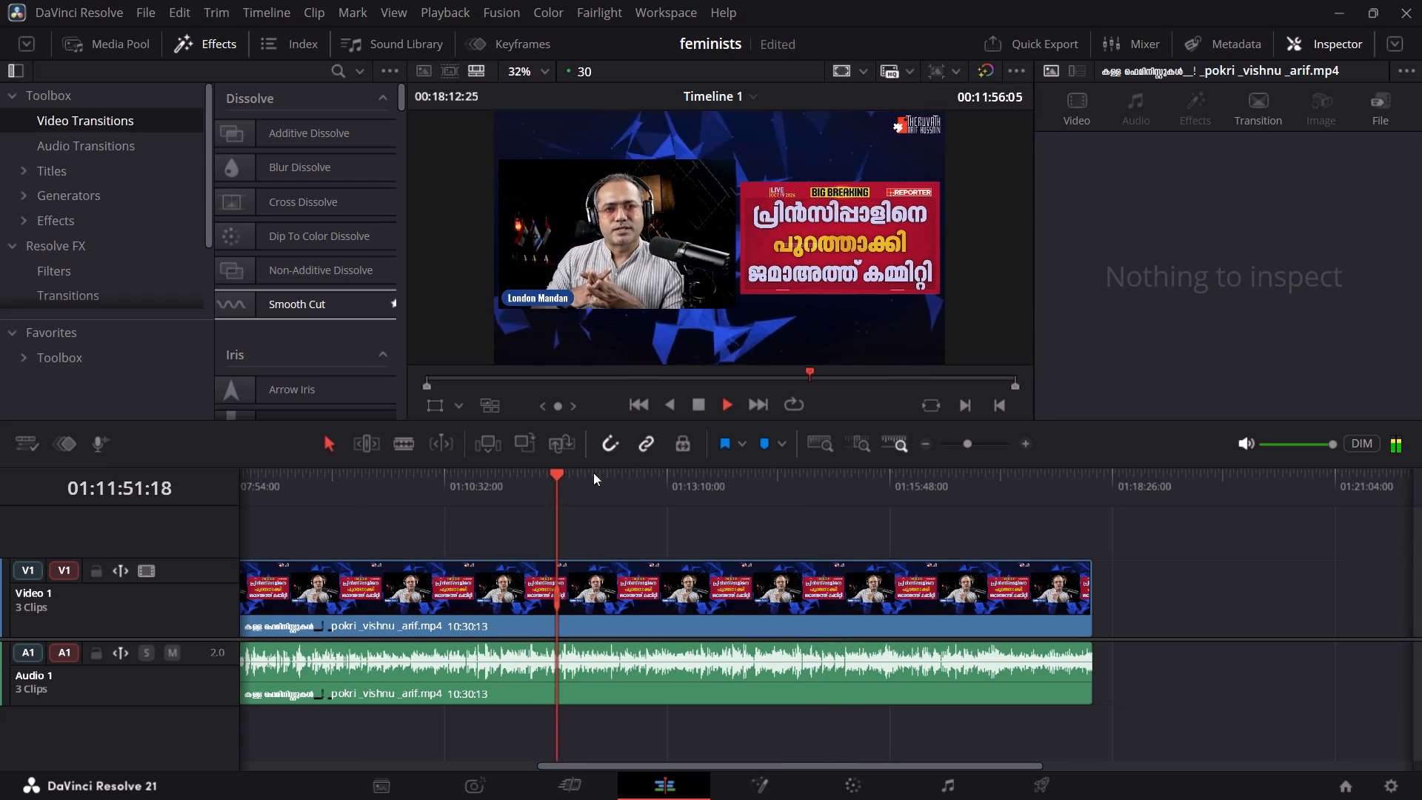
left_click(547, 481)
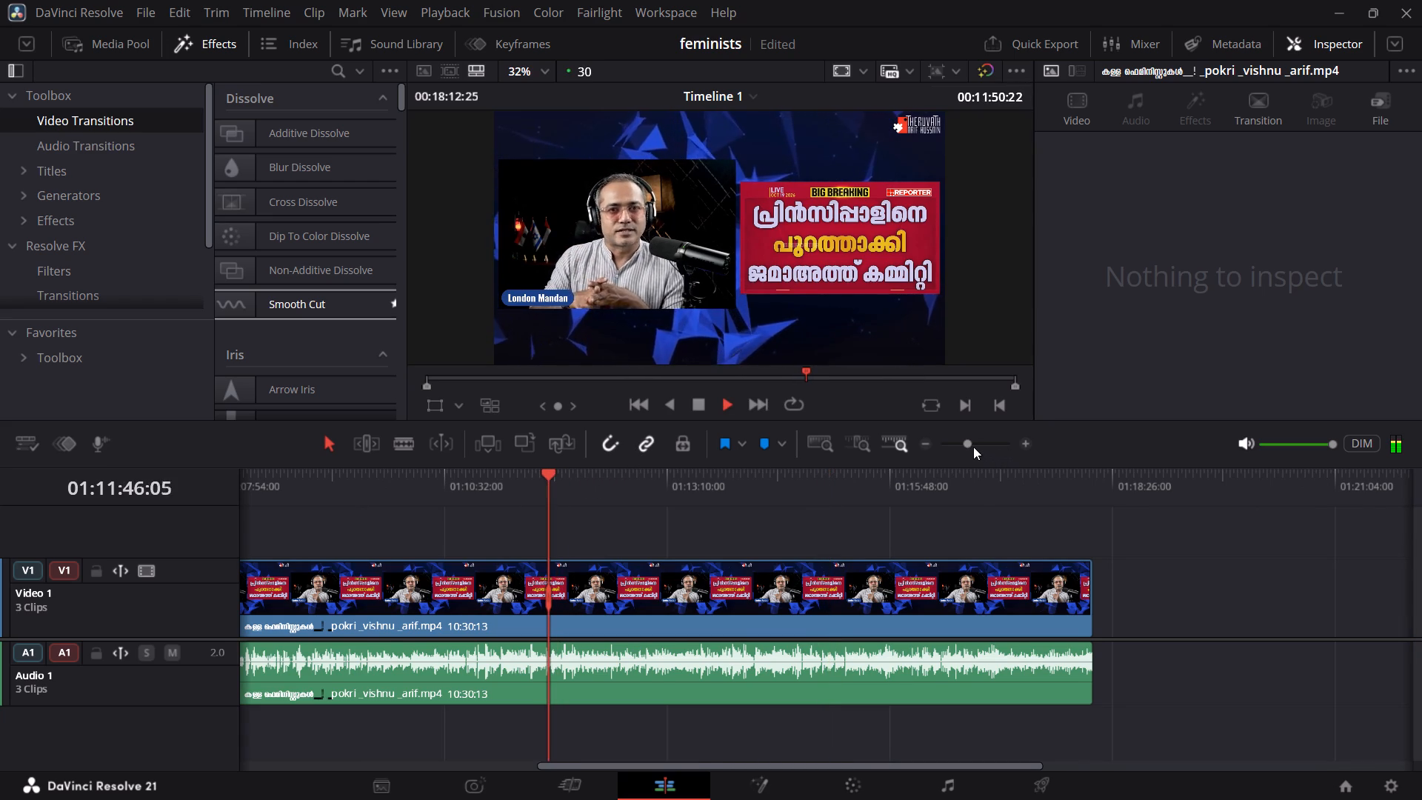
left_click(973, 447)
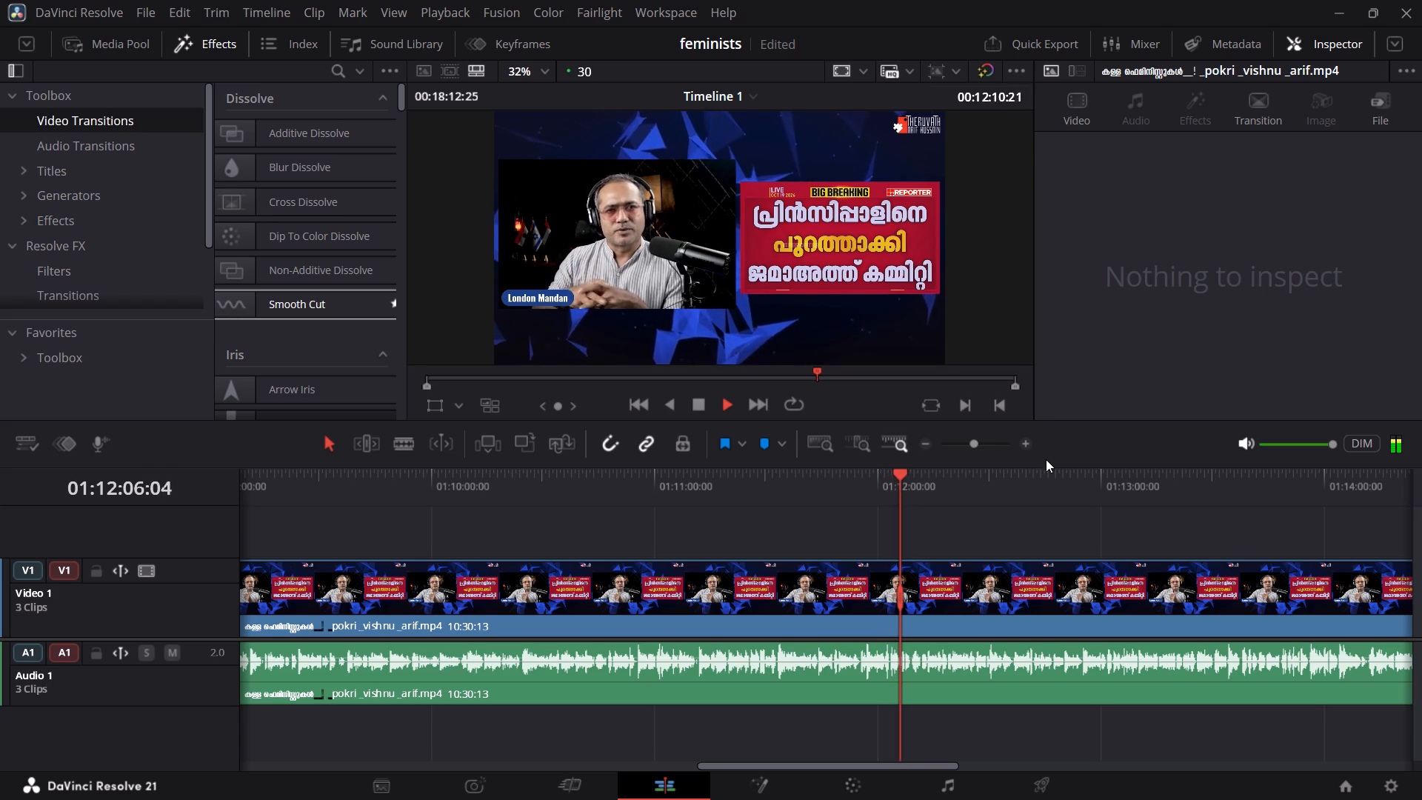
left_click(981, 446)
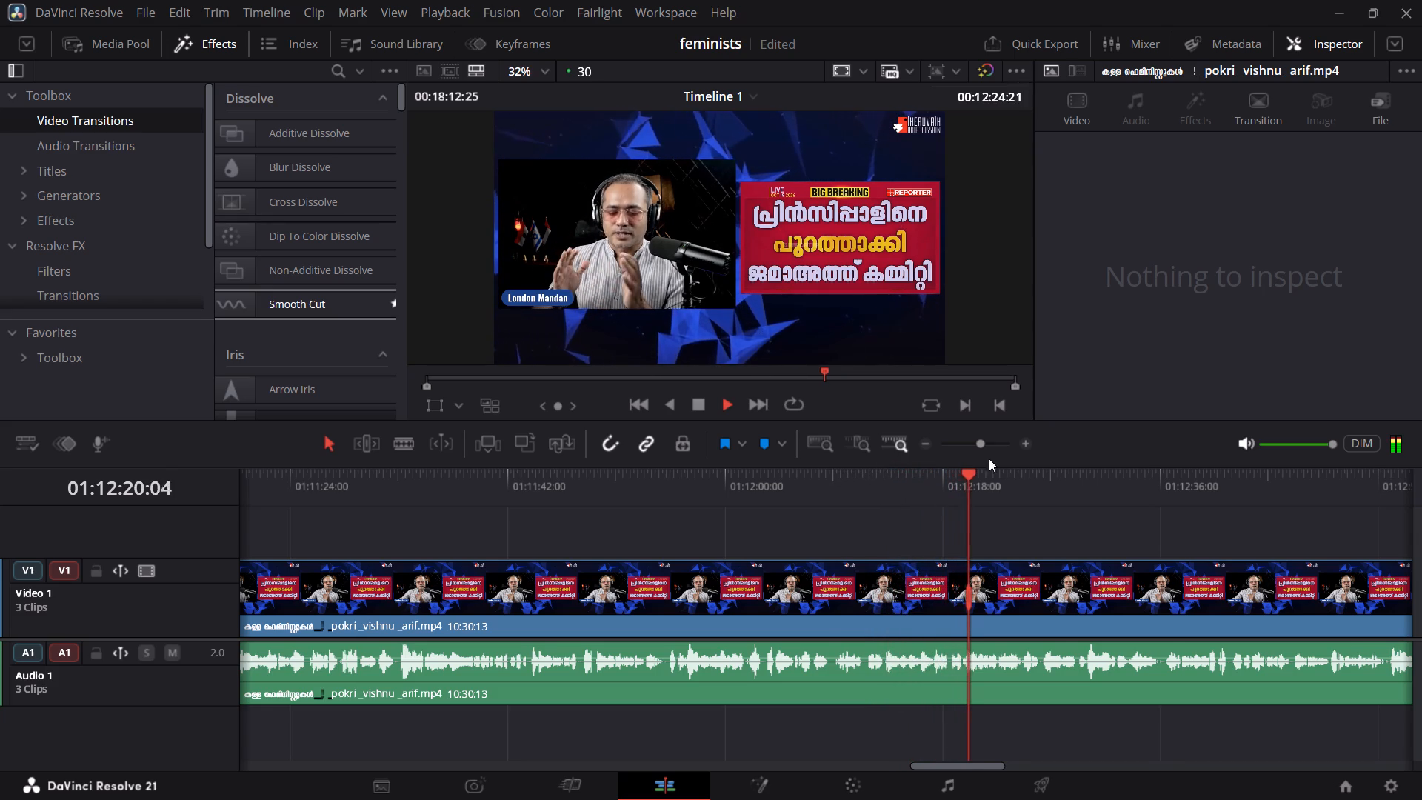
left_click(971, 443)
left_click(960, 445)
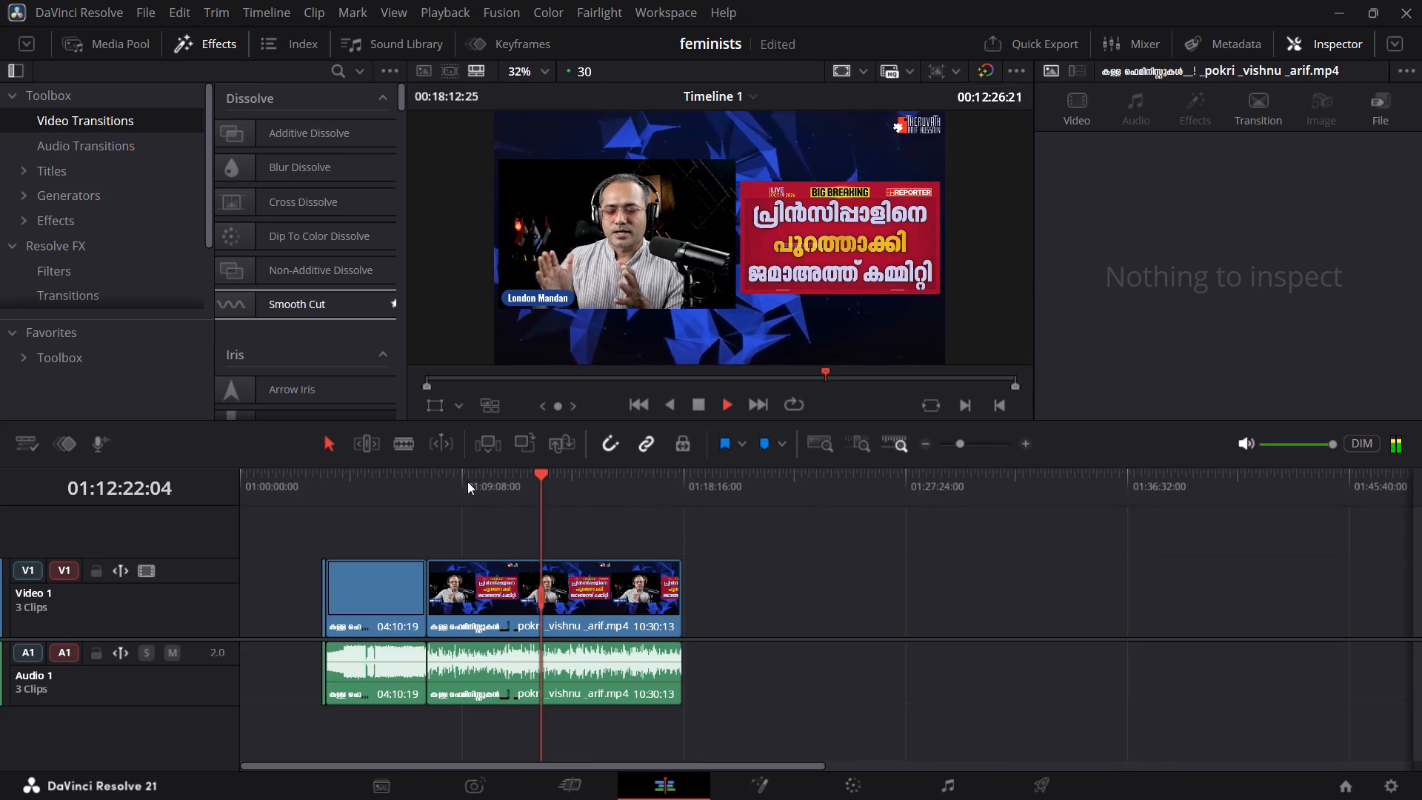
Review the footage from about 01:09:15, then examine the passage just after the 01:07:42:12 edit point up close.
left_click(465, 481)
left_click(968, 441)
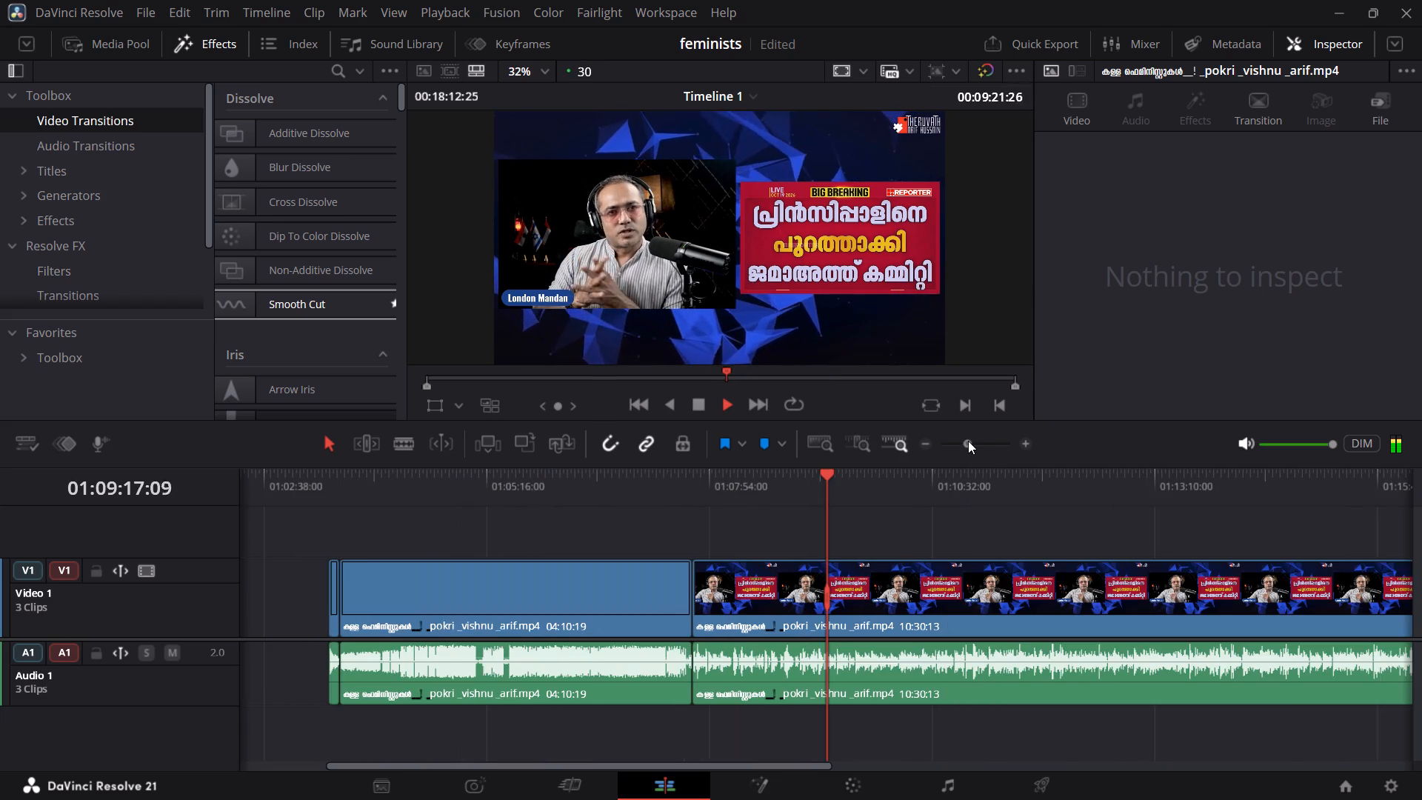
left_click(976, 441)
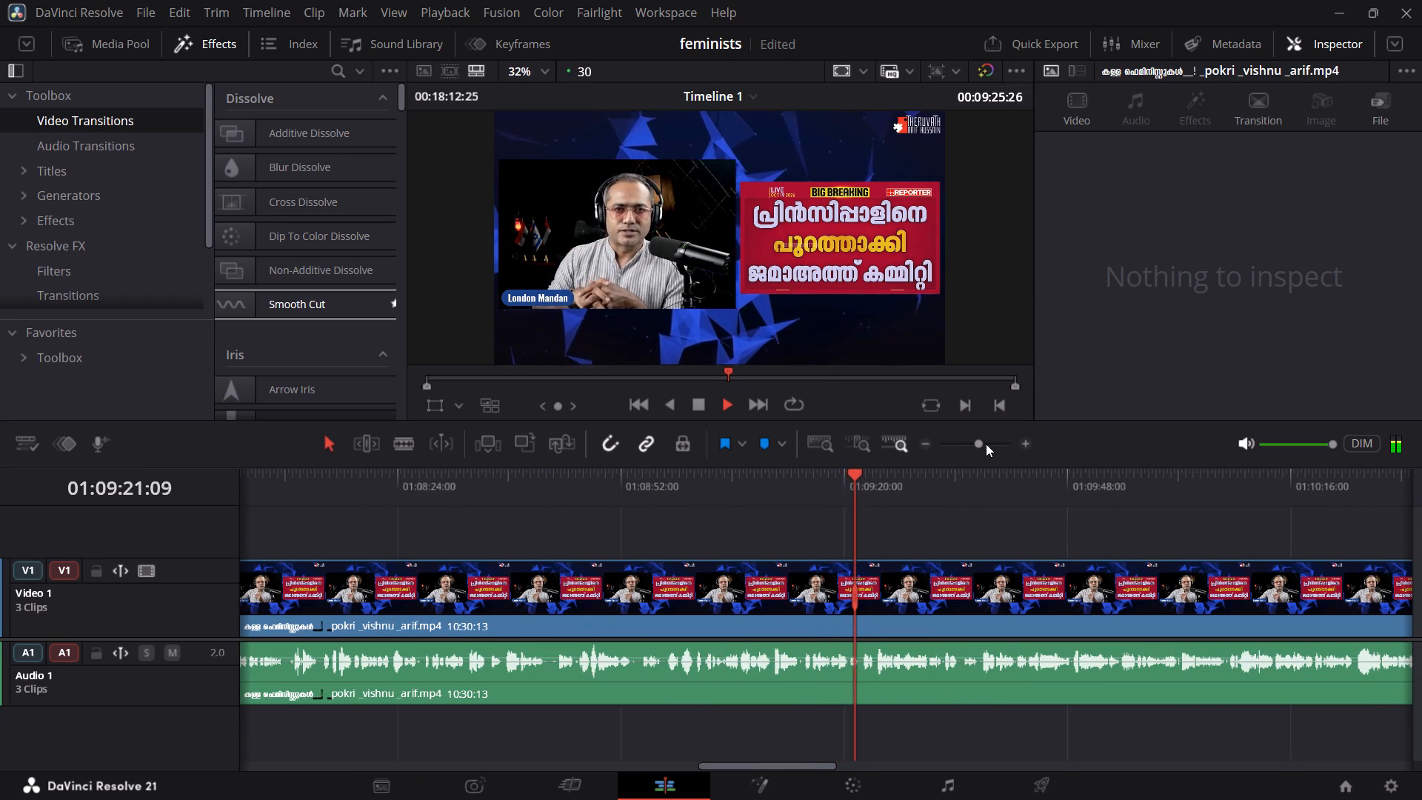
left_click(967, 446)
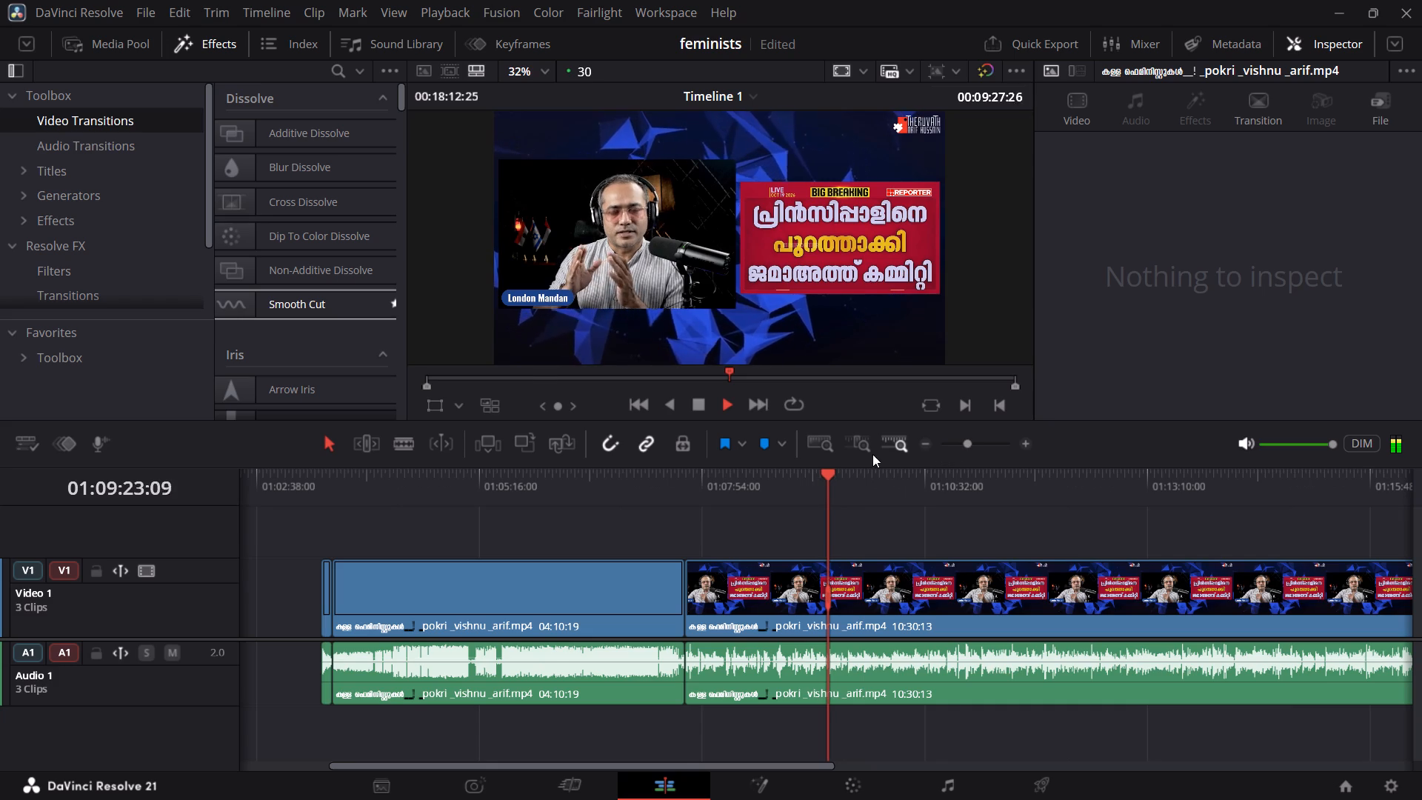
left_click(695, 476)
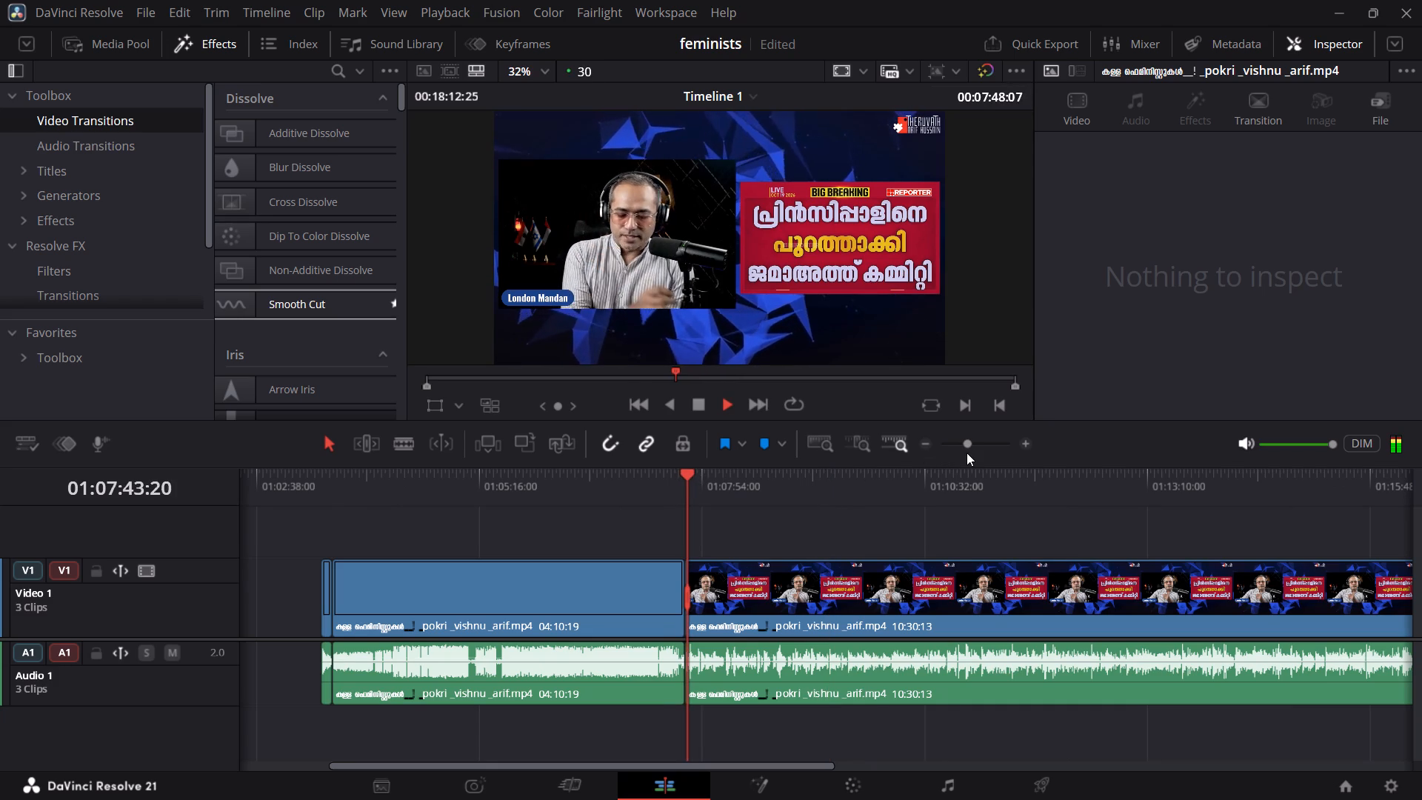
left_click(972, 447)
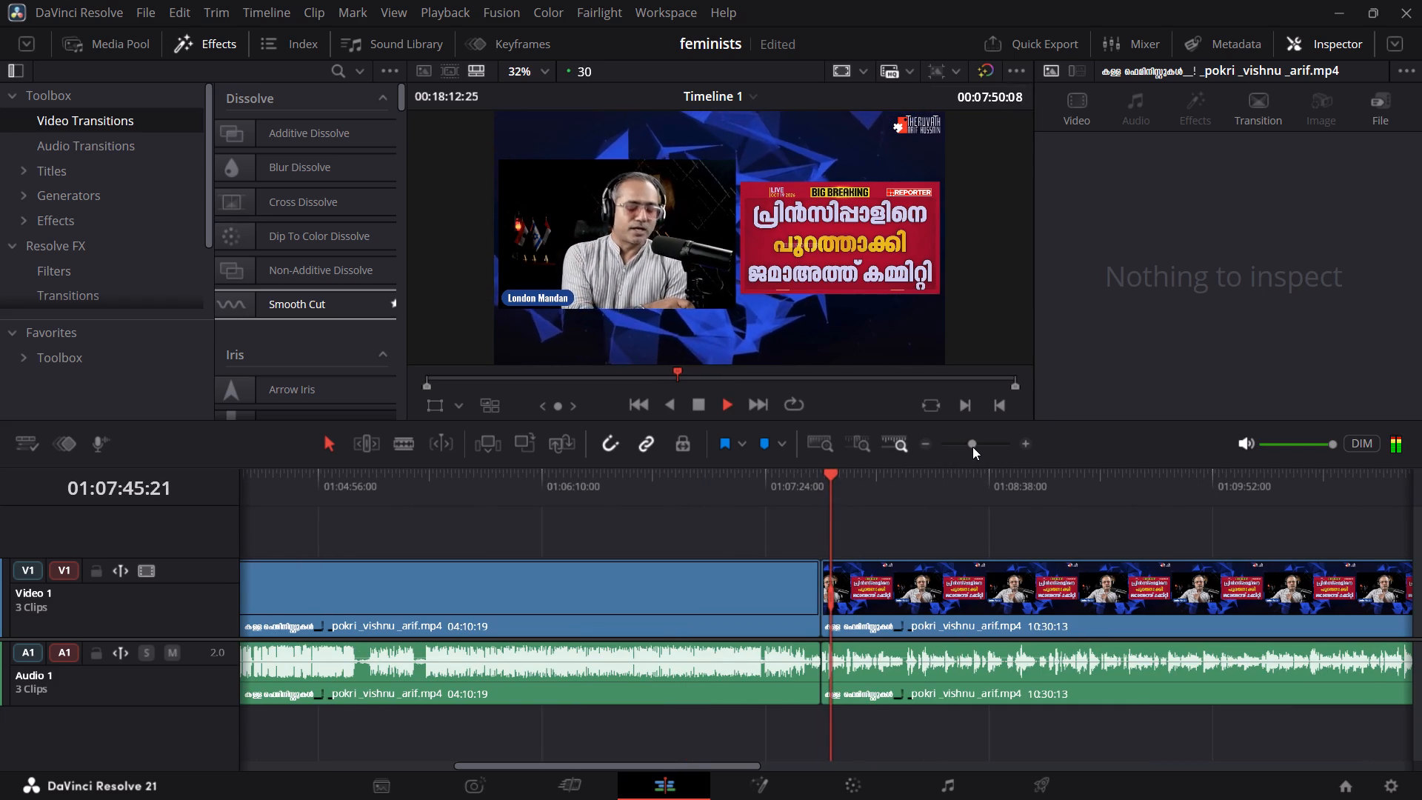
left_click(972, 447)
left_click(977, 445)
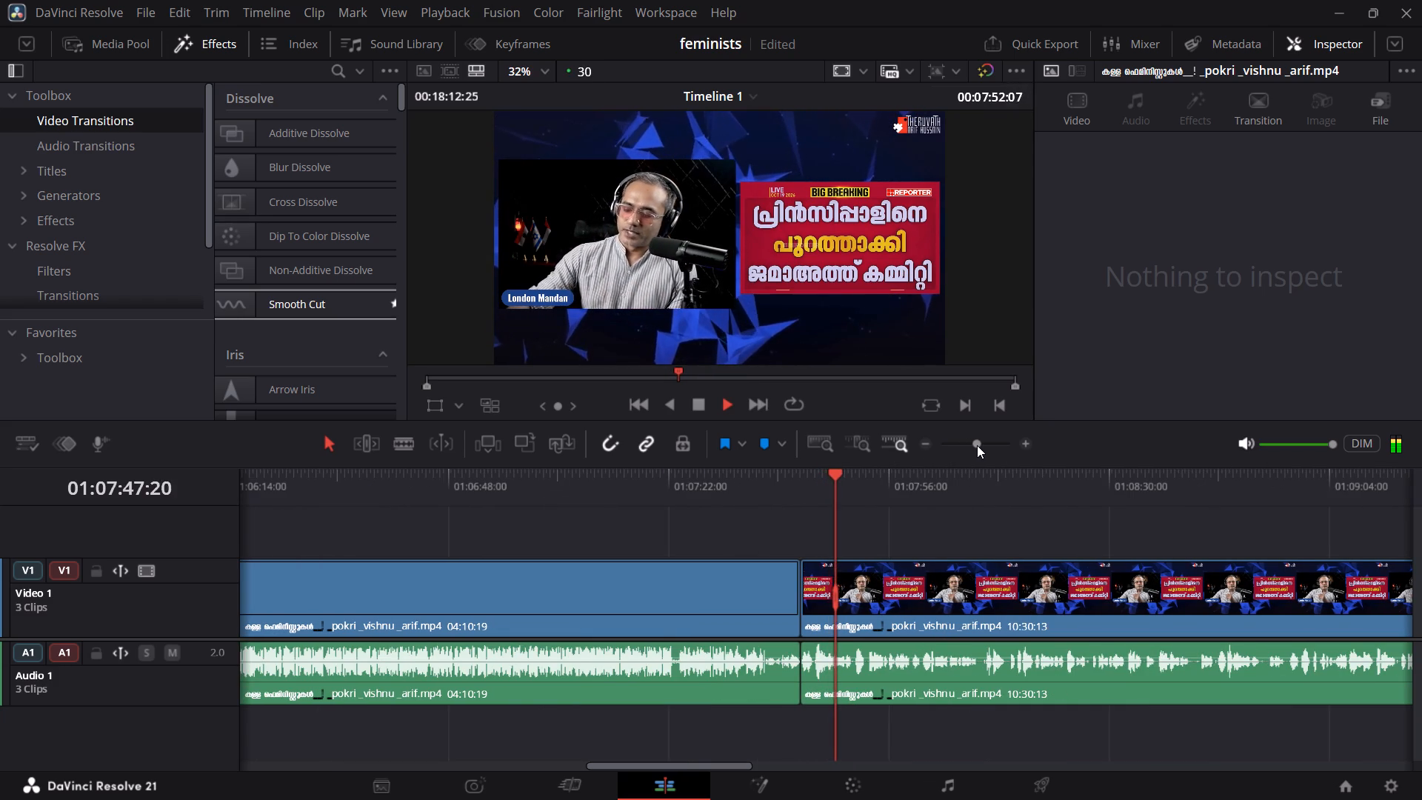
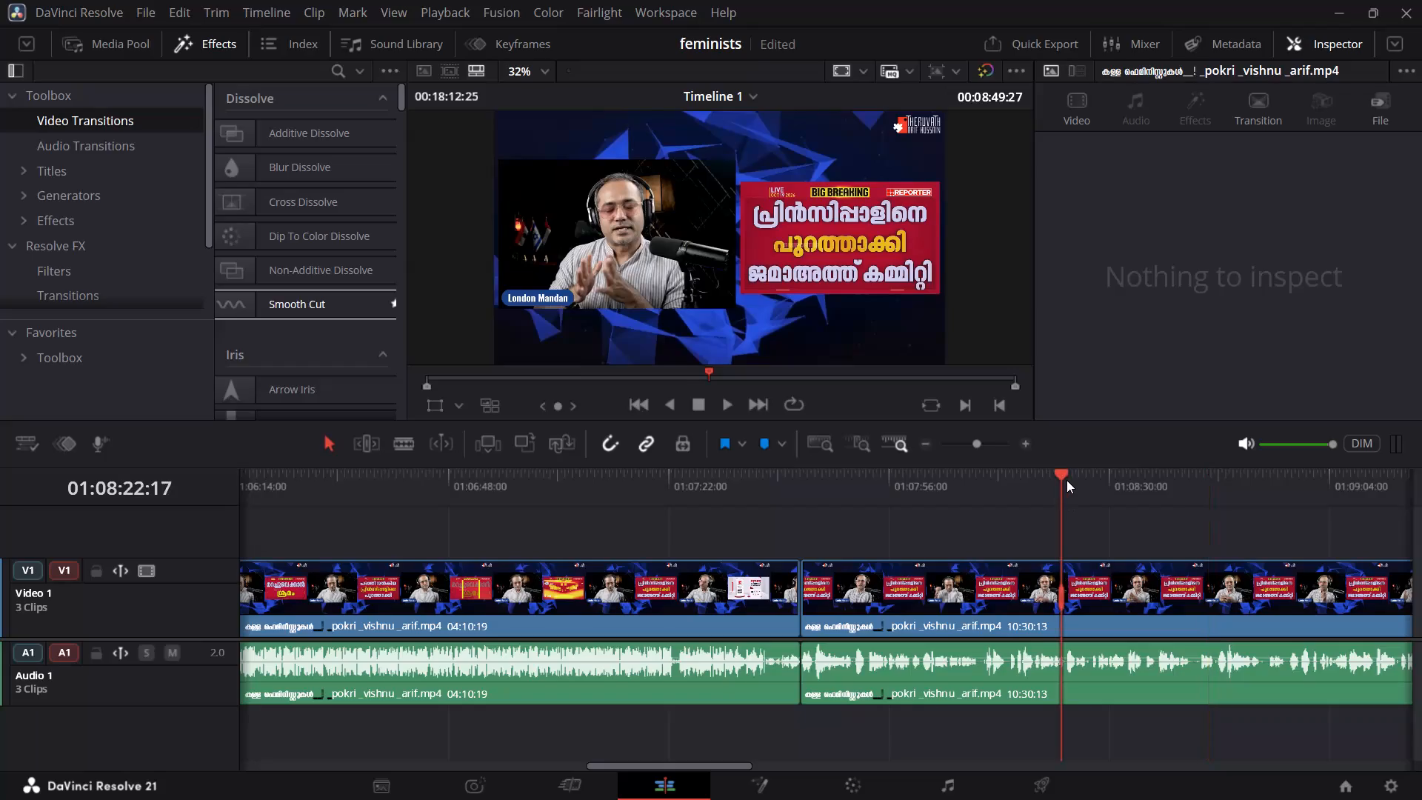
Find the start of a highlight passage in the last clip and split the video and audio at 01:08:37:15.
left_click(983, 450)
left_click(992, 479)
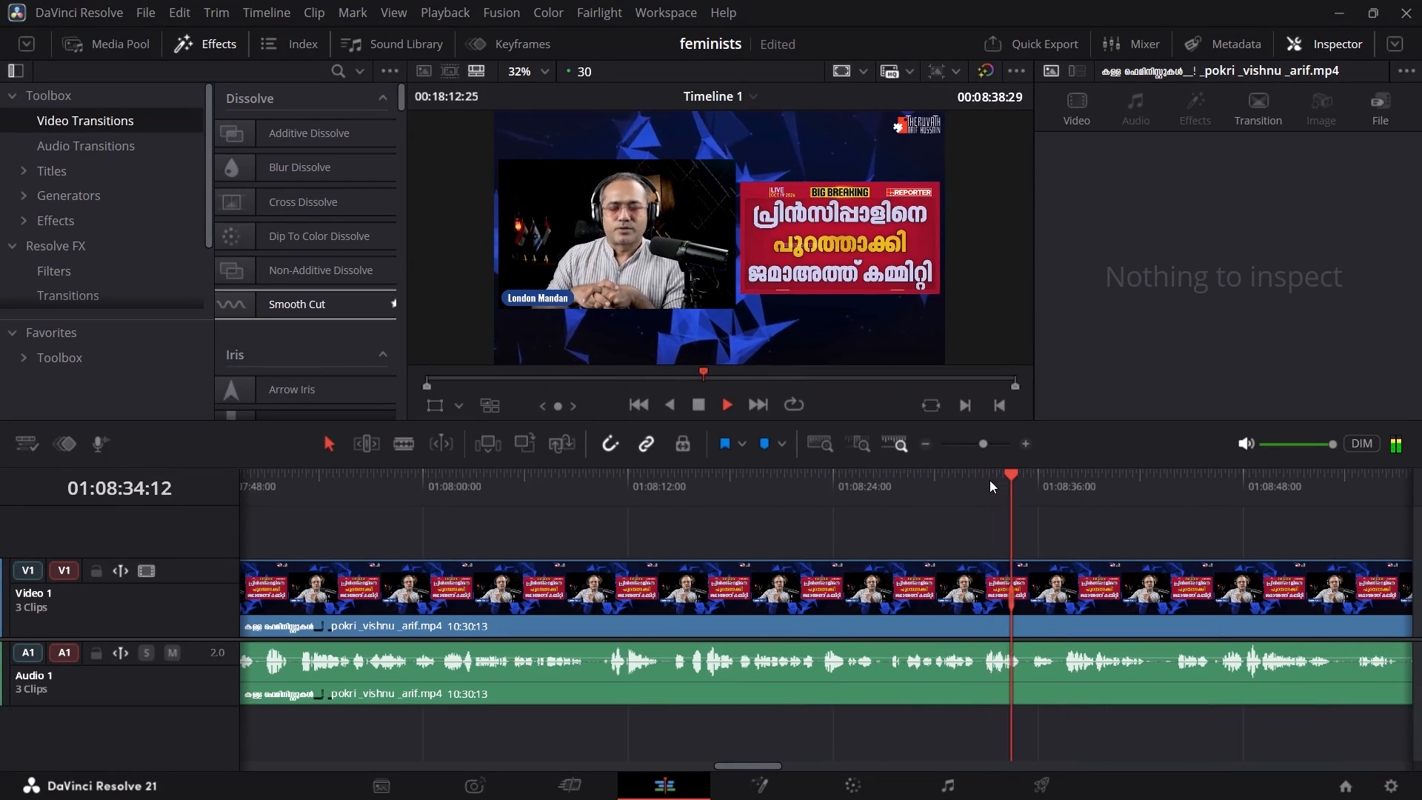
left_click(1044, 481)
key("space")
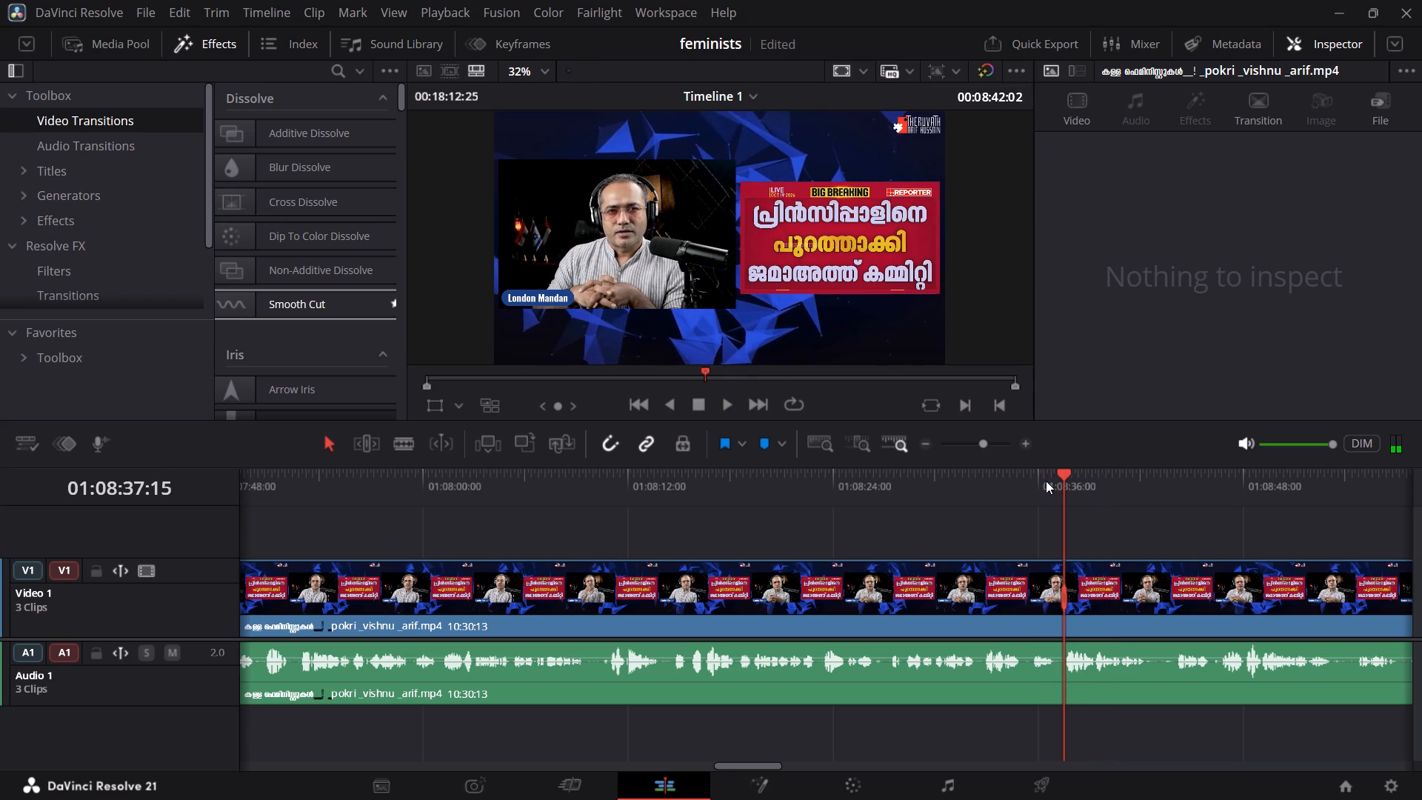
key("ctrl+b")
Play on repeatedly to find where the highlight passage ends, and split the video and audio at 01:08:49:00.
key("space")
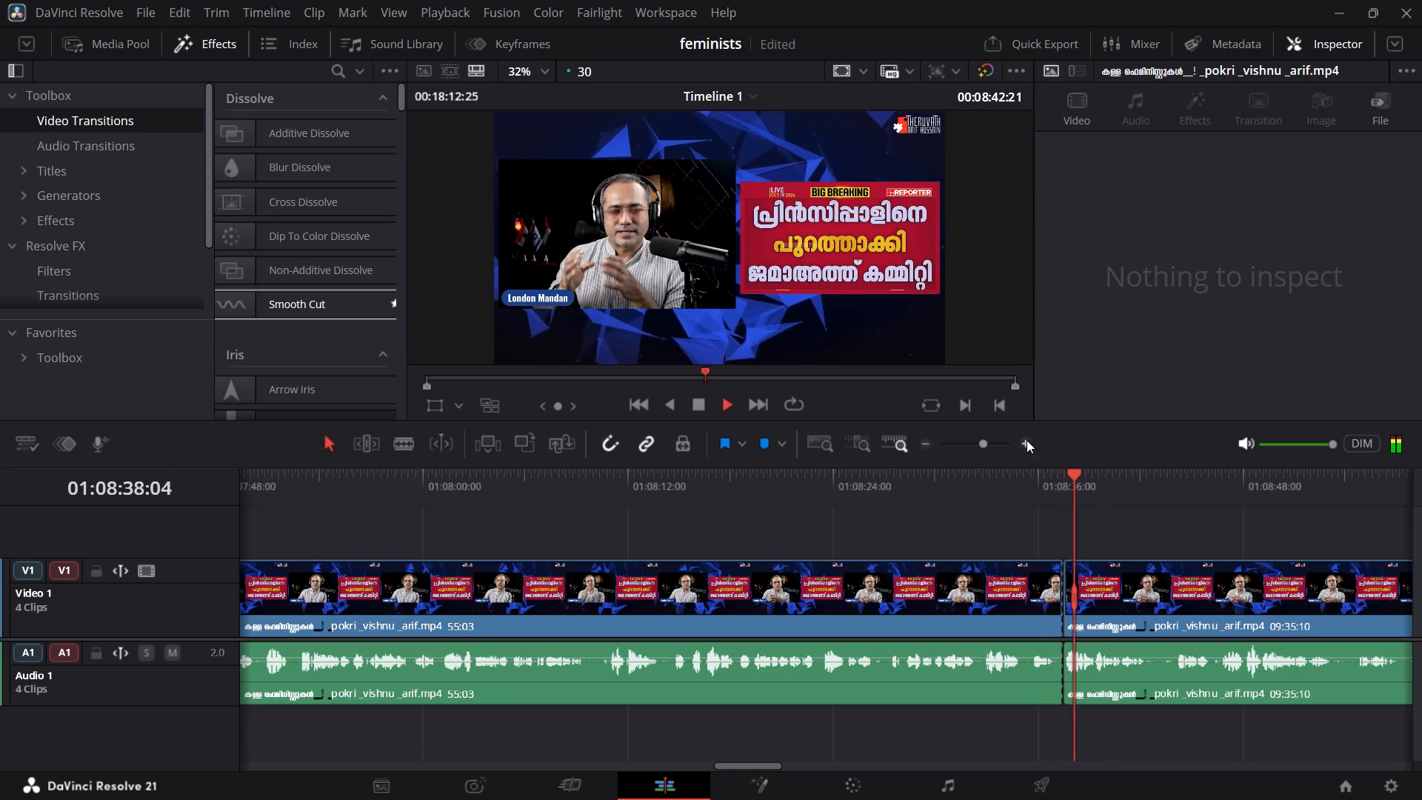
left_click(981, 444)
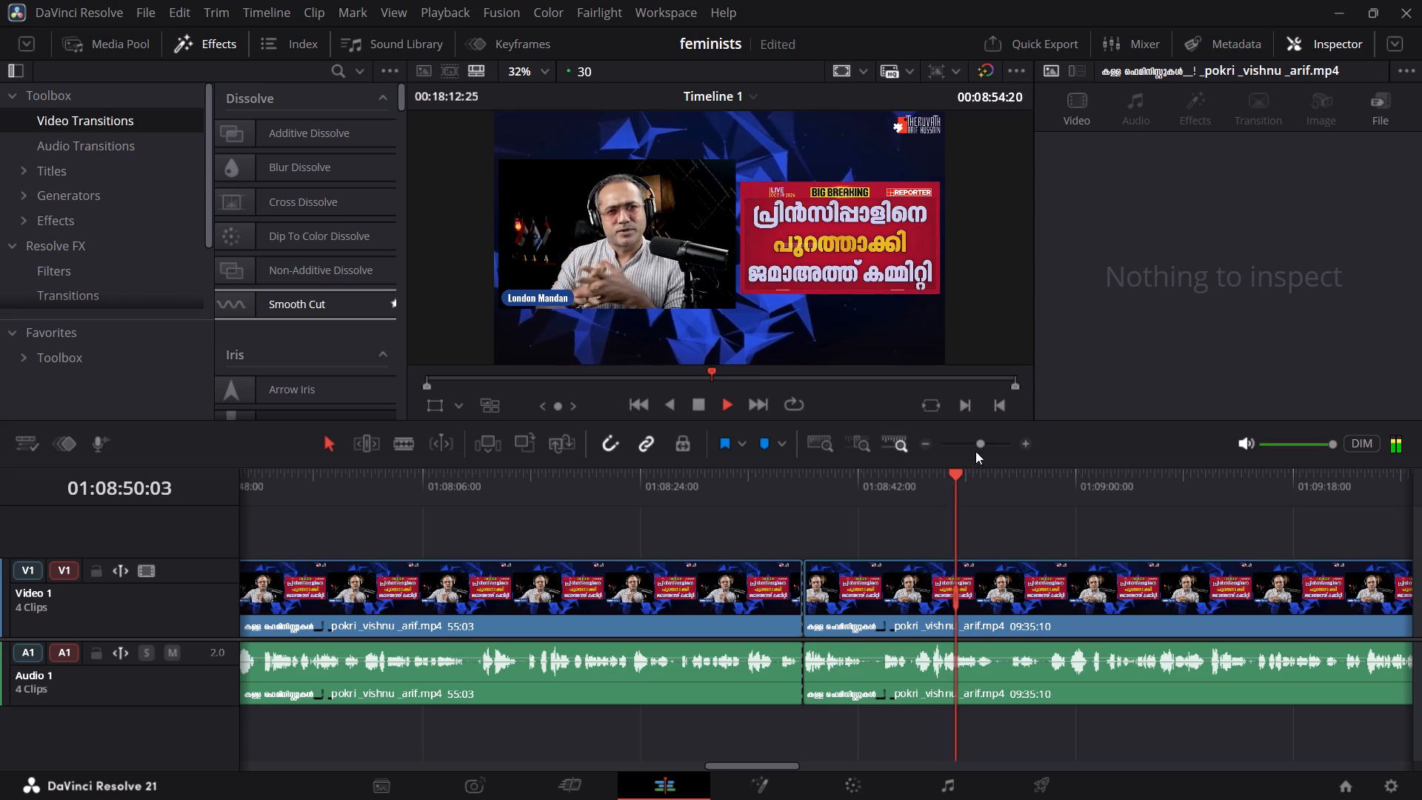
left_click(894, 483)
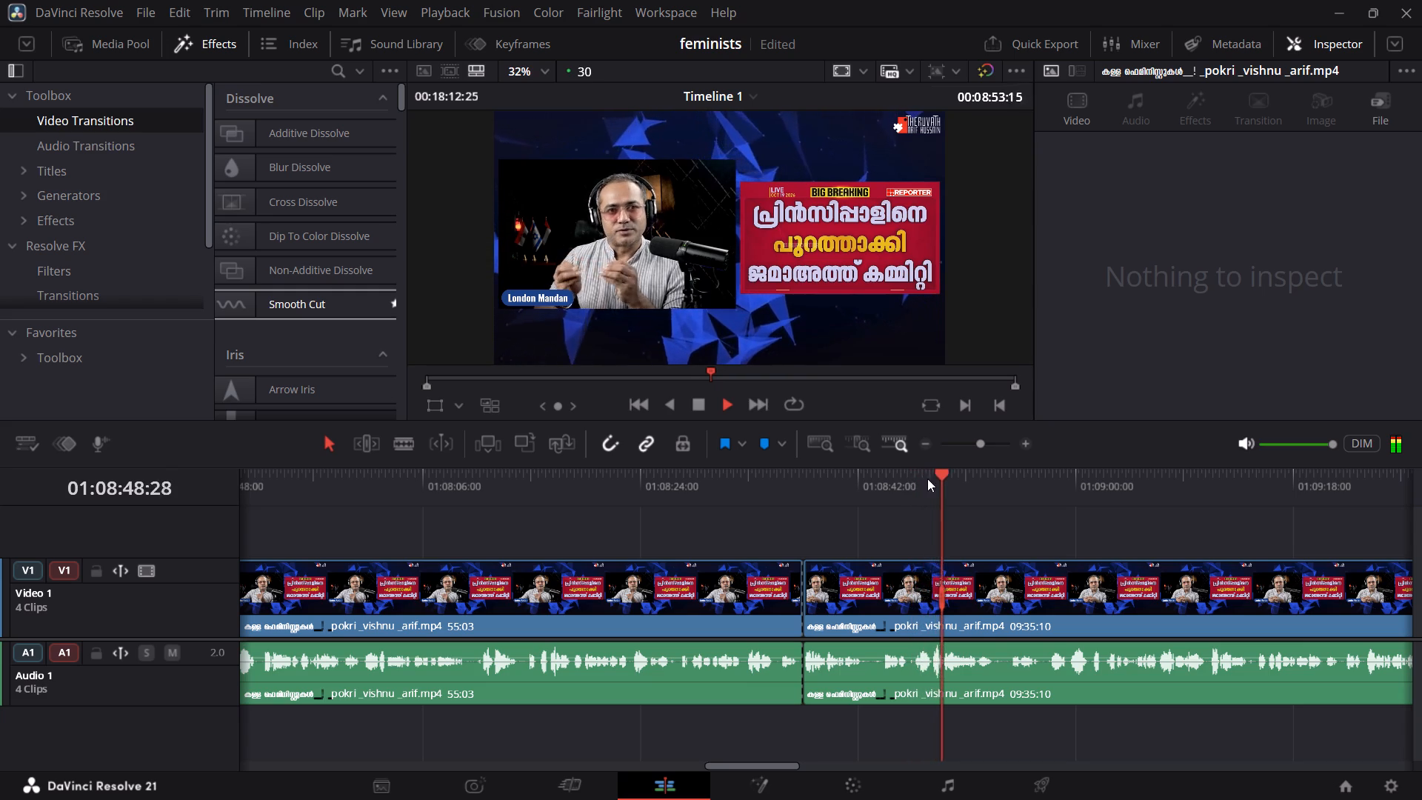
left_click(916, 479)
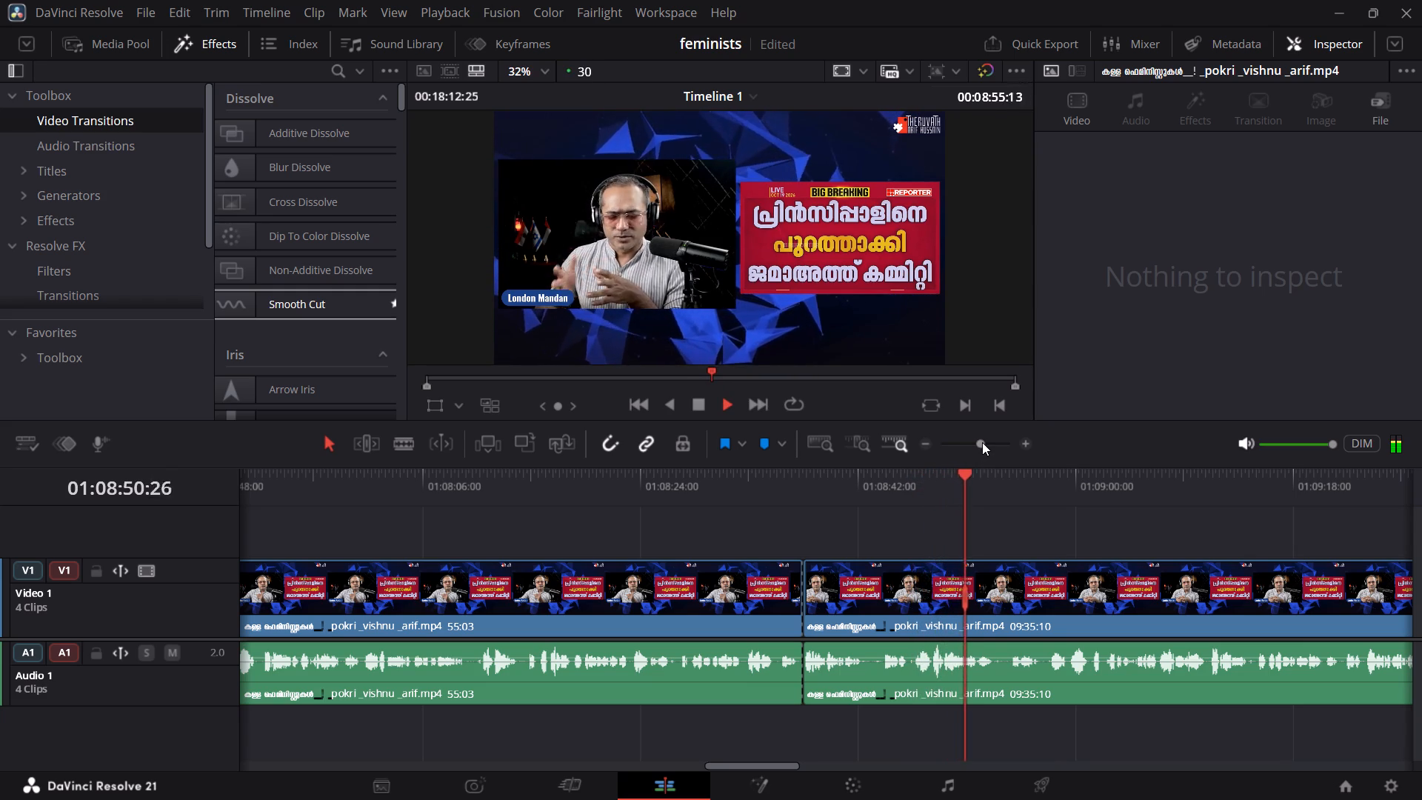
key("space")
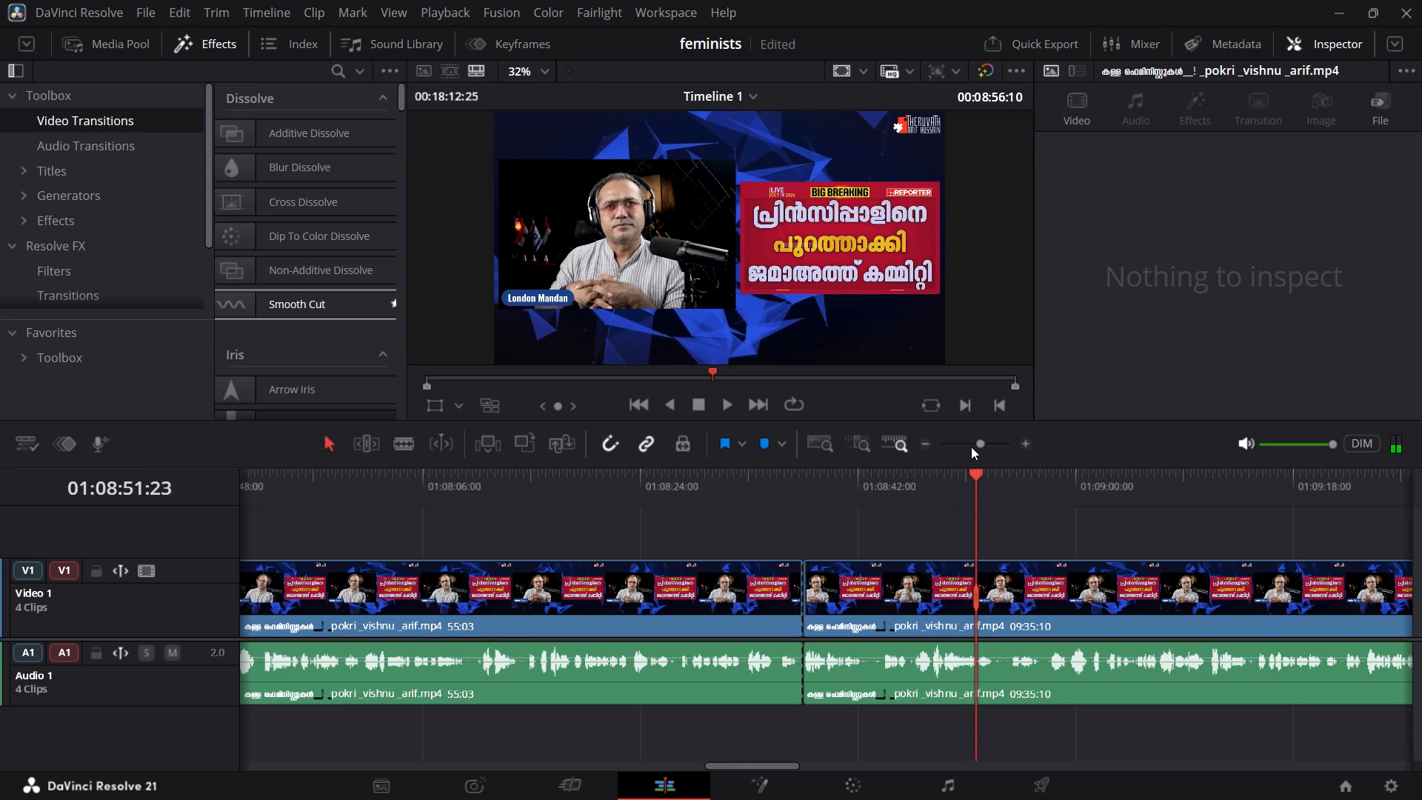
left_click(933, 481)
left_click(917, 482)
key("space")
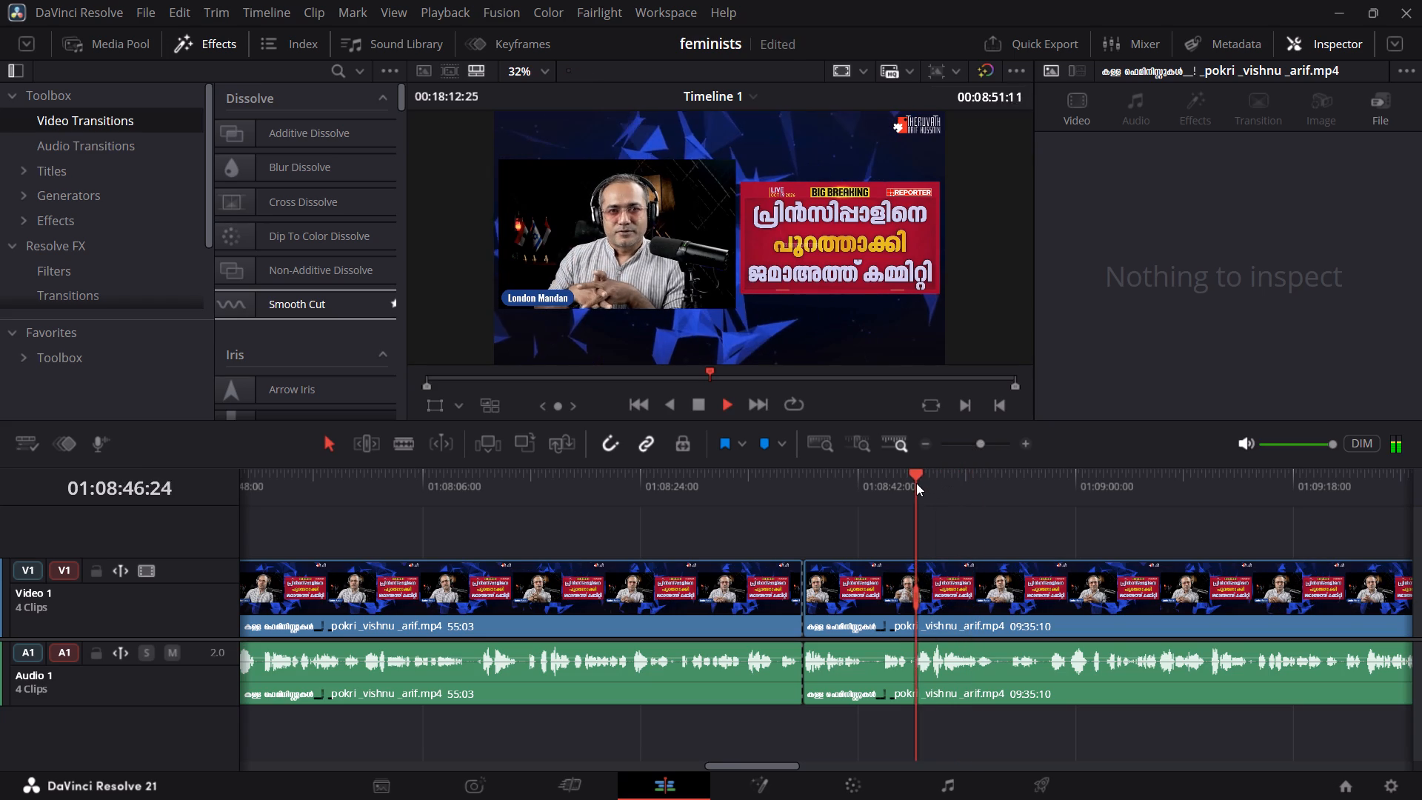
key("space")
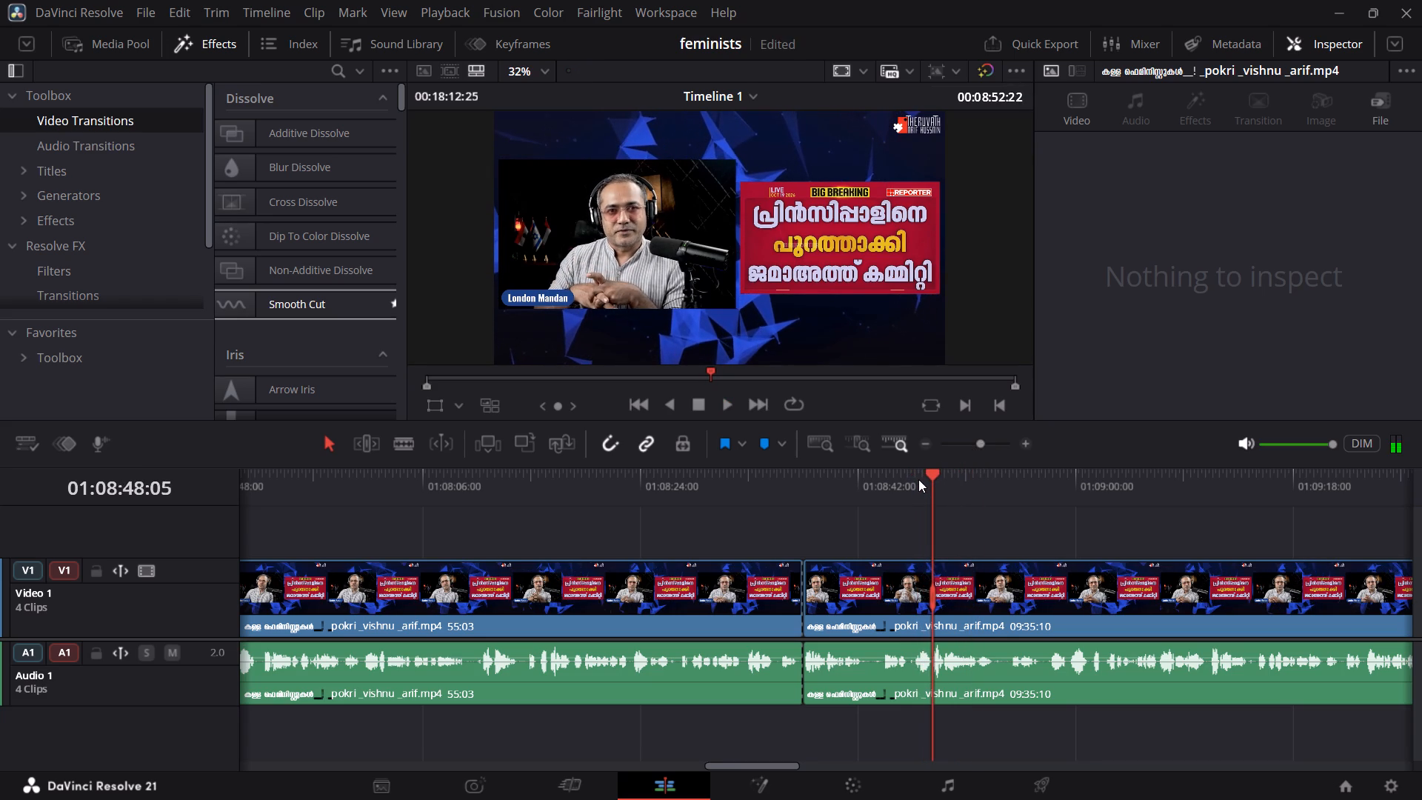
key("space")
key("space")
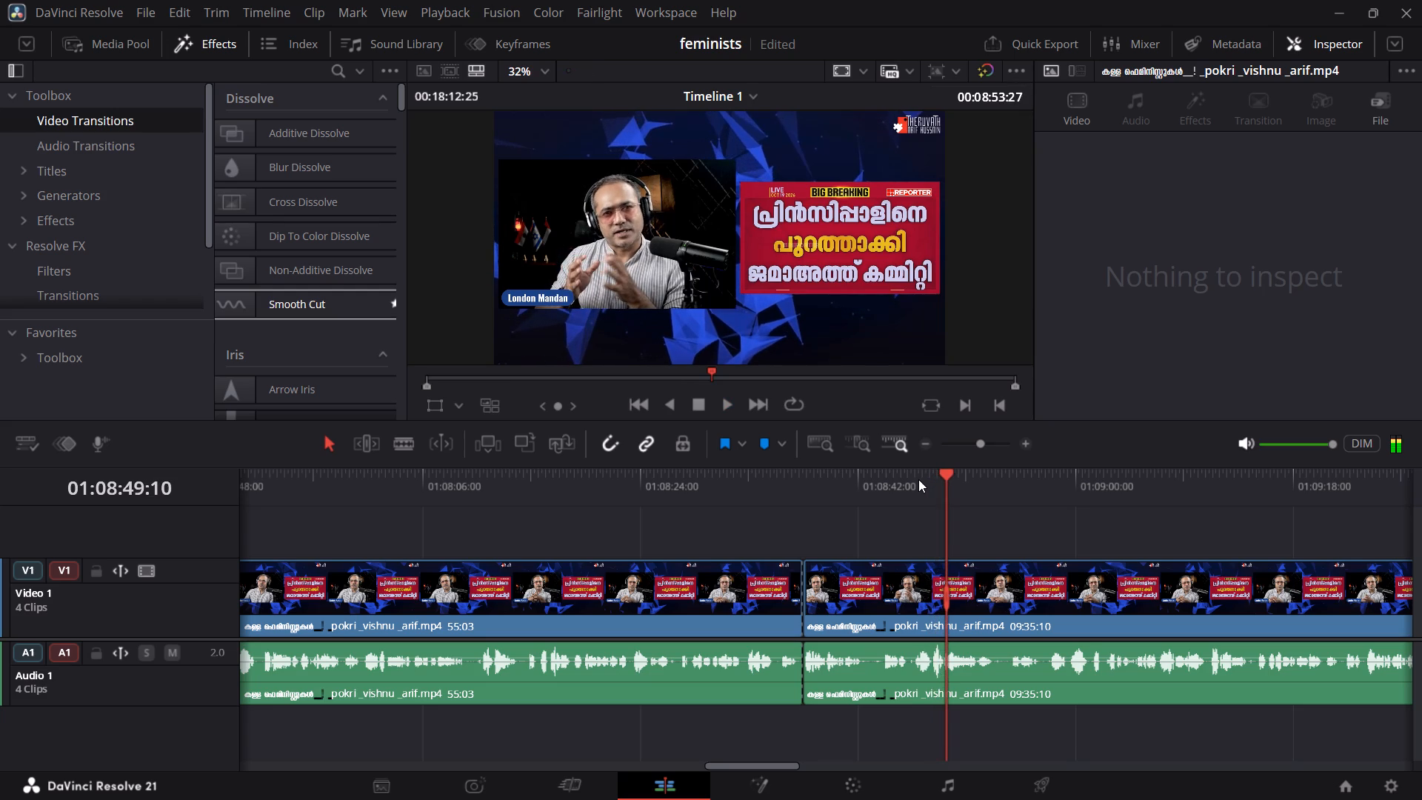
left_click(918, 479)
key("space")
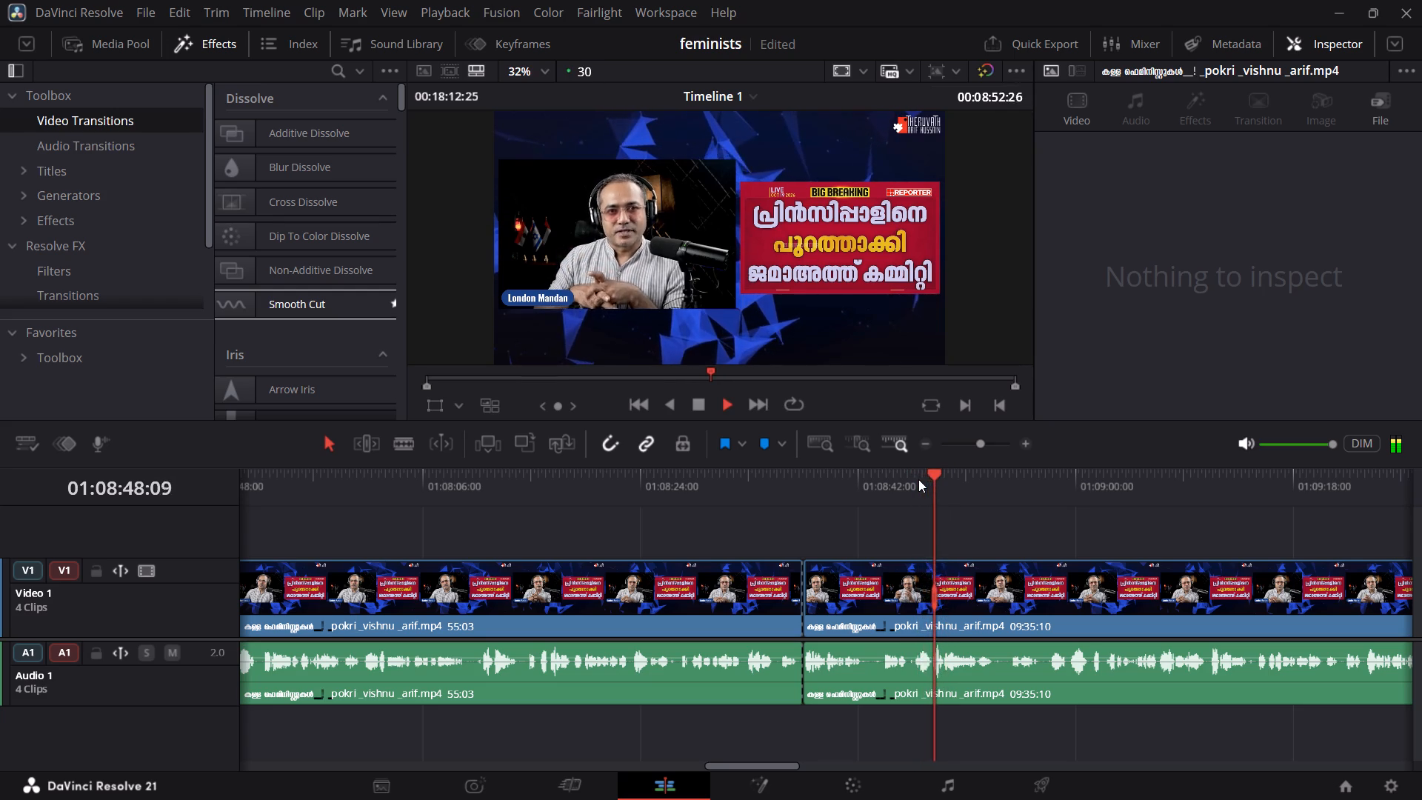
key("space")
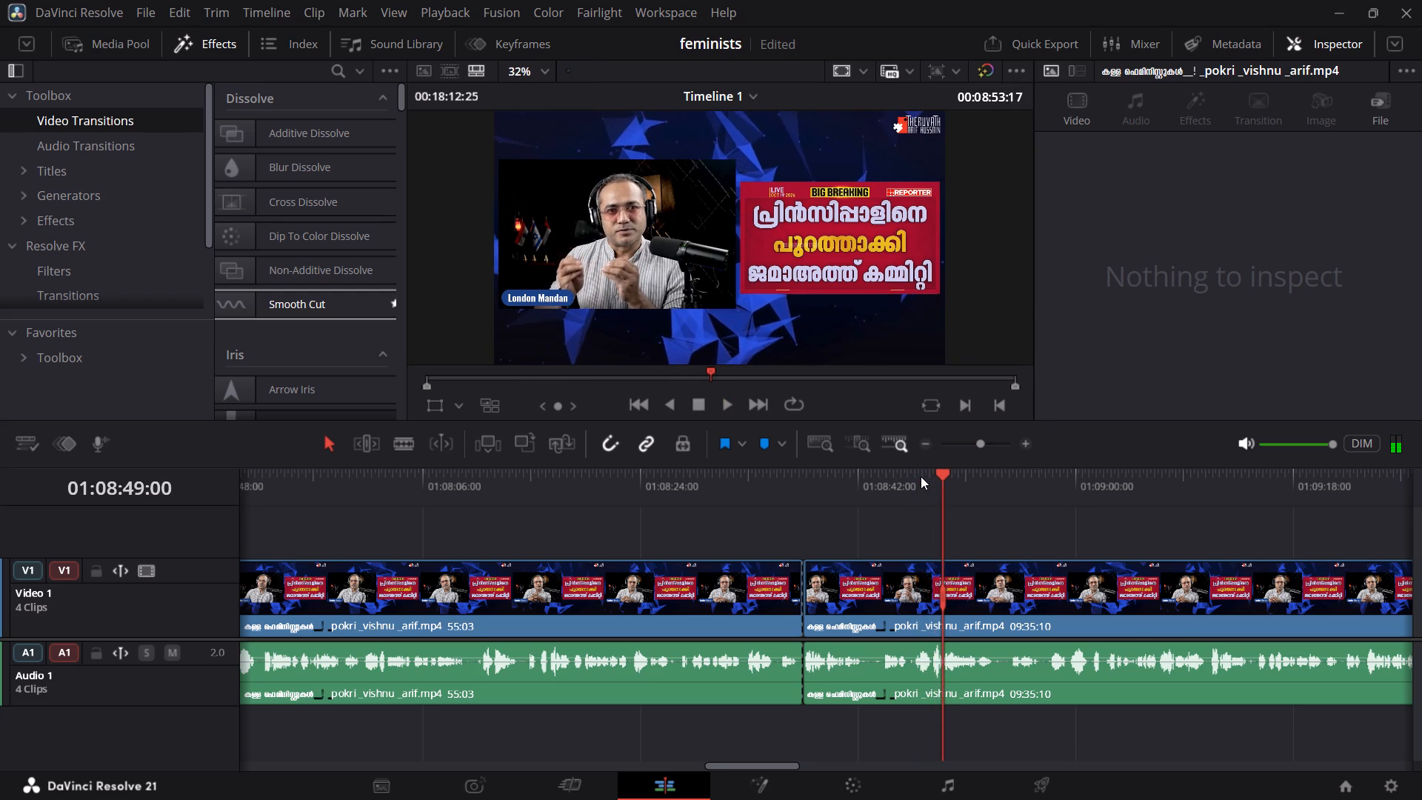
key("ctrl+b")
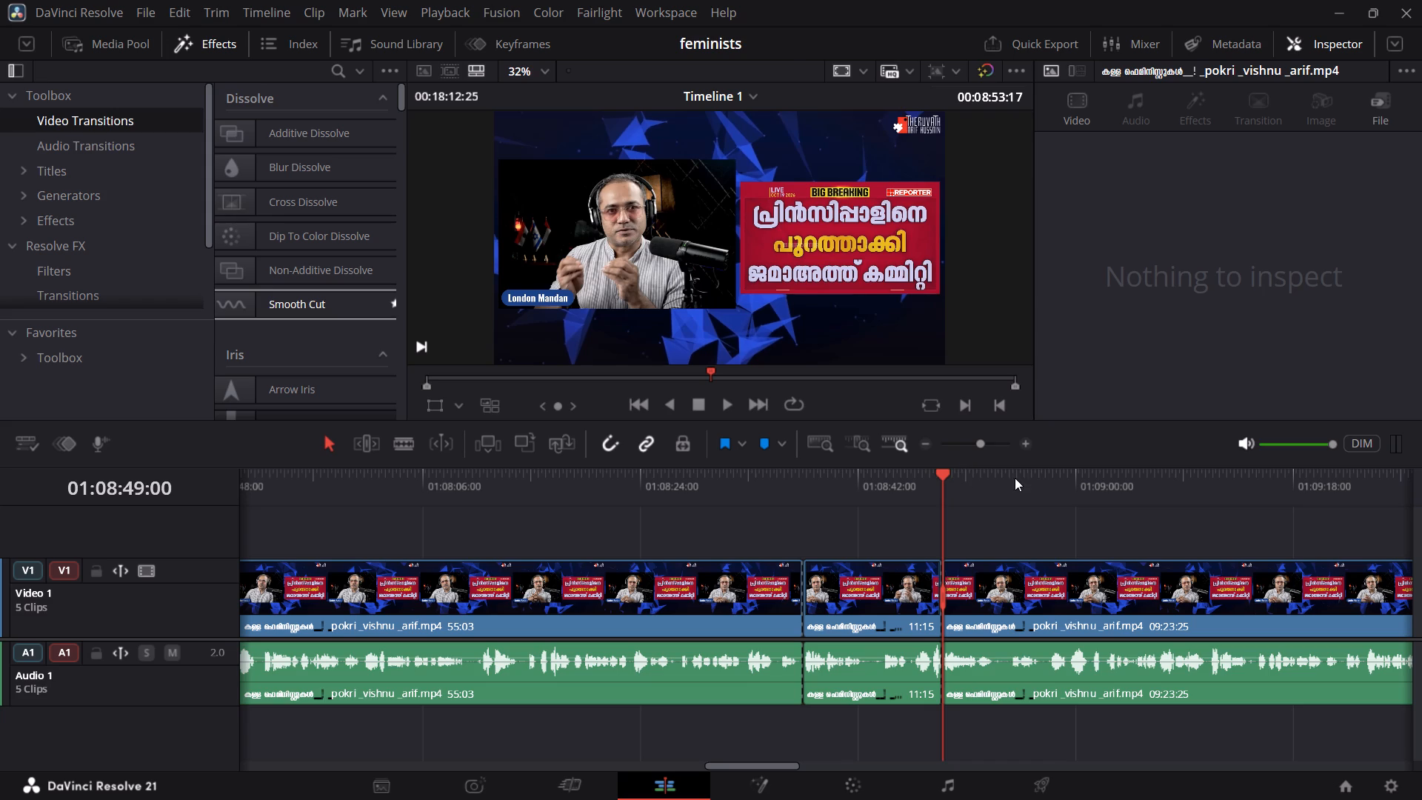
Copy the 11:15 highlight clip with its audio into the empty space near the timeline's start, at about 01:00:35.
left_click(795, 484)
key("space")
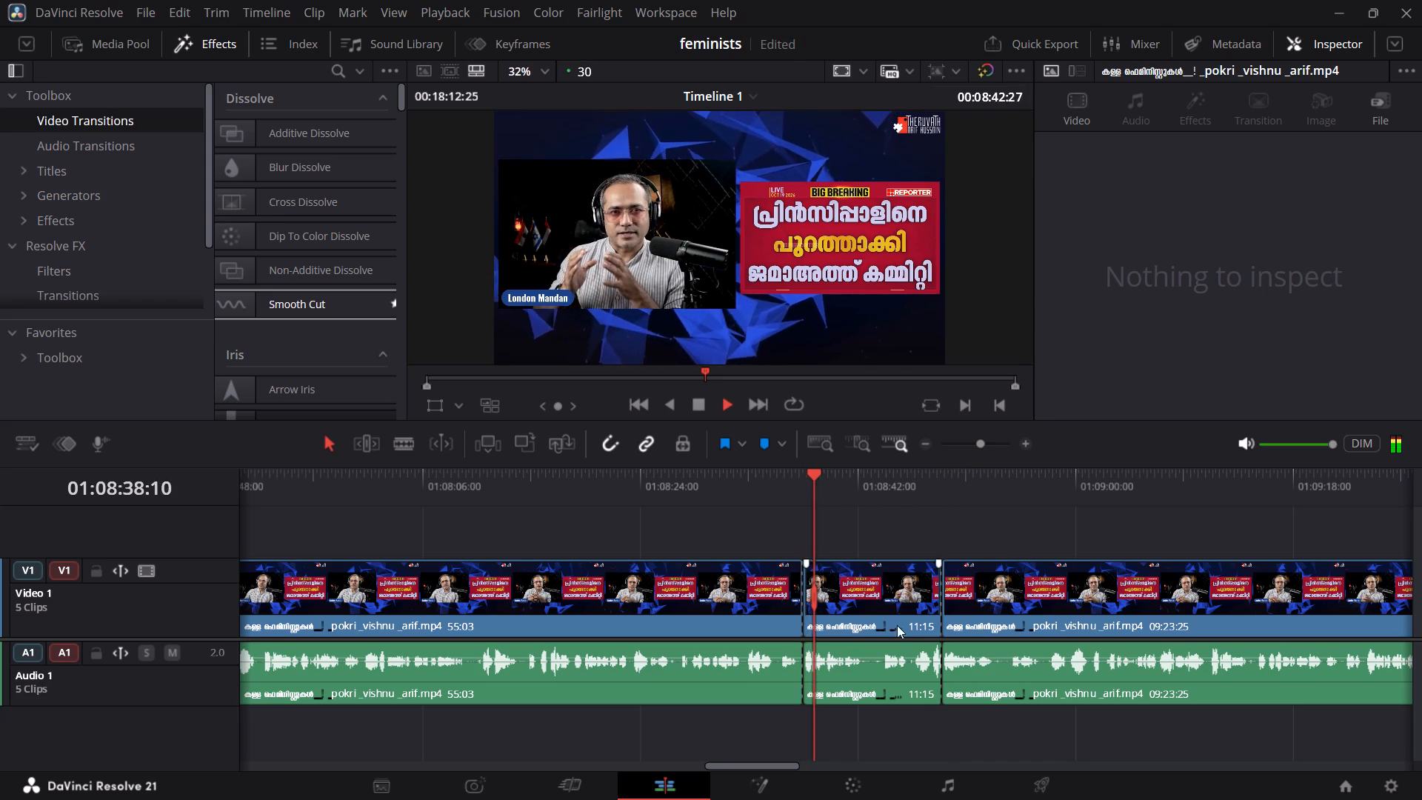
key("space")
left_click_drag(890, 722, 858, 513)
left_click_drag(881, 616, 533, 492)
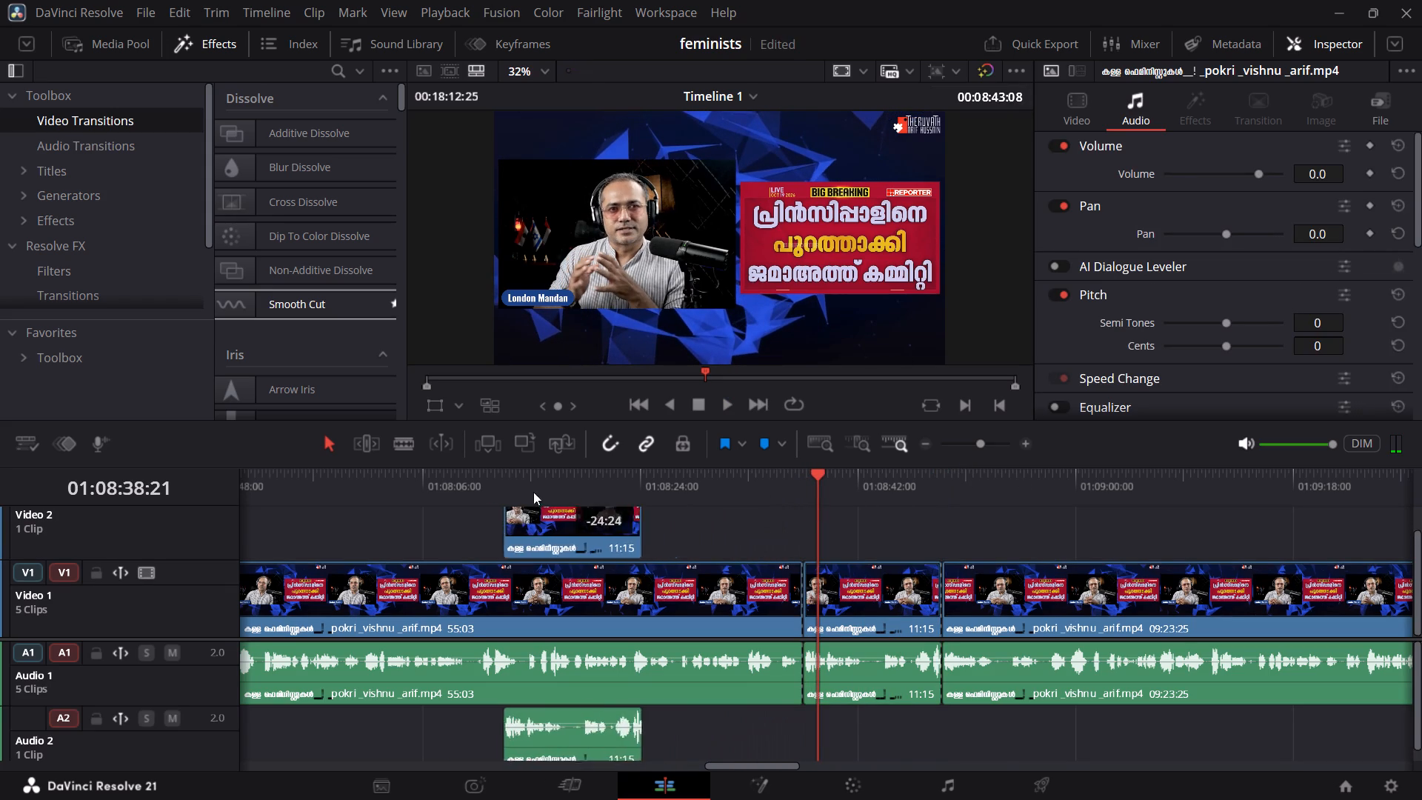
left_click_drag(533, 492, 267, 492)
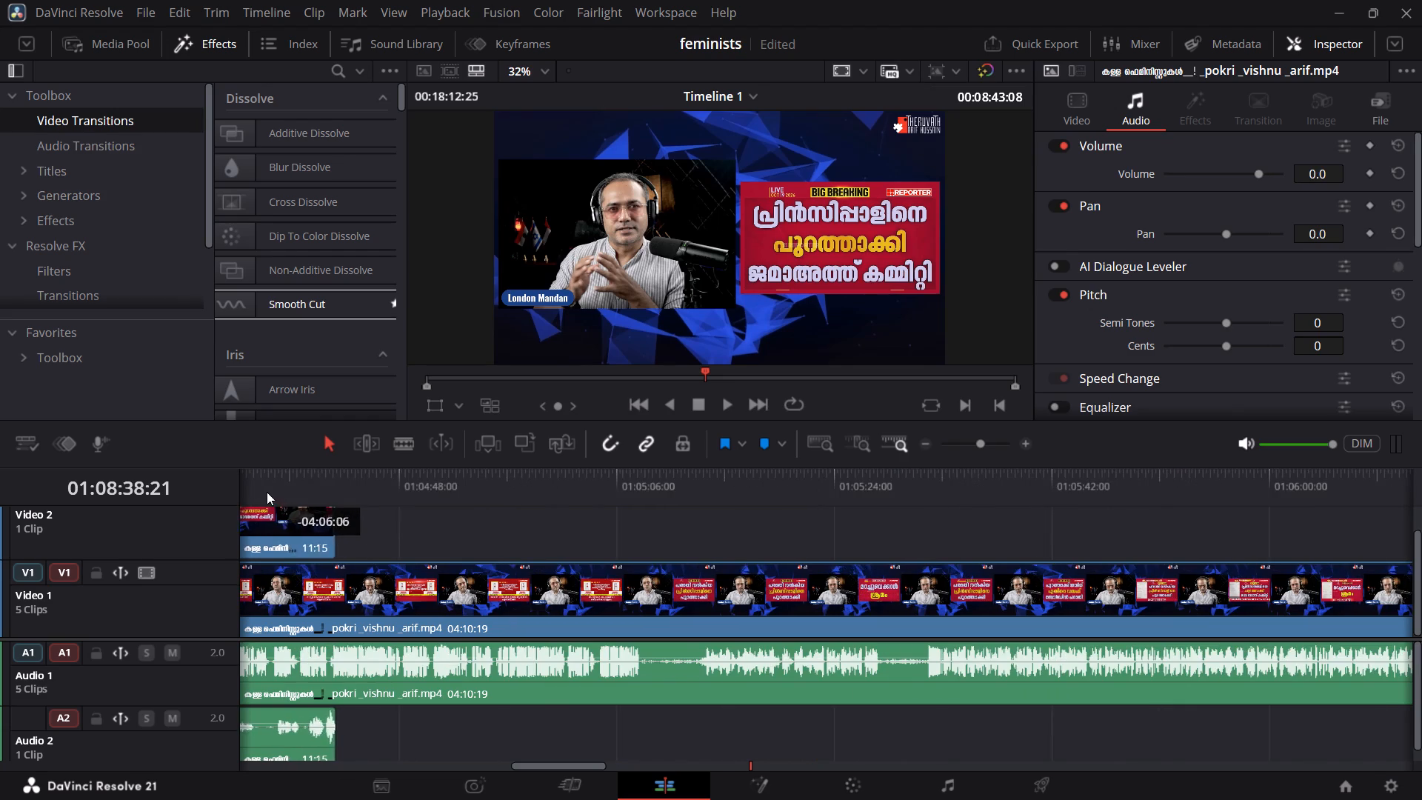
left_click_drag(267, 492, 742, 620)
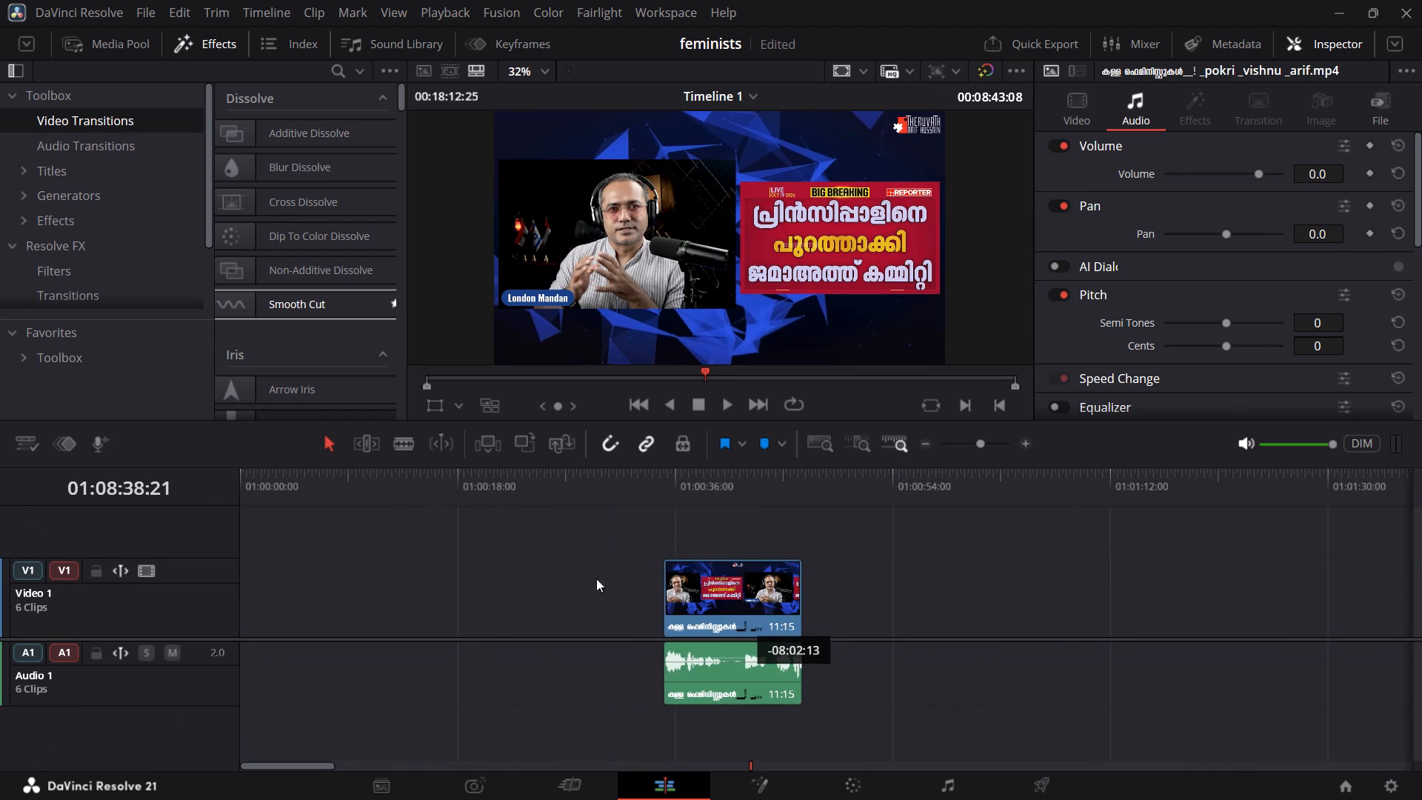
Delete the gaps before and after the copied highlight so it opens the timeline and directly precedes the logo intro.
left_click(566, 572, "alt")
key("BackSpace")
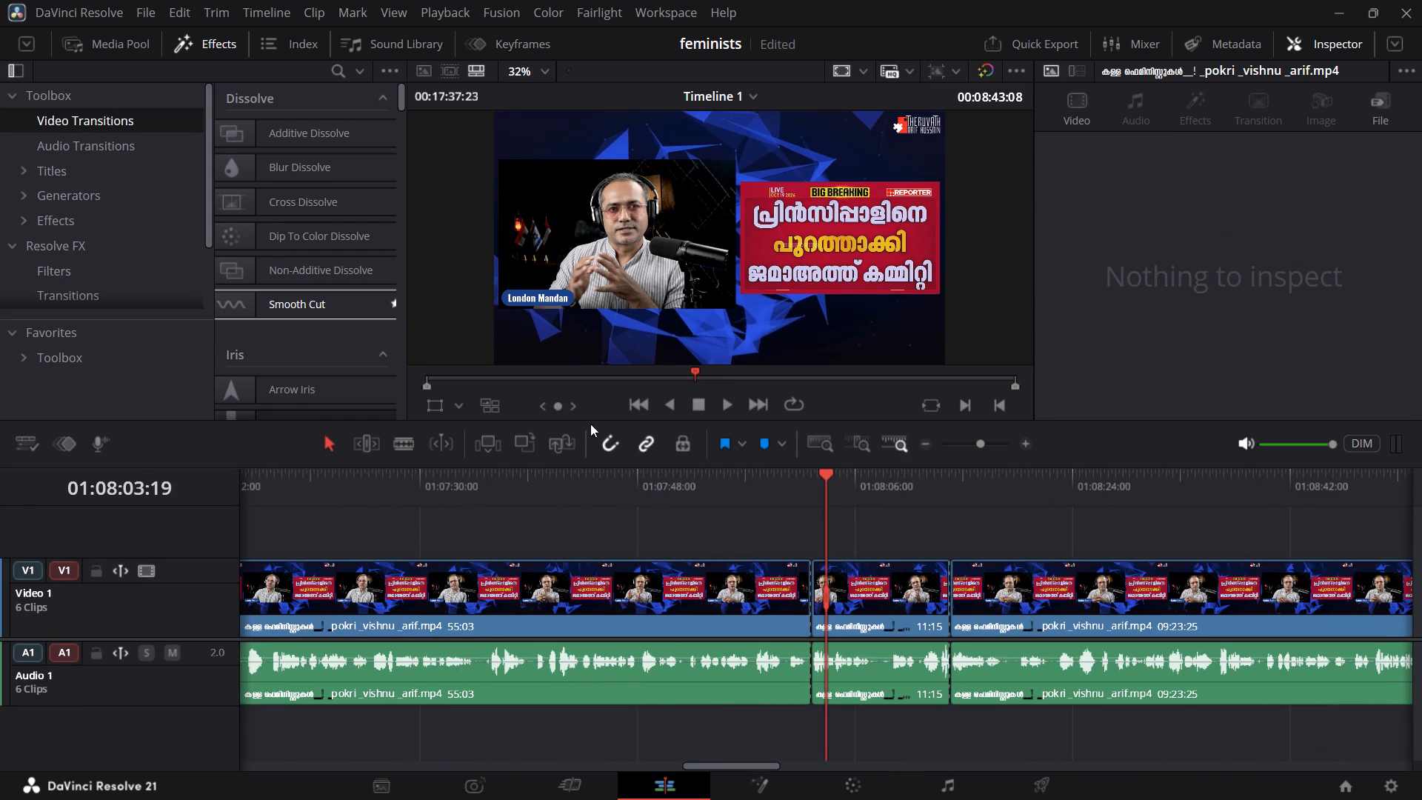
triple_click(638, 401)
double_click(638, 401)
left_click(670, 577)
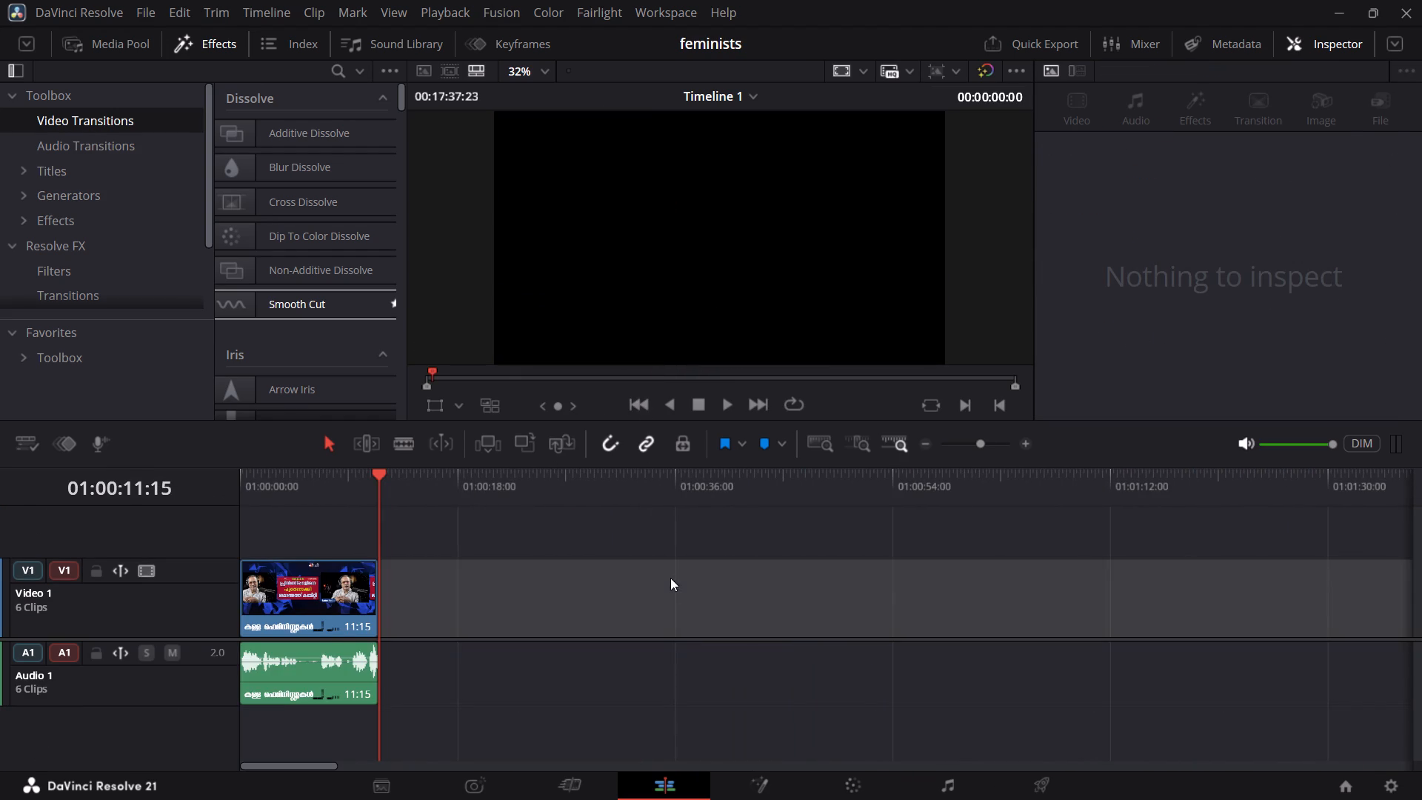
key("BackSpace")
Enlarge the opening highlight clip to zoom 1.740 and position it at X 791, Y -16 to frame the speaker.
left_click(305, 584)
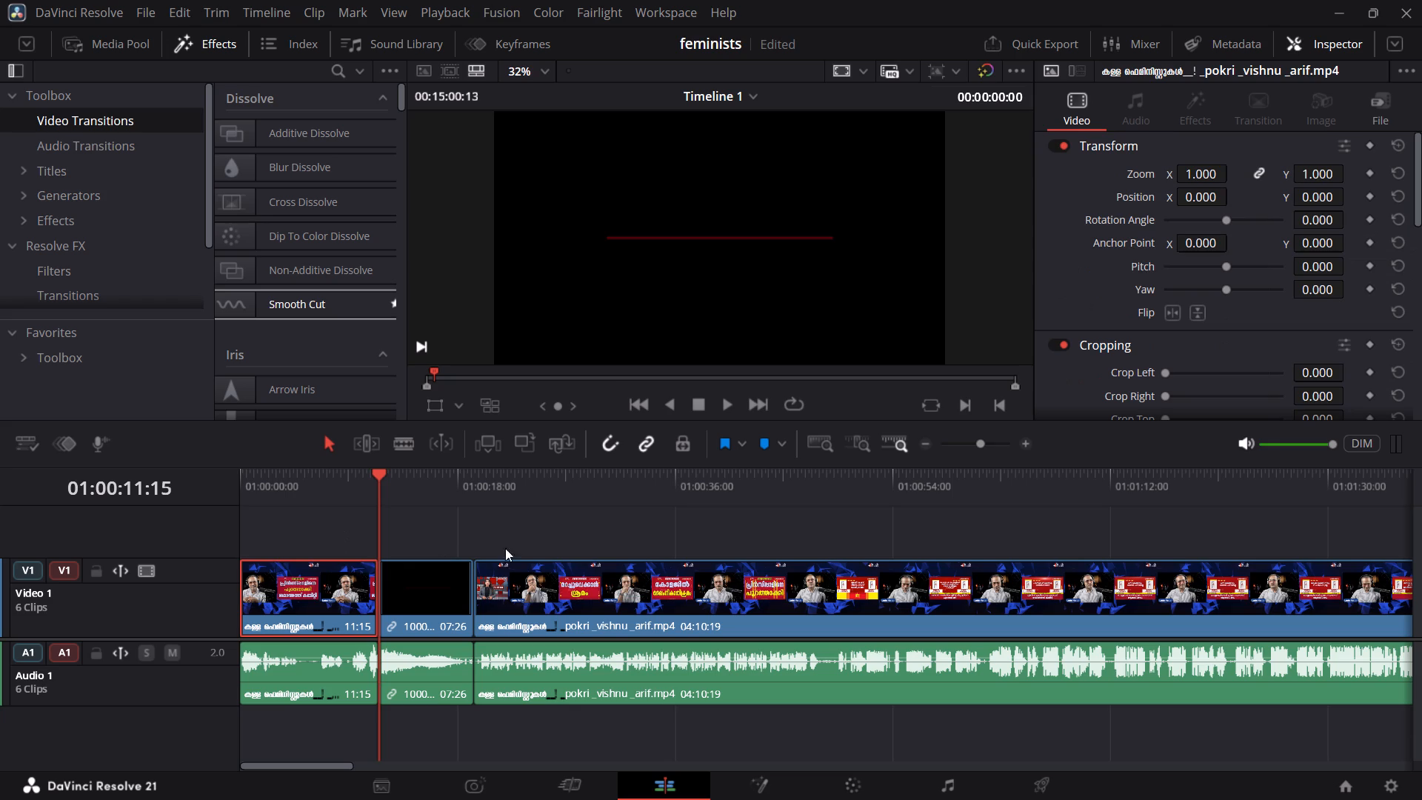
left_click(265, 486)
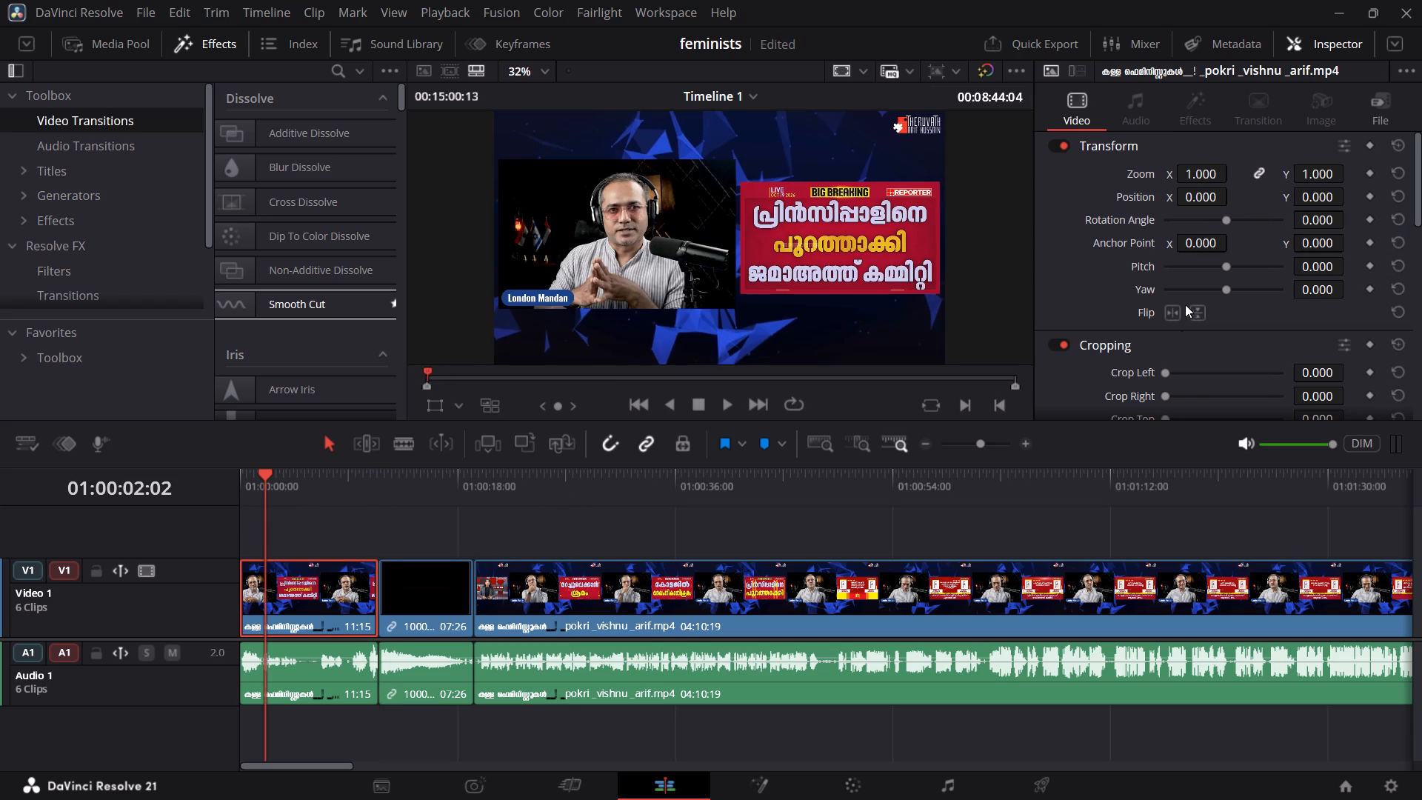
left_click_drag(1206, 180, 1209, 181)
left_click_drag(1209, 181, 1278, 170)
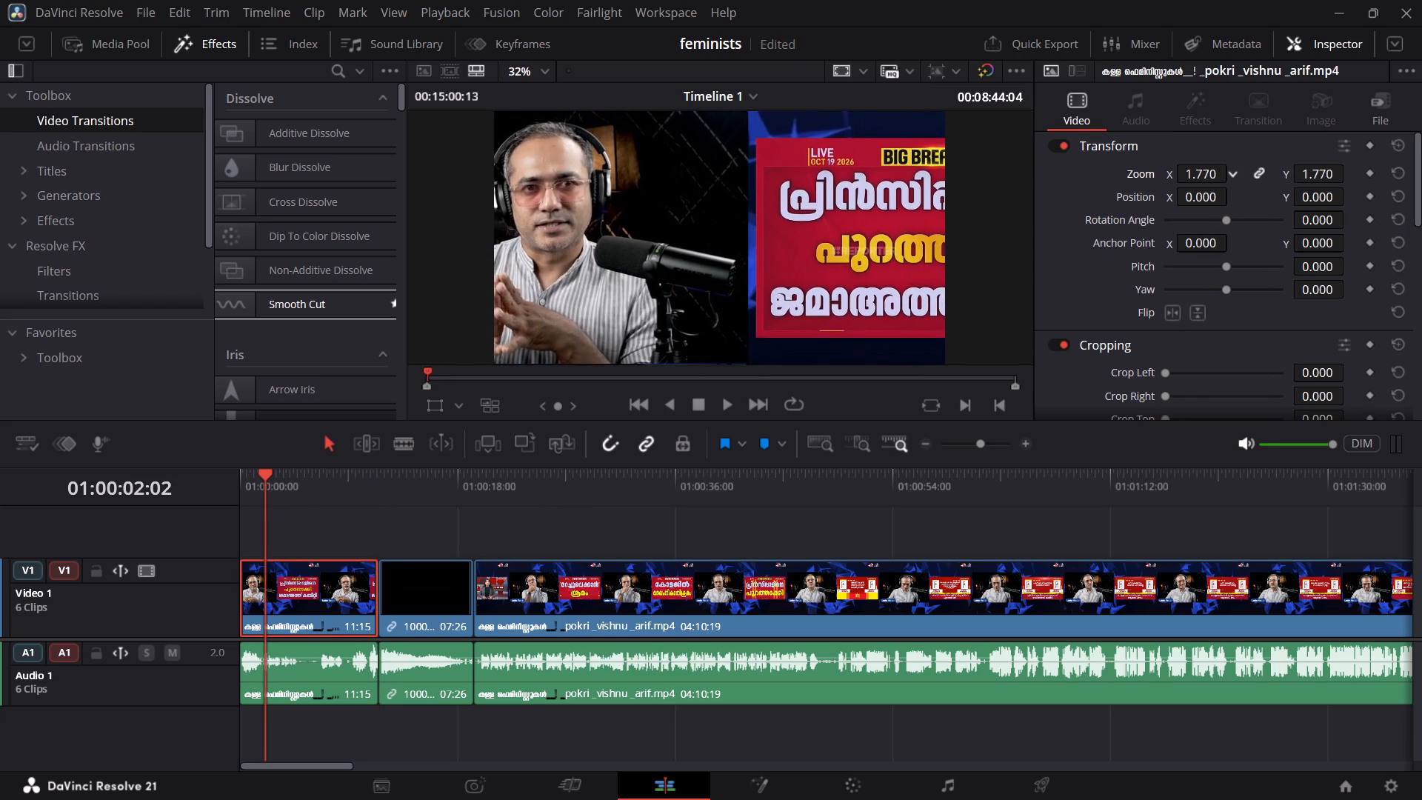
left_click_drag(1278, 170, 1275, 171)
left_click_drag(1326, 196, 1321, 201)
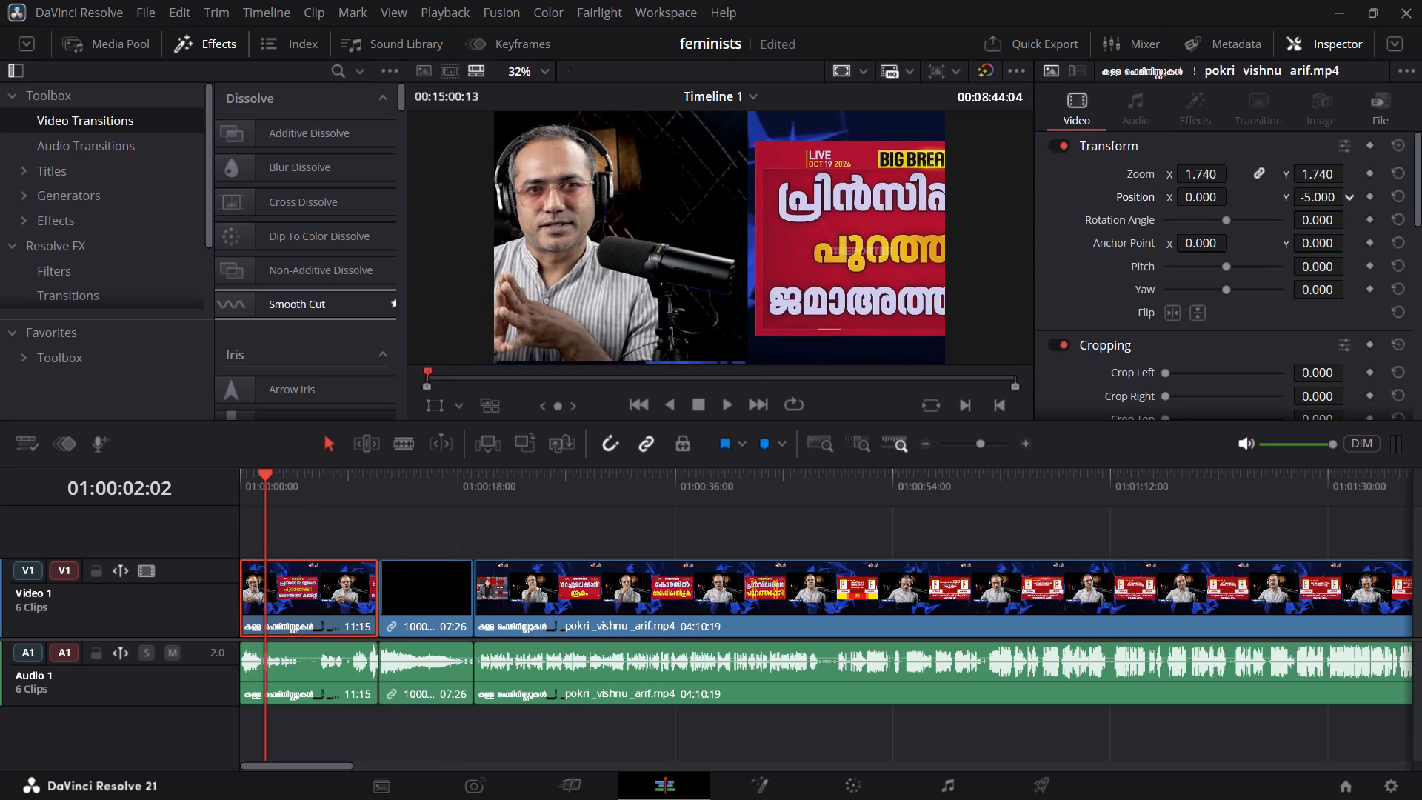
left_click_drag(1321, 201, 1309, 202)
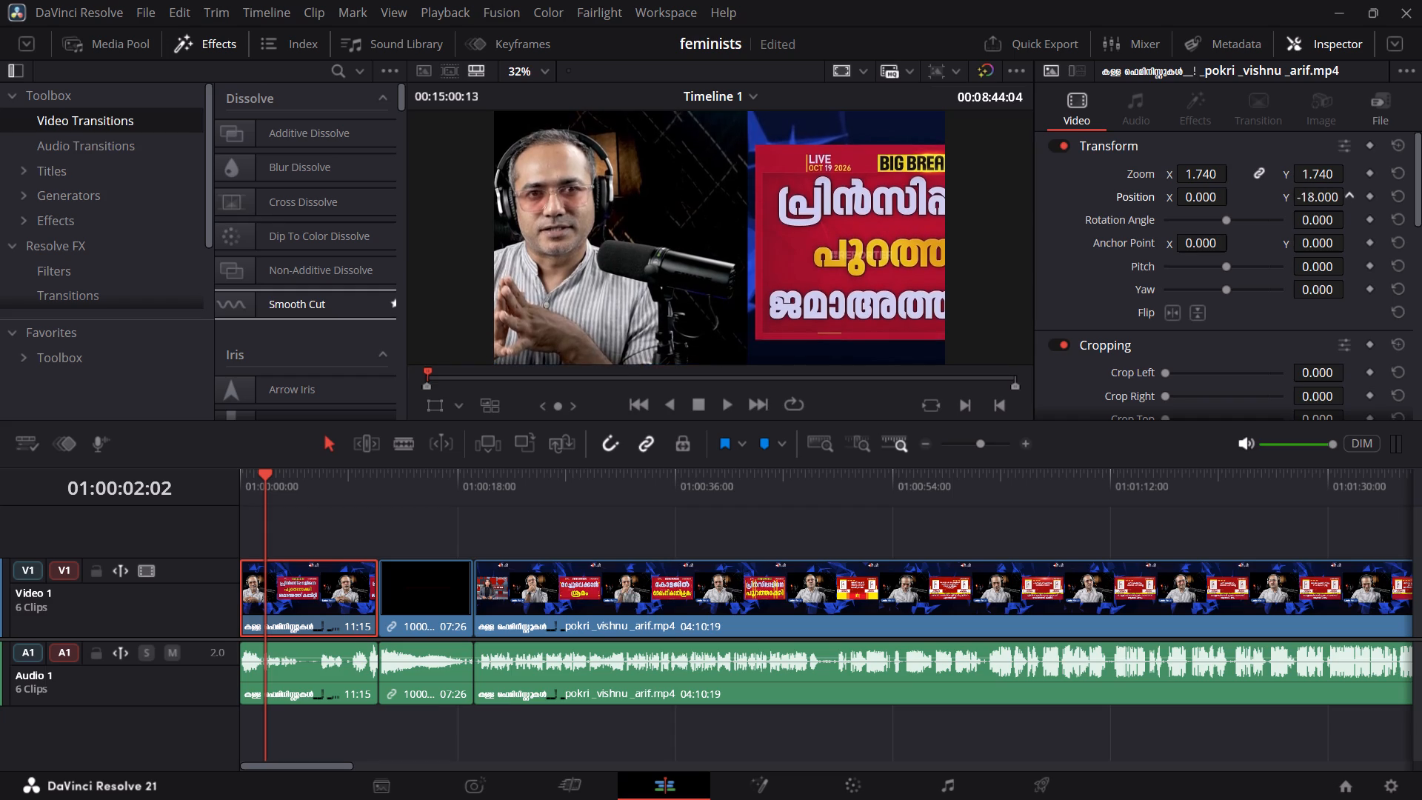
left_click_drag(1309, 202, 1311, 201)
left_click_drag(1204, 196, 859, 385)
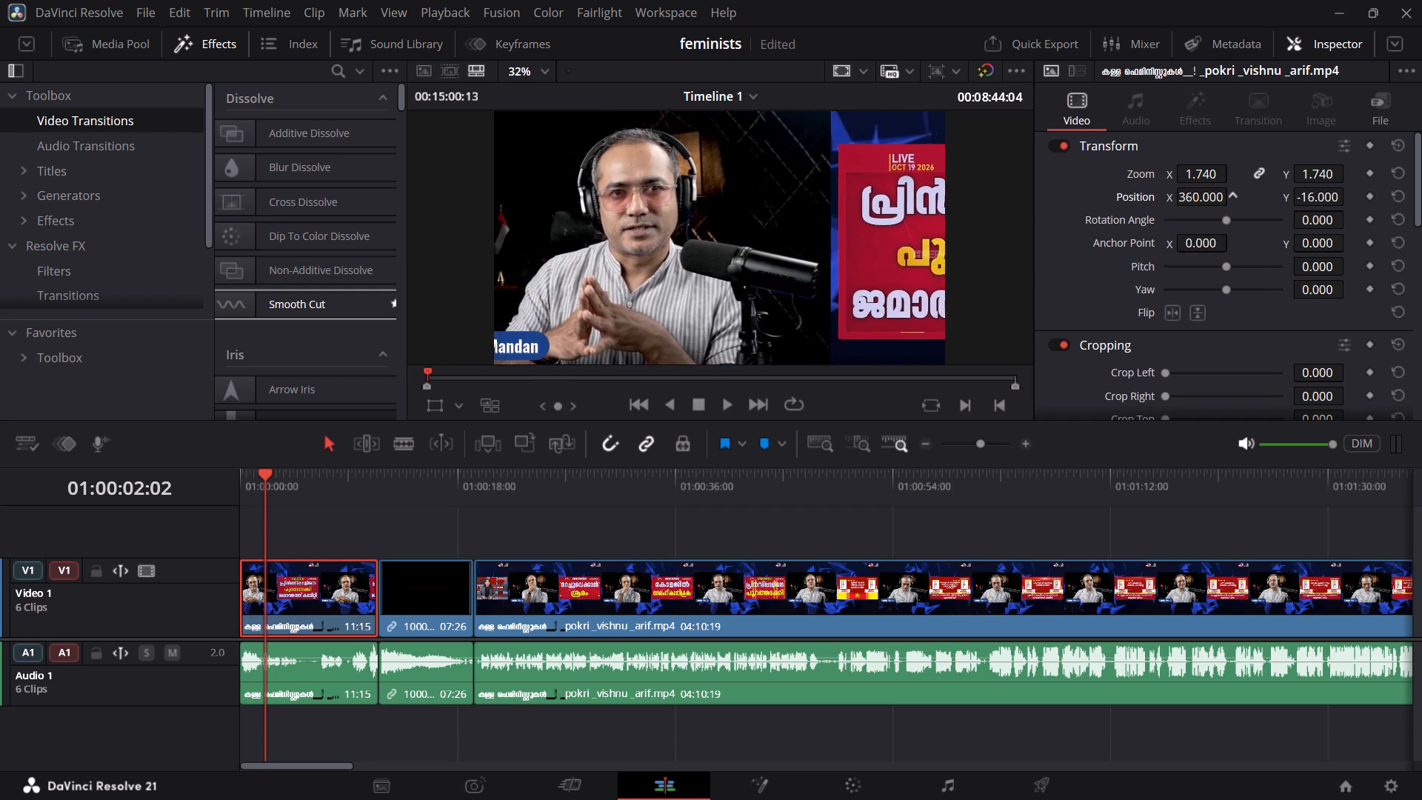
left_click_drag(859, 385, 1241, 413)
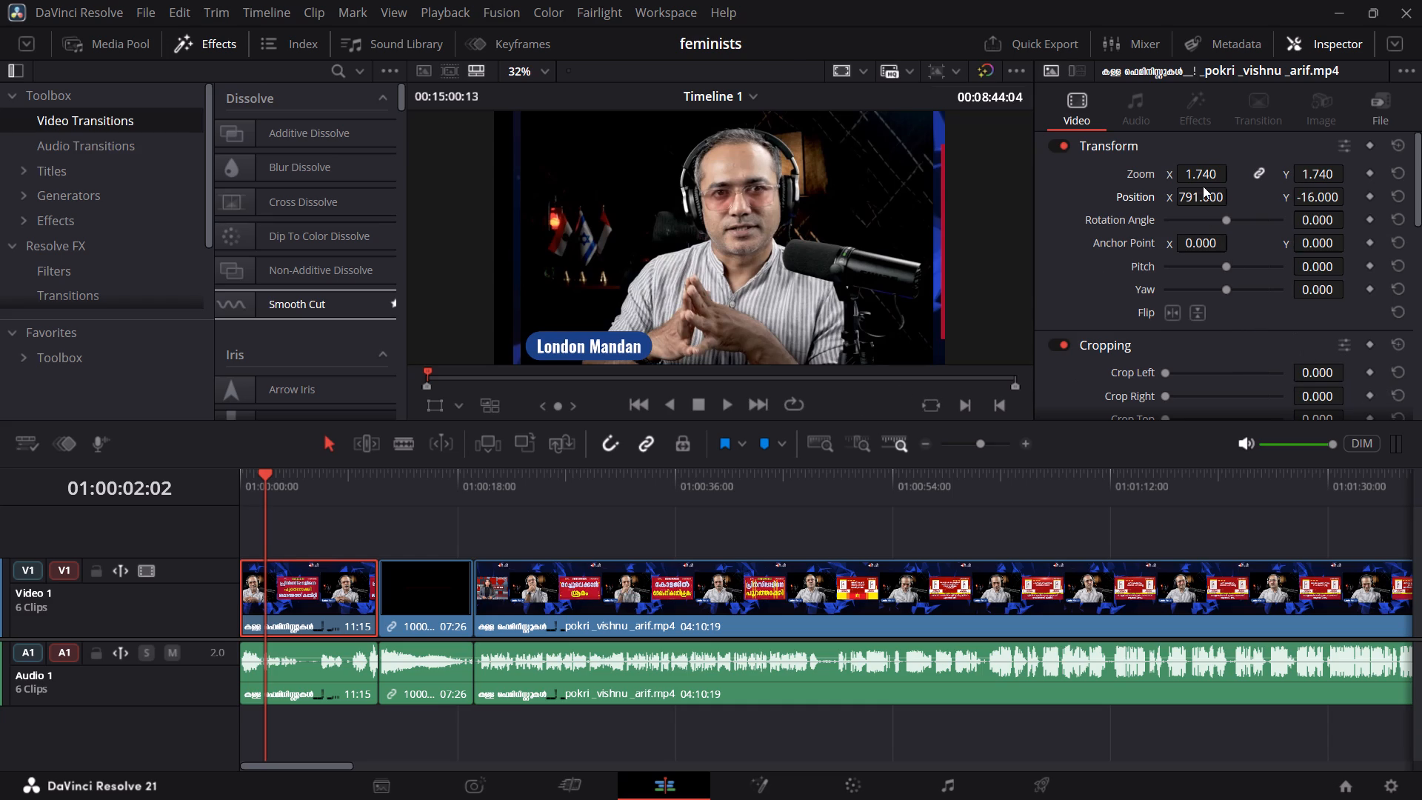
Refine the opening clip's framing to zoom 1.670 and position X 833.
left_click_drag(1210, 173, 1212, 173)
left_click_drag(1212, 173, 1226, 176)
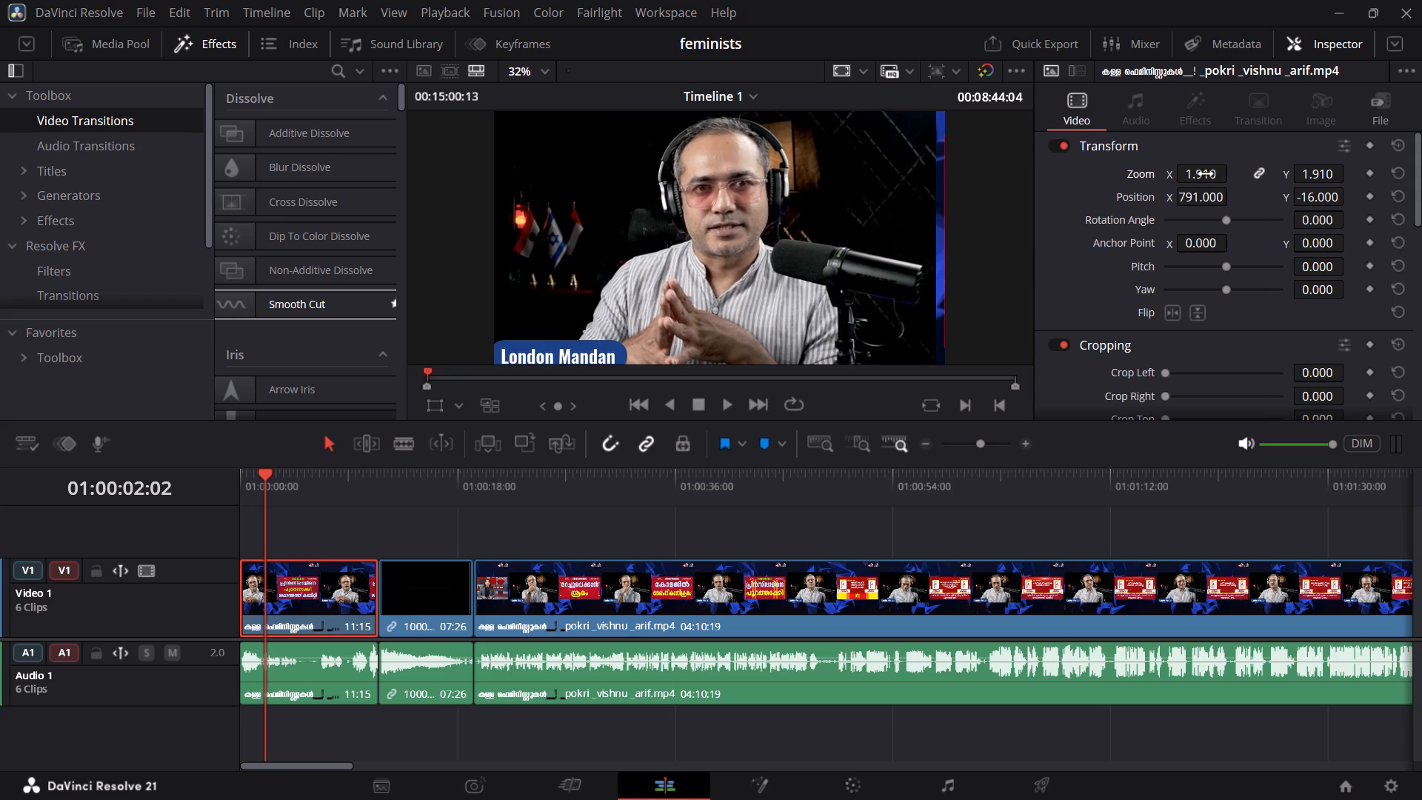
left_click_drag(1199, 196, 1238, 199)
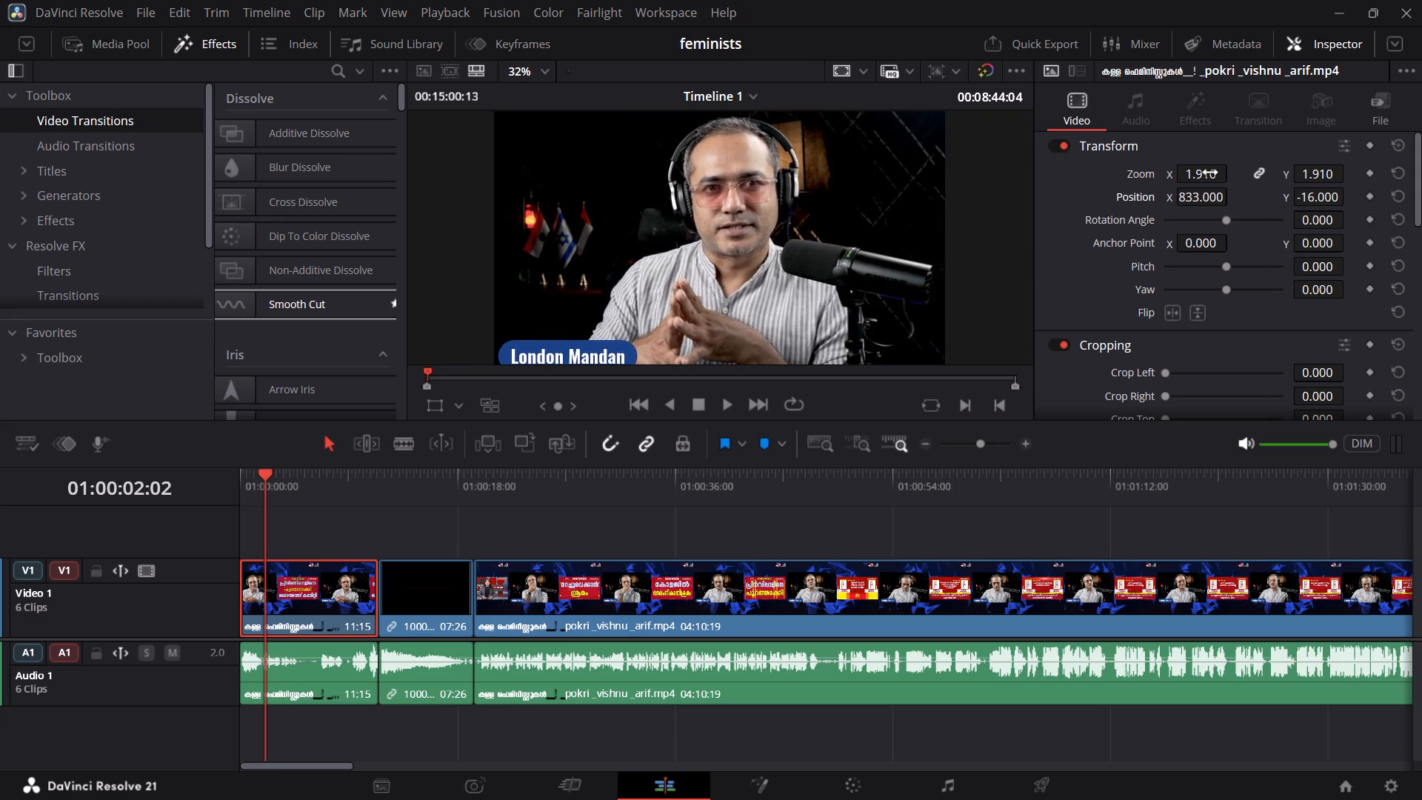
left_click_drag(1210, 171, 1204, 170)
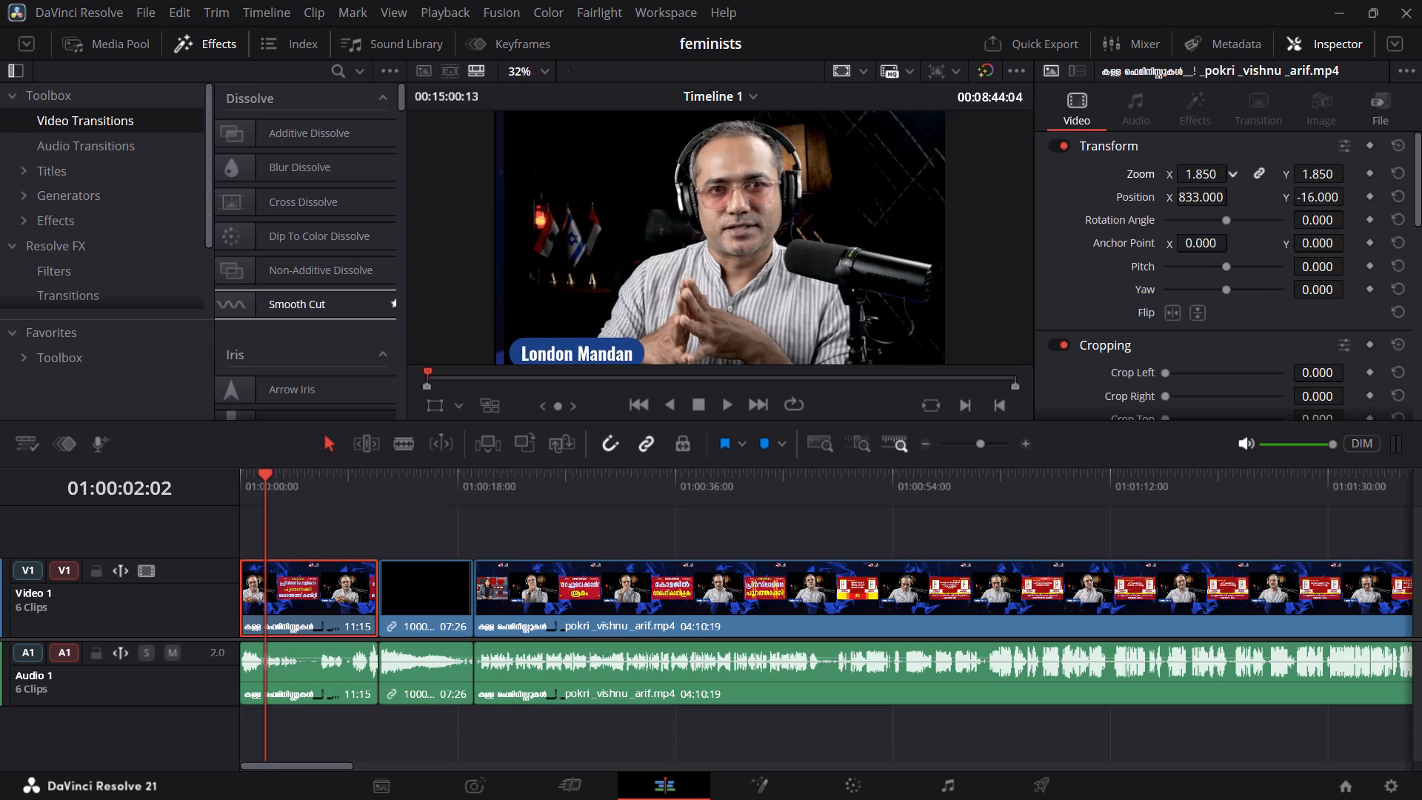
left_click_drag(1204, 170, 1188, 171)
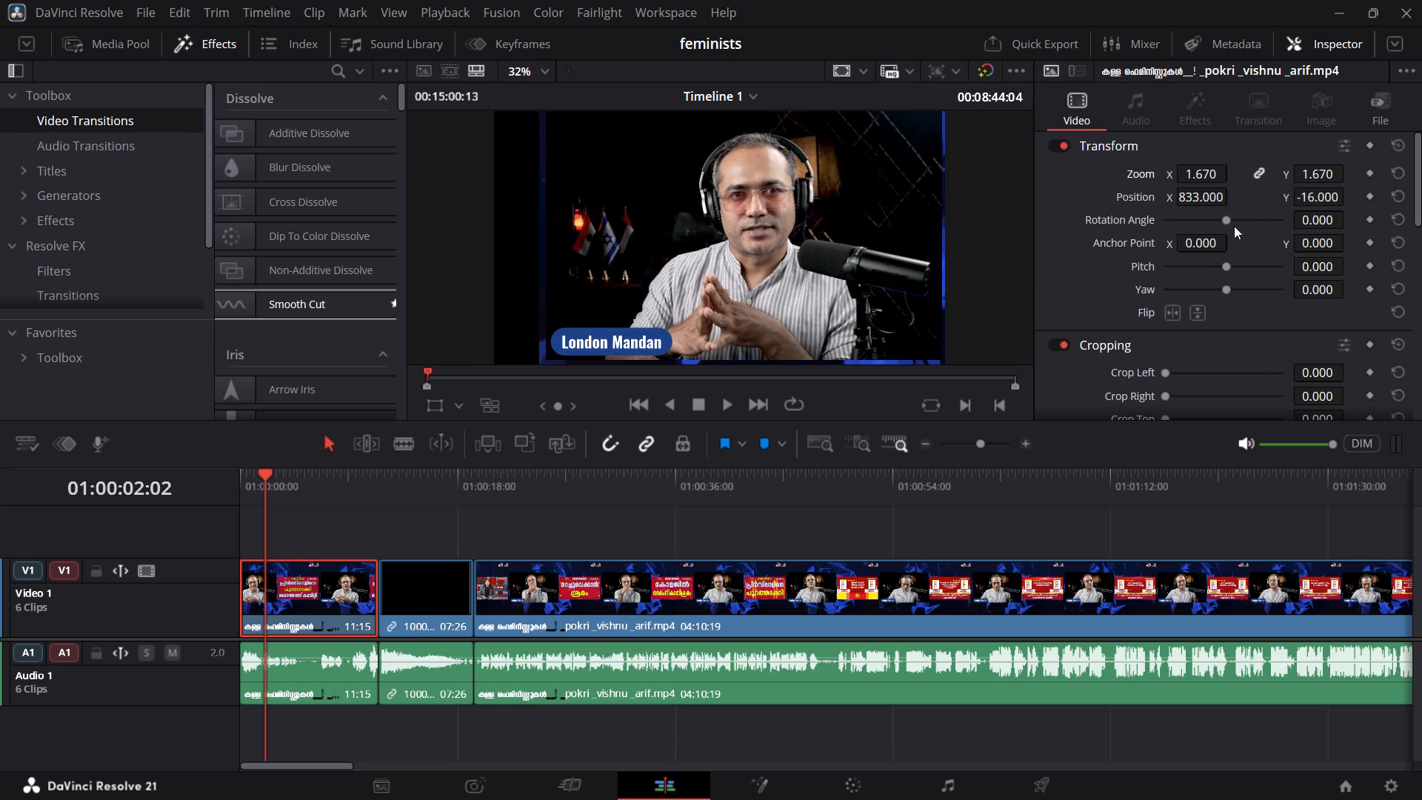
Crop the opening highlight clip by 29.3 from the left and 908.7 from the right.
left_click(1172, 371)
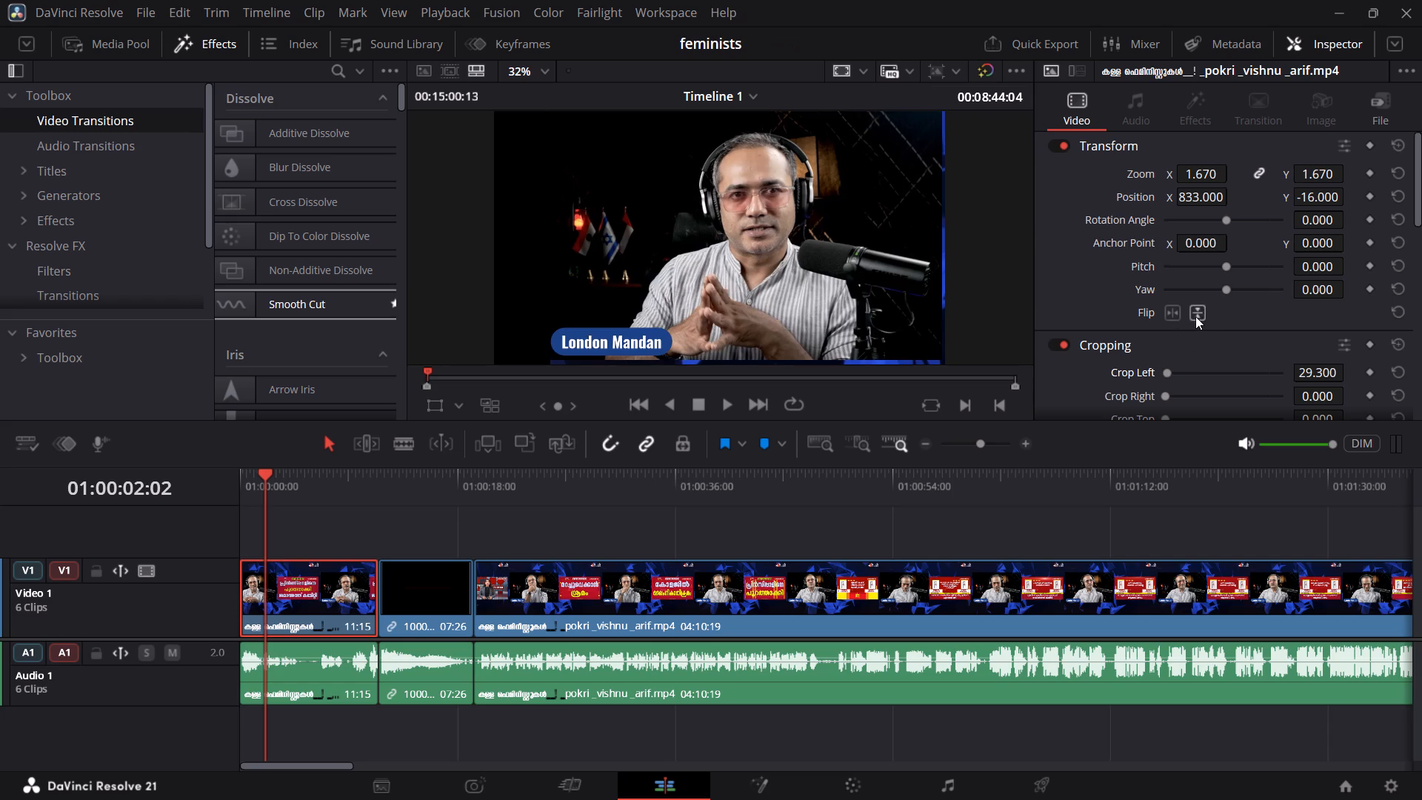
left_click_drag(1162, 396, 1164, 396)
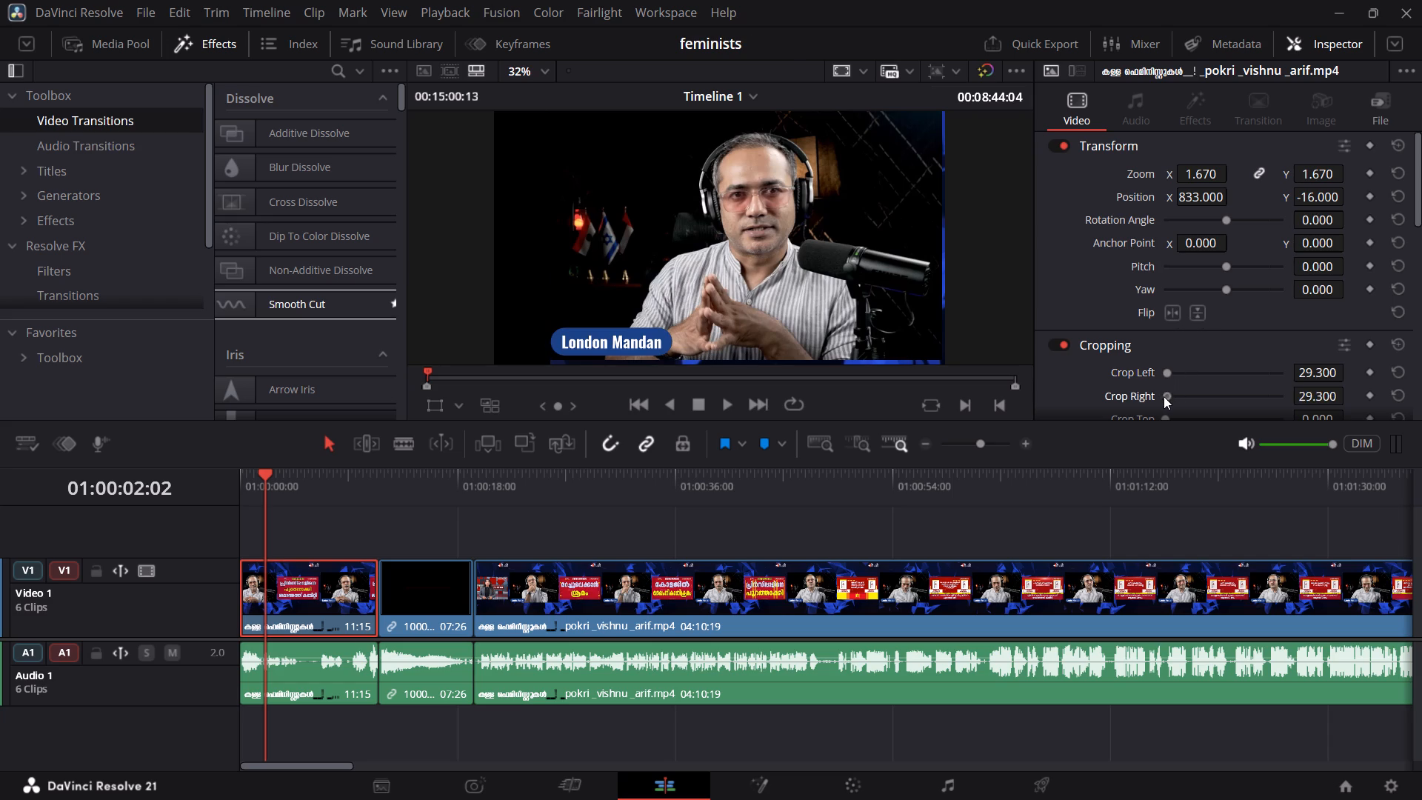
left_click_drag(1164, 396, 1181, 401)
left_click_drag(1181, 401, 1211, 400)
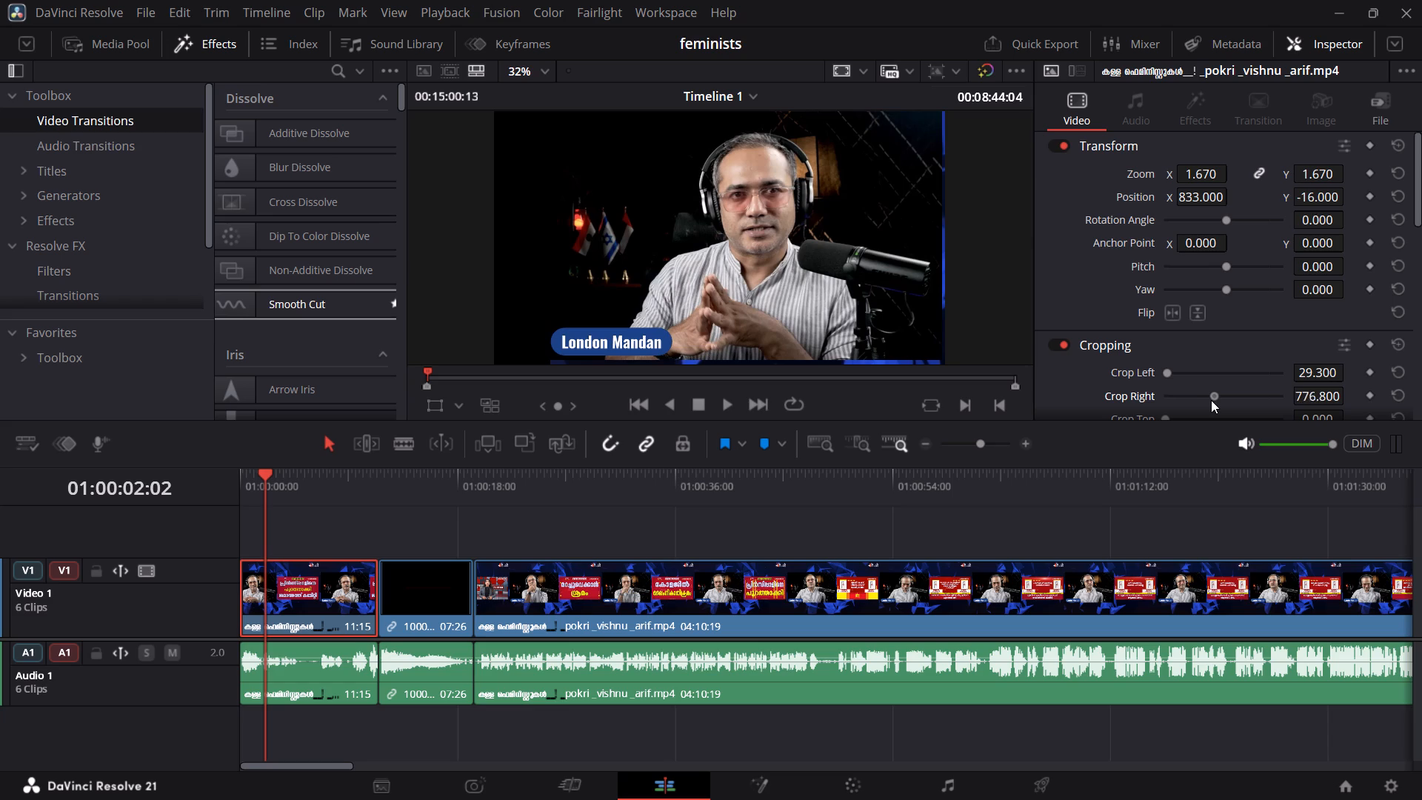
left_click_drag(1211, 400, 1219, 399)
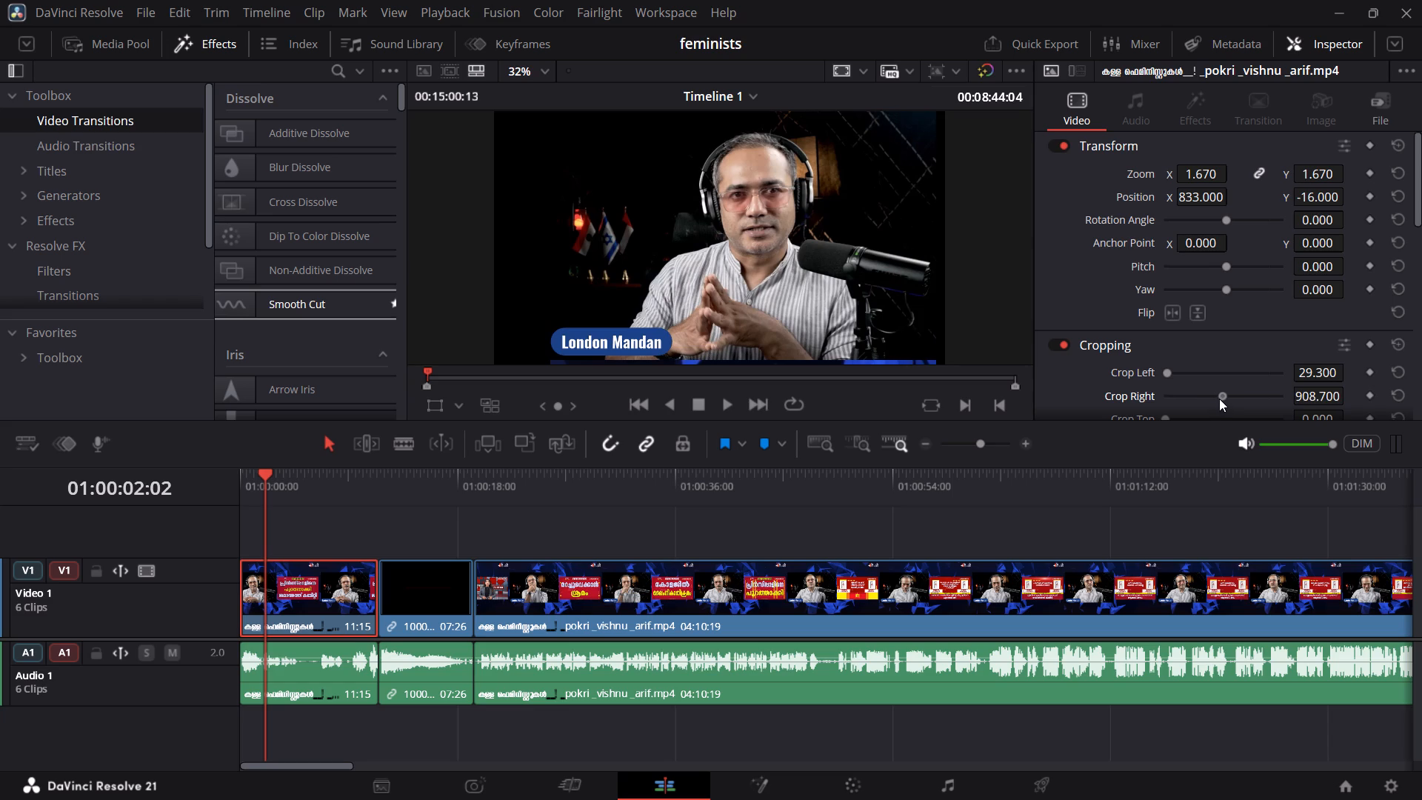
left_click_drag(1219, 399, 1215, 397)
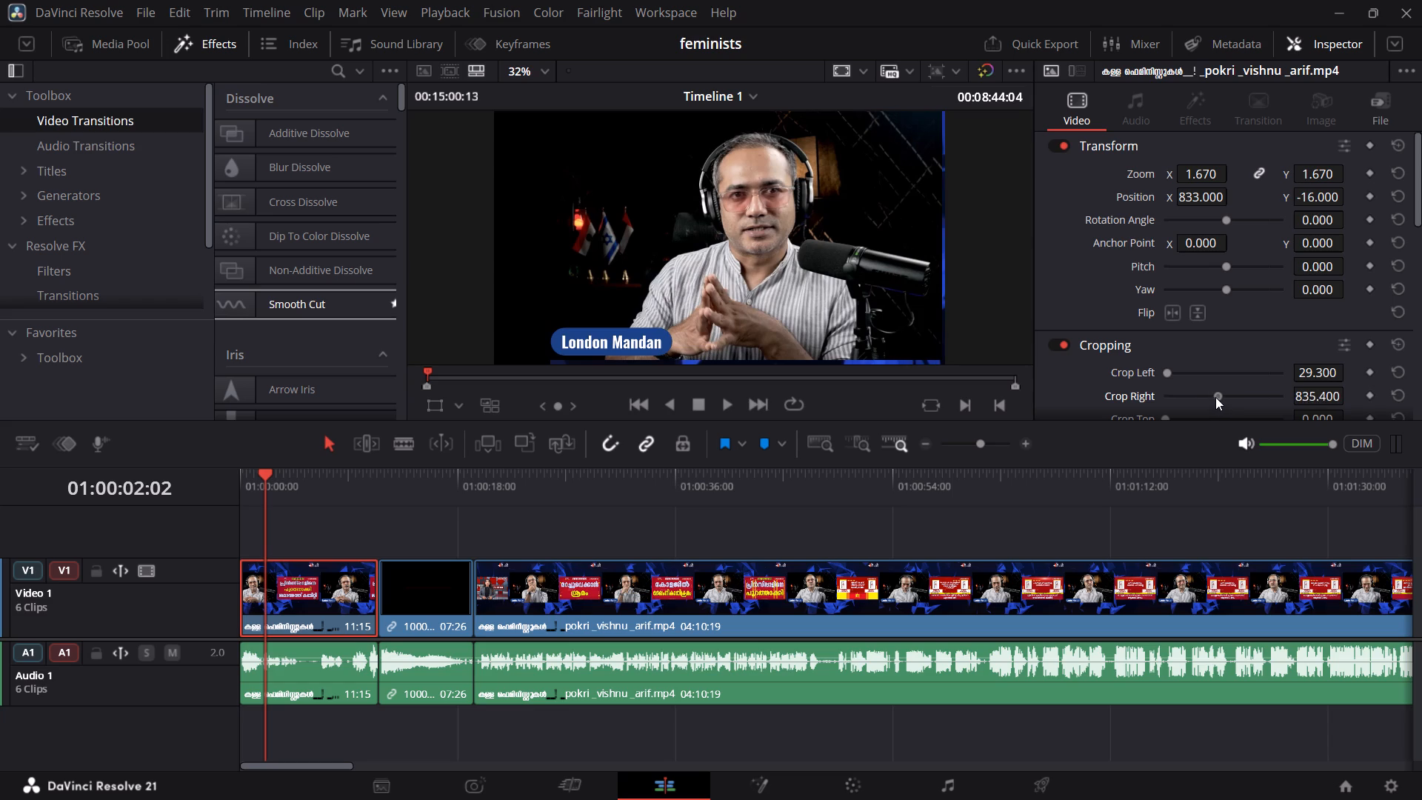
left_click_drag(1215, 397, 1220, 396)
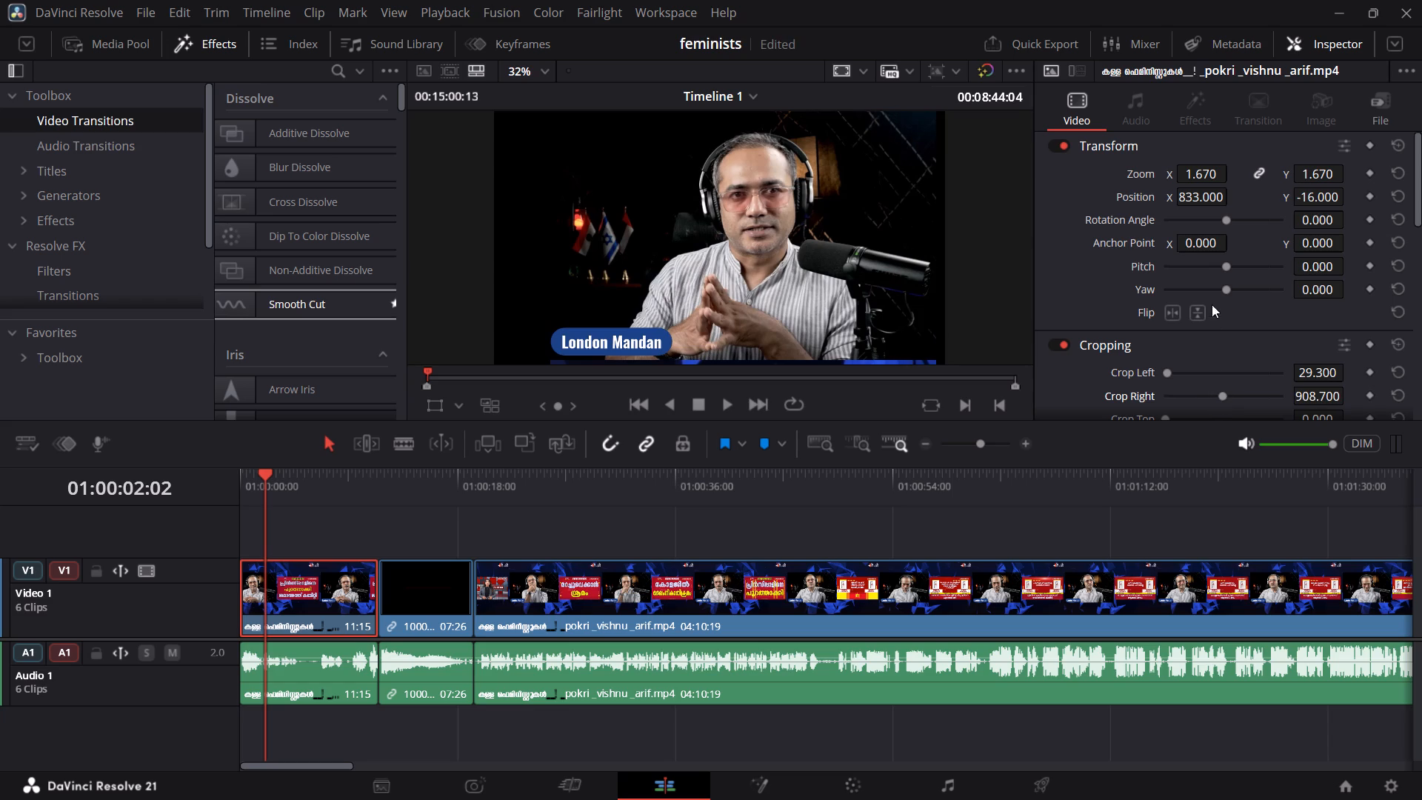
Reframe the opening clip to position X 735 and zoom 1.760, and play part of it to check the framing.
left_click_drag(1201, 199, 1148, 236)
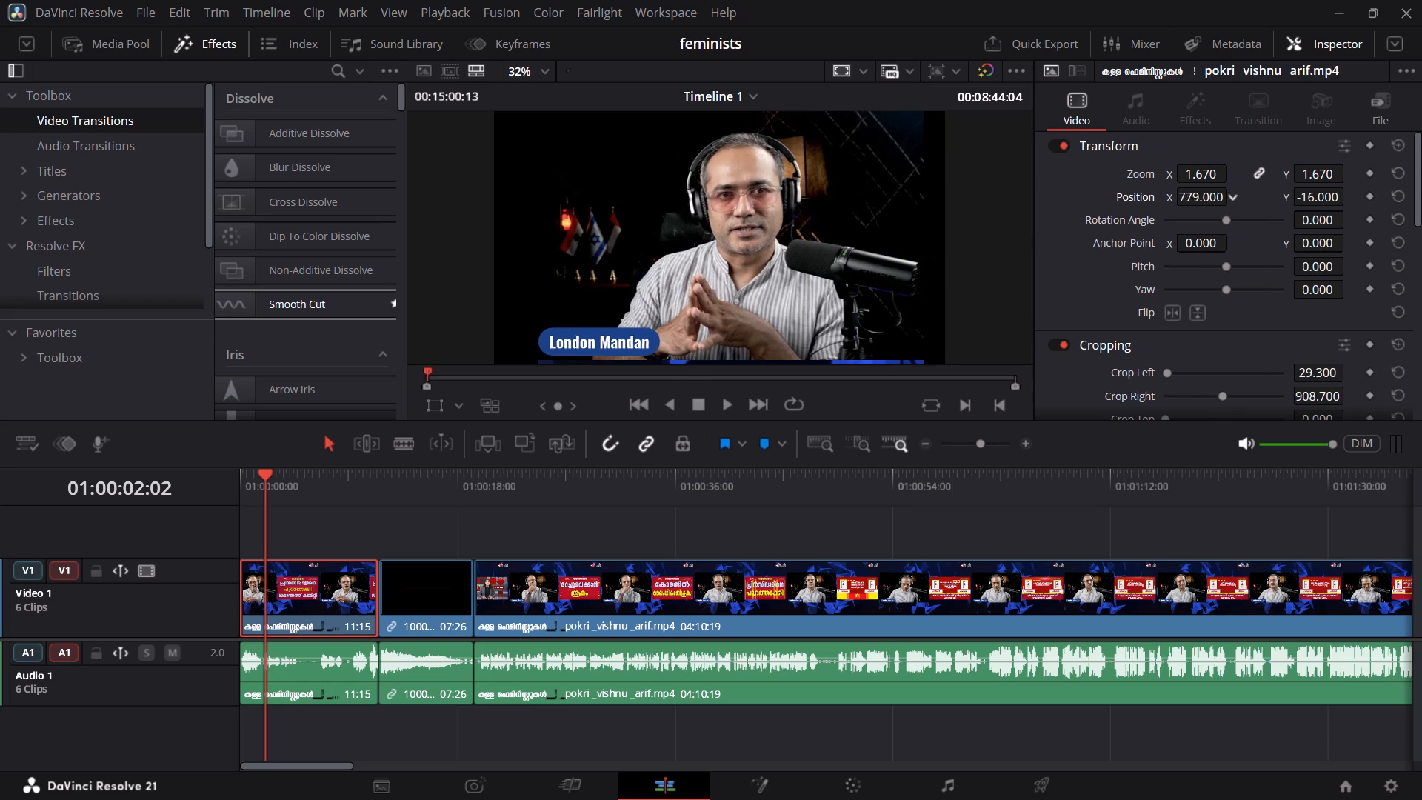
left_click_drag(1148, 236, 1110, 256)
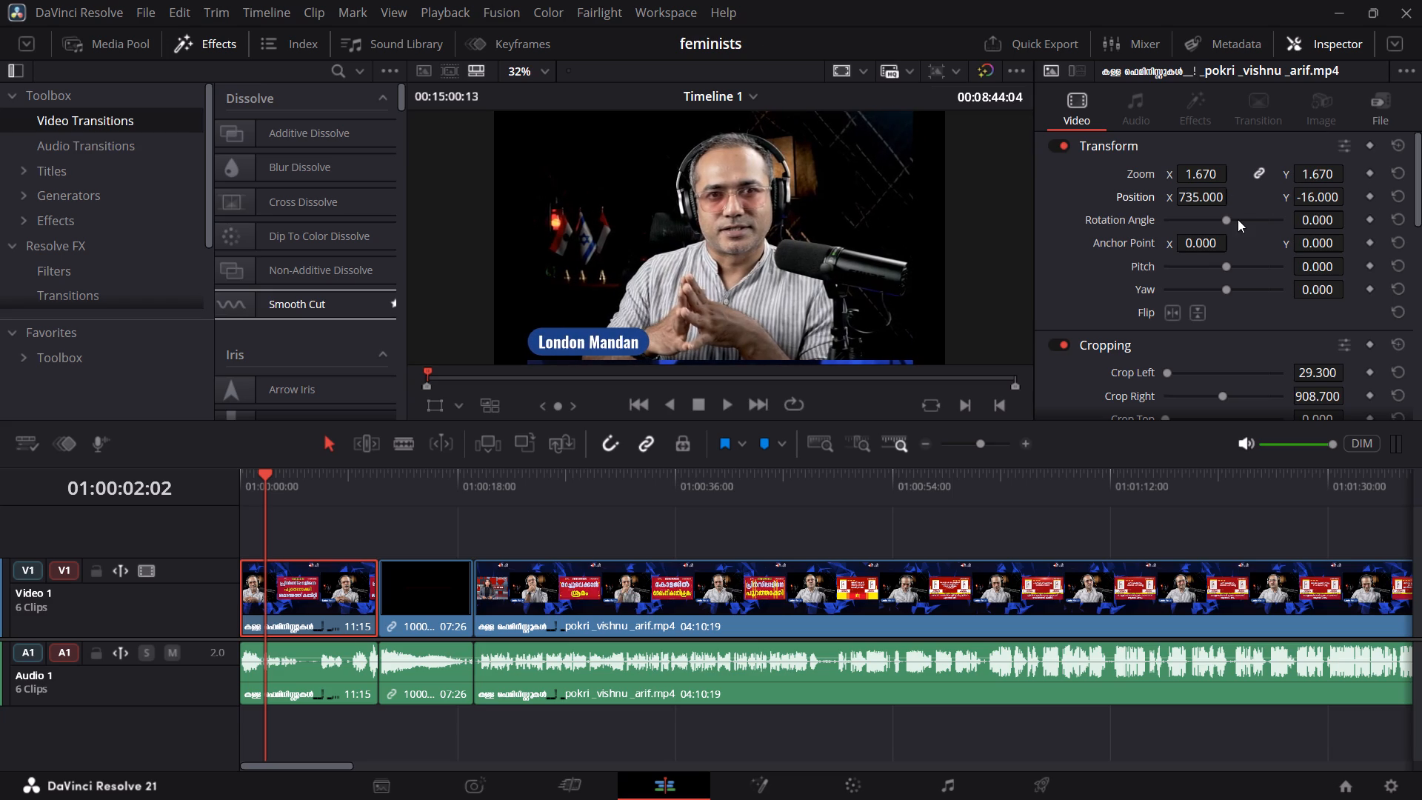
left_click_drag(1206, 173, 1211, 172)
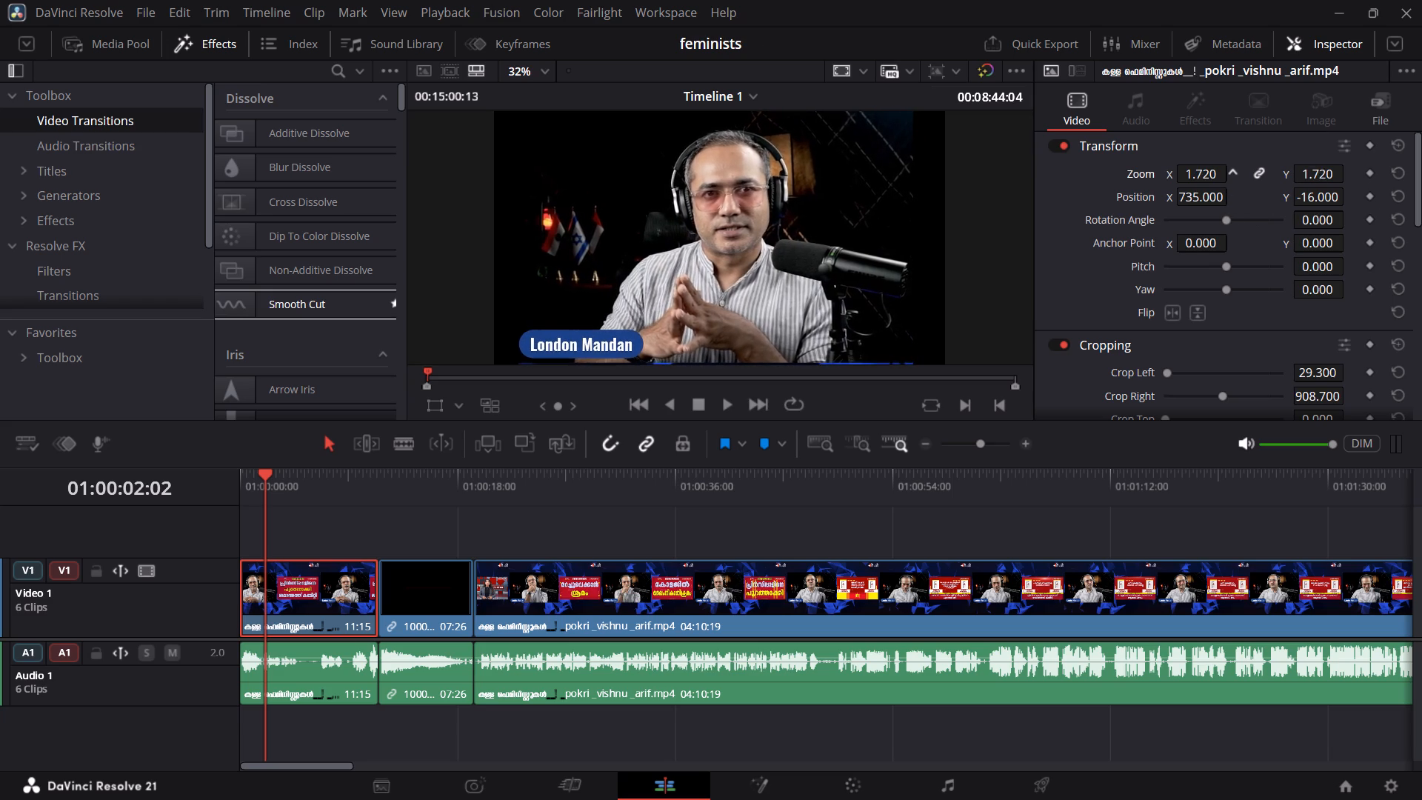
left_click_drag(1211, 172, 1215, 172)
key("space")
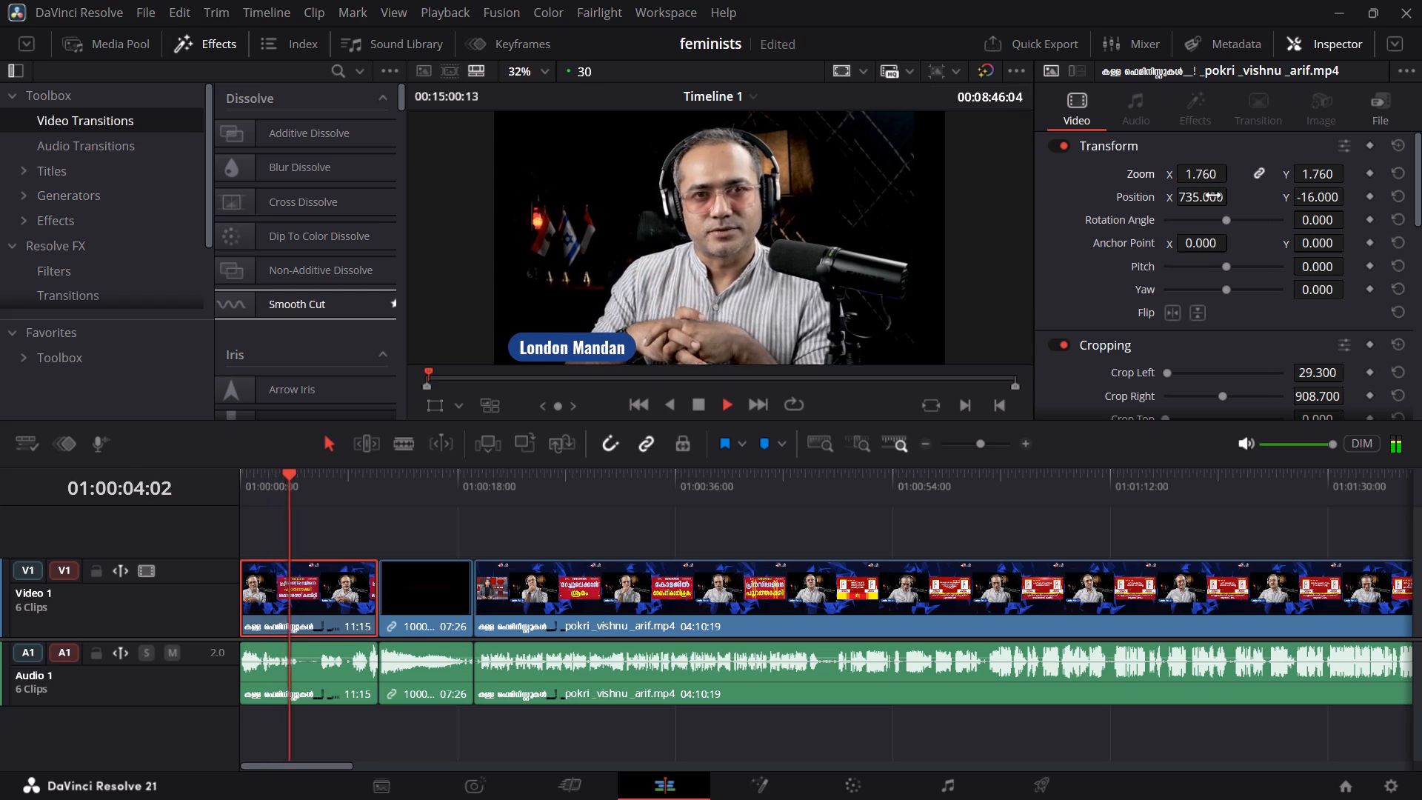
key("space")
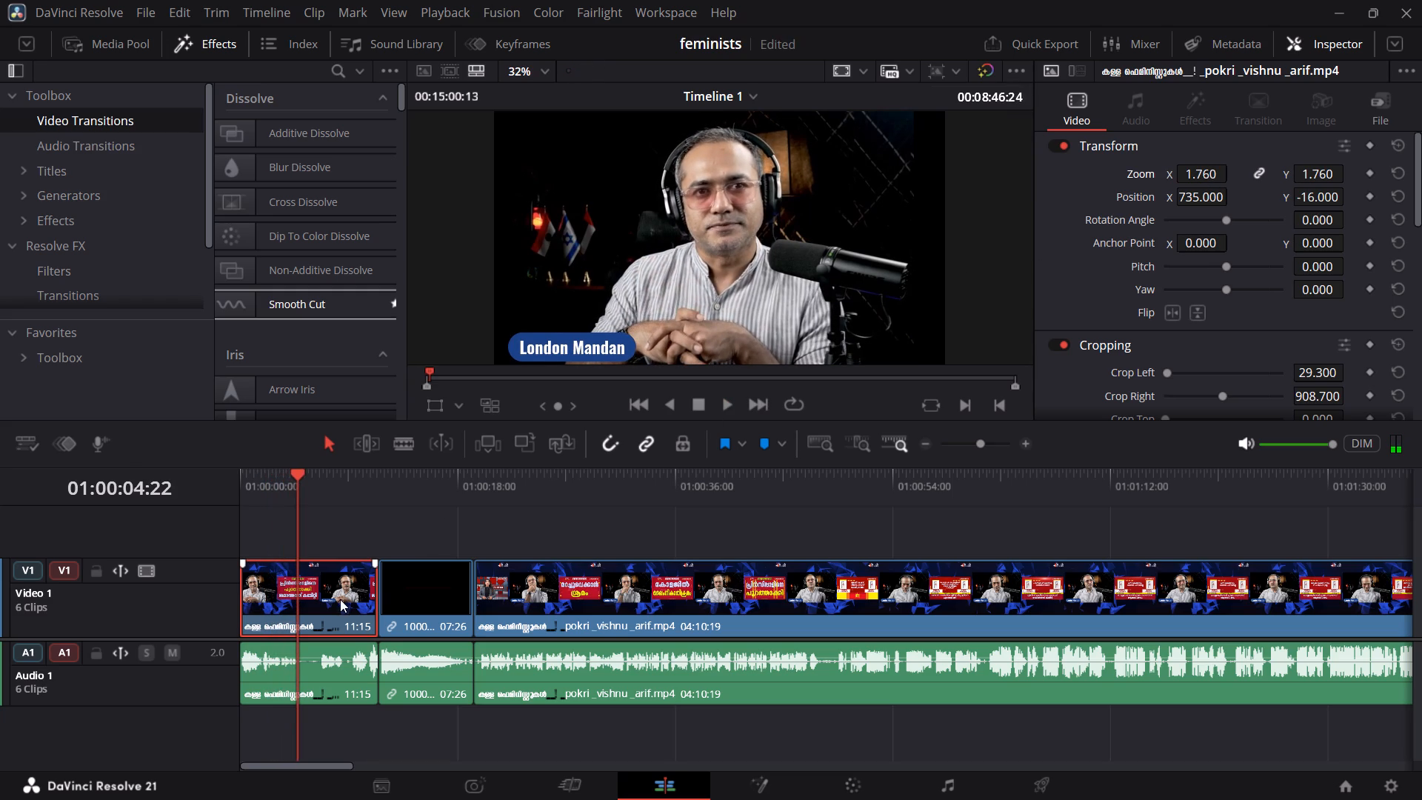
Desaturate the opening clip's colour grade, trying saturation 20 and settling on 15, and return to the edit timeline.
left_click(853, 780)
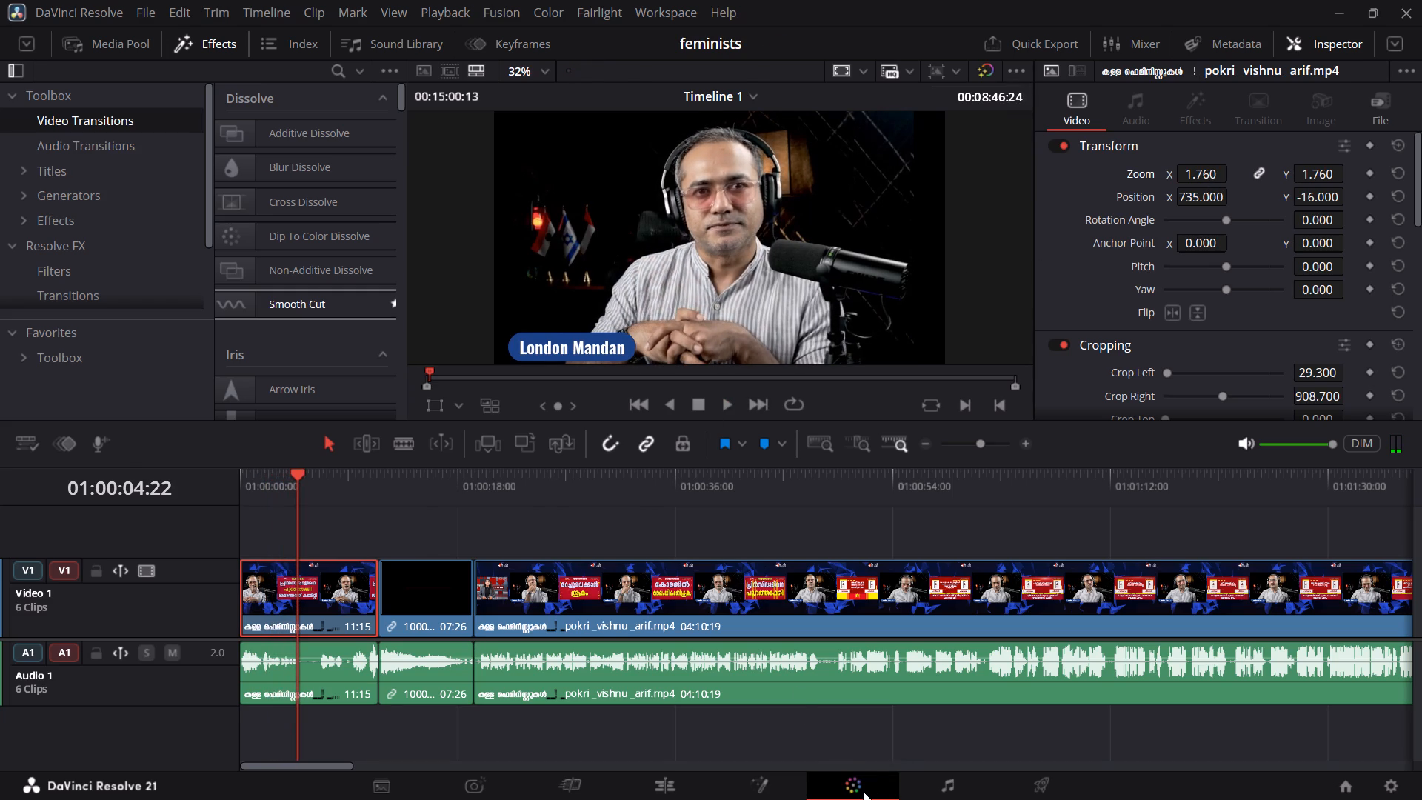
double_click(441, 759)
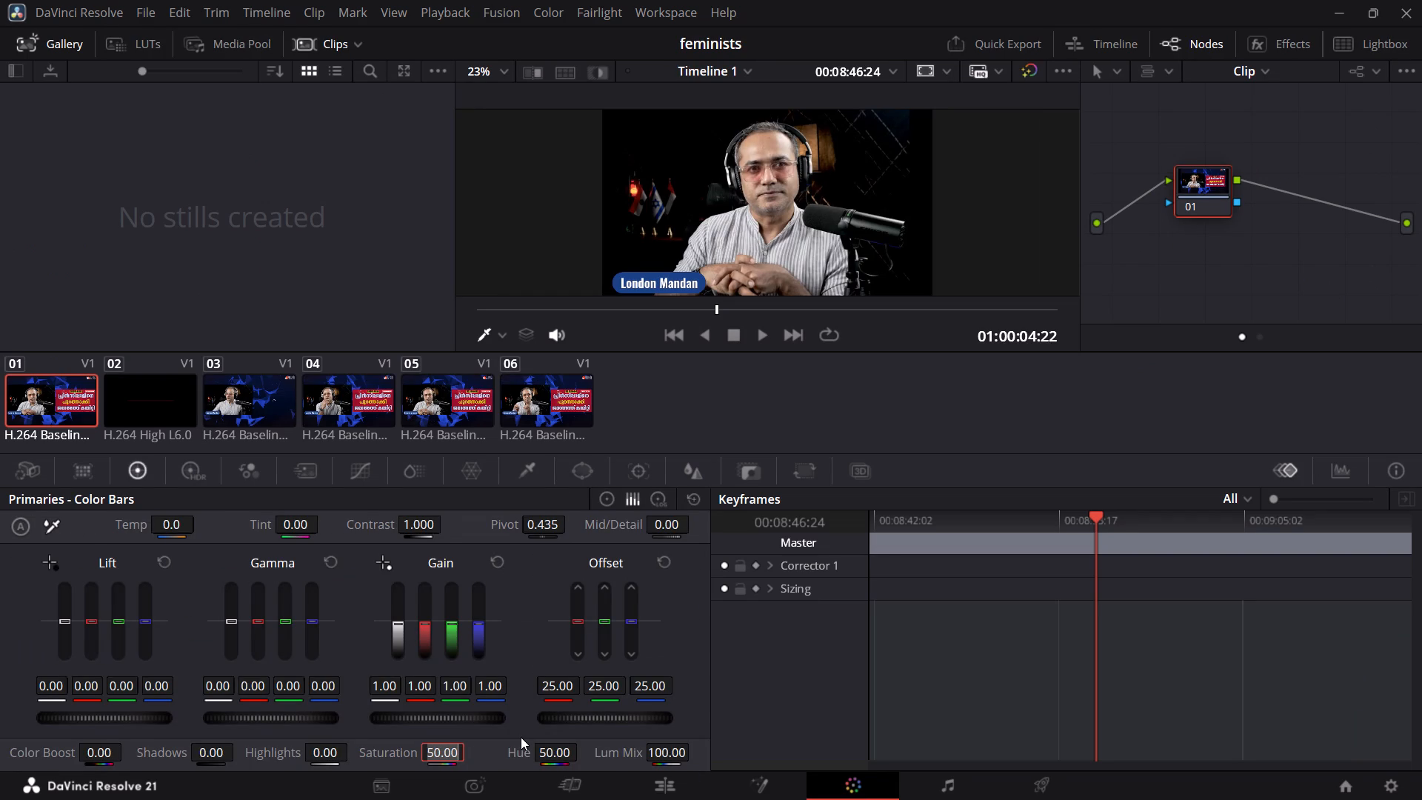
type("20")
key("Return")
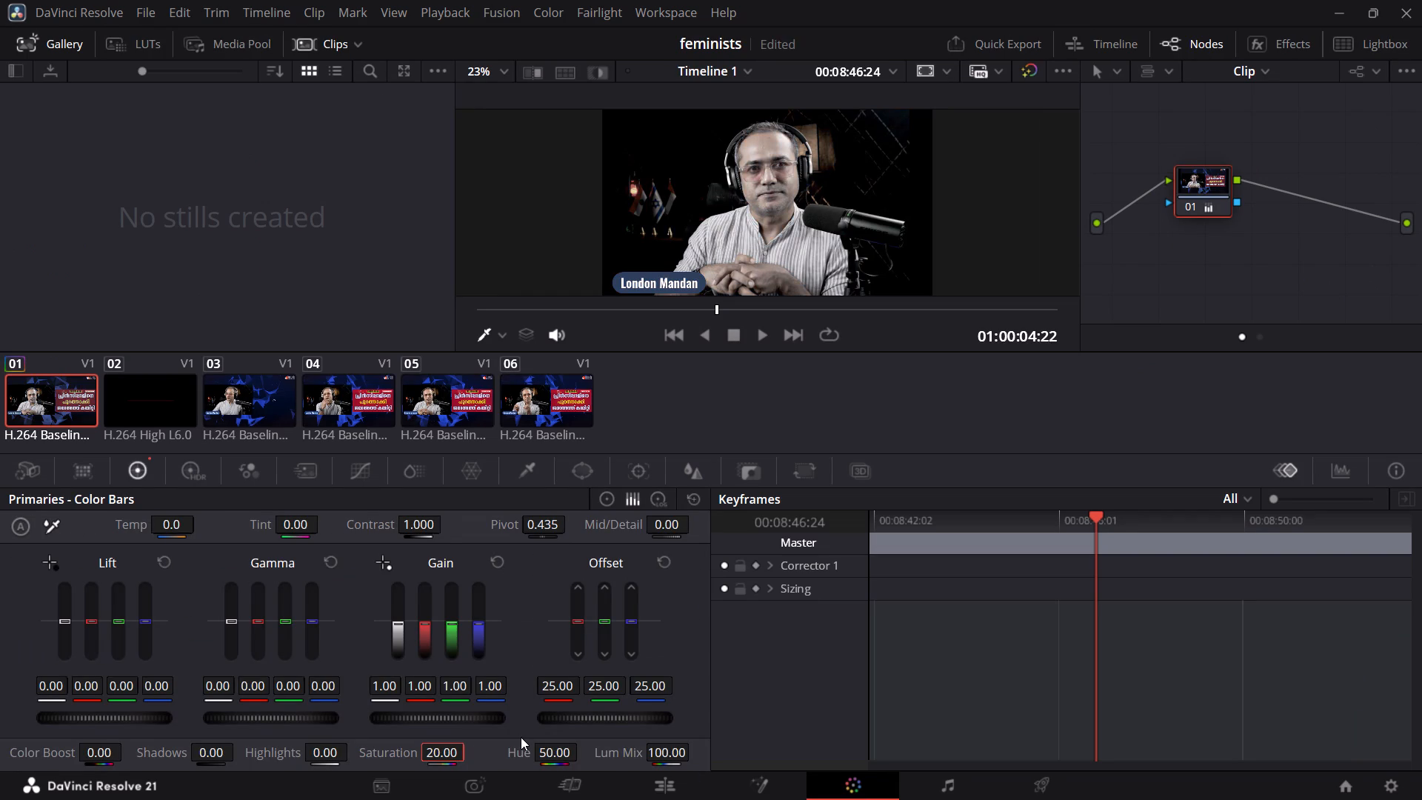
double_click(433, 759)
type("15")
key("Return")
left_click(671, 787)
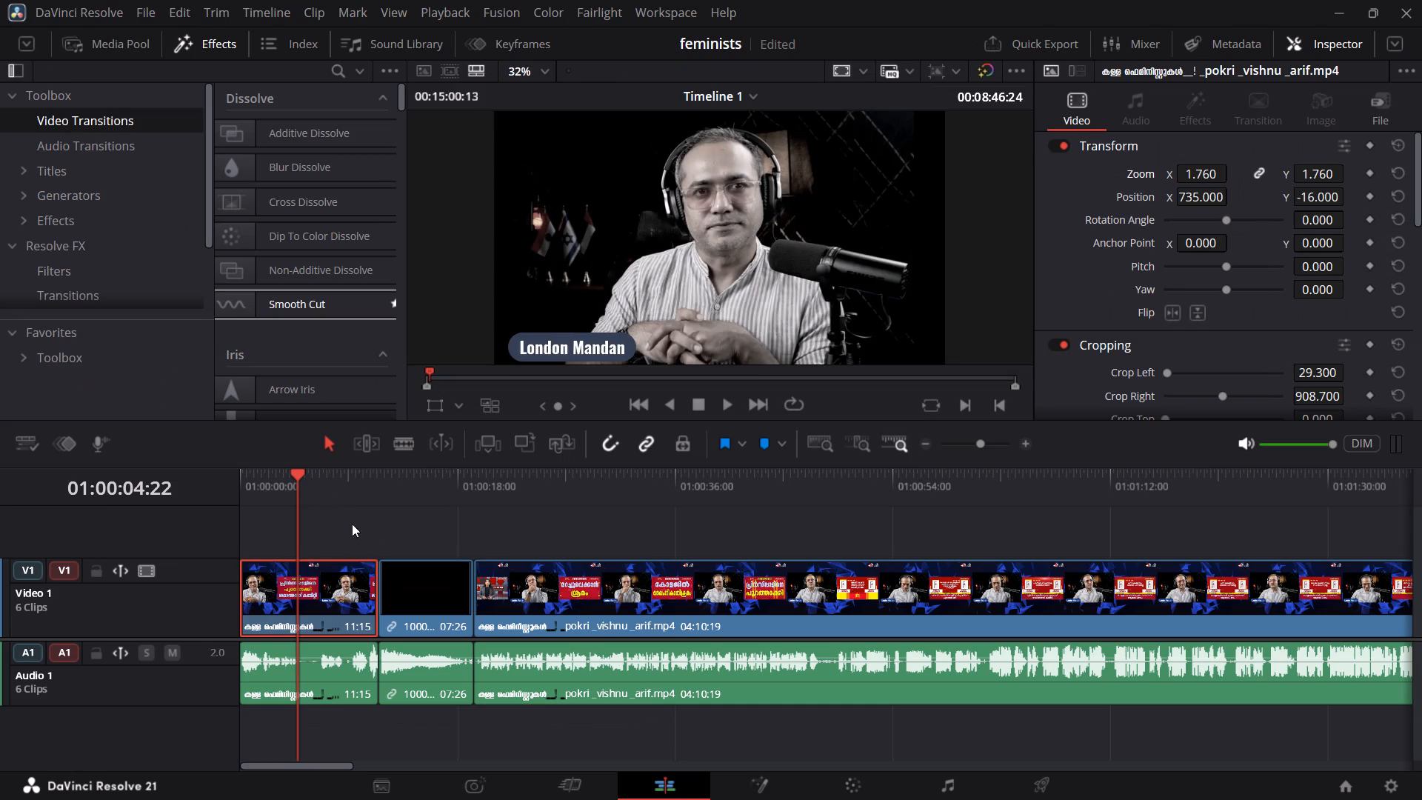
Play the opening from 01:00:00:00 into the logo intro, and give the logo clip a short video fade-in and fade-out.
left_click_drag(293, 476, 105, 471)
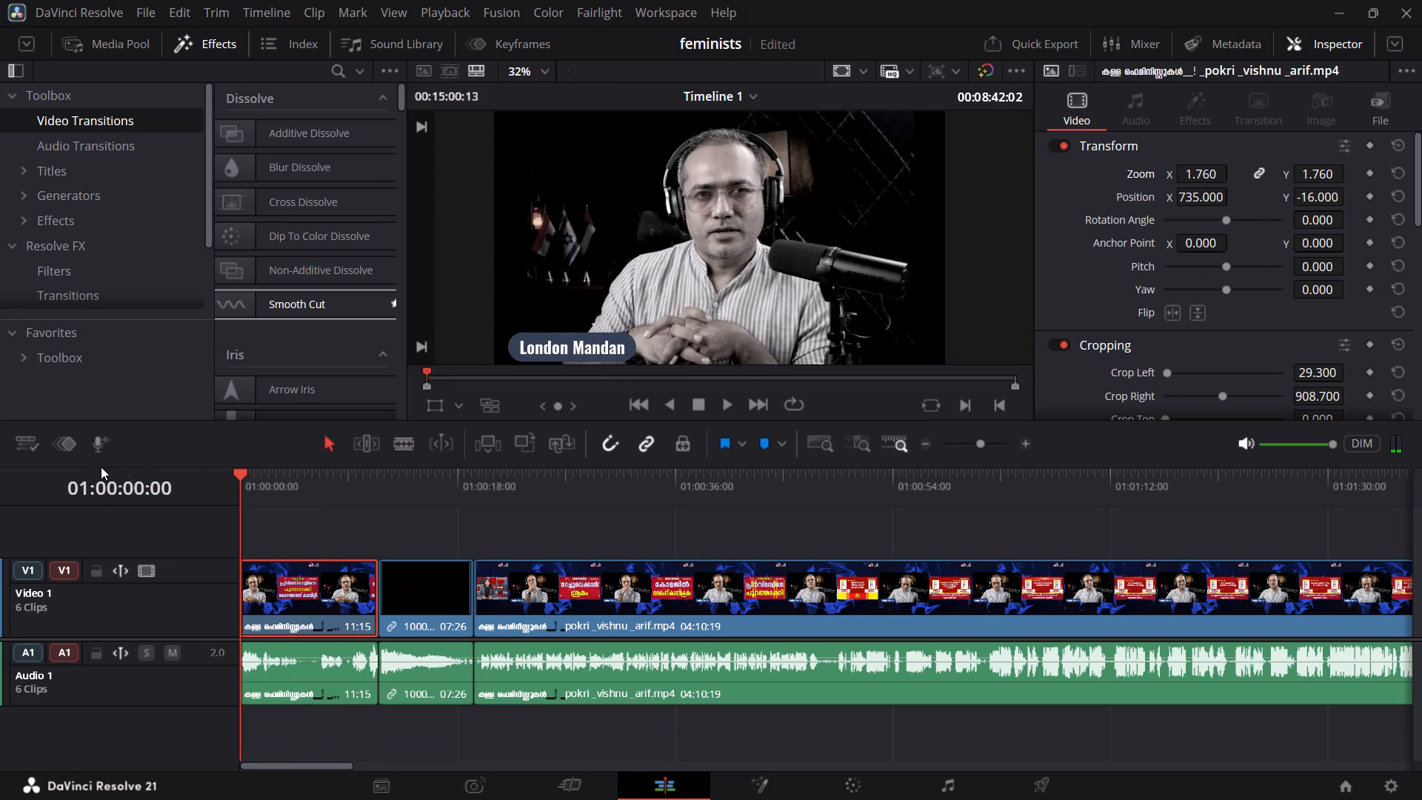
key("space")
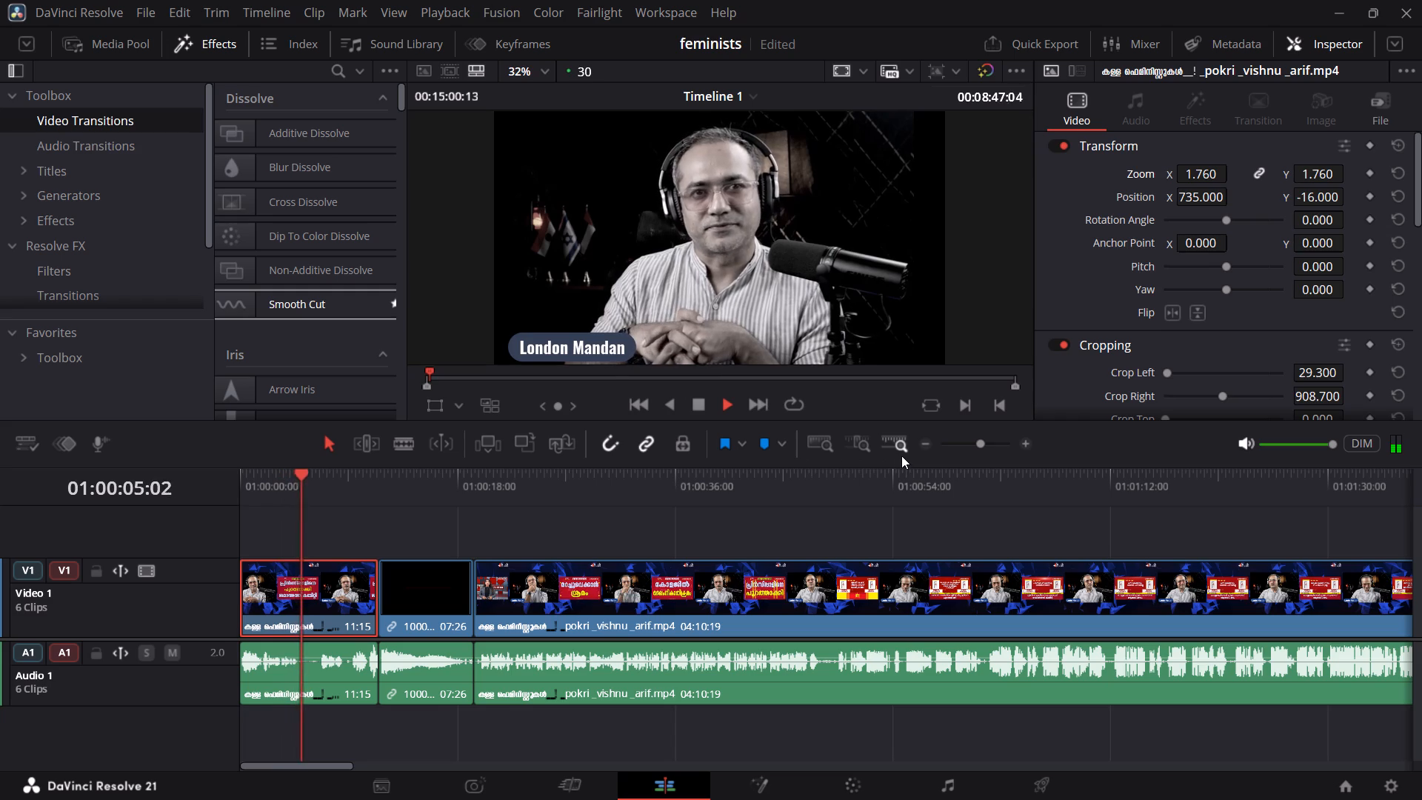
left_click(984, 446)
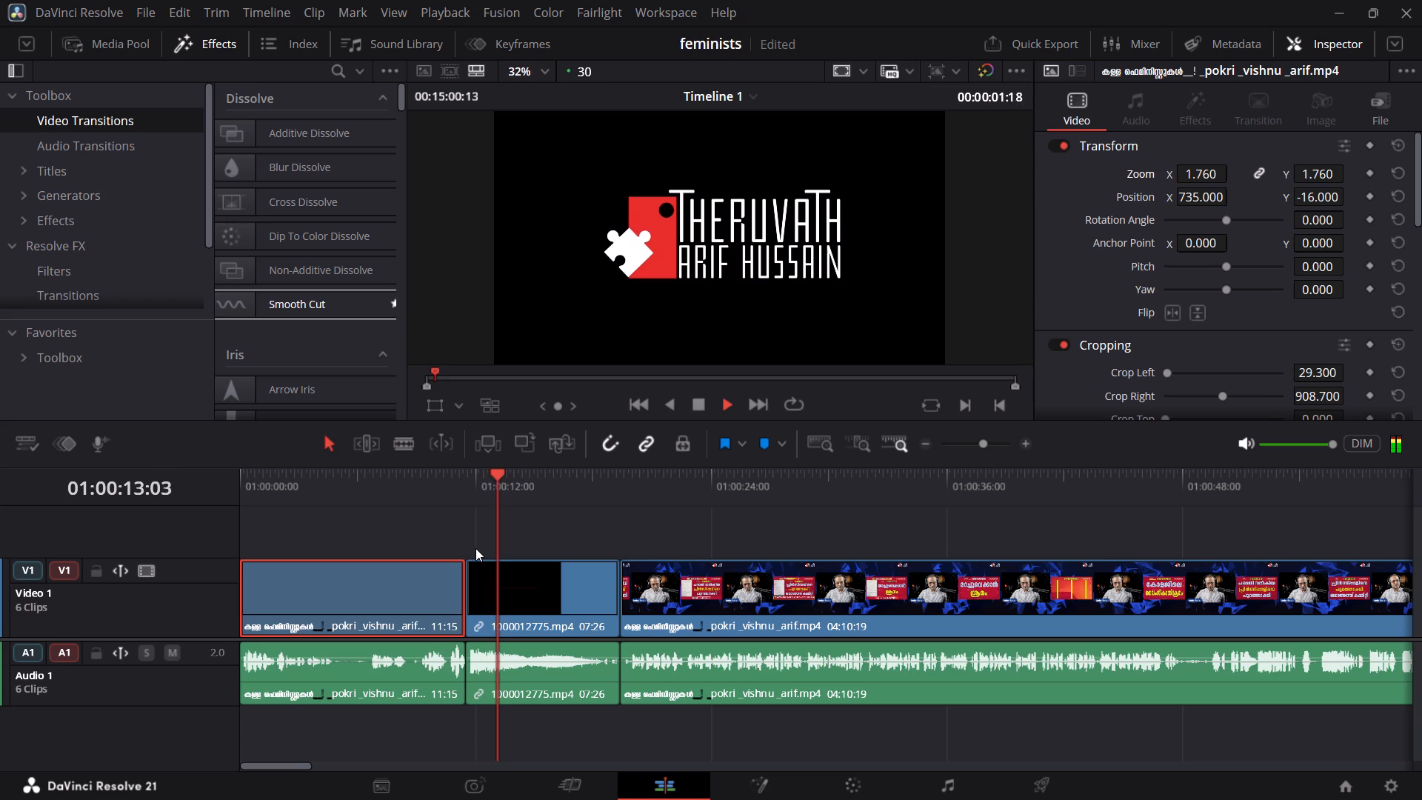
key("space")
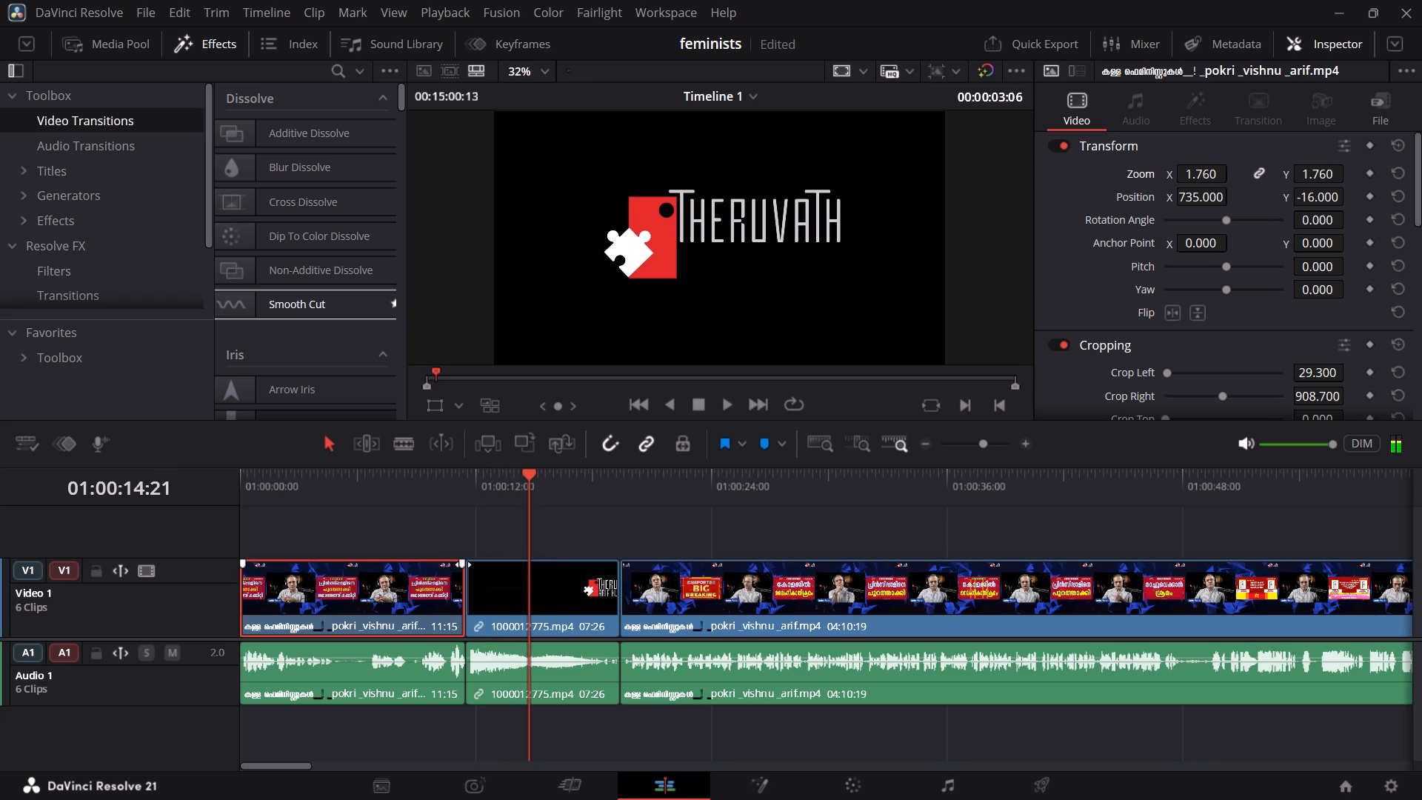
left_click(464, 564)
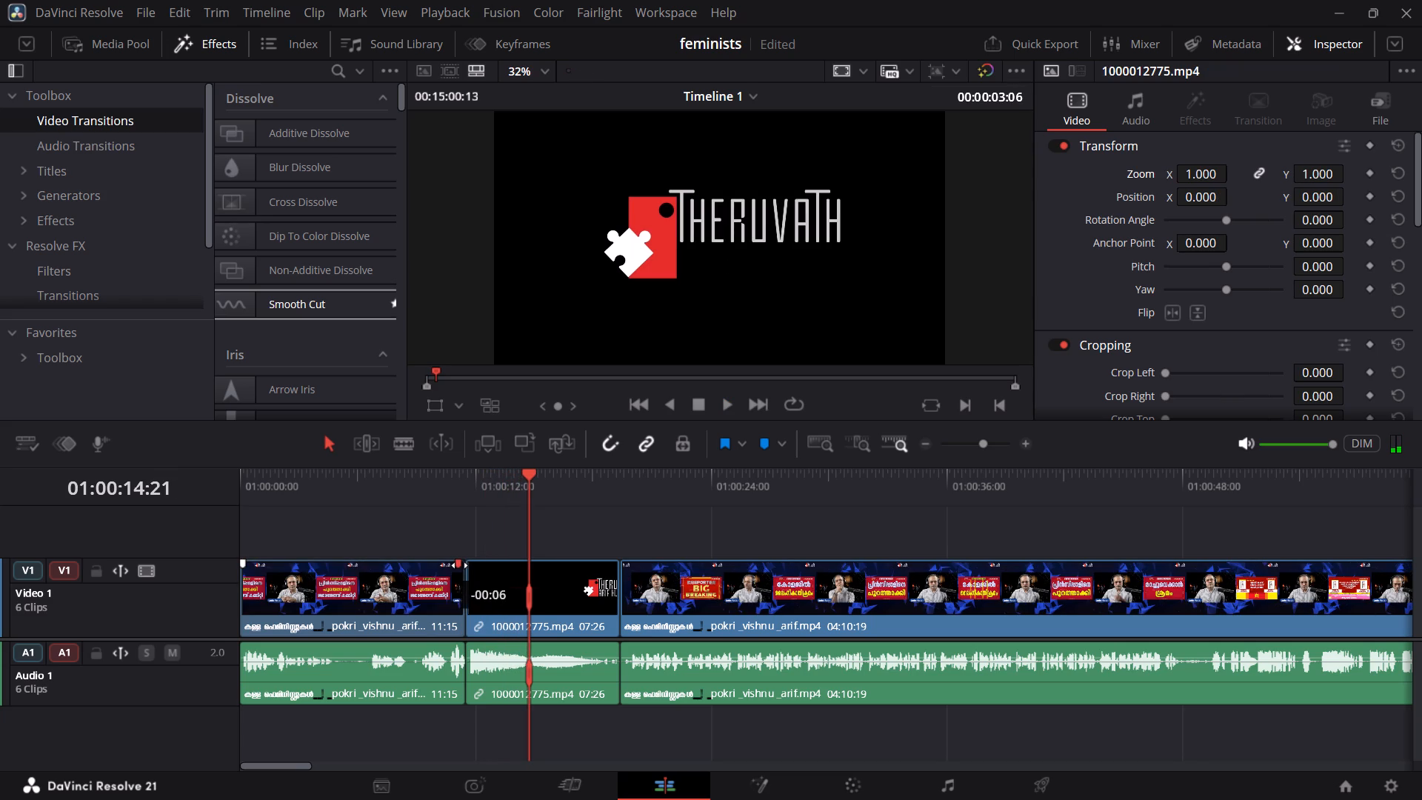
left_click(989, 445)
left_click_drag(697, 560, 701, 560)
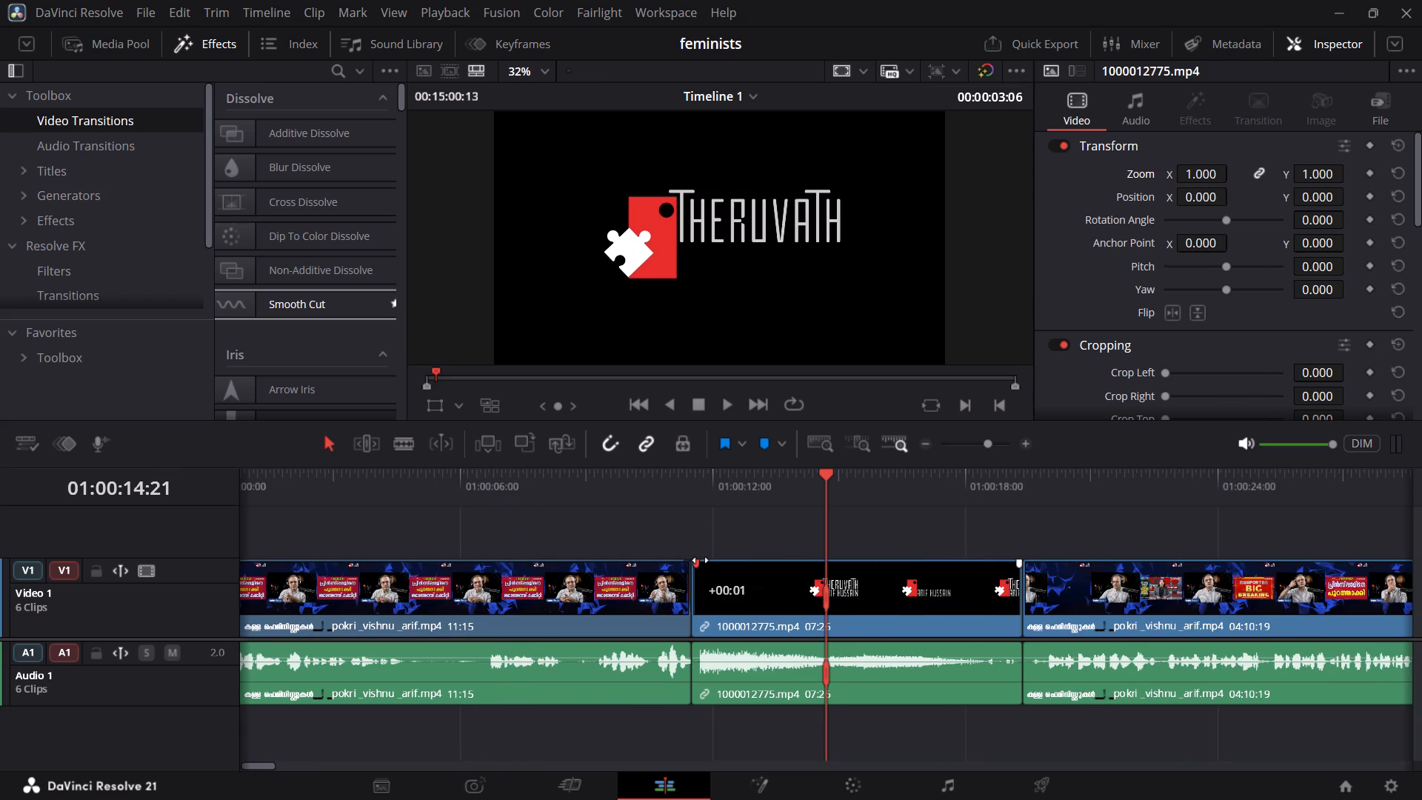
left_click_drag(701, 560, 707, 564)
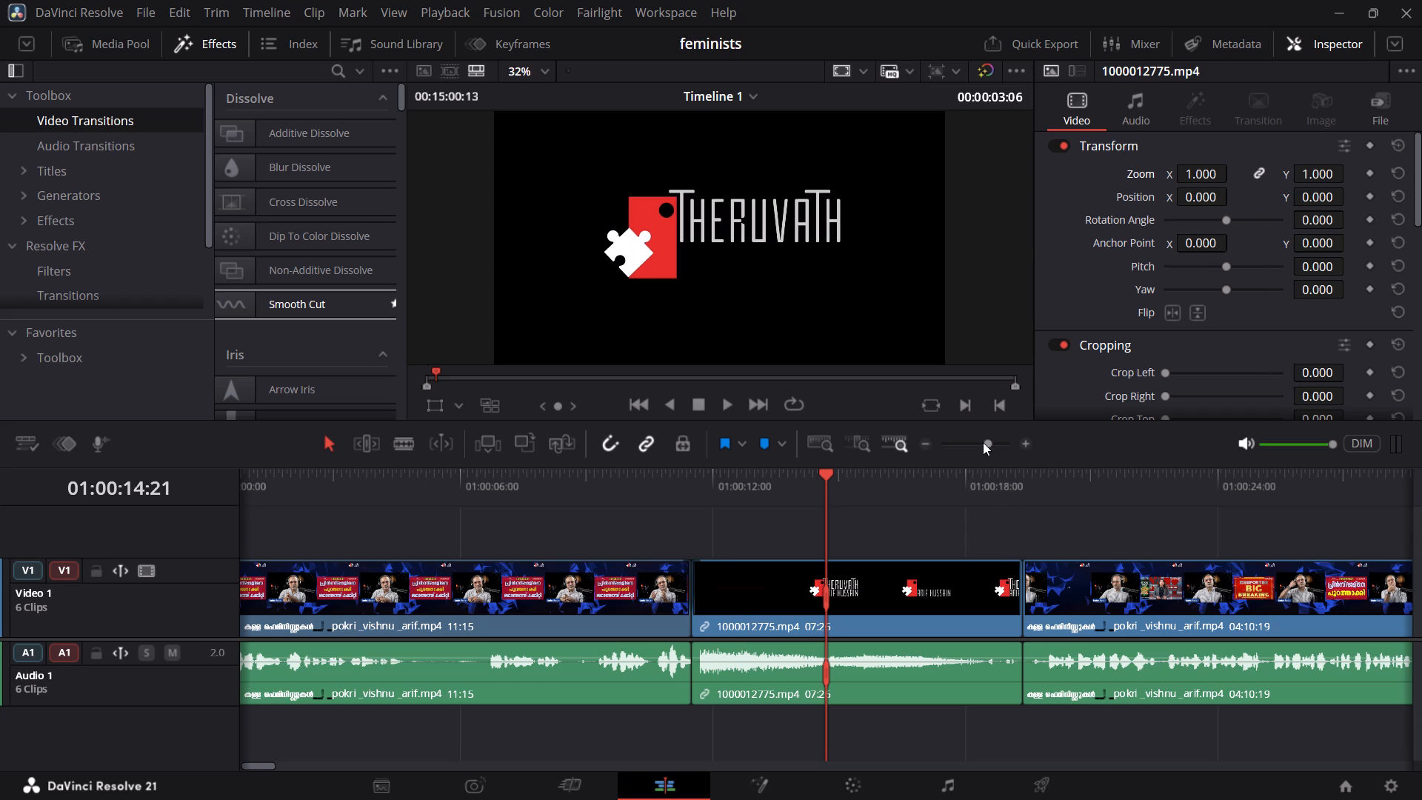
left_click(990, 447)
left_click_drag(1098, 564, 1098, 567)
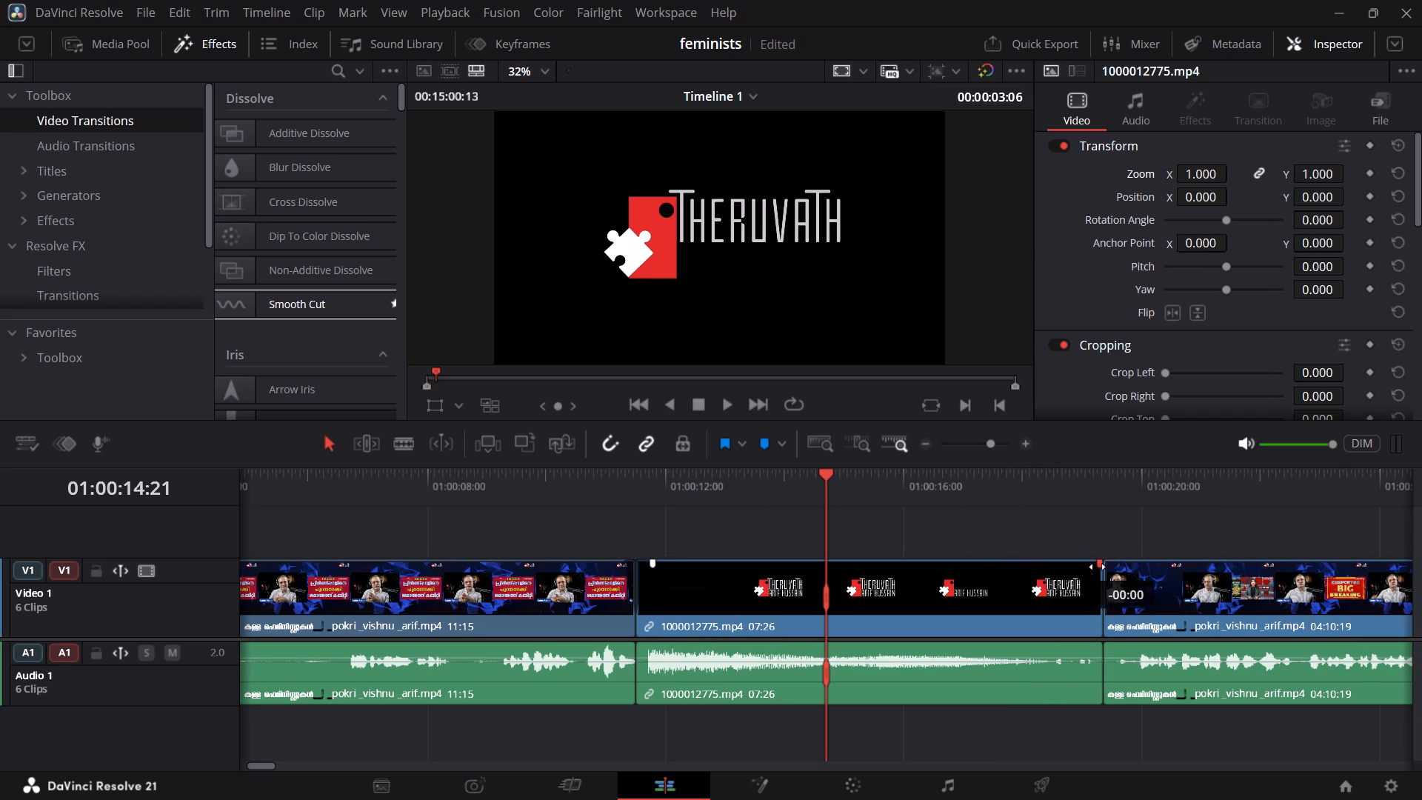
left_click_drag(1098, 567, 1085, 571)
Add a short video fade-in to the main clip following the logo intro and play across that cut.
left_click_drag(1106, 563, 1128, 567)
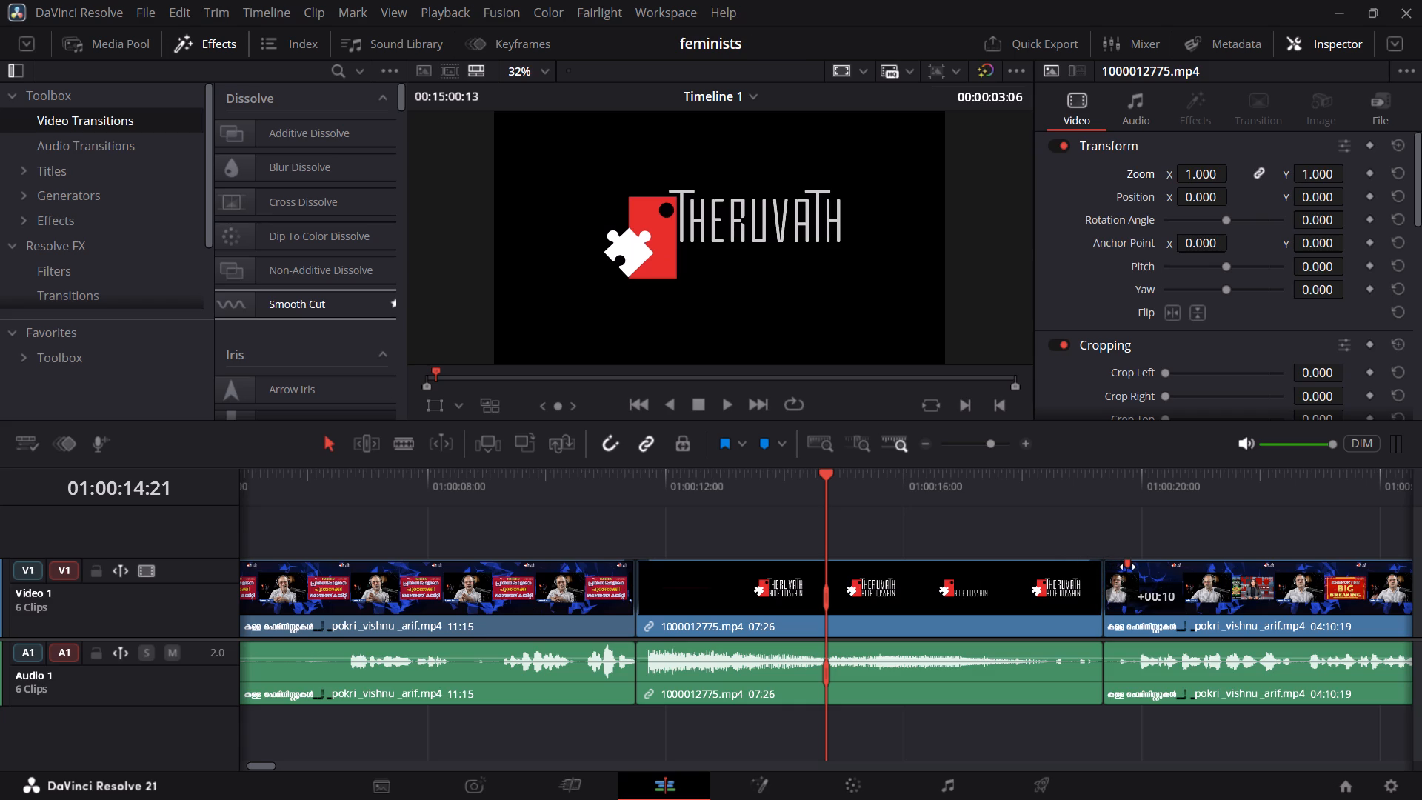
left_click_drag(1128, 567, 1136, 567)
left_click(1055, 484)
key("space")
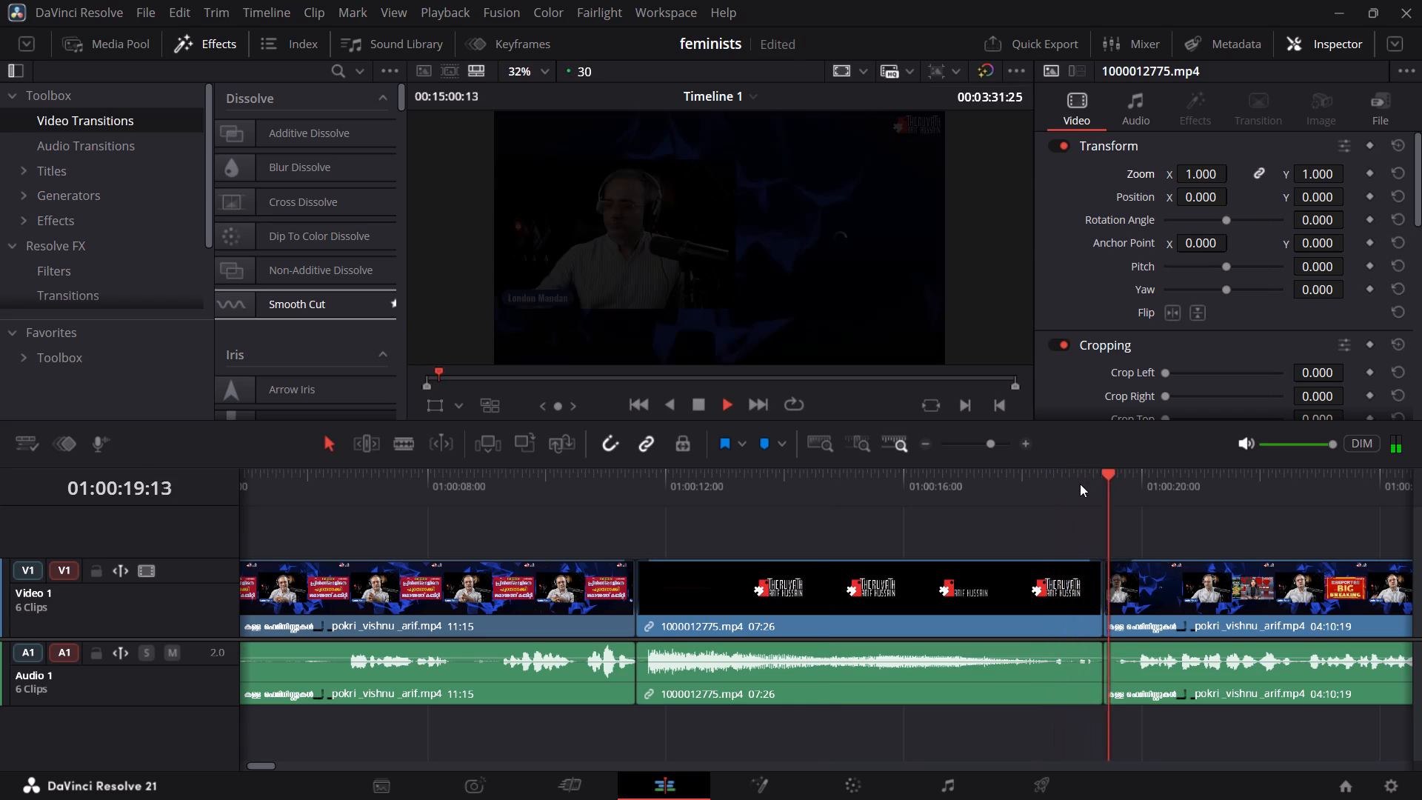
Step through the cuts after the logo intro and play part of the last clip near 01:14:13:00 to review it.
left_click(981, 445)
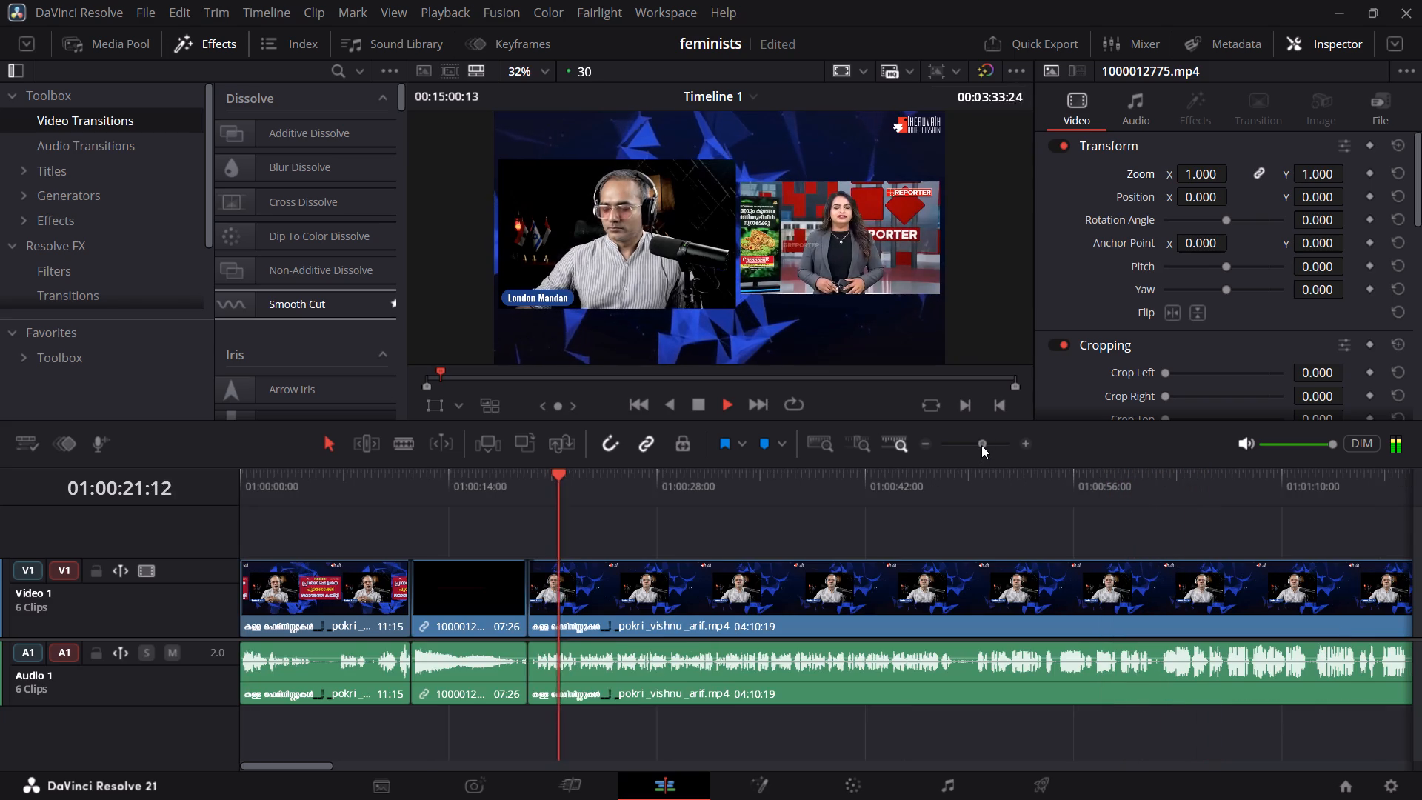
left_click(975, 447)
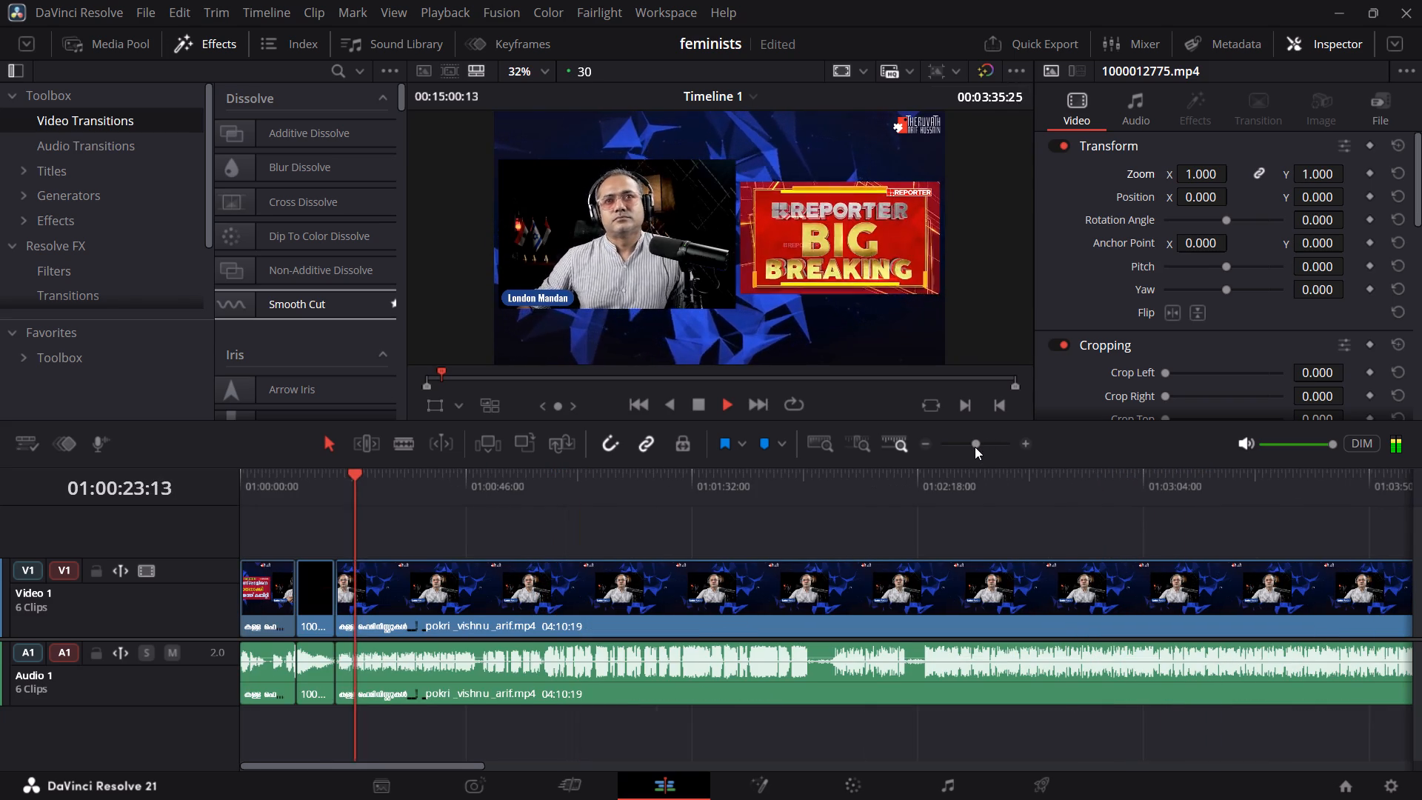
left_click(750, 399)
left_click(750, 399)
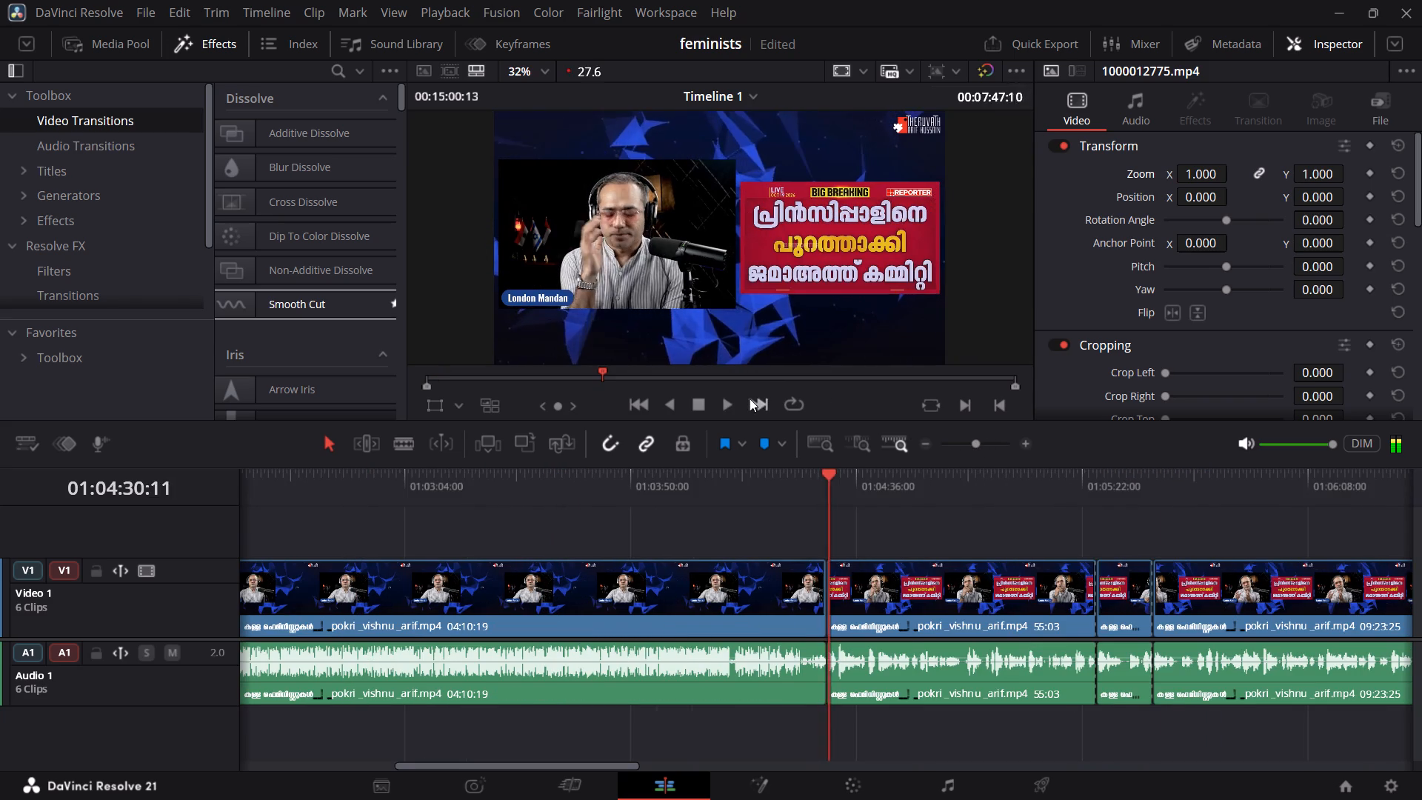
left_click(752, 399)
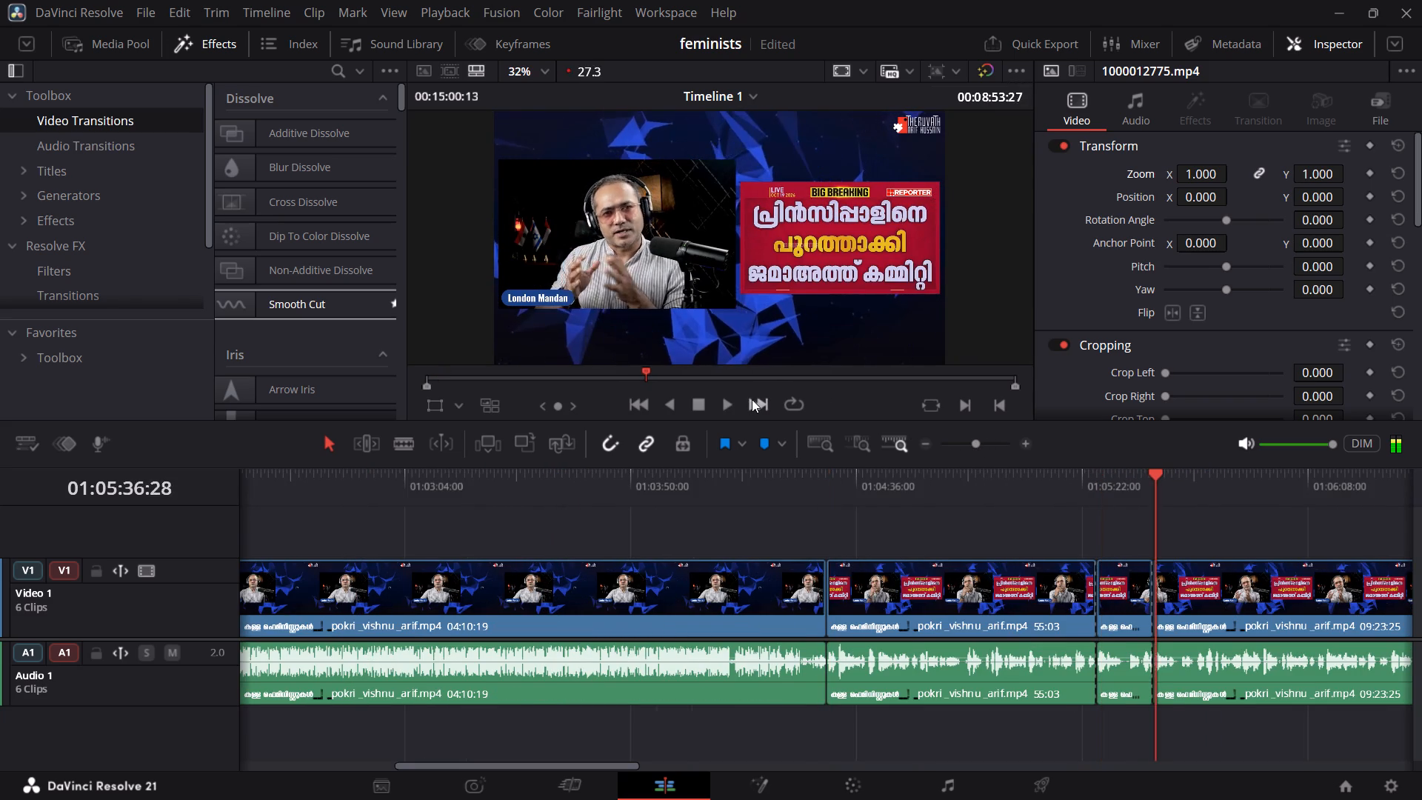
left_click(972, 448)
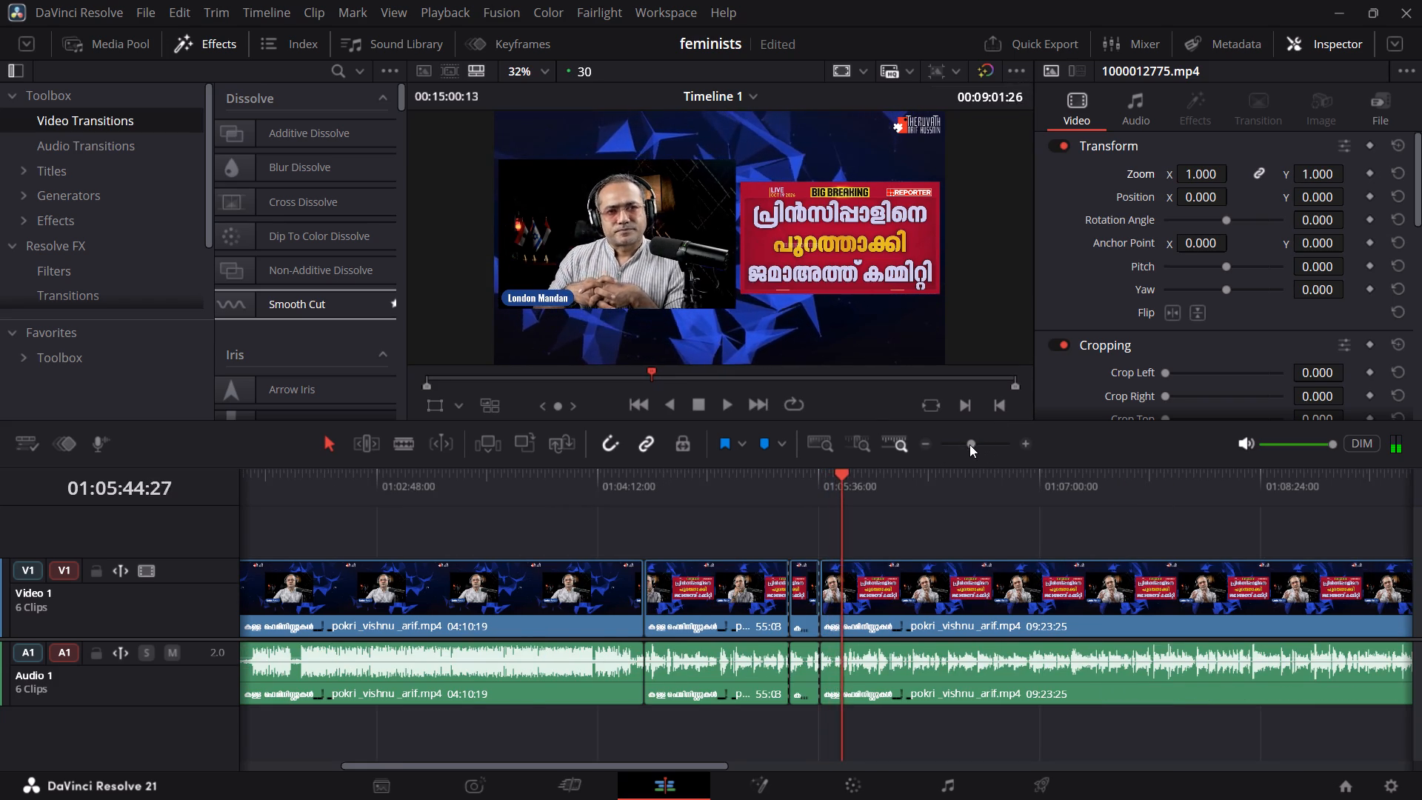
left_click(966, 444)
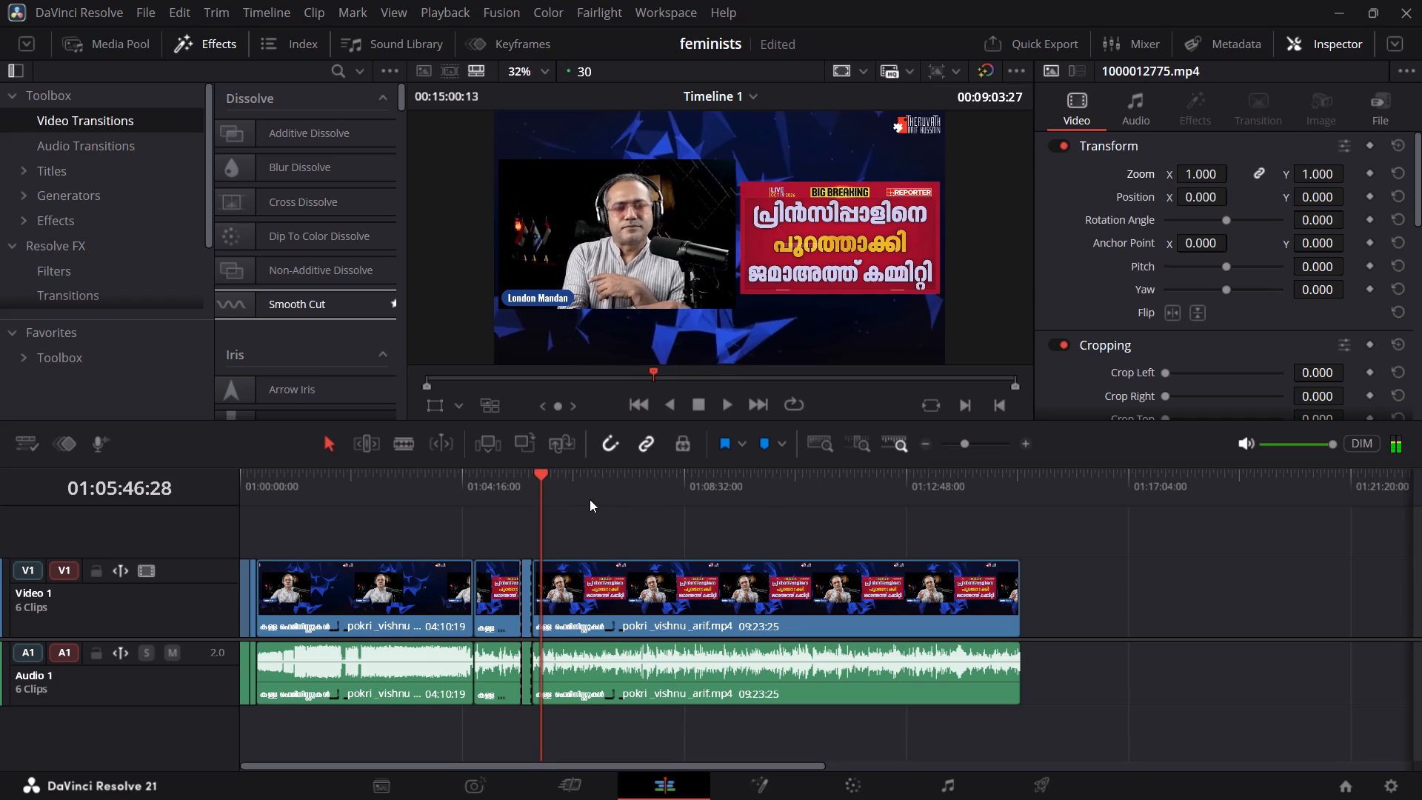
left_click_drag(581, 497, 1004, 504)
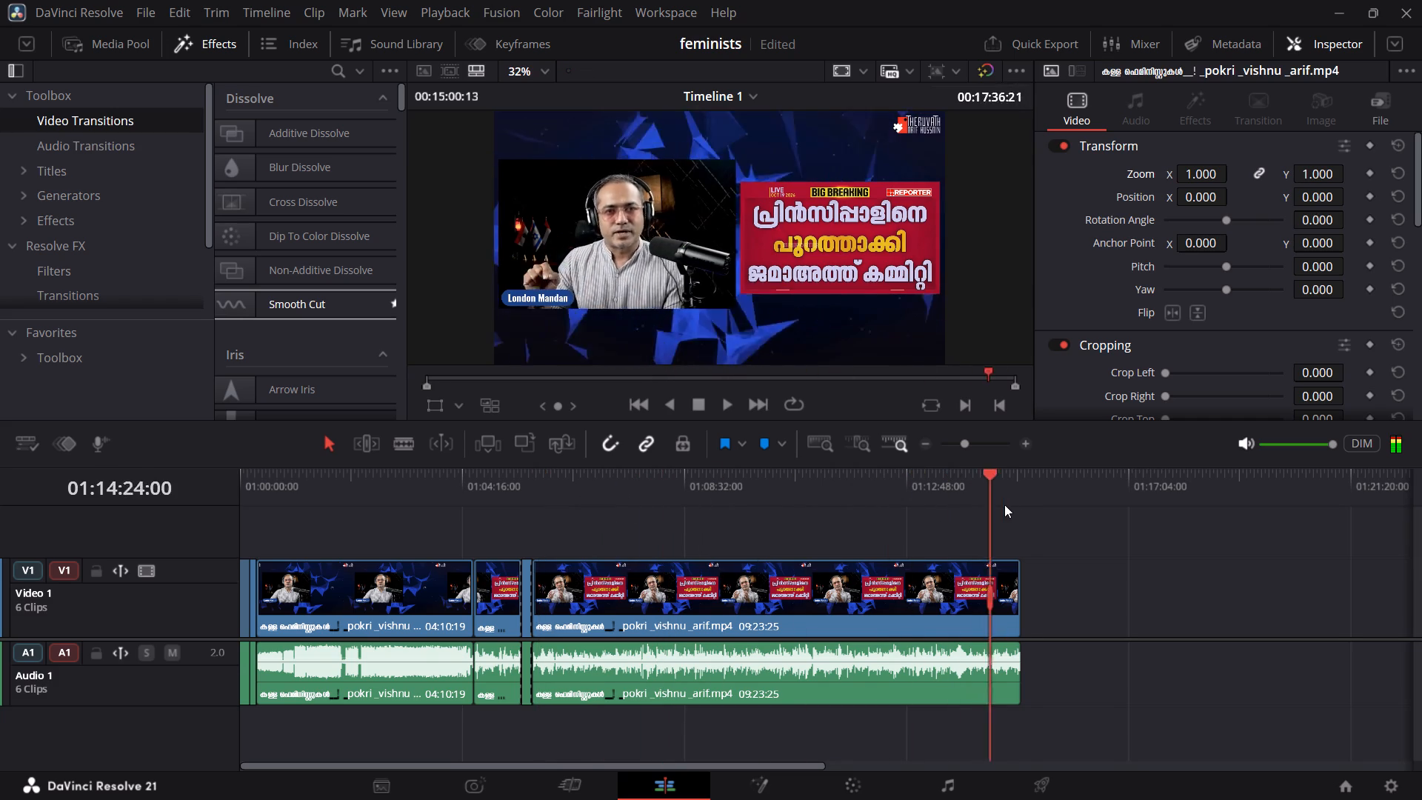
left_click_drag(1004, 504, 1012, 502)
left_click(980, 488)
key("space")
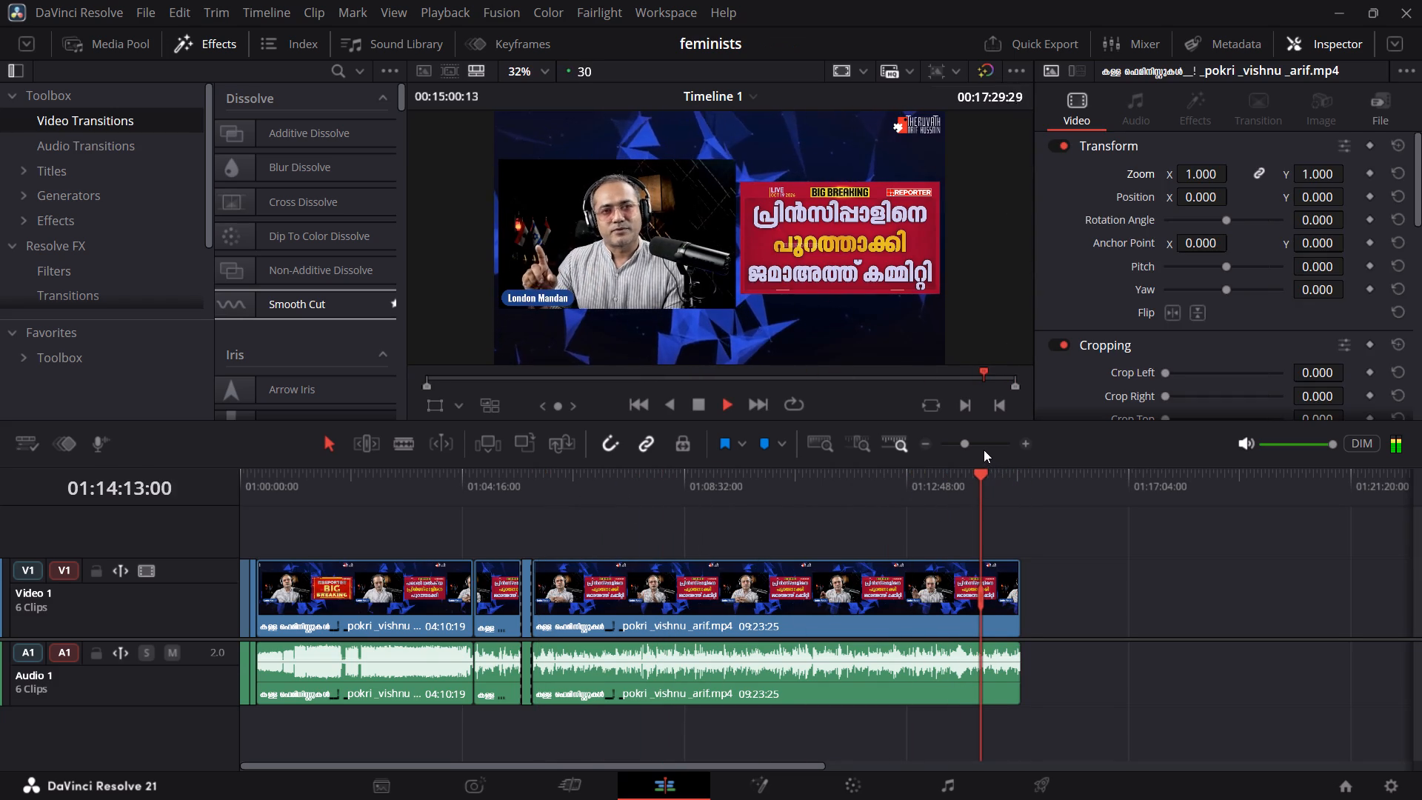
left_click(983, 450)
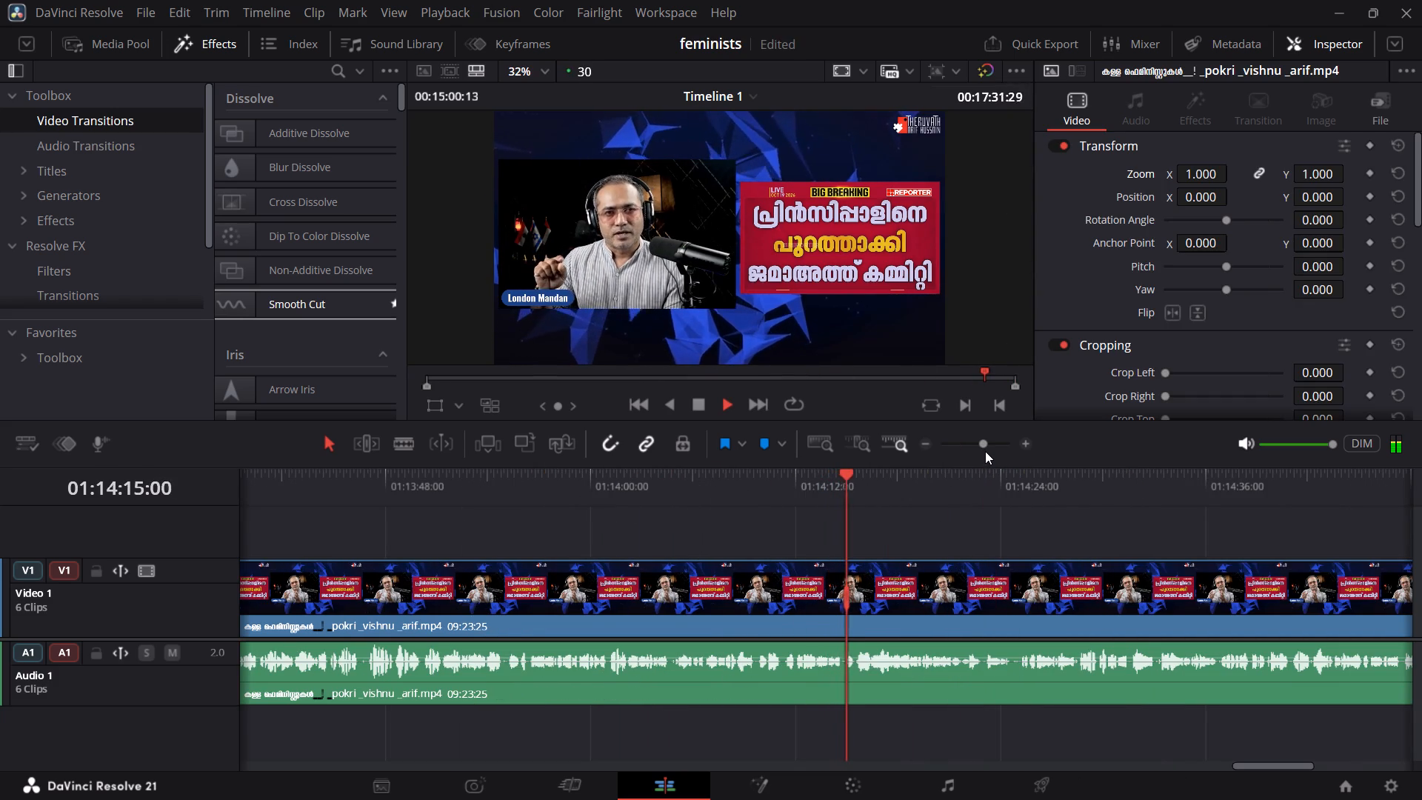
left_click(992, 451)
Play the final moments of the last stream clip up to the timeline's end and adjust its audio volume slightly.
left_click(764, 406)
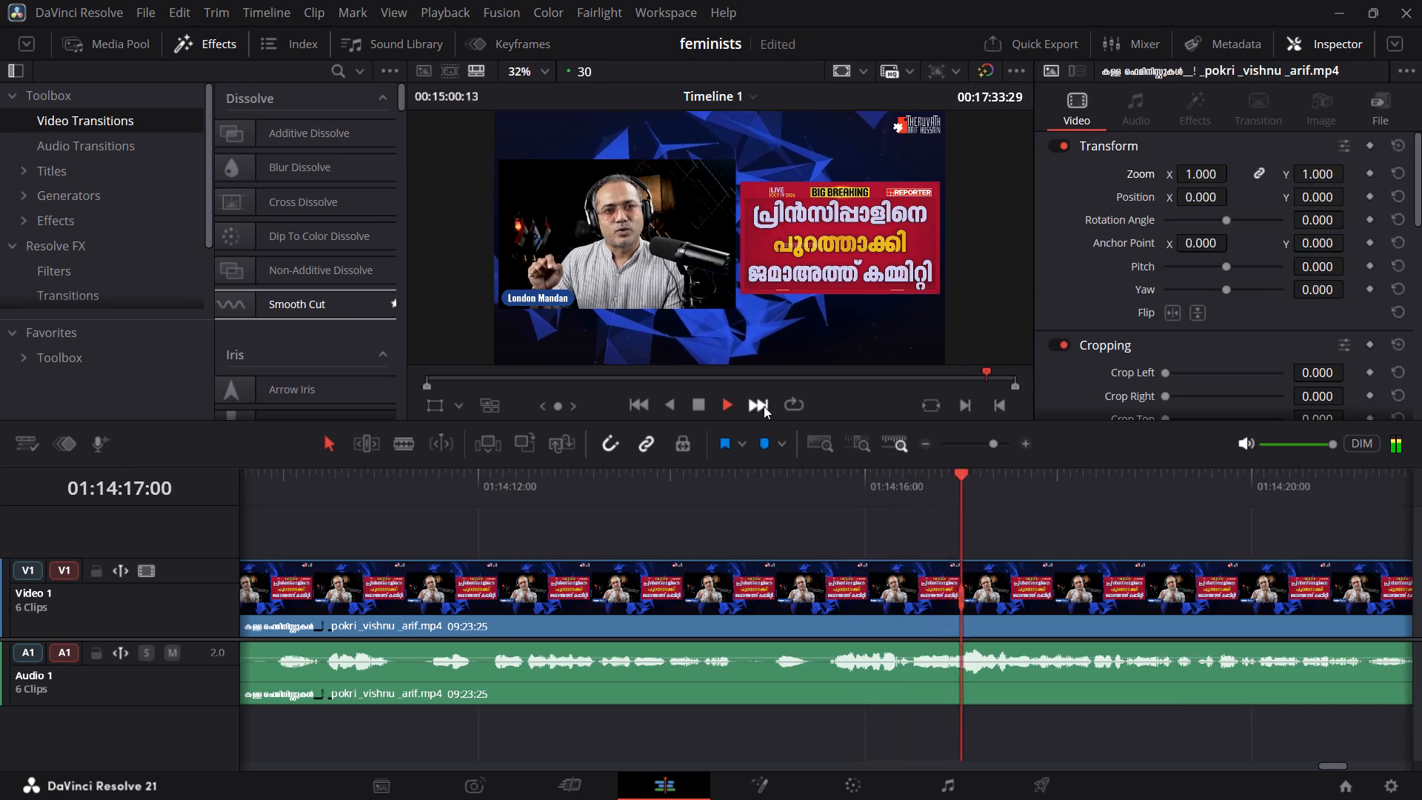
left_click(776, 471)
key("space")
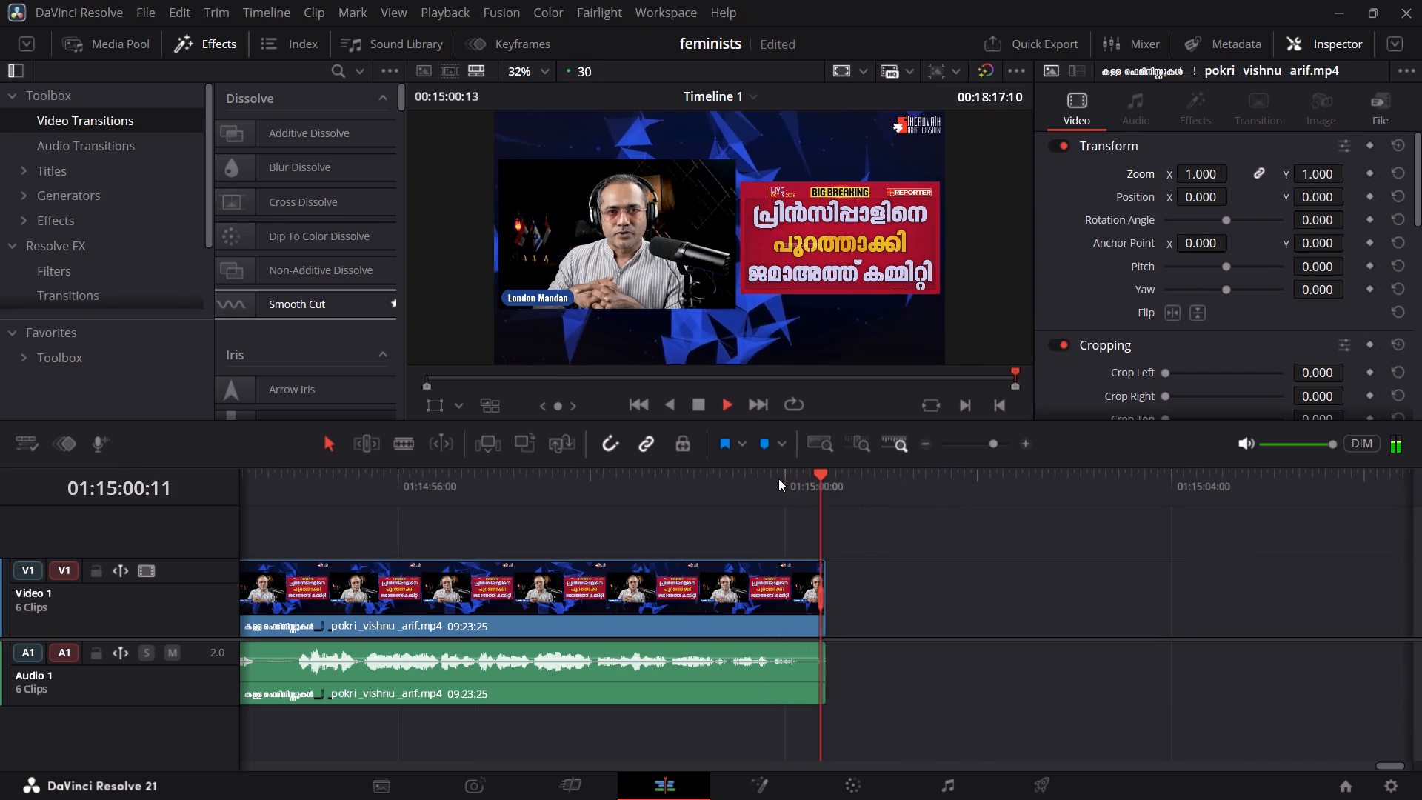
key("space")
left_click(723, 657)
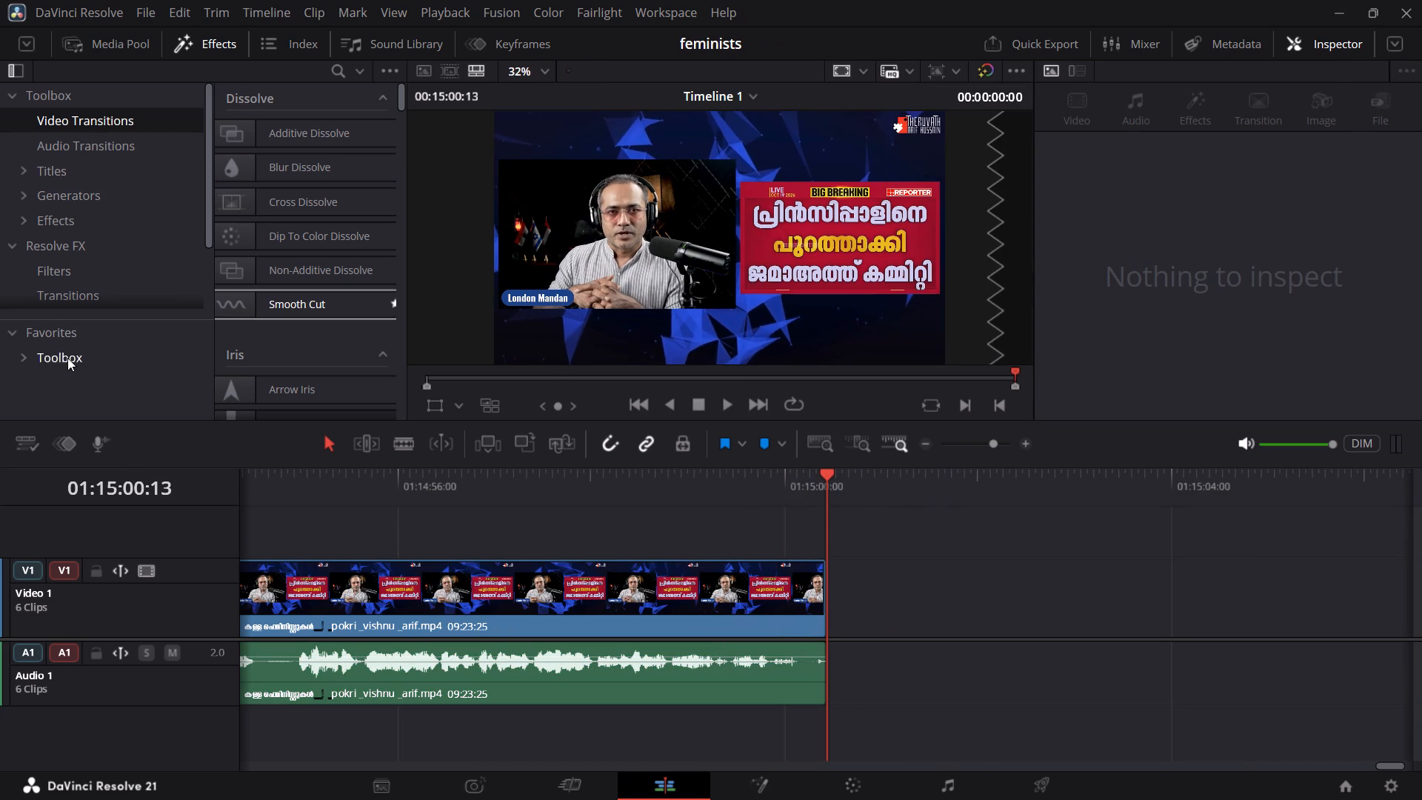
Add 1000000443.mp4 from the AH IN-OUT DRAW bin as an outro after the last clip, and delete the gap before it.
left_click(127, 44)
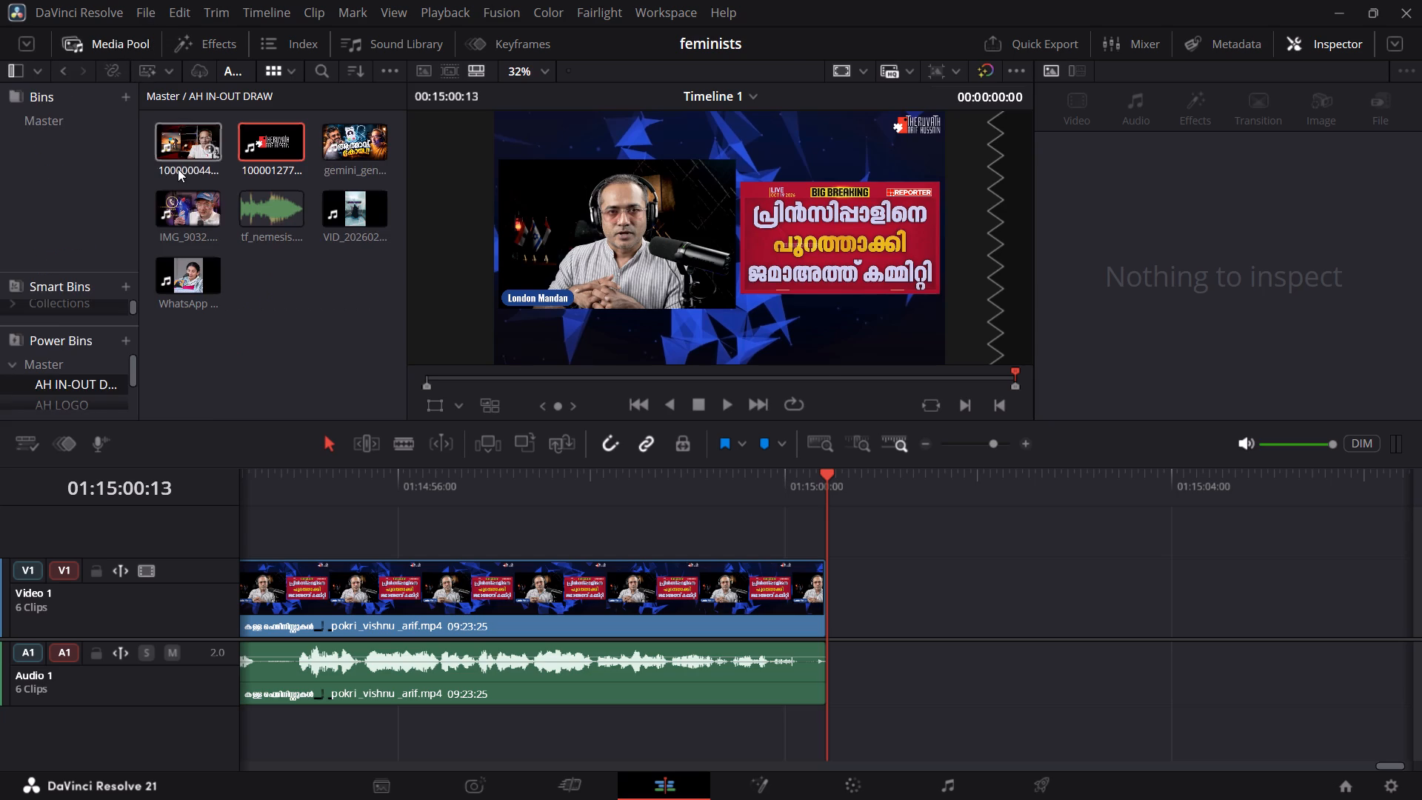
left_click_drag(200, 135, 975, 613)
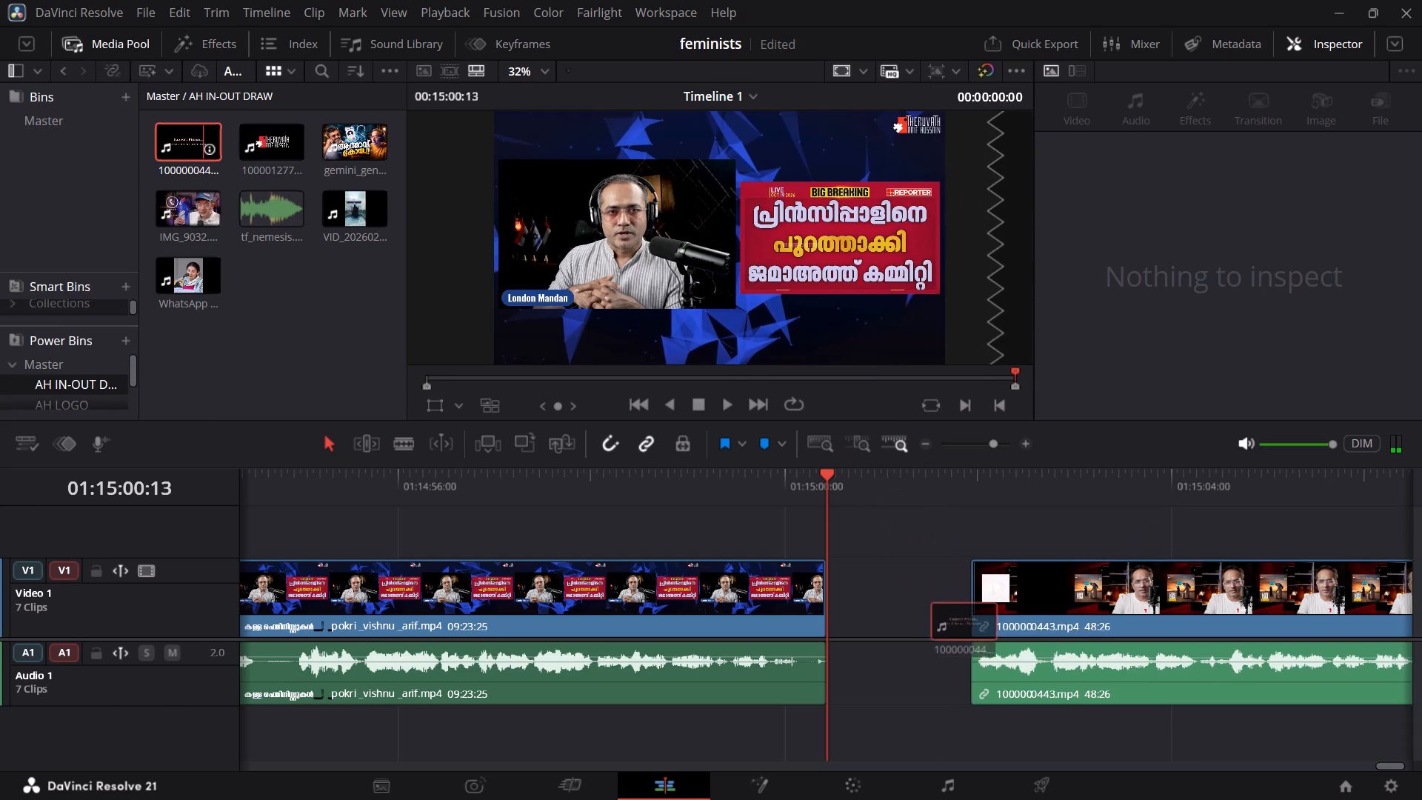
left_click_drag(975, 613, 976, 612)
left_click(929, 589)
key("BackSpace")
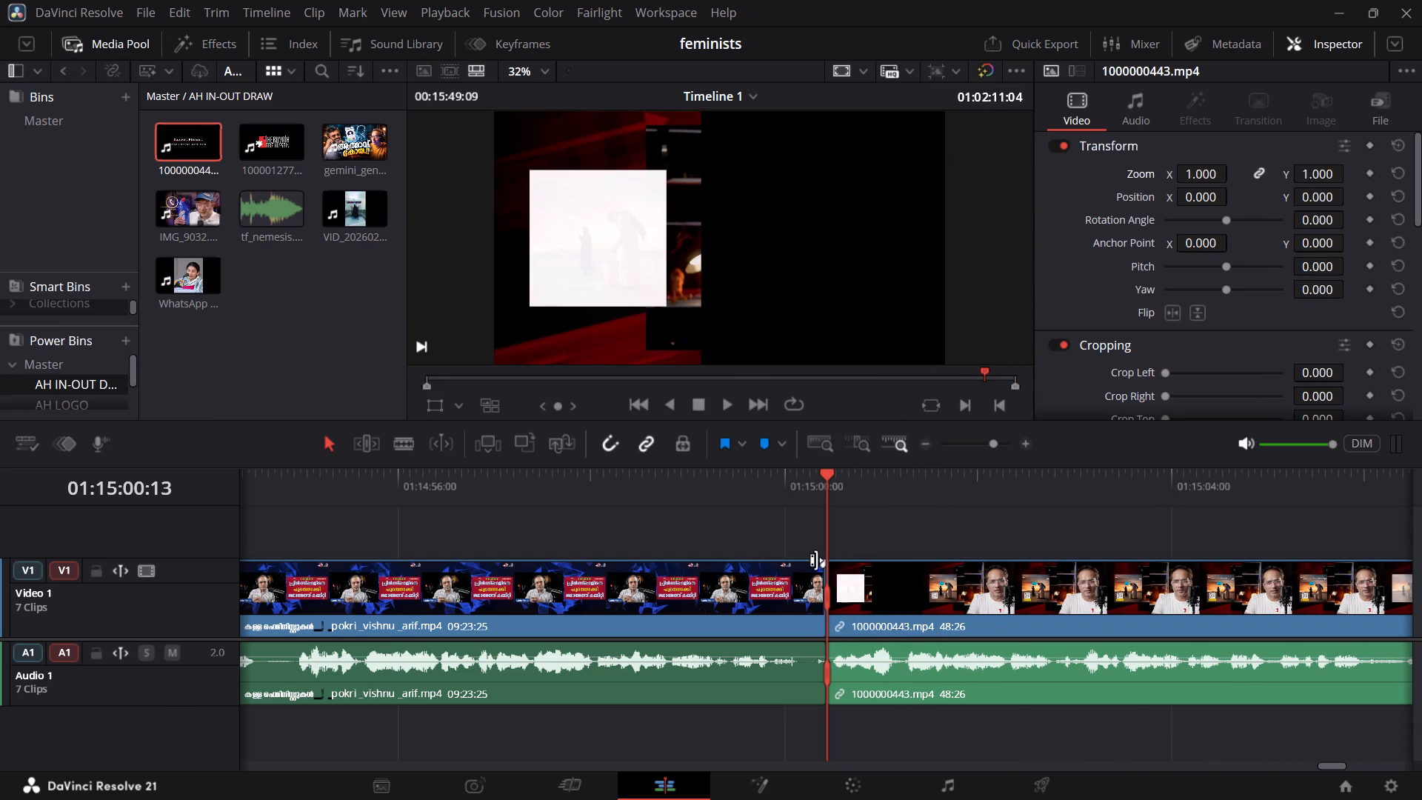
Give the last stream clip a short video fade-out and the outro clip a video fade-in of about 15 frames.
left_click_drag(821, 565, 784, 566)
left_click_drag(784, 566, 765, 570)
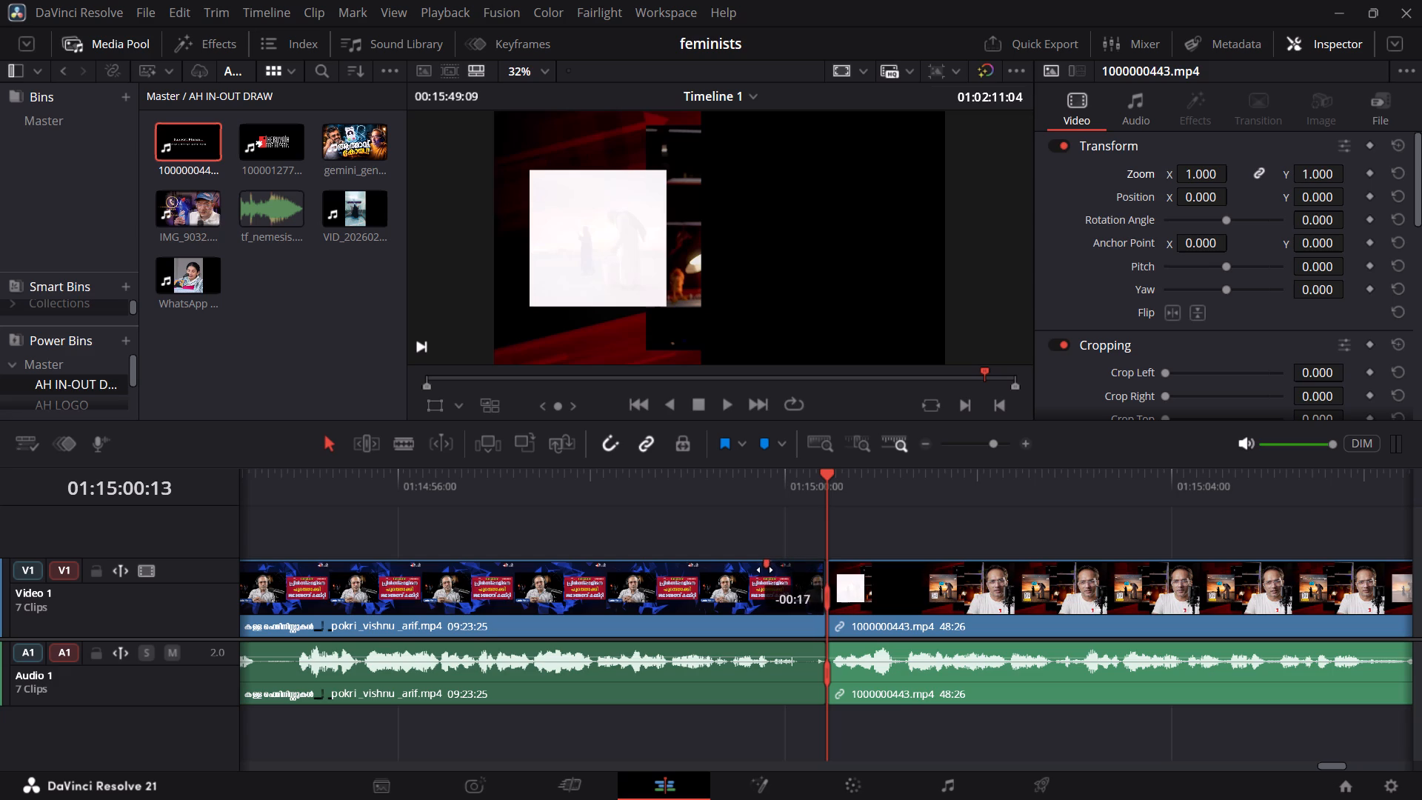
left_click_drag(765, 570, 756, 570)
left_click_drag(831, 563, 853, 562)
left_click_drag(853, 562, 882, 567)
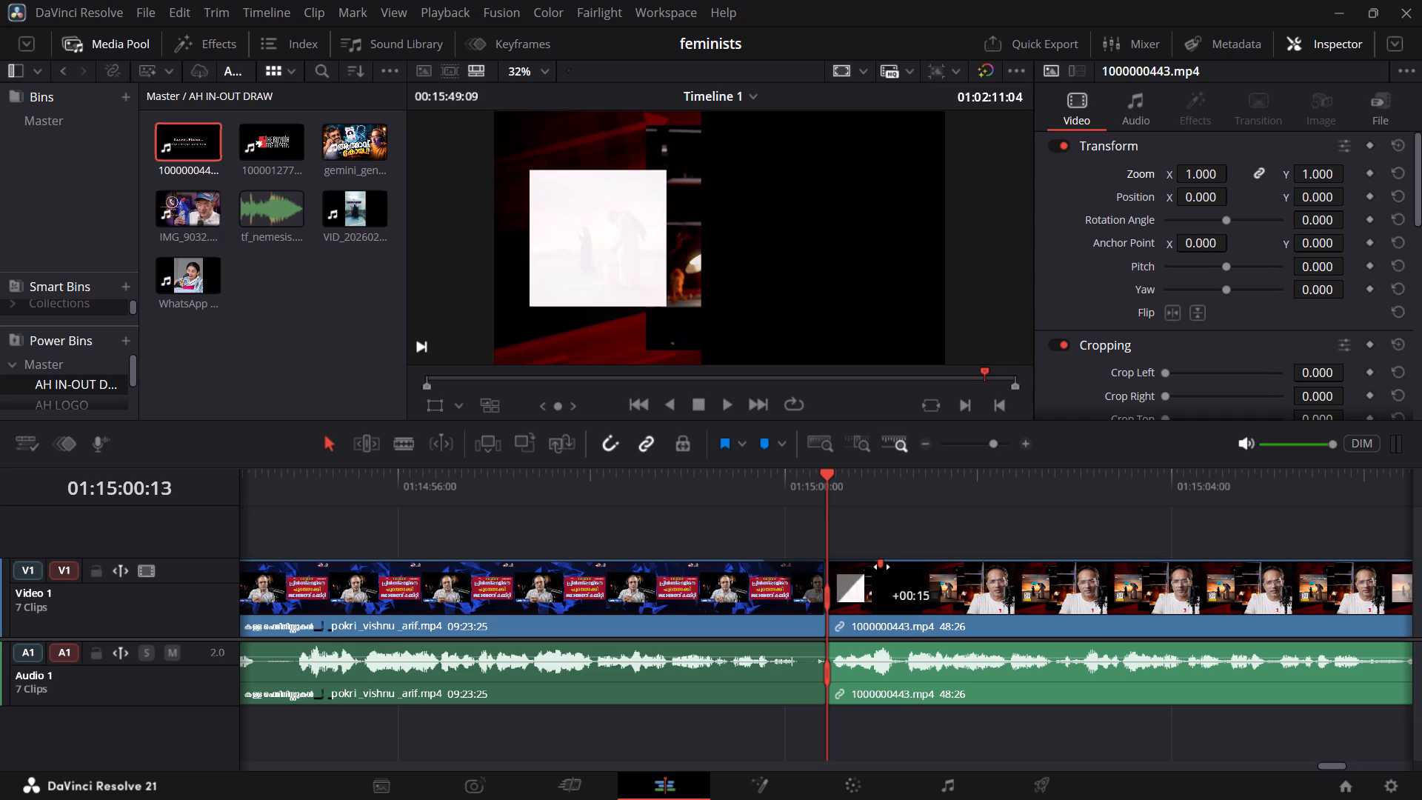
left_click_drag(882, 567, 881, 569)
Play across the cut from the last stream clip into the outro to check the fades.
left_click(692, 495)
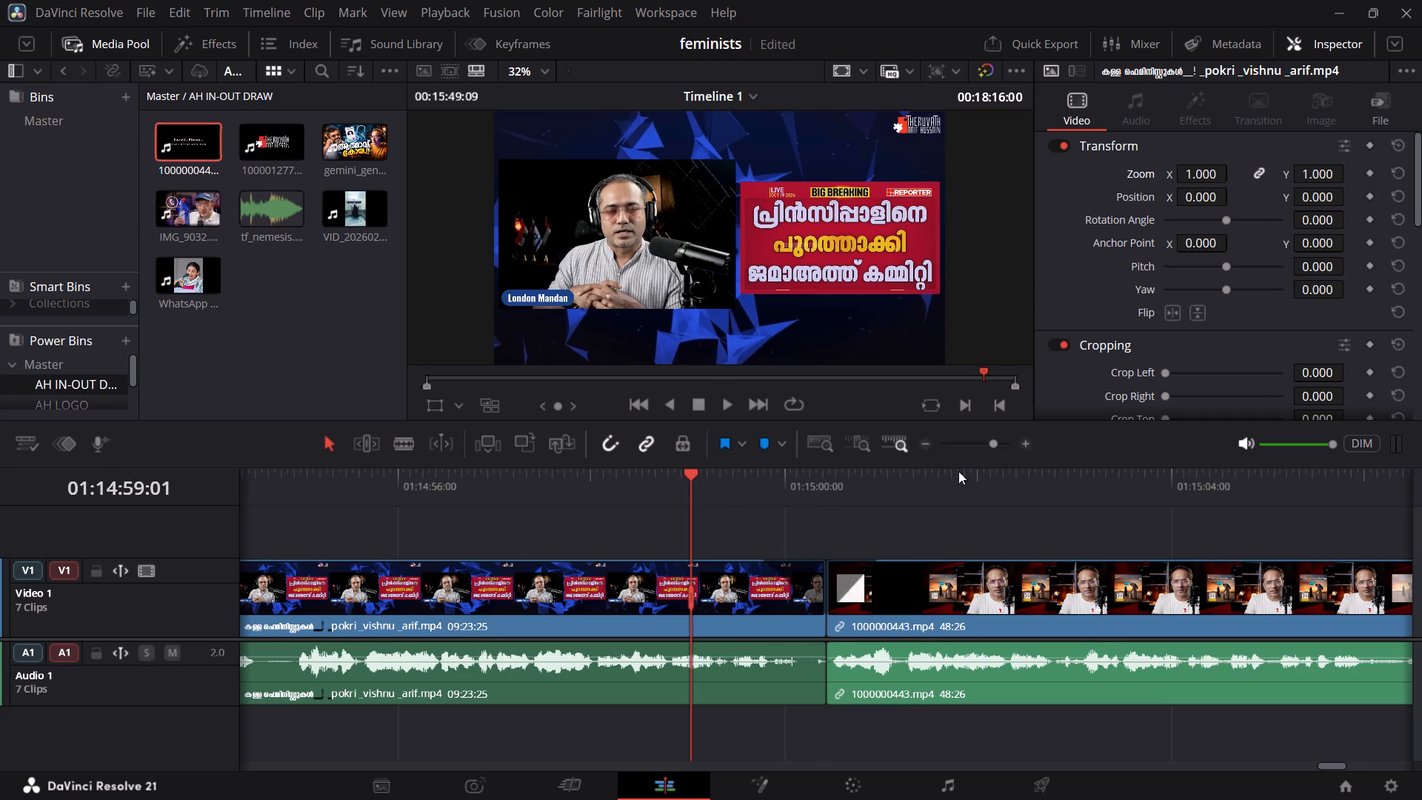
left_click(977, 449)
left_click(799, 474)
key("space")
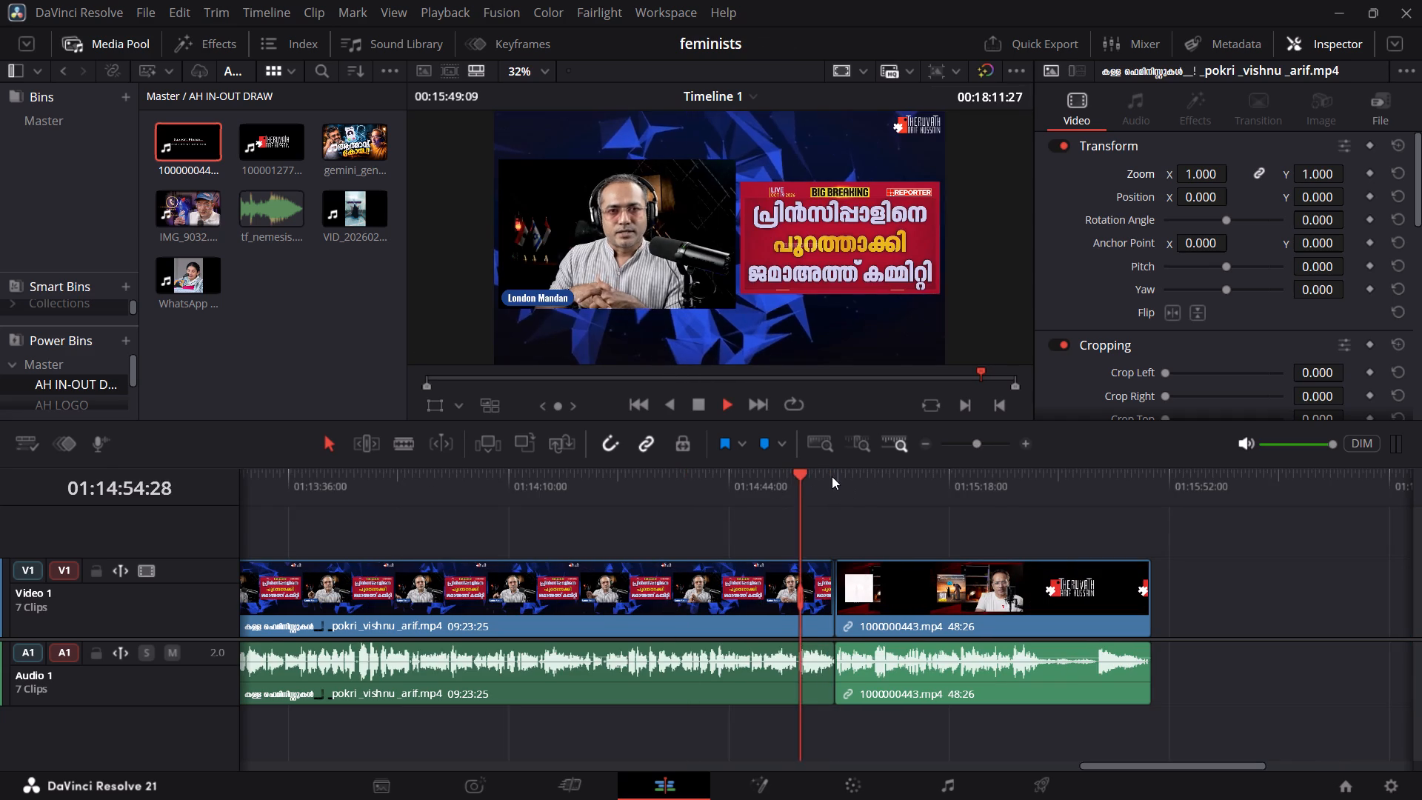
left_click(989, 441)
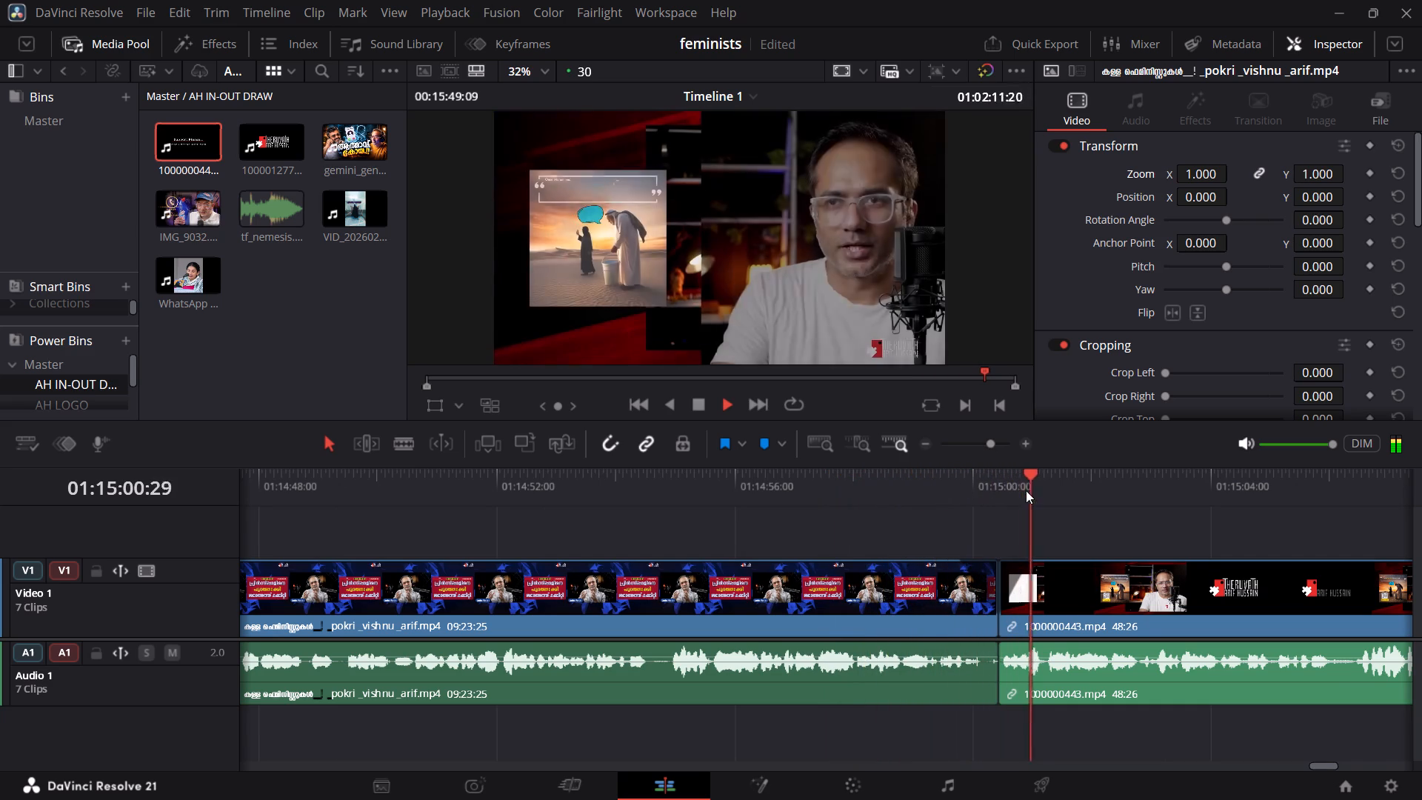
left_click(984, 446)
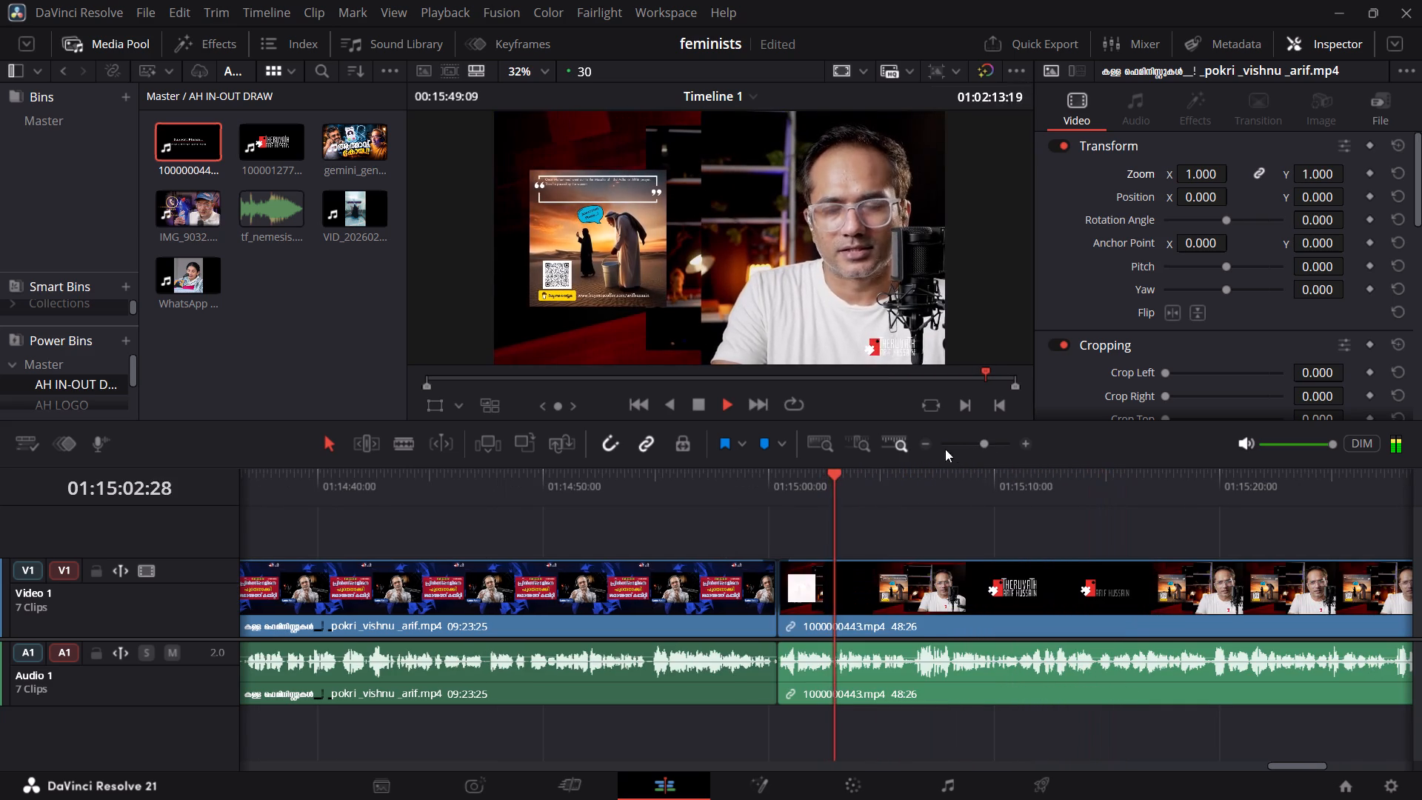
key("space")
Play across the cut between the 55:03 and 11:15 clips, raise the 11:15 clip's volume to about 1.74 dB, and start adjusting the 55:03 clip's volume.
double_click(642, 404)
key("space")
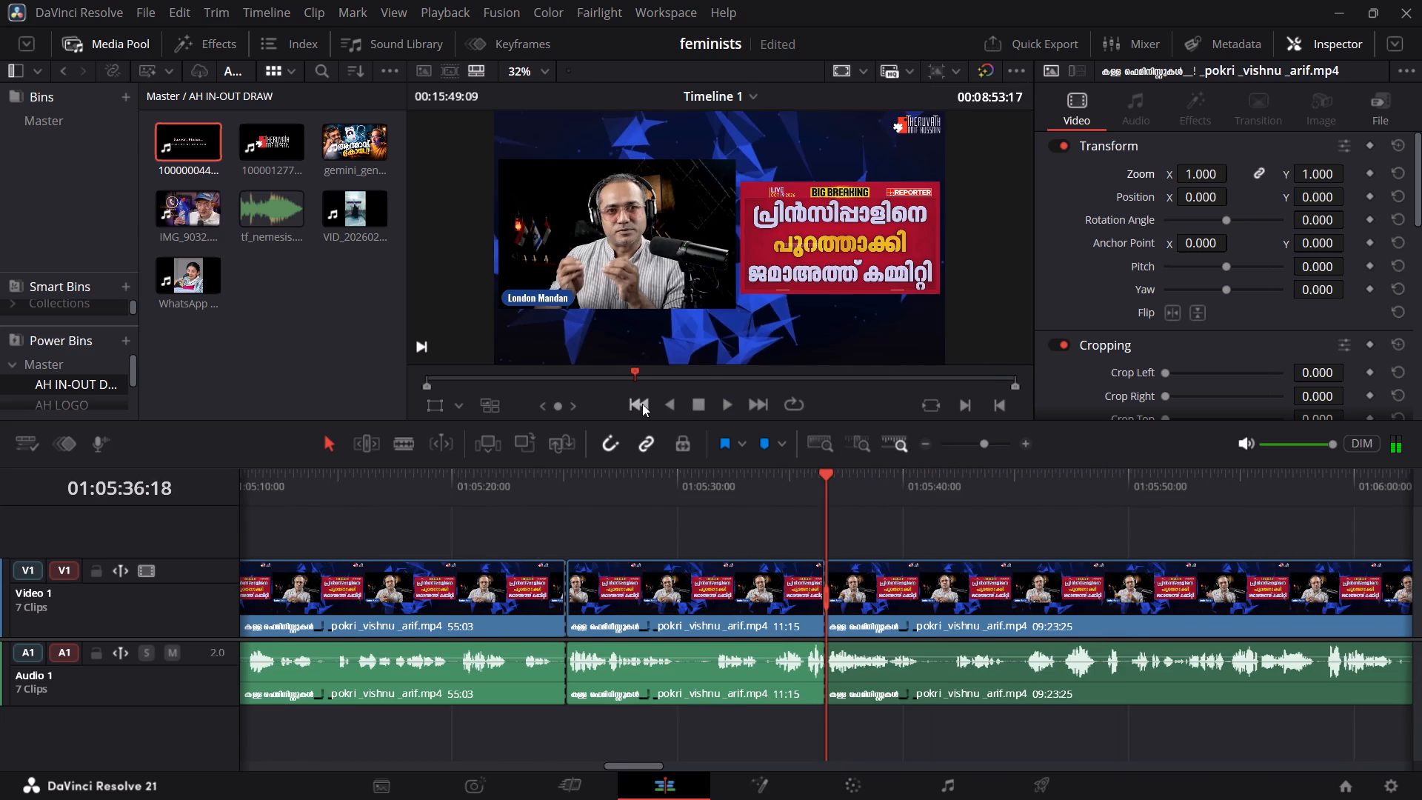
left_click(544, 482)
key("space")
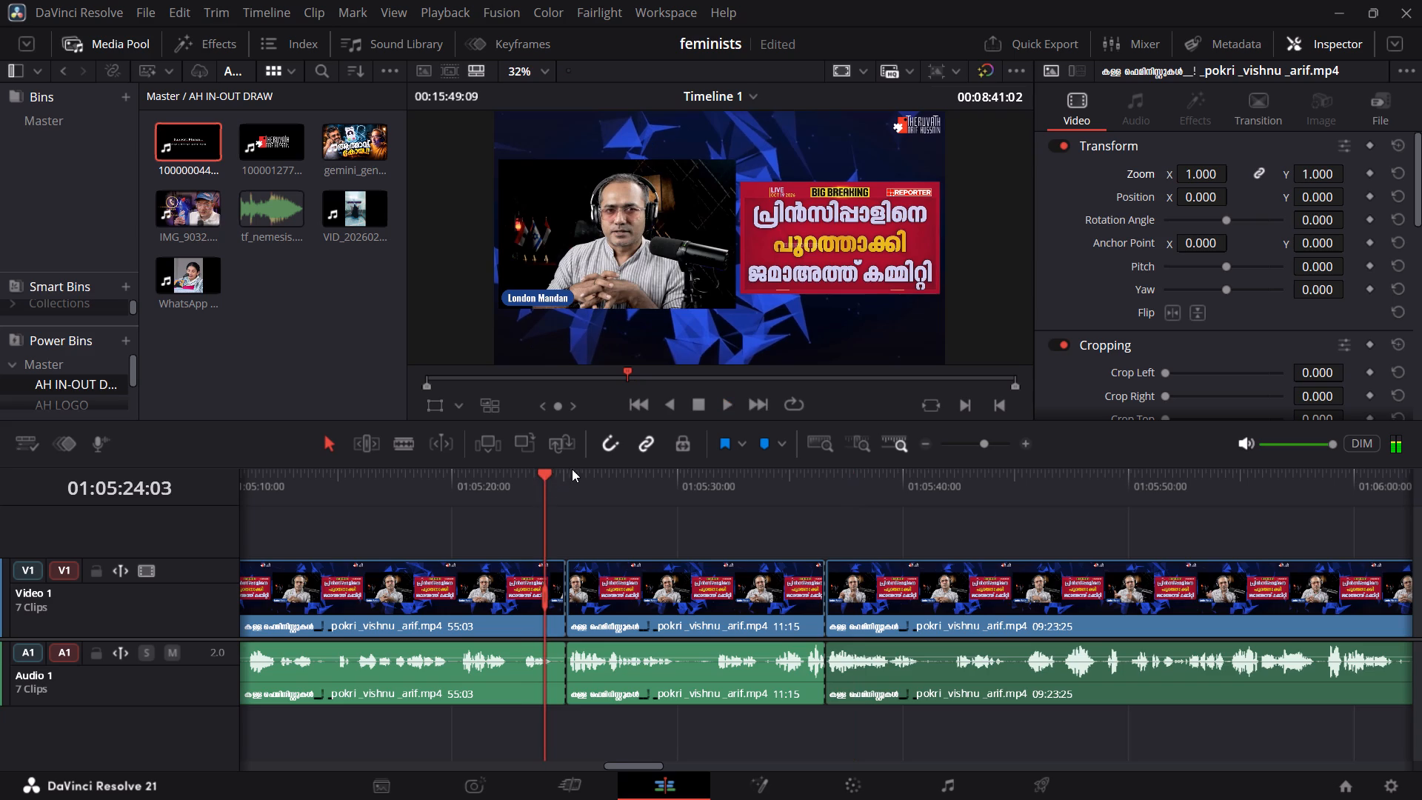
key("space")
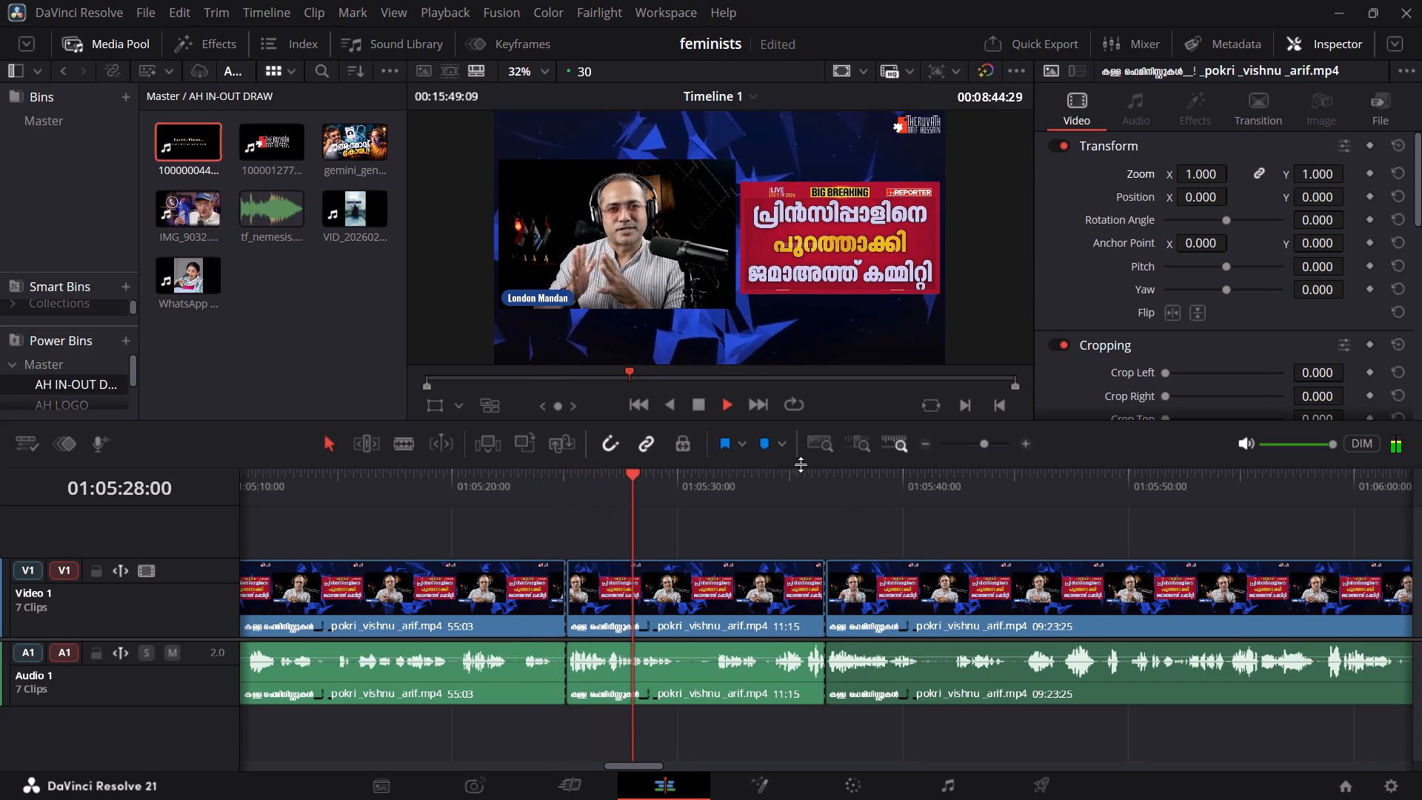
key("space")
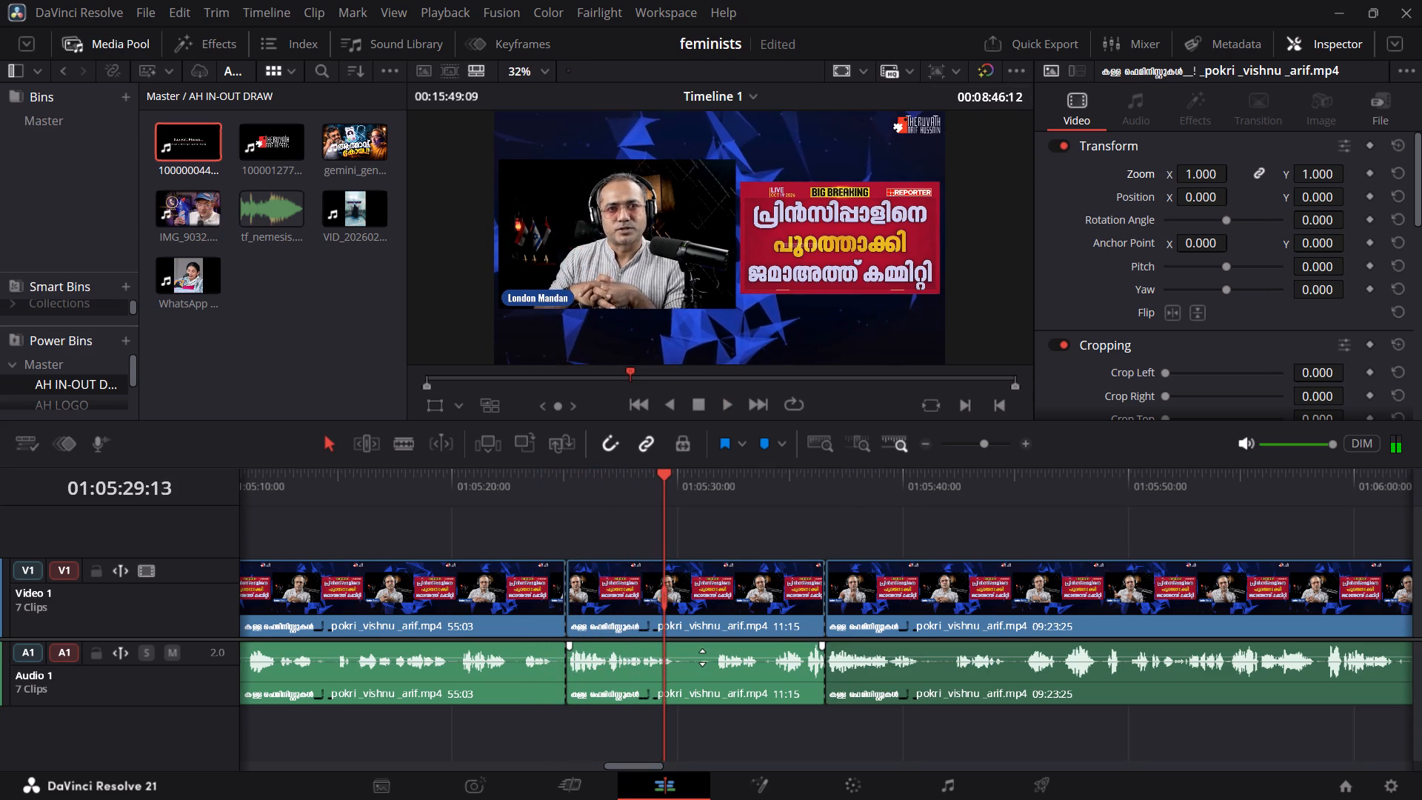
left_click(701, 659)
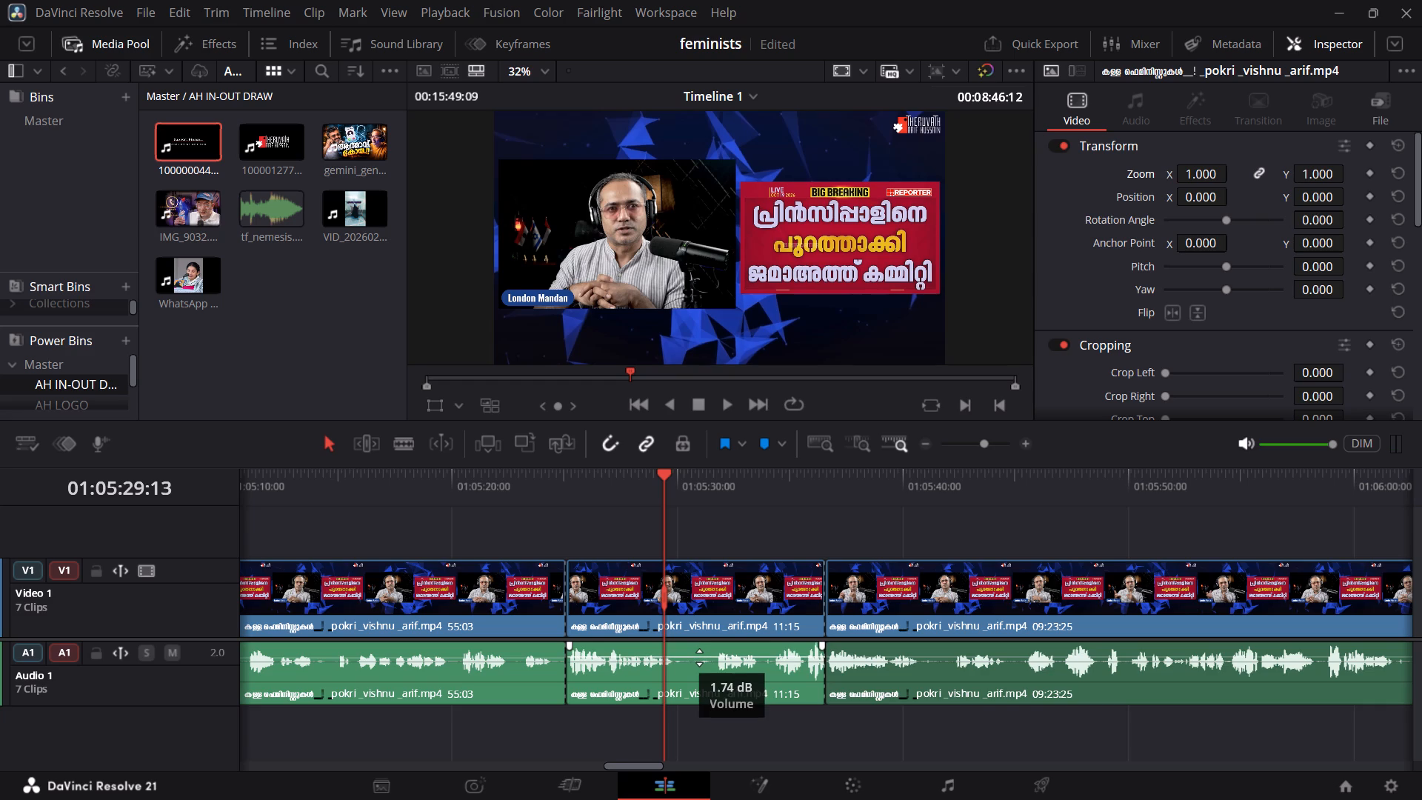
left_click(530, 659)
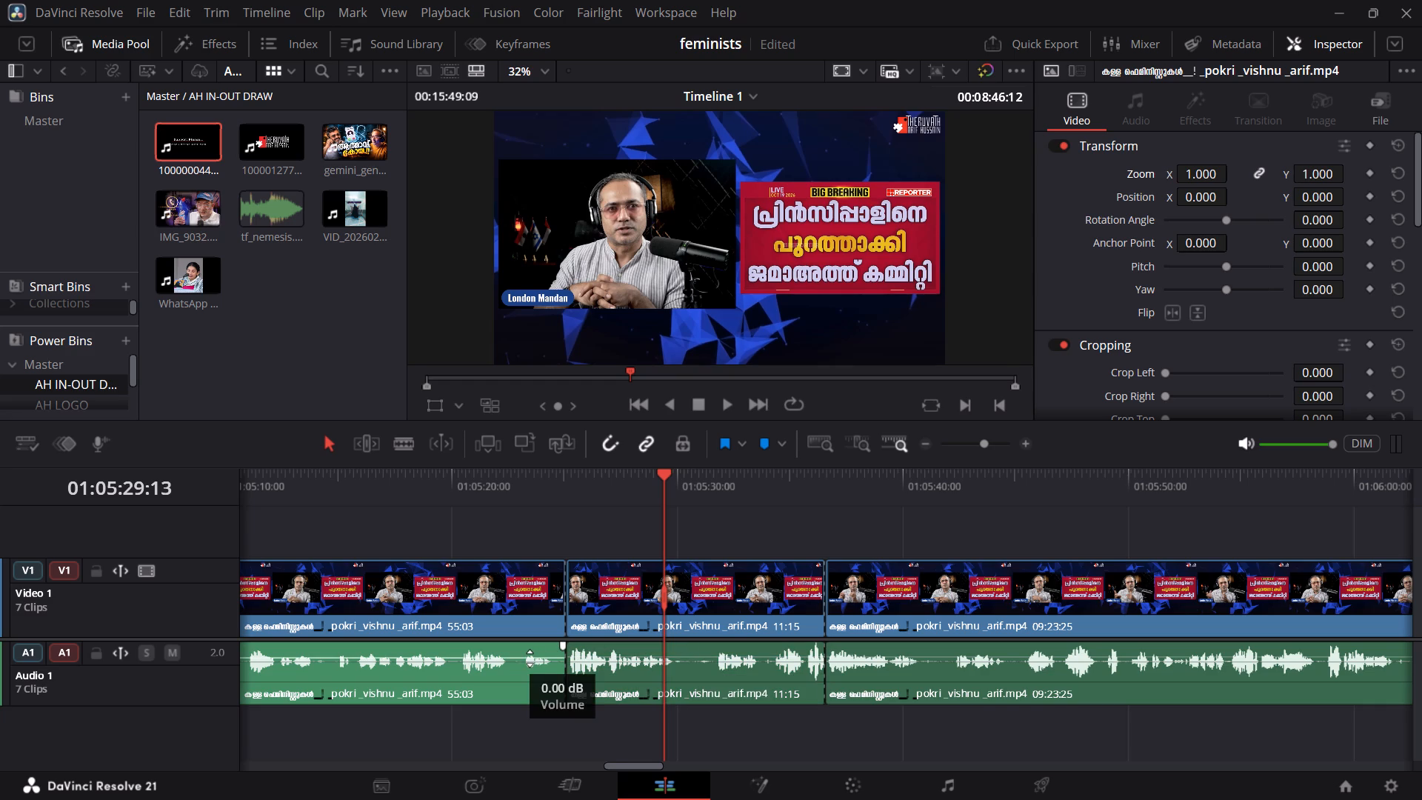
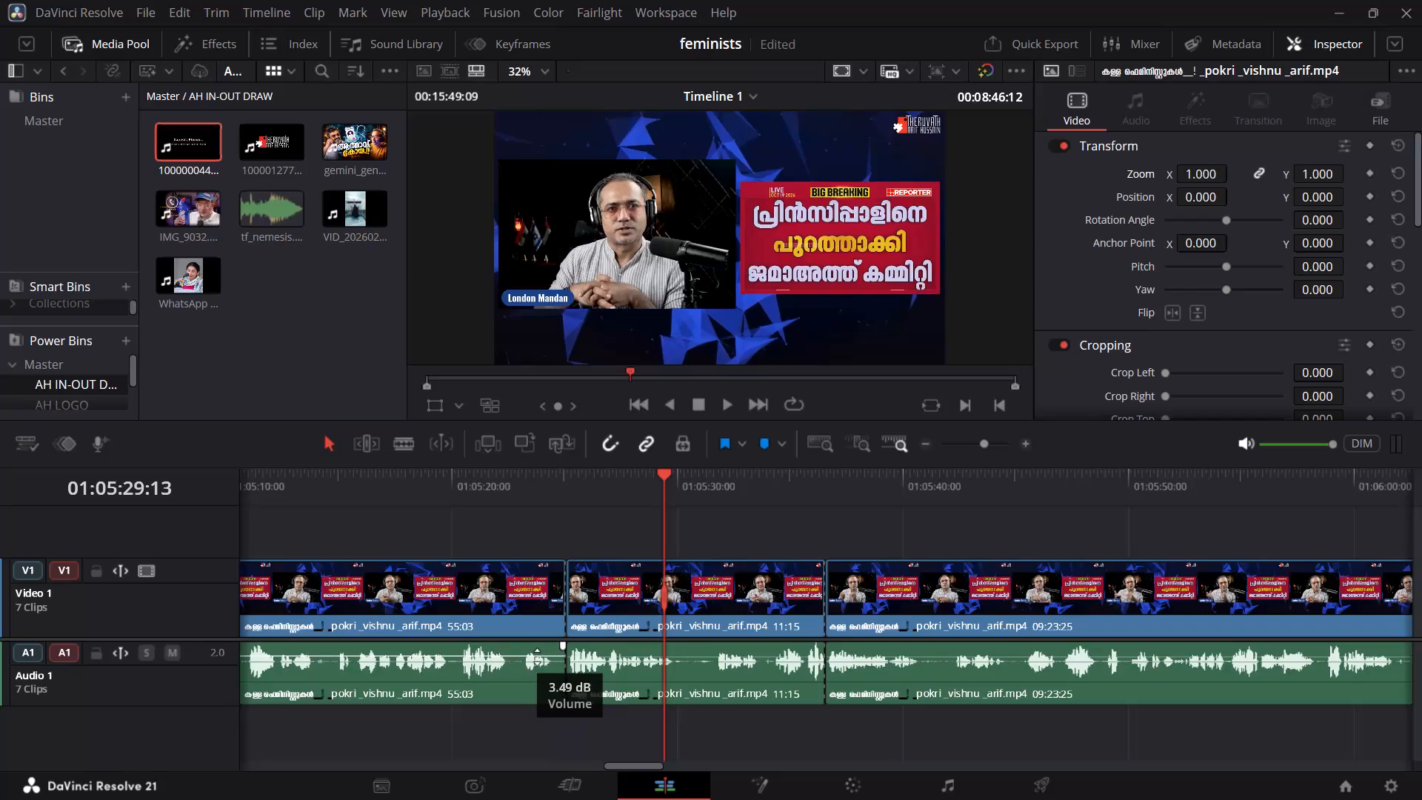
Raise the 55:03 clip's audio volume to about 3.49 dB and play part of that clip to check it.
left_click(538, 659)
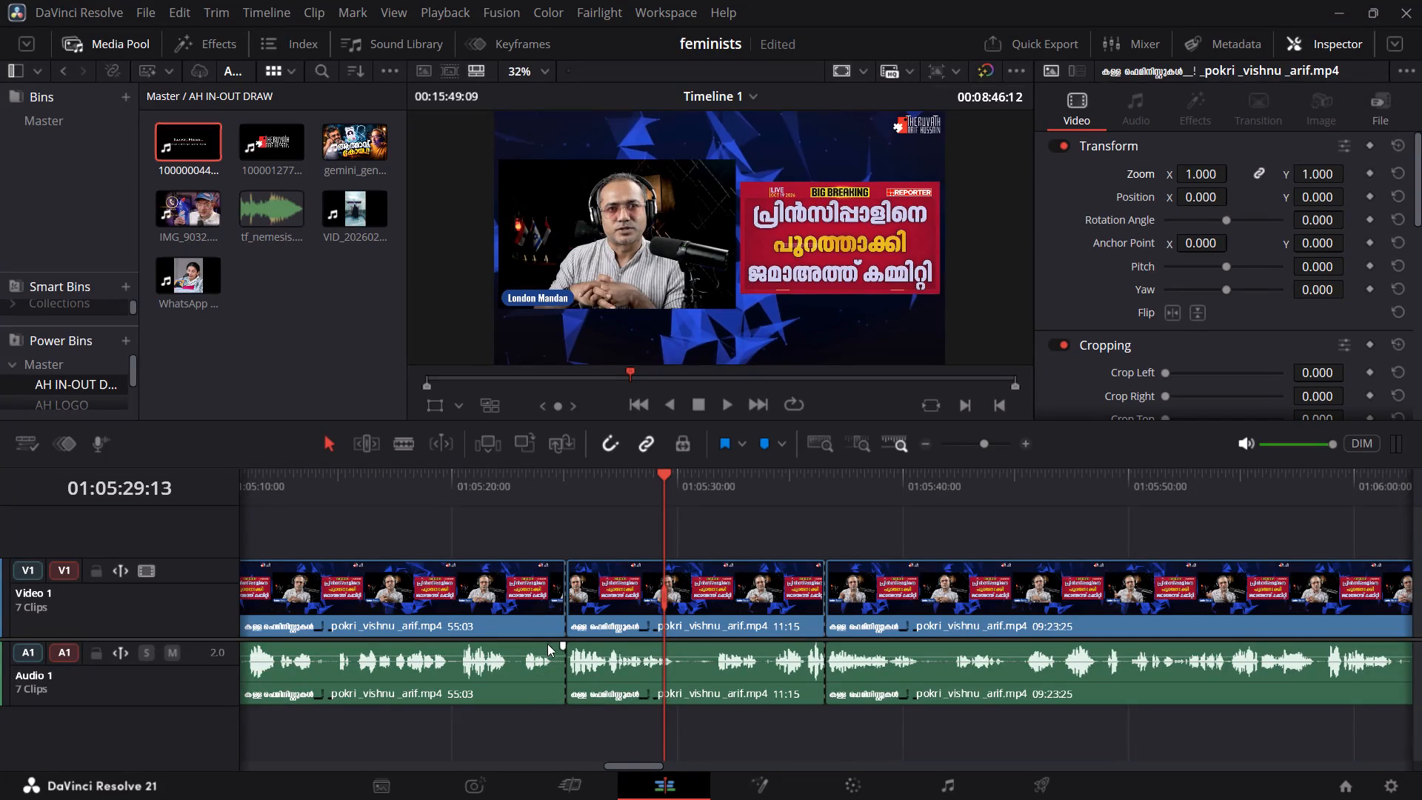
left_click(975, 447)
left_click(637, 484)
key("space")
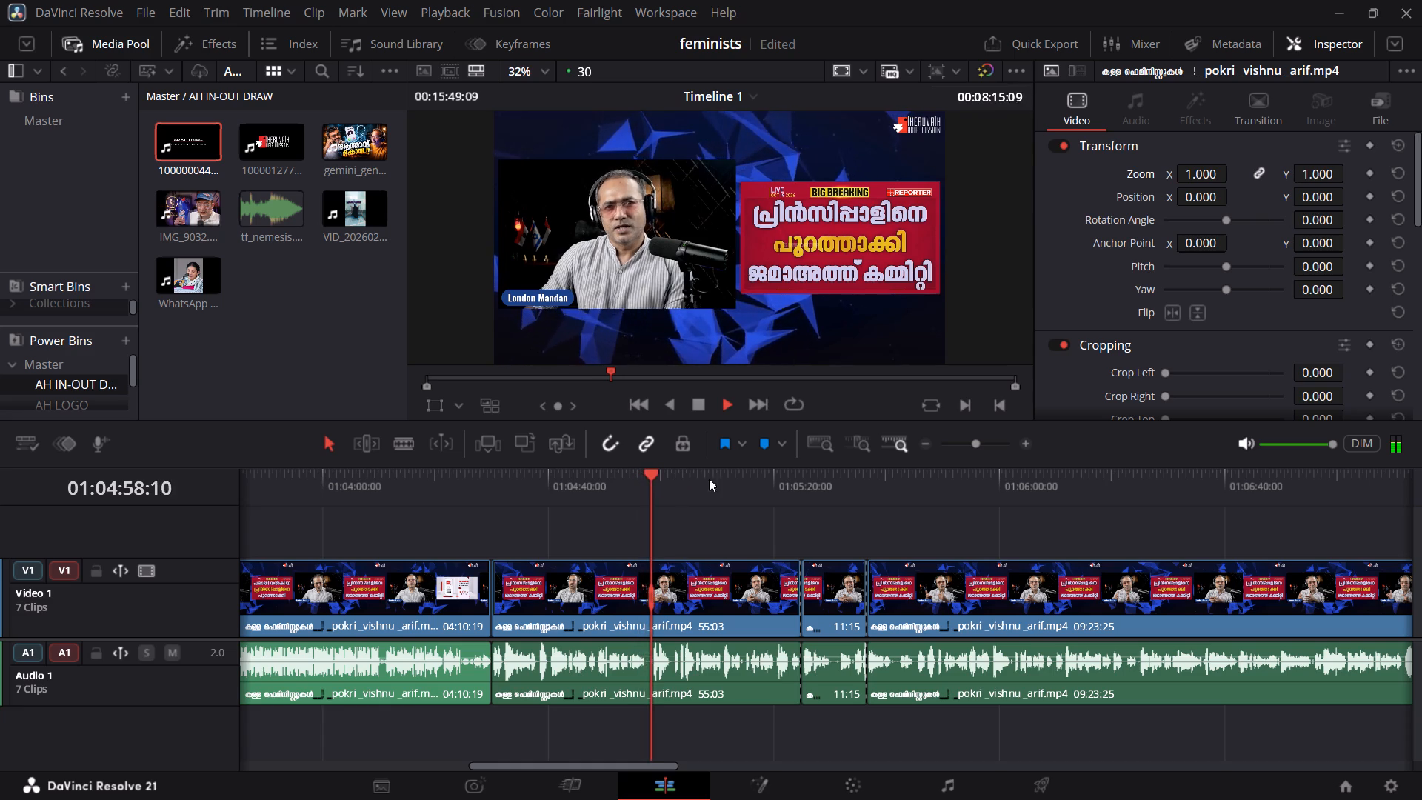
Split the 04:10:19 clip at 01:04:27:01 and delete the short piece left before the 55:03 clip, closing the gap.
left_click(471, 479)
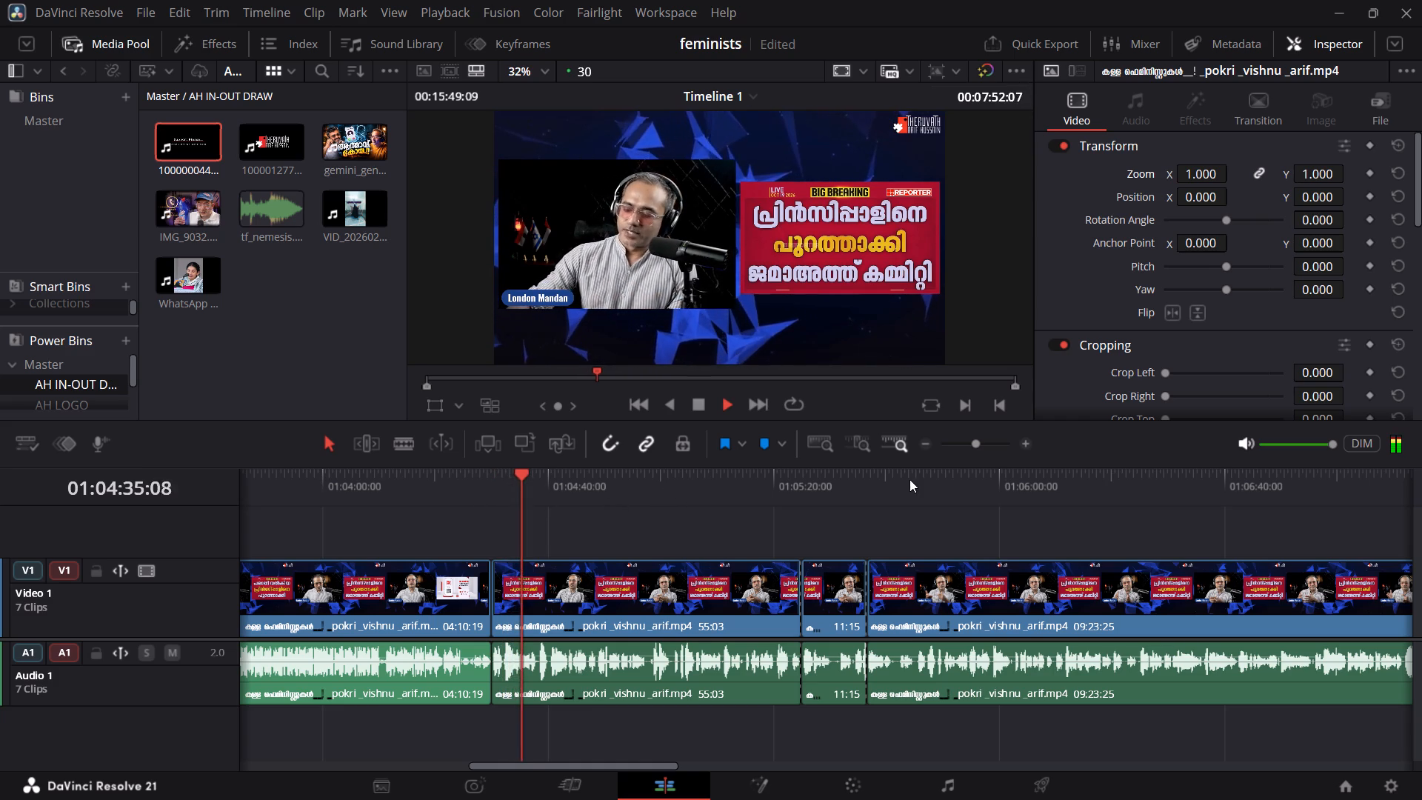
left_click(455, 484)
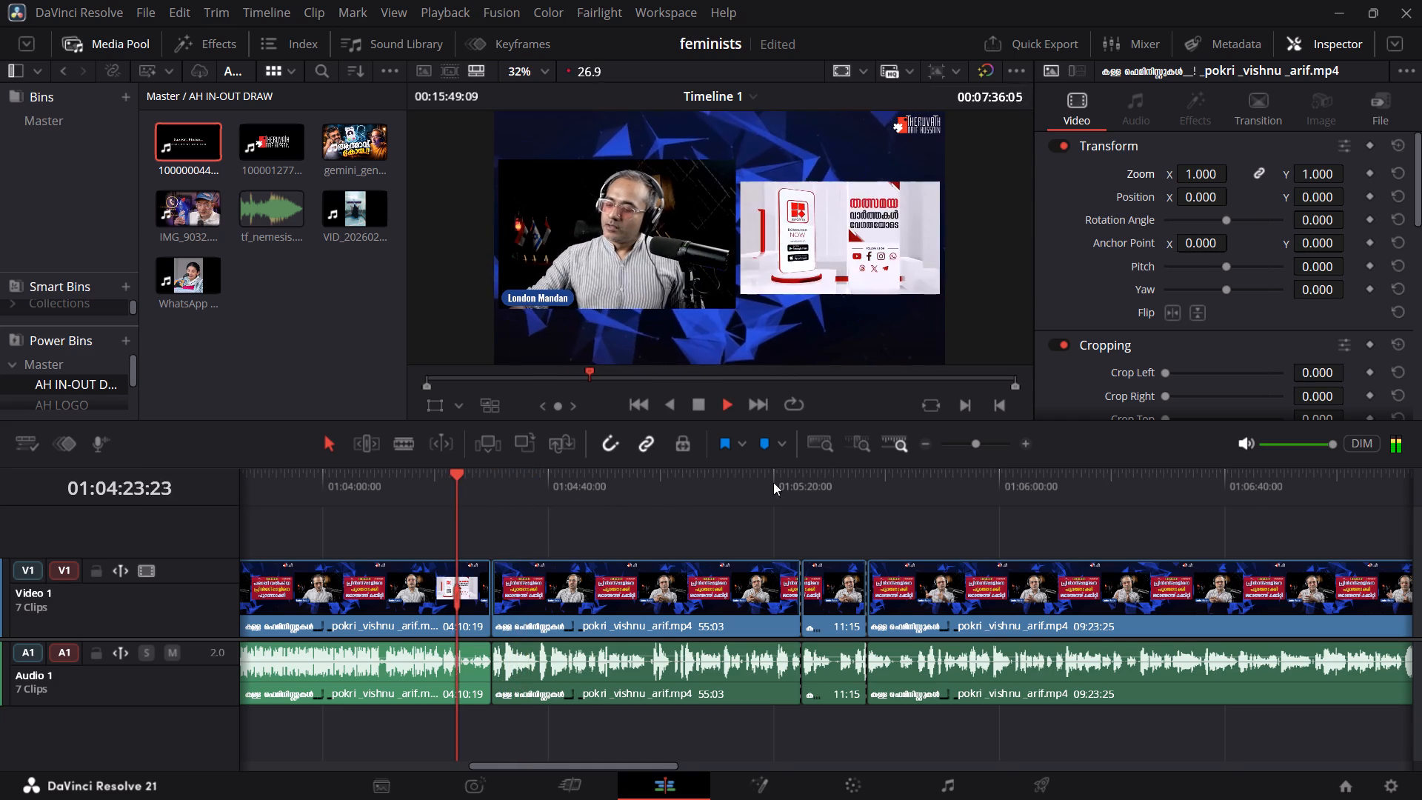
left_click(983, 441)
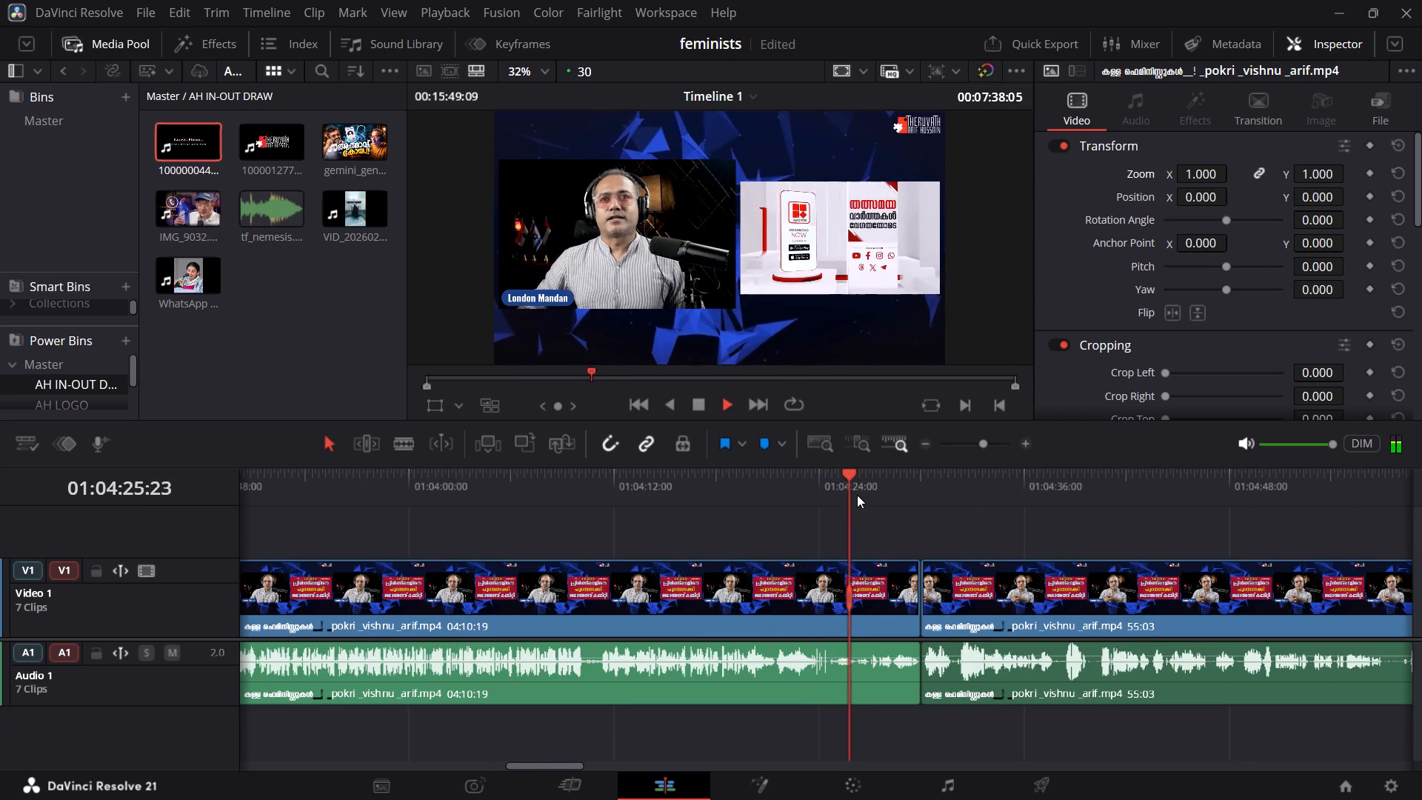
key("space")
key("space")
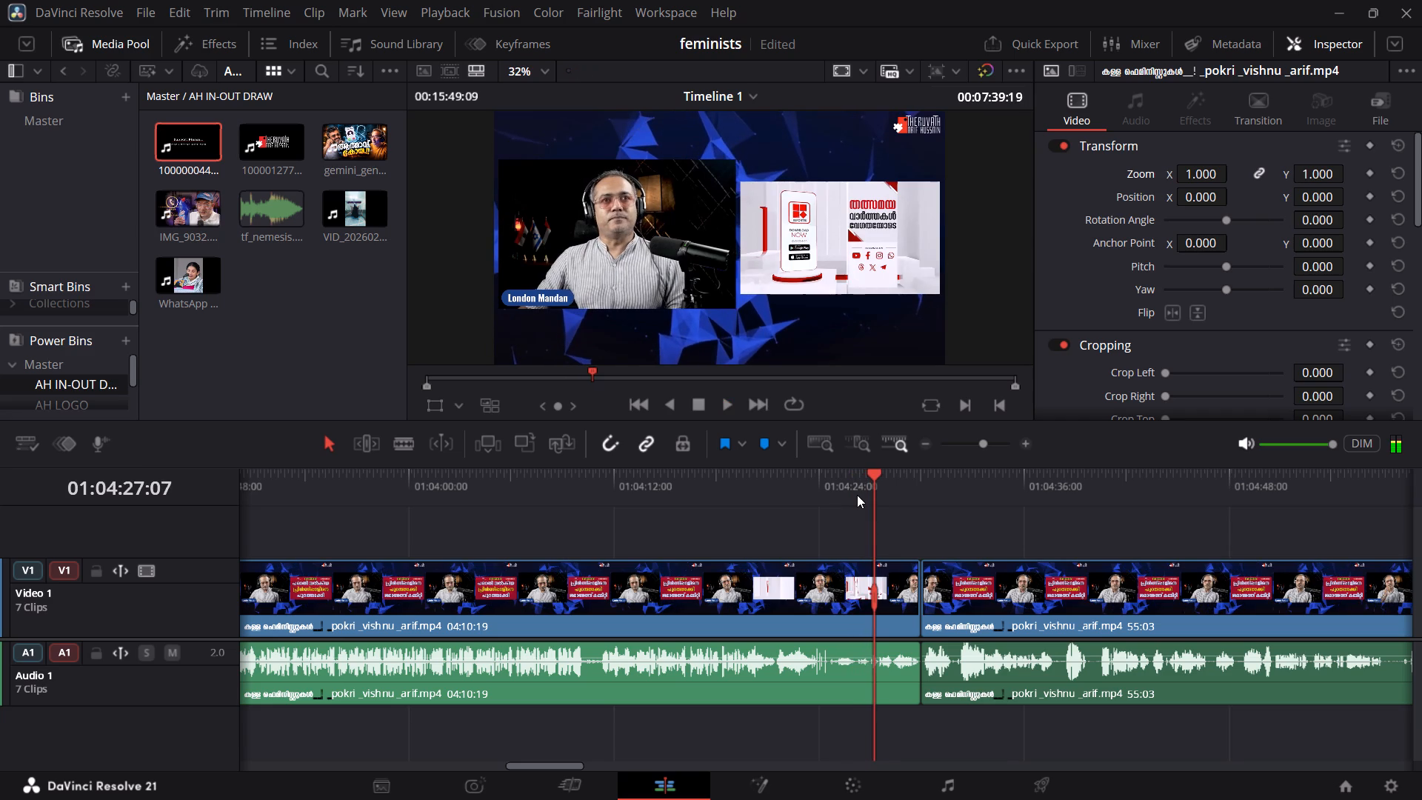
key("space")
left_click(857, 495)
key("space")
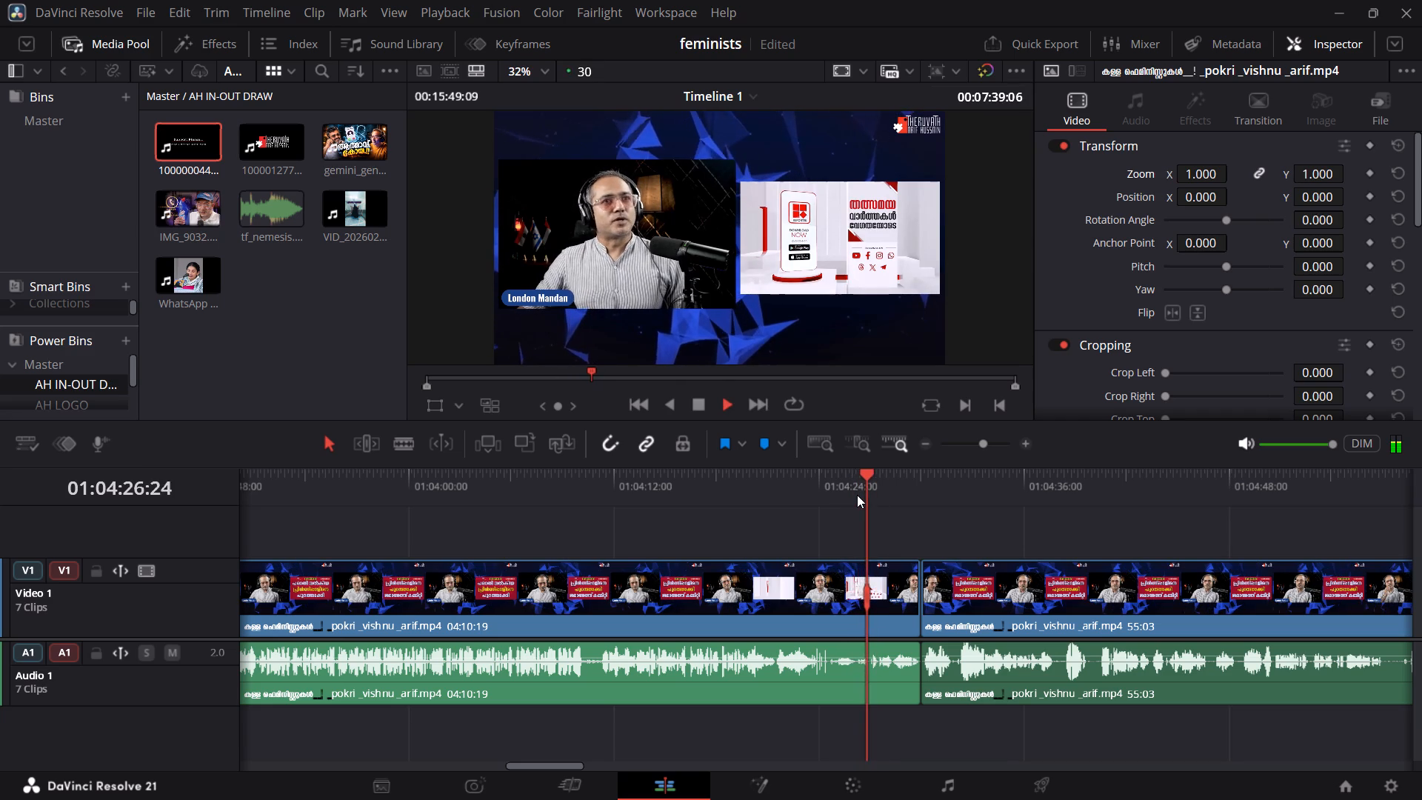
key("space")
key("ctrl+b")
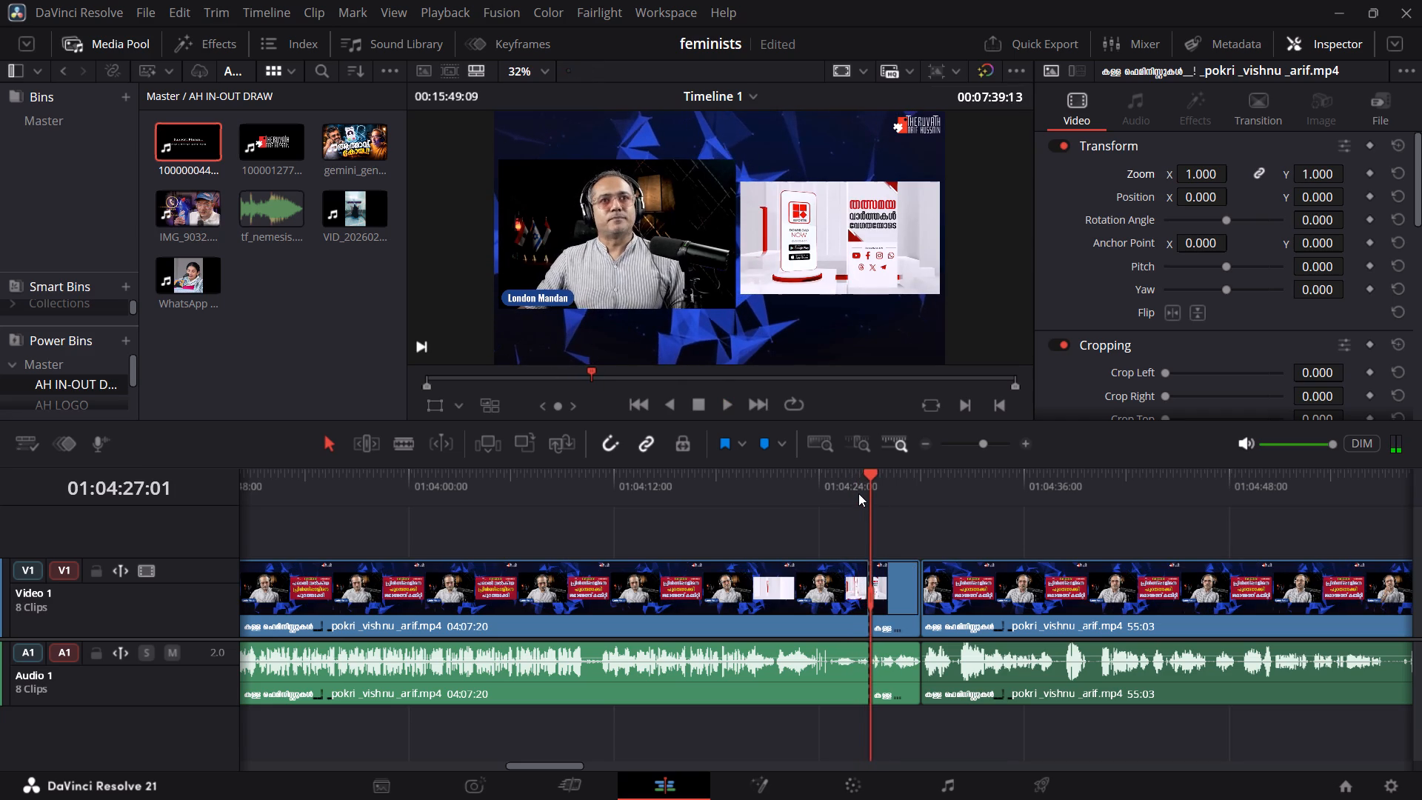
key("space")
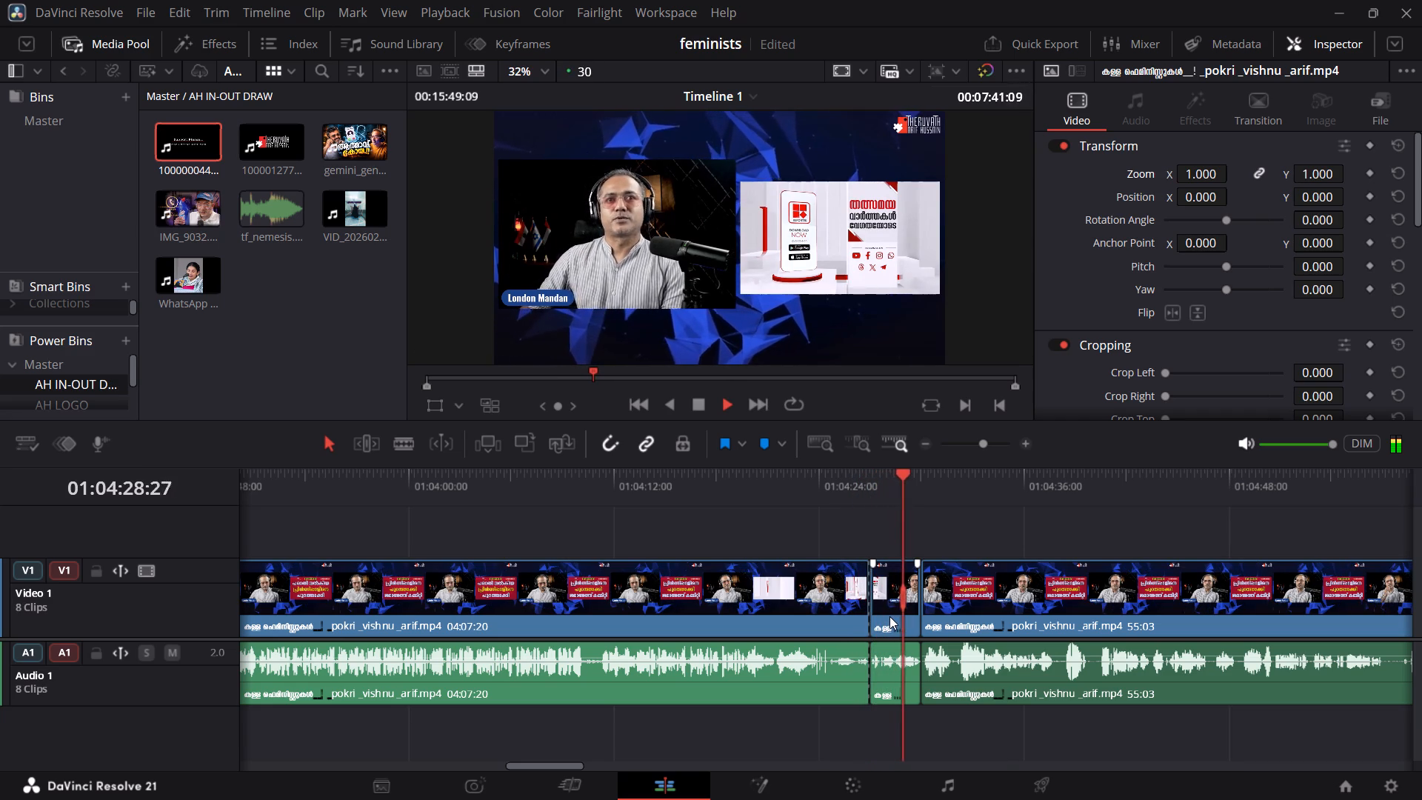
left_click(889, 617)
key("space")
key("Delete")
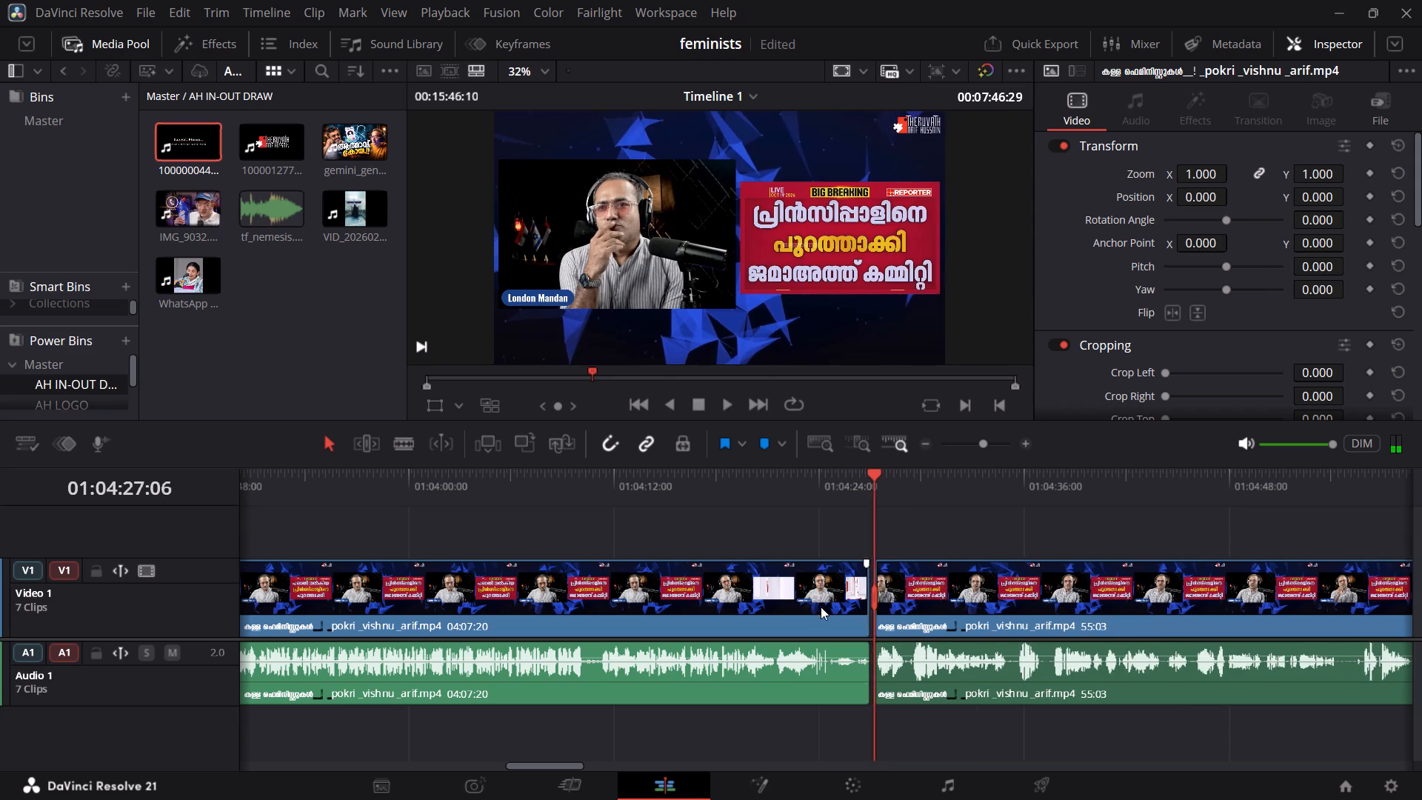
Apply a Smooth Cut video transition at the new cut before the 55:03 clip.
left_click(281, 37)
left_click(232, 38)
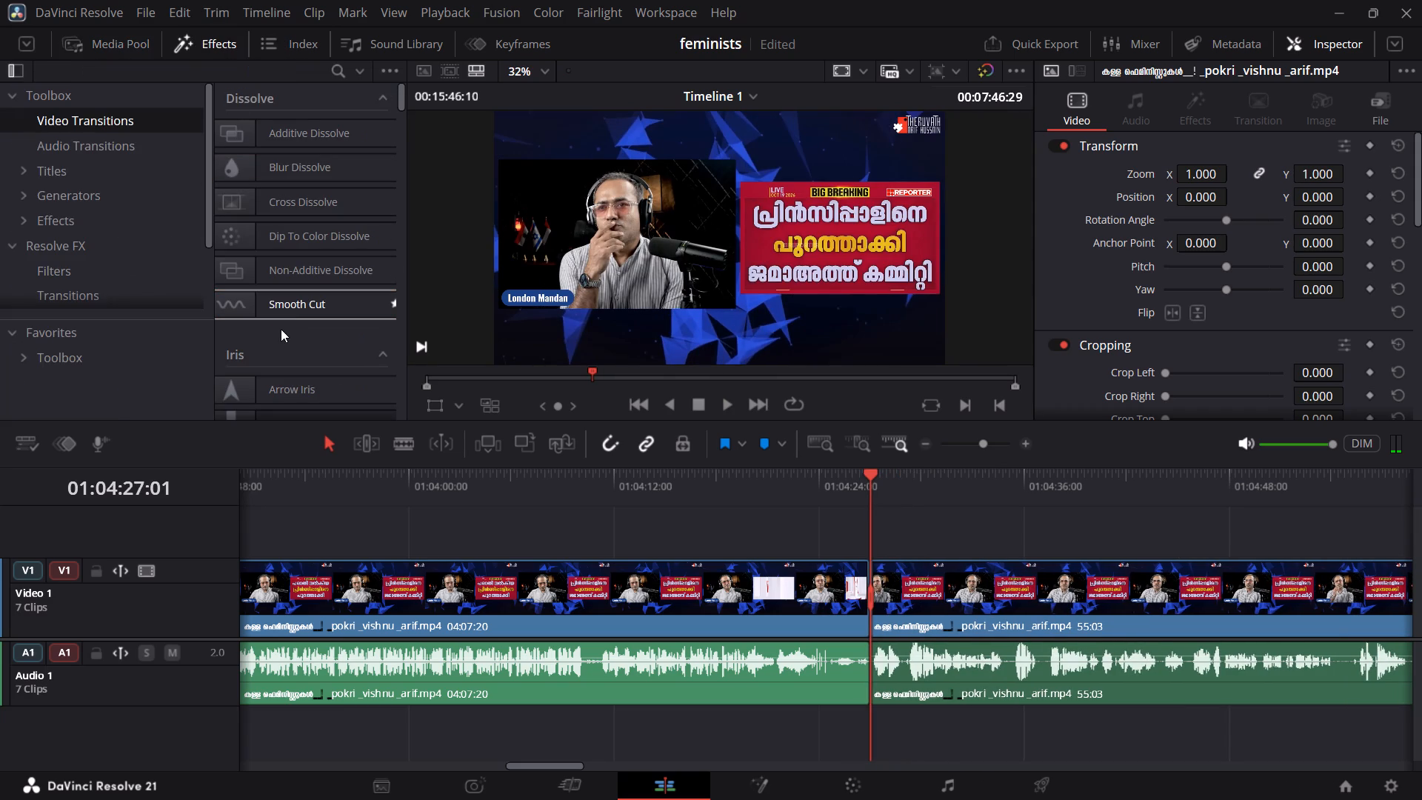
double_click(281, 306)
Play the timeline from its start through the teaser and into the logo intro.
left_click(630, 407)
triple_click(636, 405)
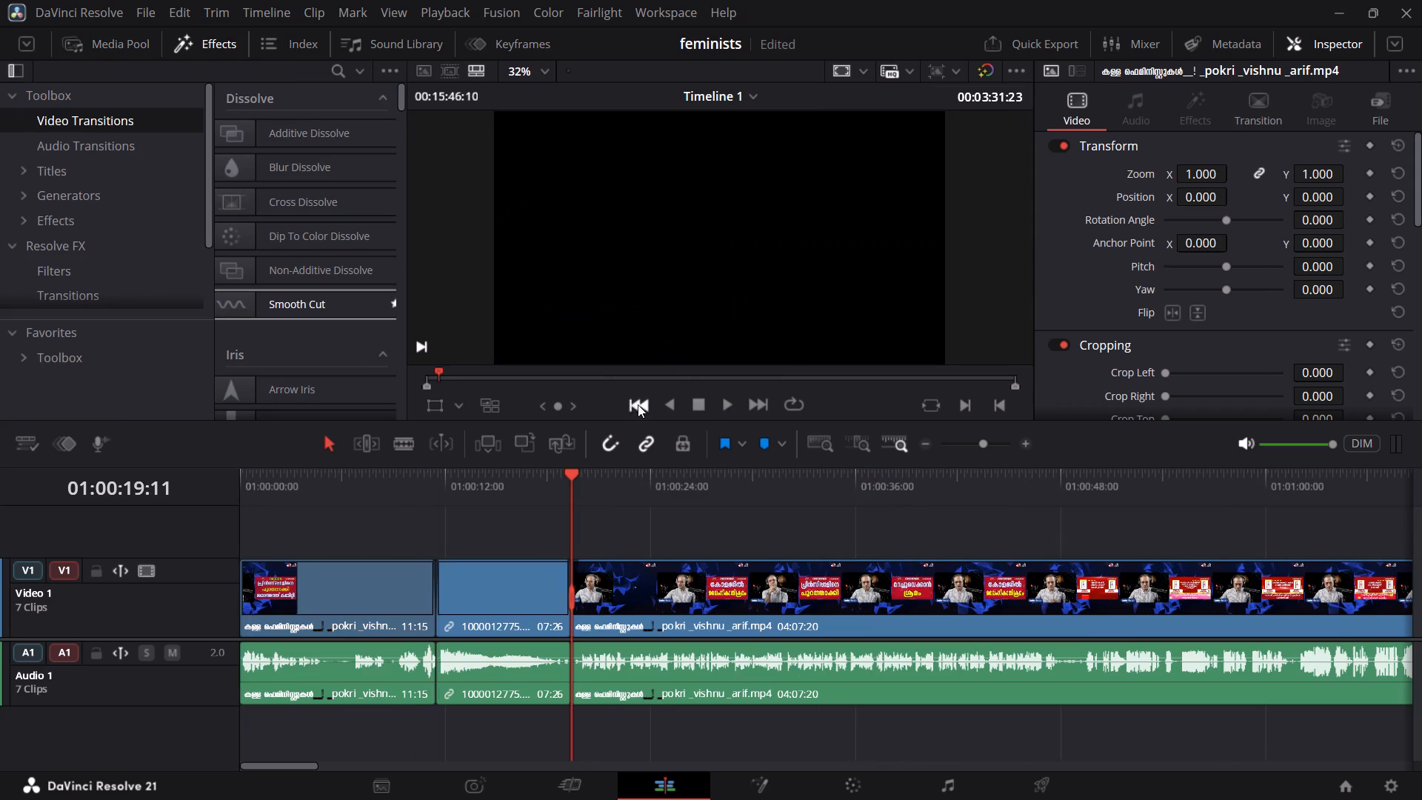
double_click(638, 403)
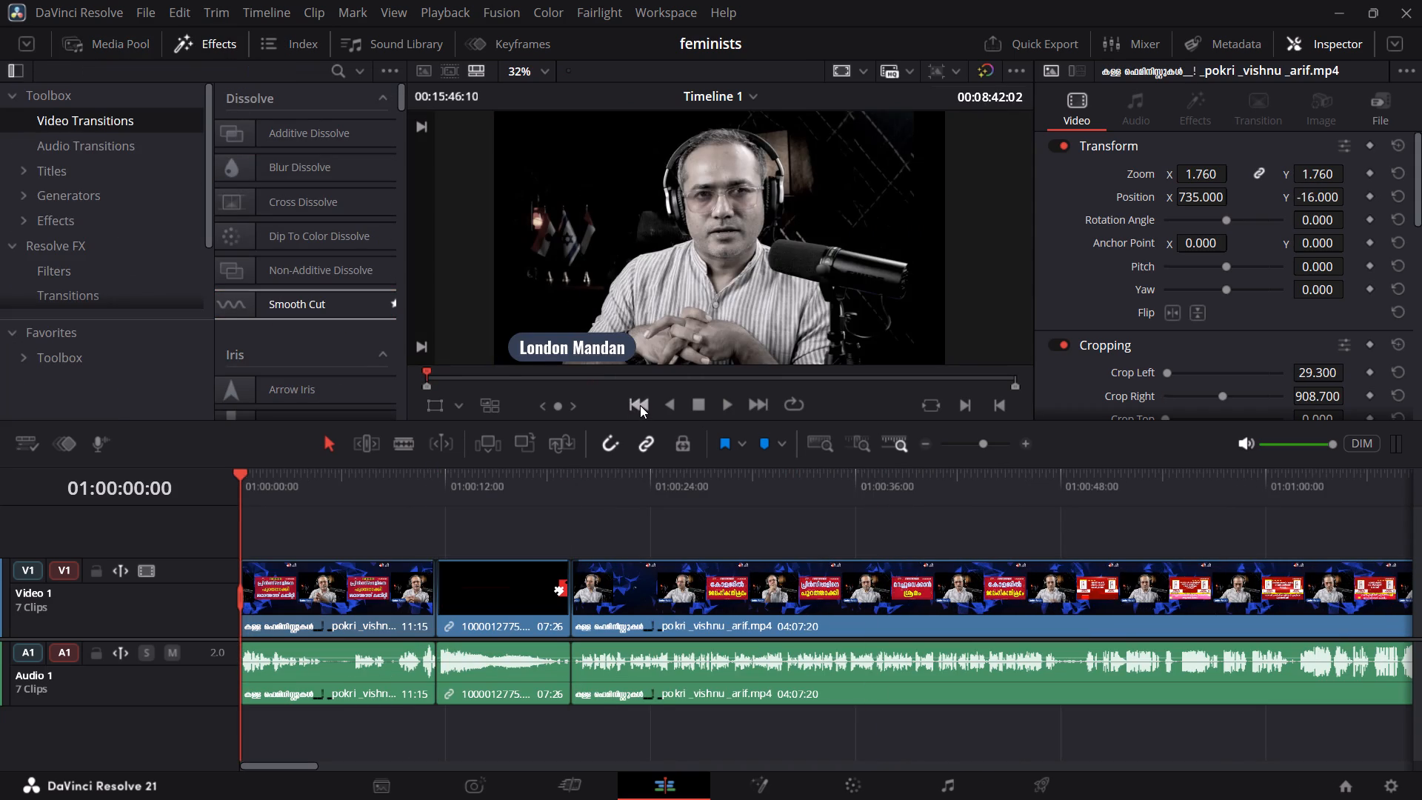
key("space")
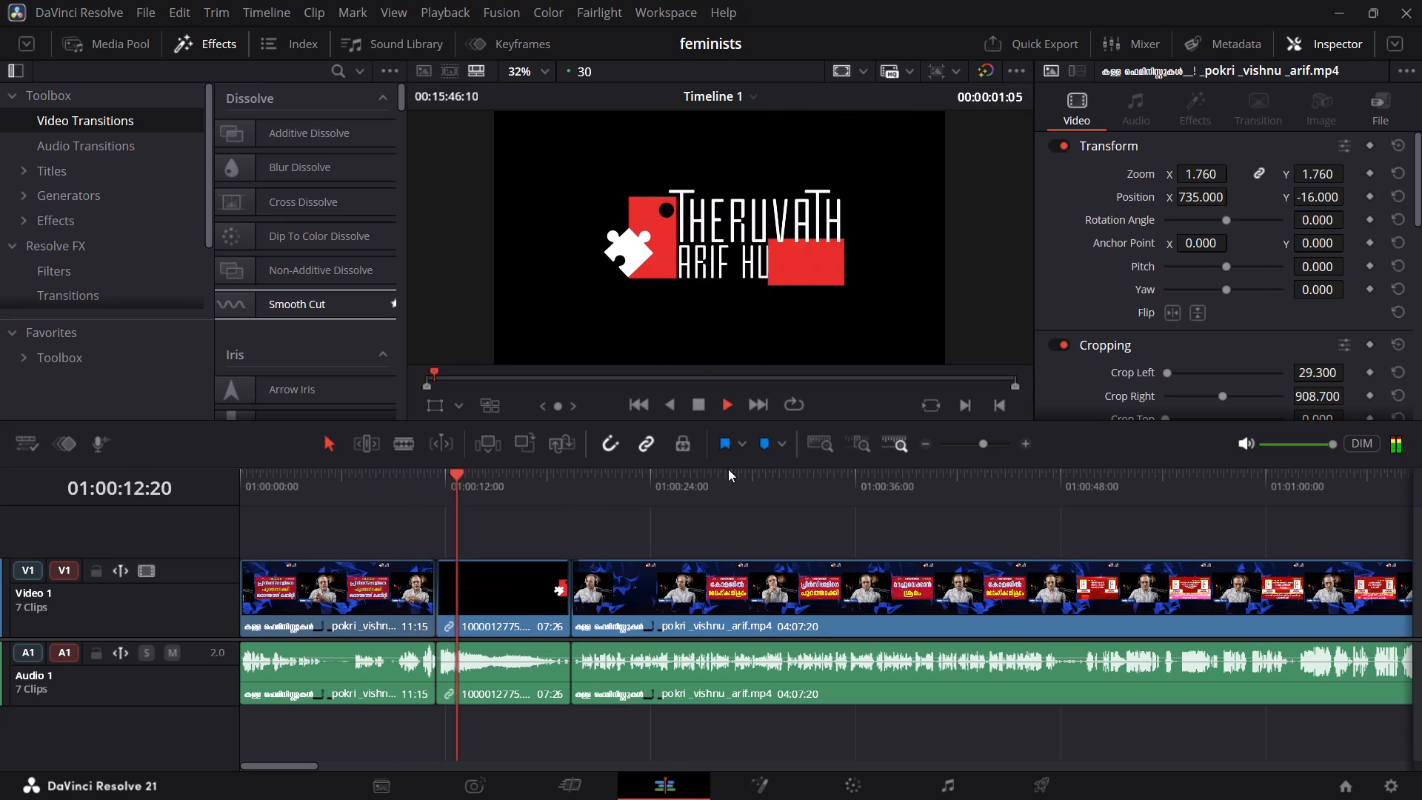
Slightly shorten the teaser clip's video fade-out before the logo intro and play across that cut.
left_click(992, 444)
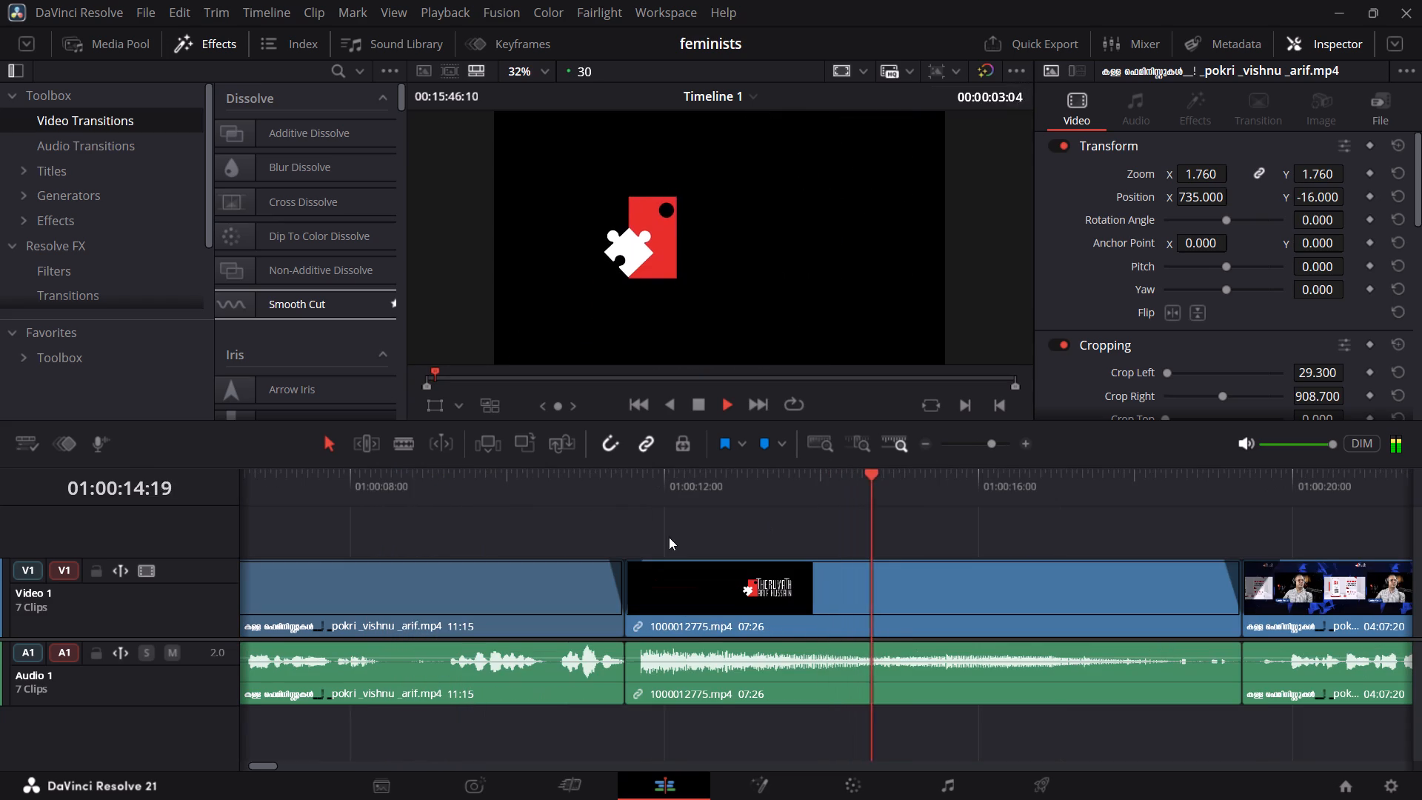
key("space")
left_click_drag(606, 563, 610, 564)
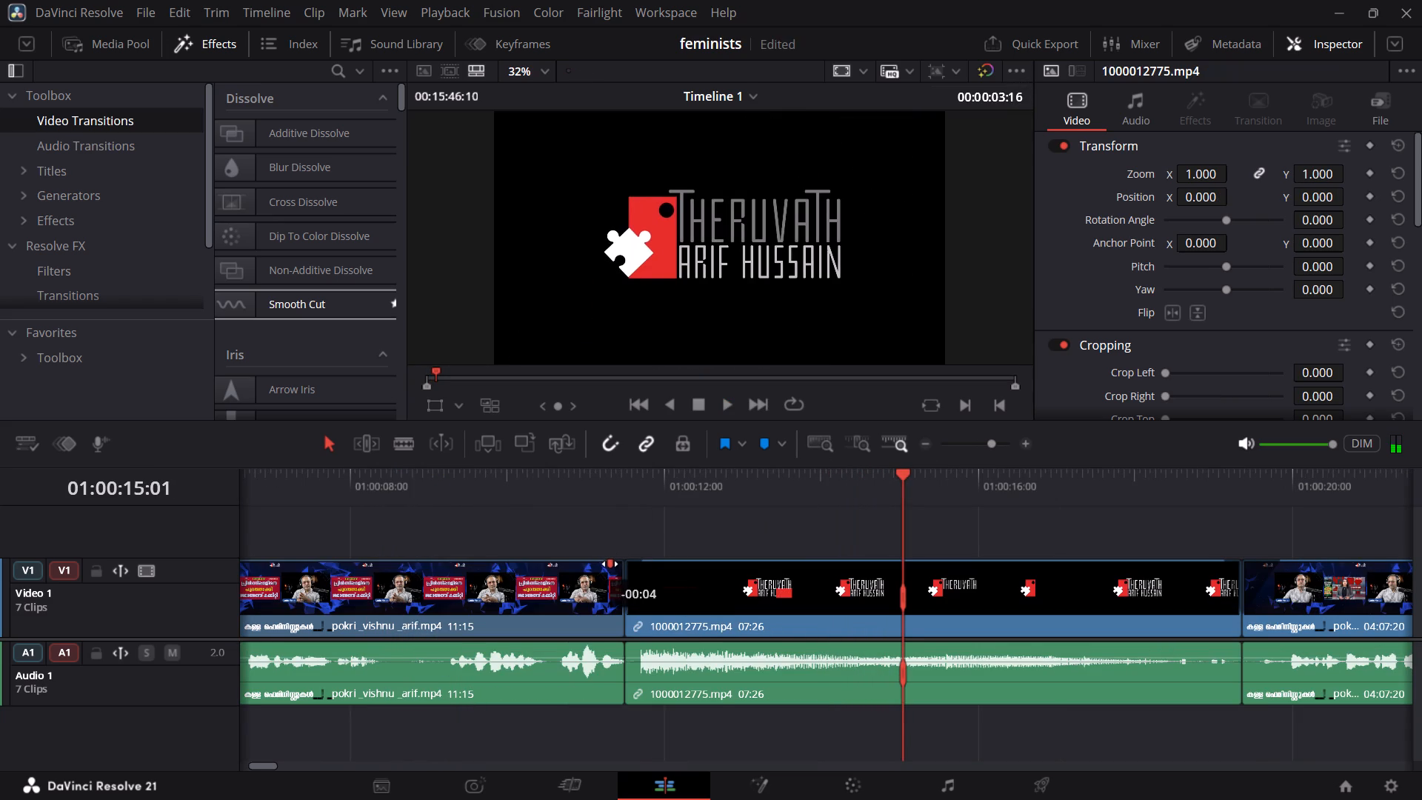
left_click_drag(610, 564, 613, 564)
left_click(587, 484)
key("space")
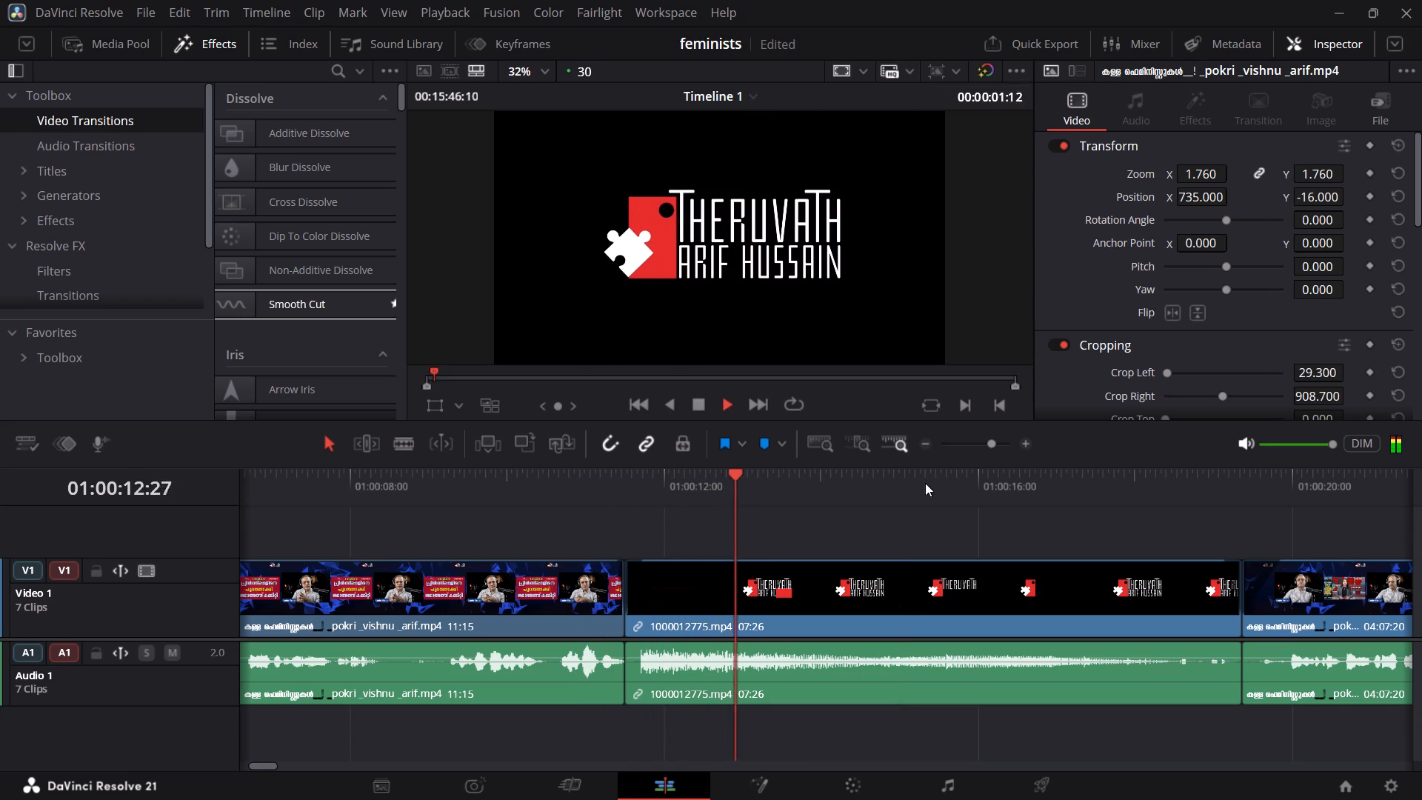
Review the cuts from the end of the logo intro to the end of the outro, returning to the first stream clip for playback.
left_click(1210, 485)
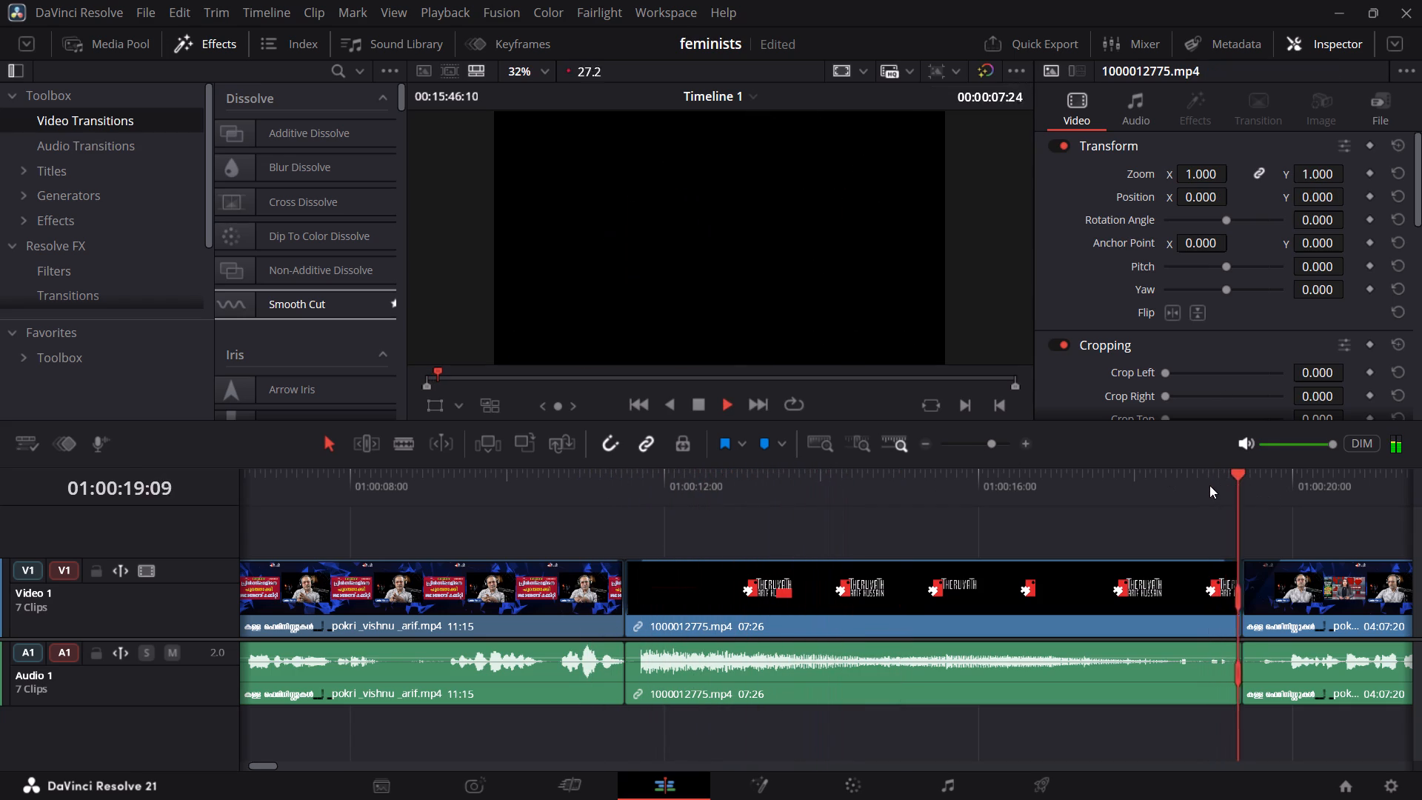
left_click(981, 444)
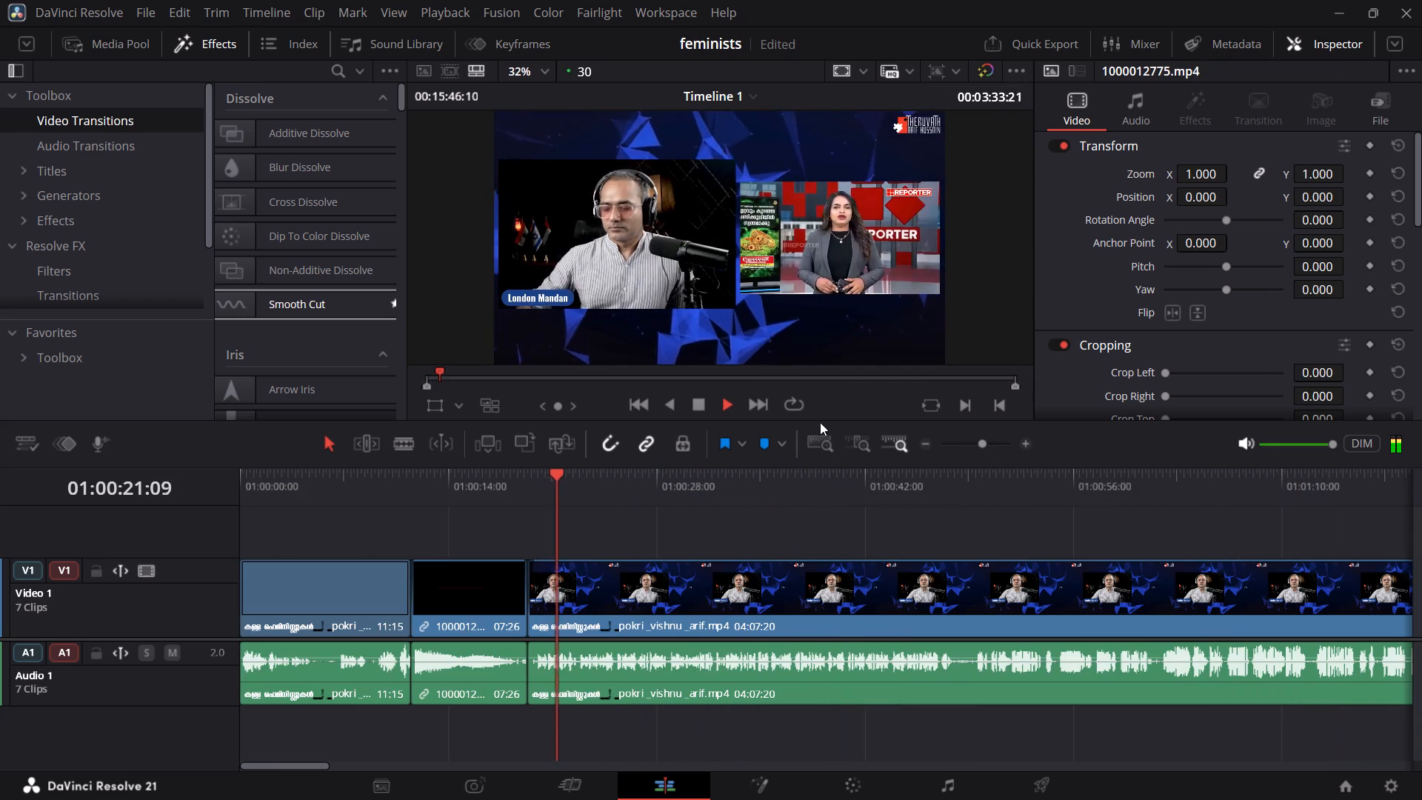
left_click(758, 399)
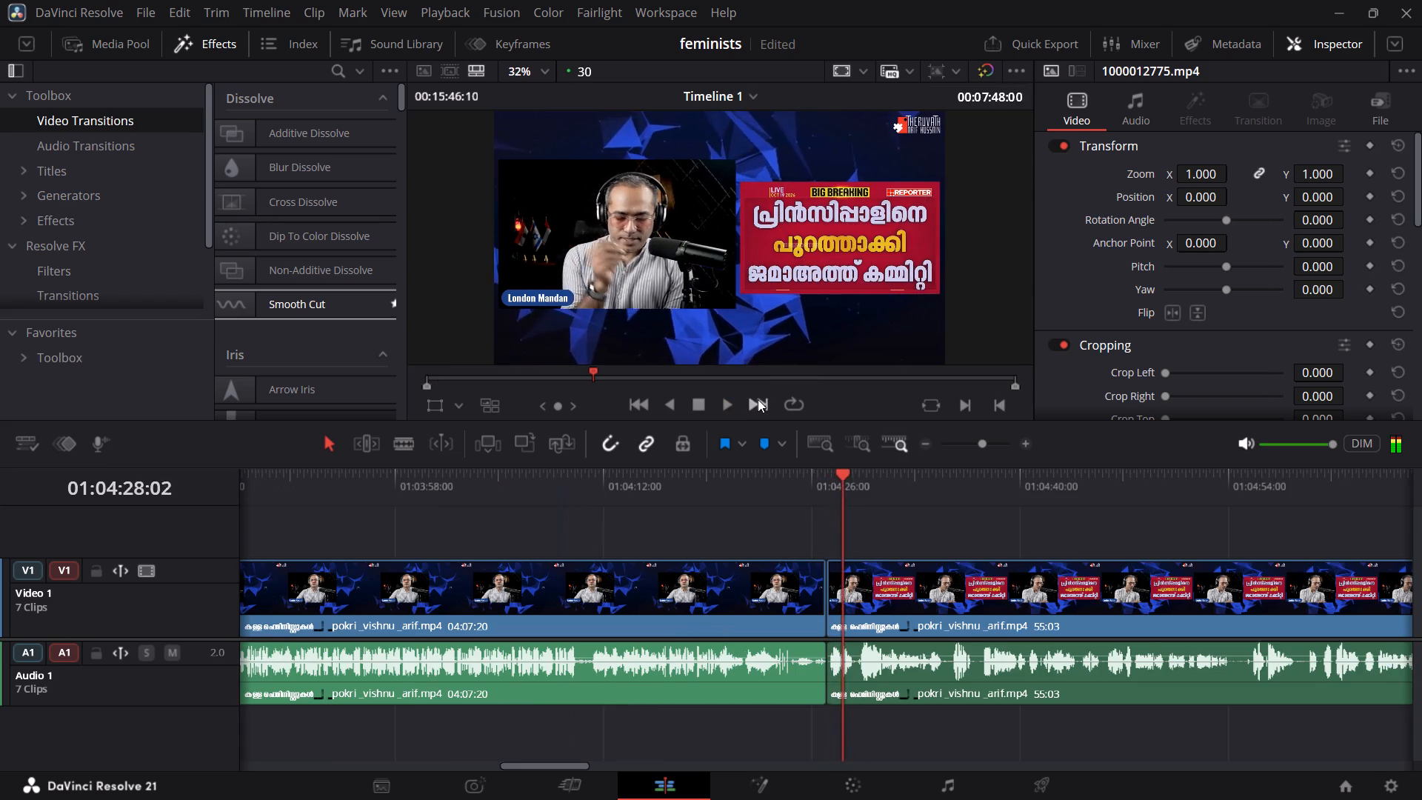
left_click(758, 399)
left_click(758, 399)
left_click(759, 401)
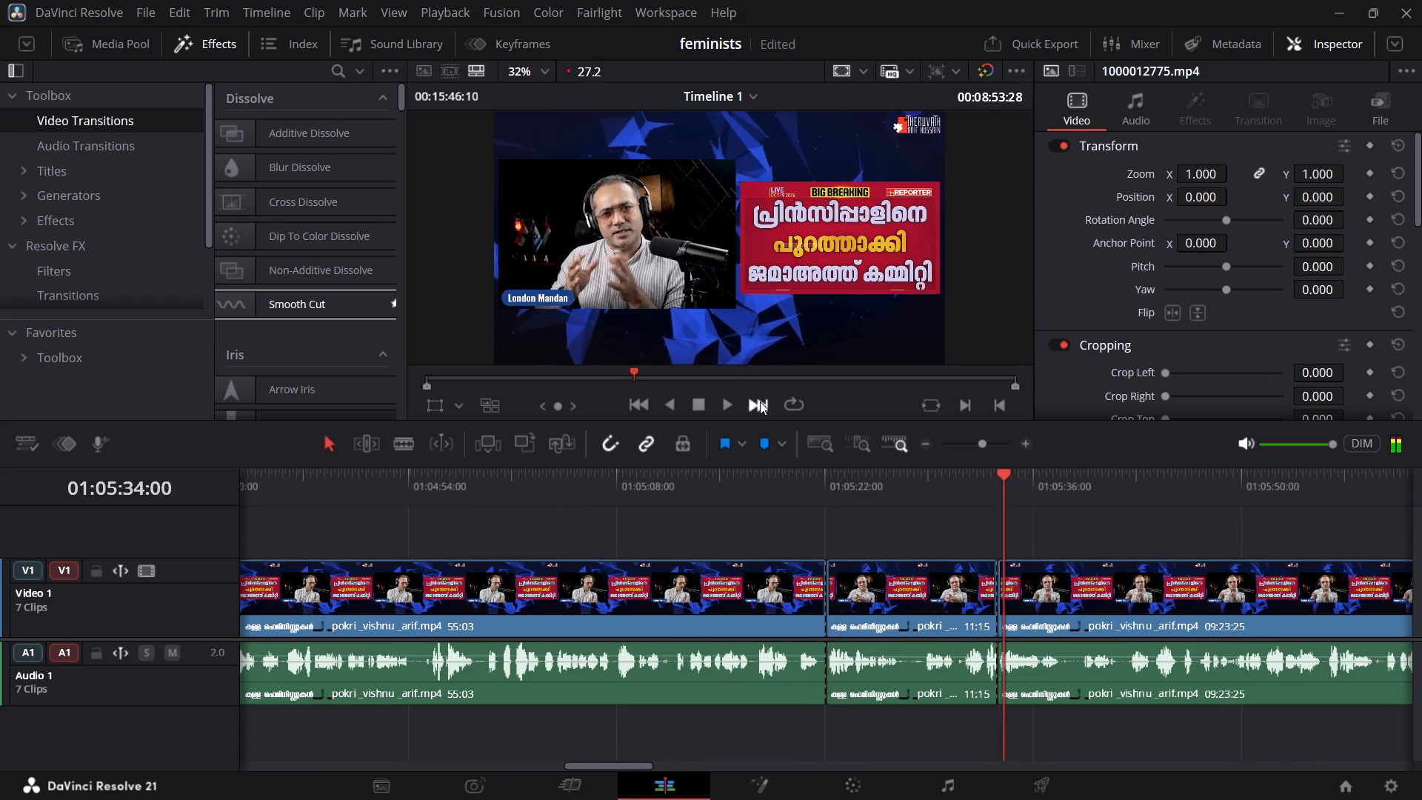
left_click(761, 401)
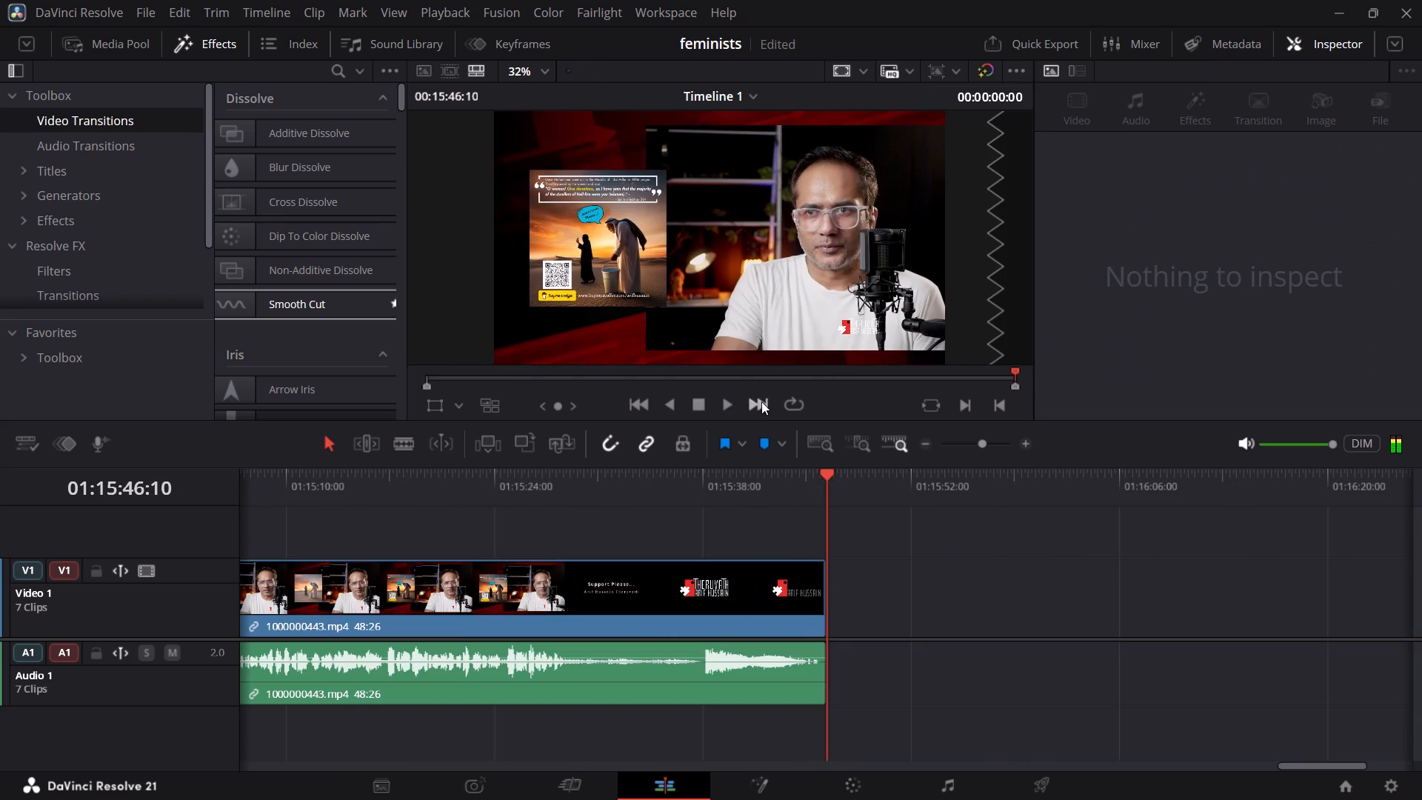
triple_click(634, 396)
triple_click(634, 397)
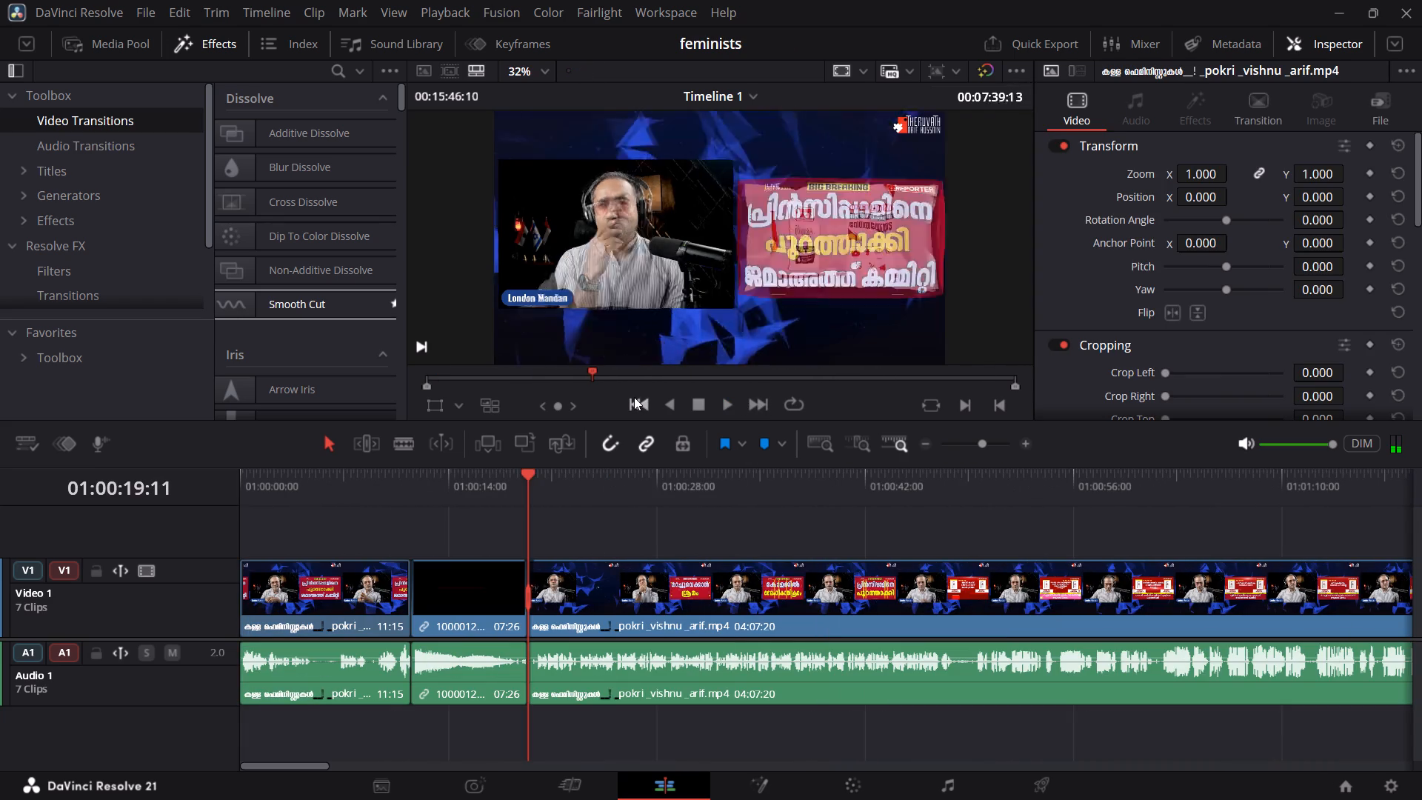
left_click(750, 406)
key("space")
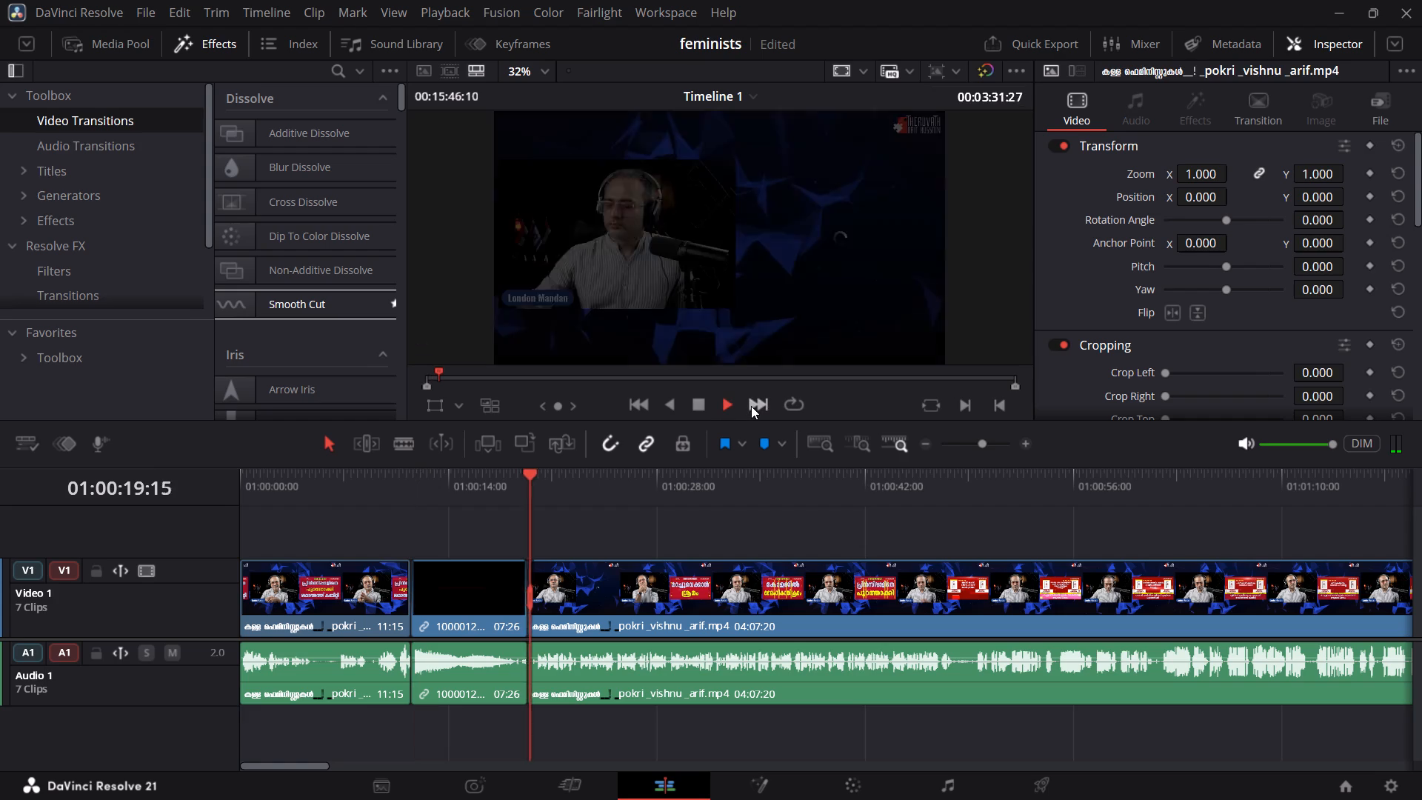
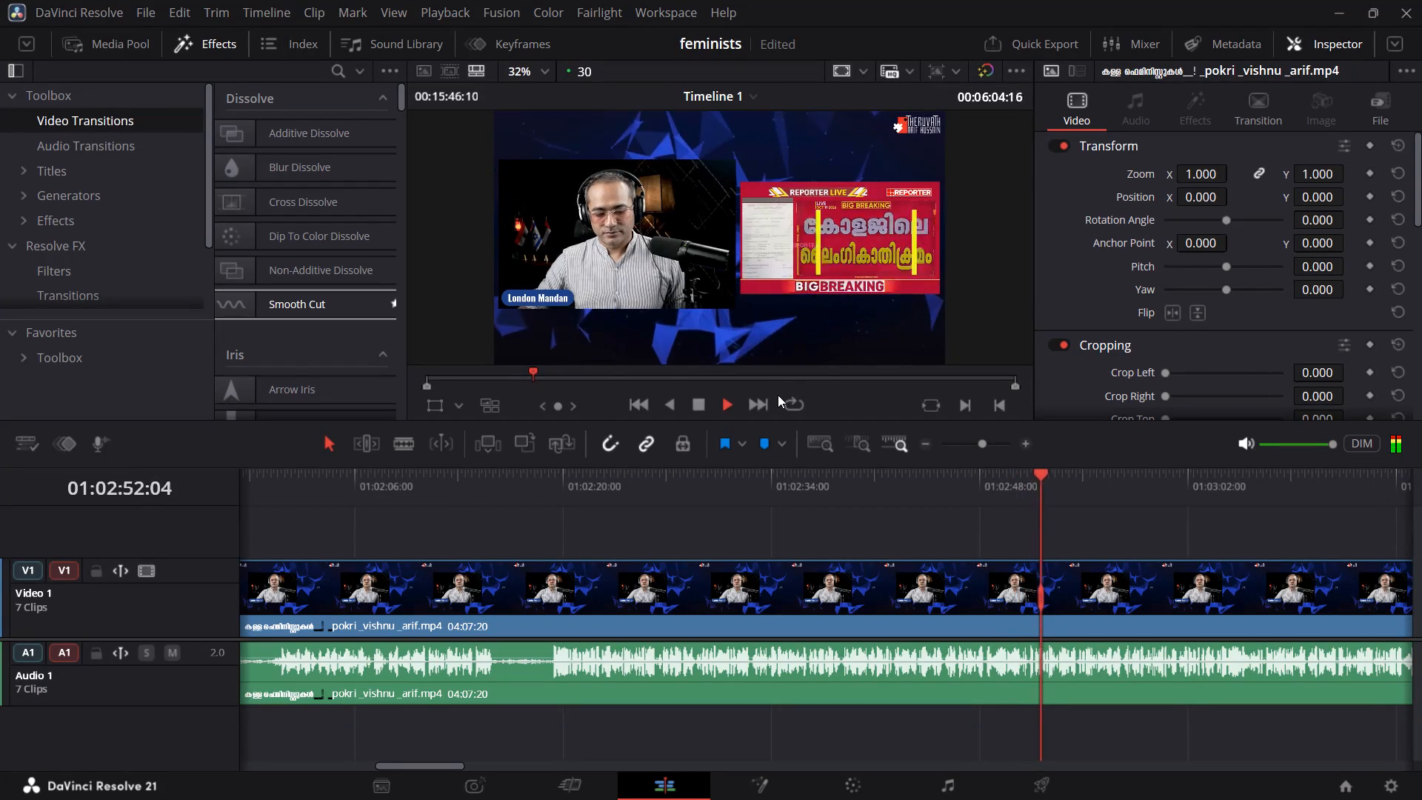
Stop playback and skip through the remaining cuts to the end of the timeline.
key("space")
double_click(756, 402)
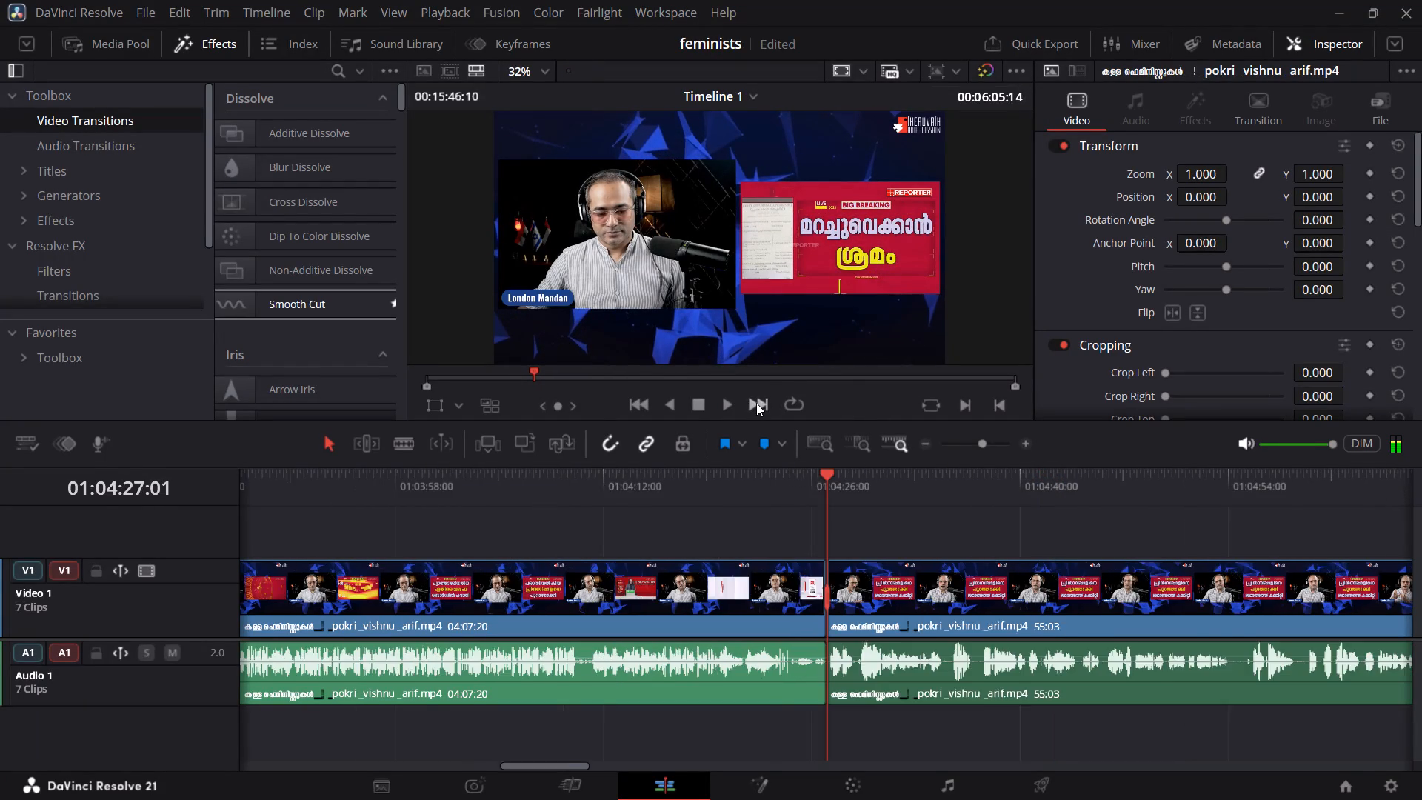
triple_click(756, 403)
Quick-export the timeline with the YouTube preset into the TG BAN folder under the file name "tvm collage abuse".
left_click(1001, 41)
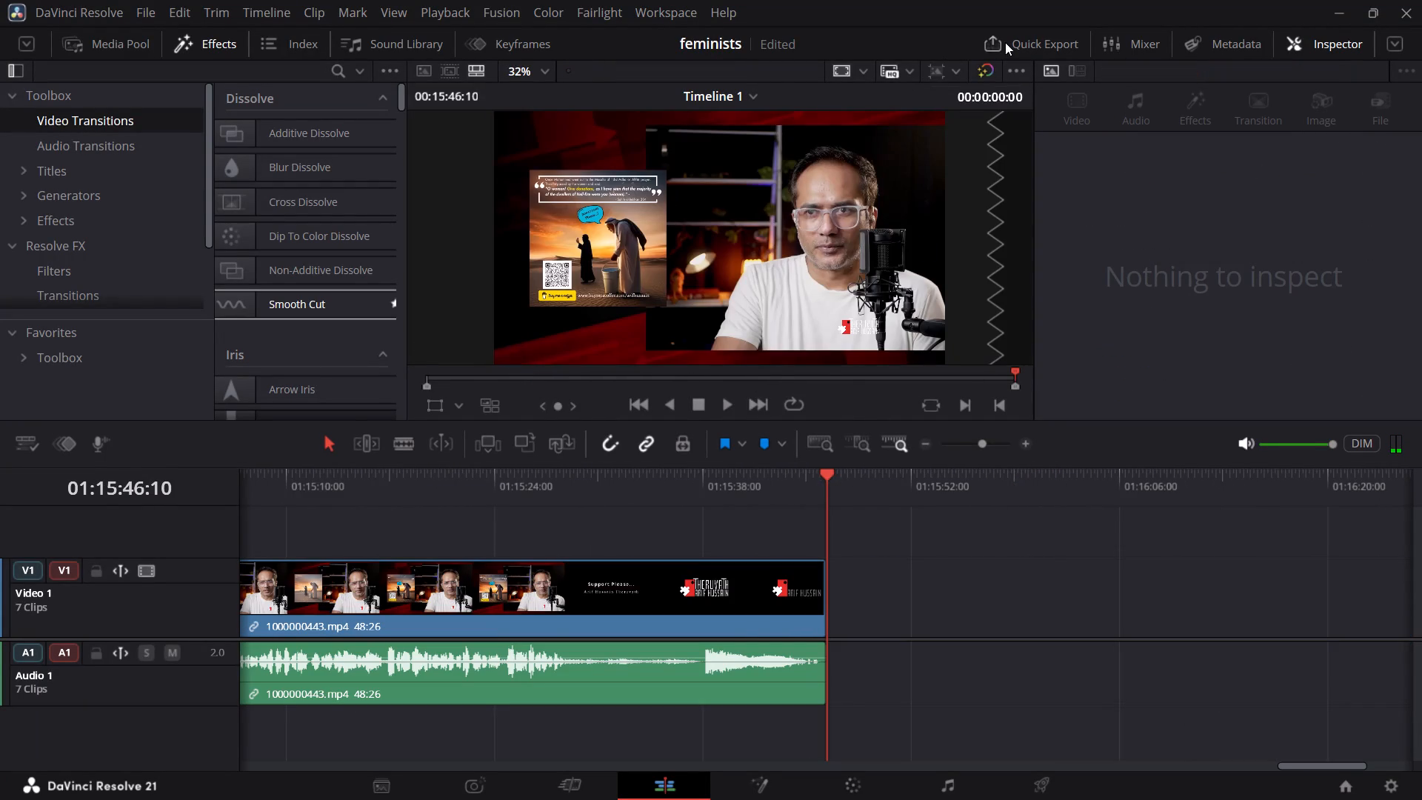
left_click(598, 361)
left_click(981, 560)
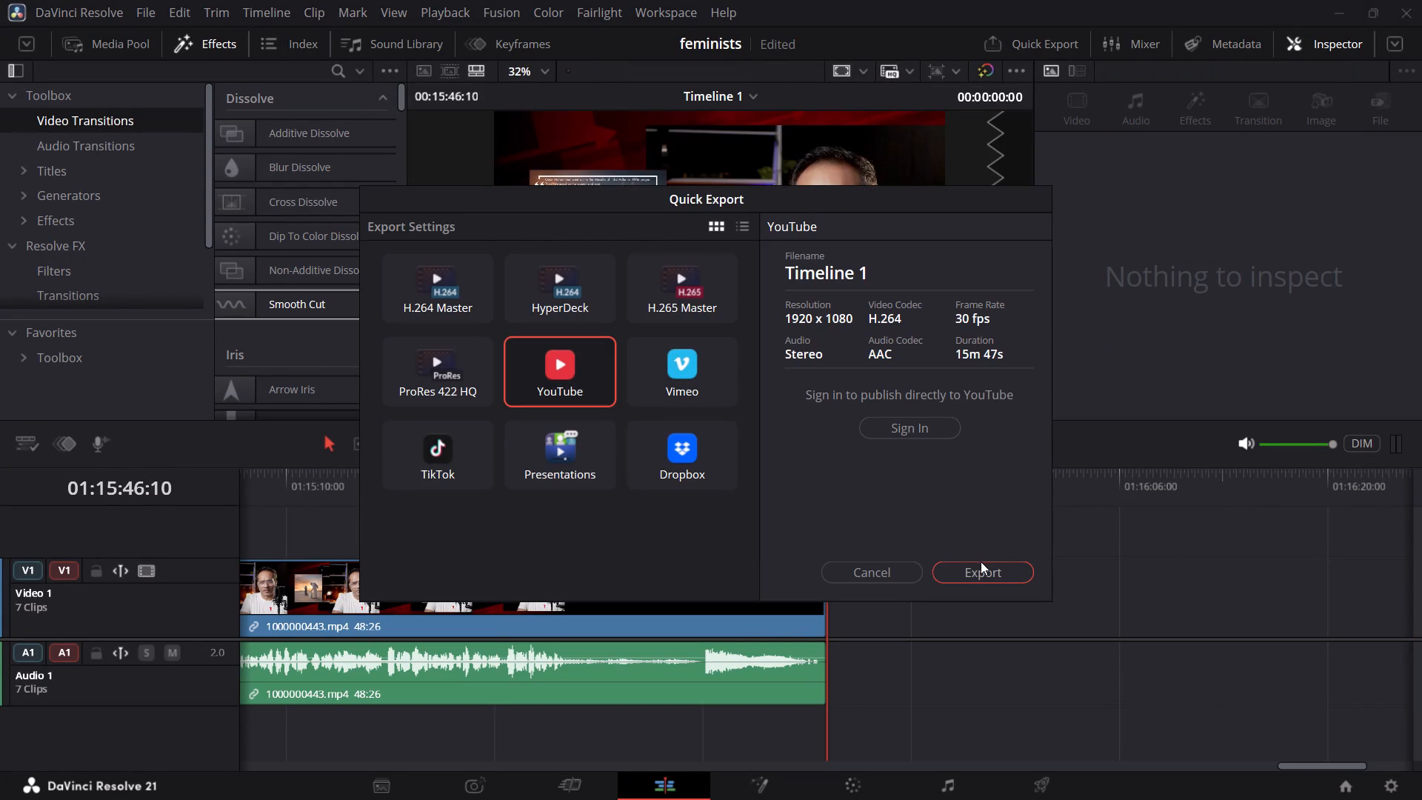
left_click(981, 573)
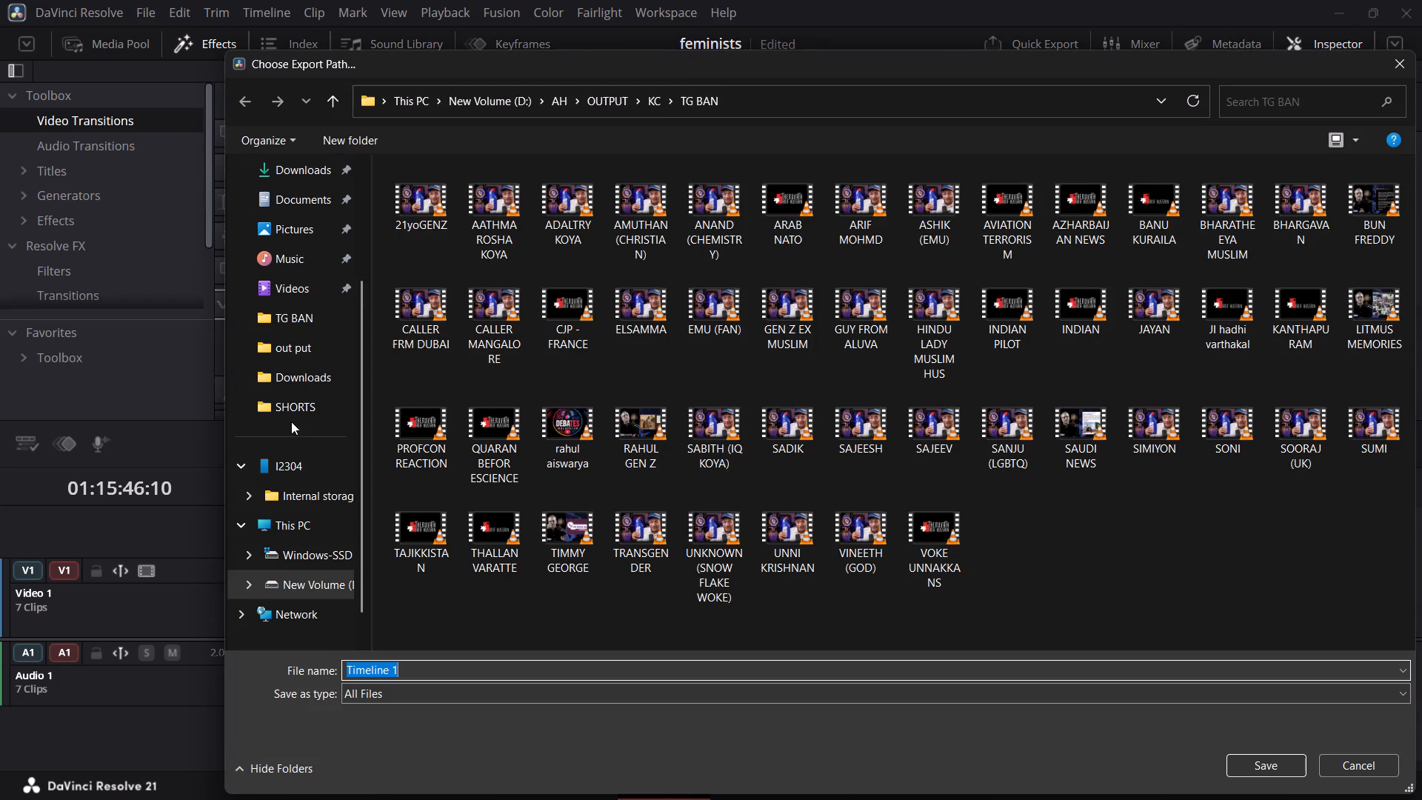
left_click(301, 324)
left_click(455, 661)
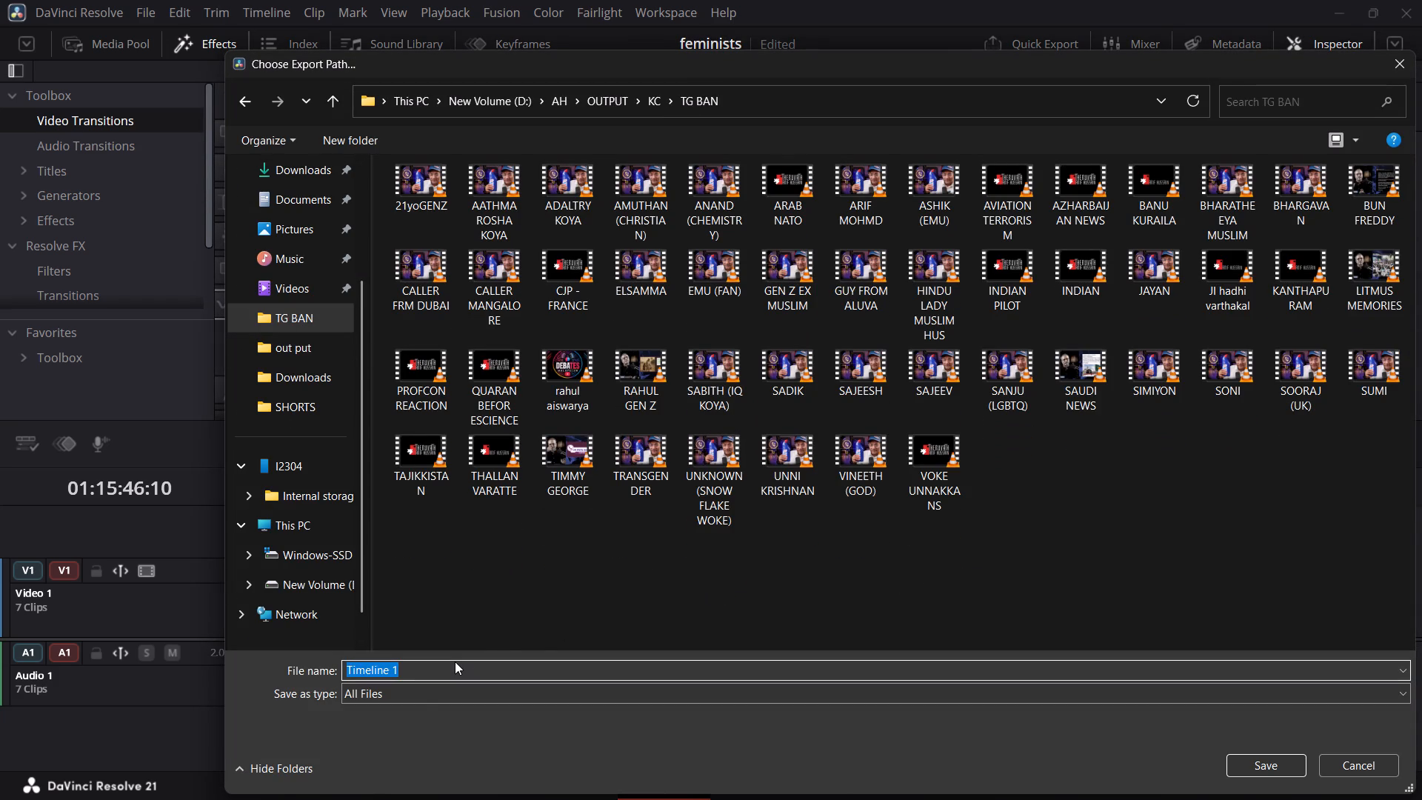
type("tvm collage abuse")
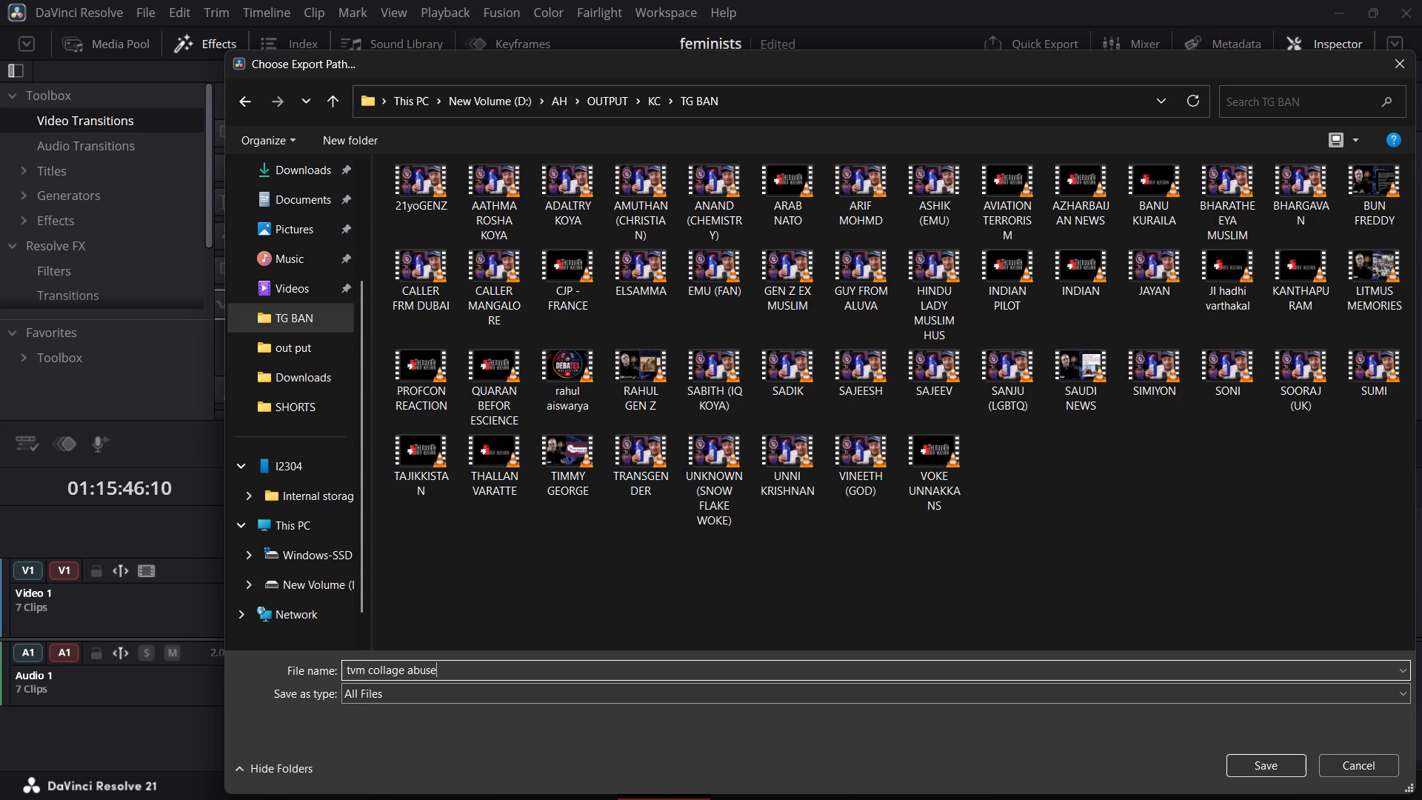
key("Return")
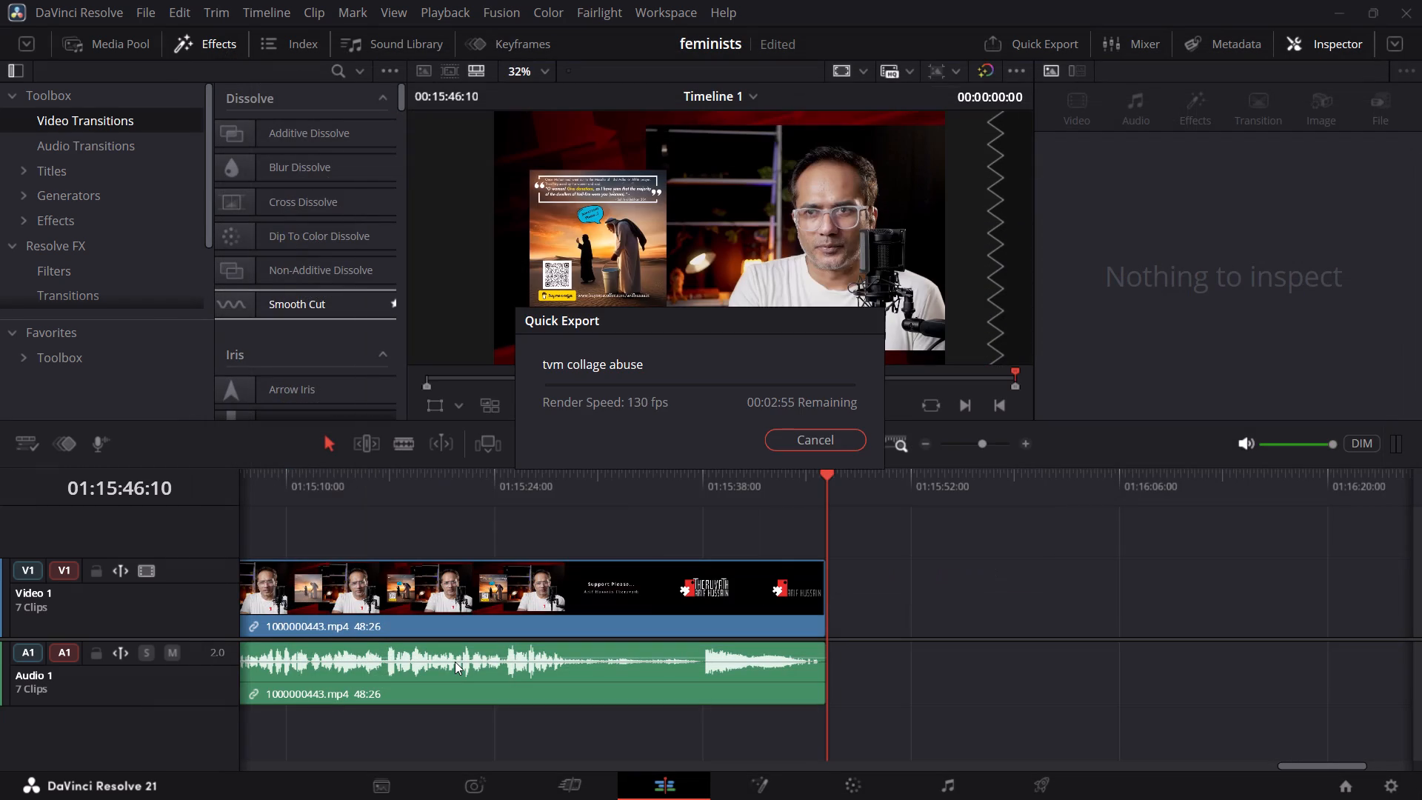
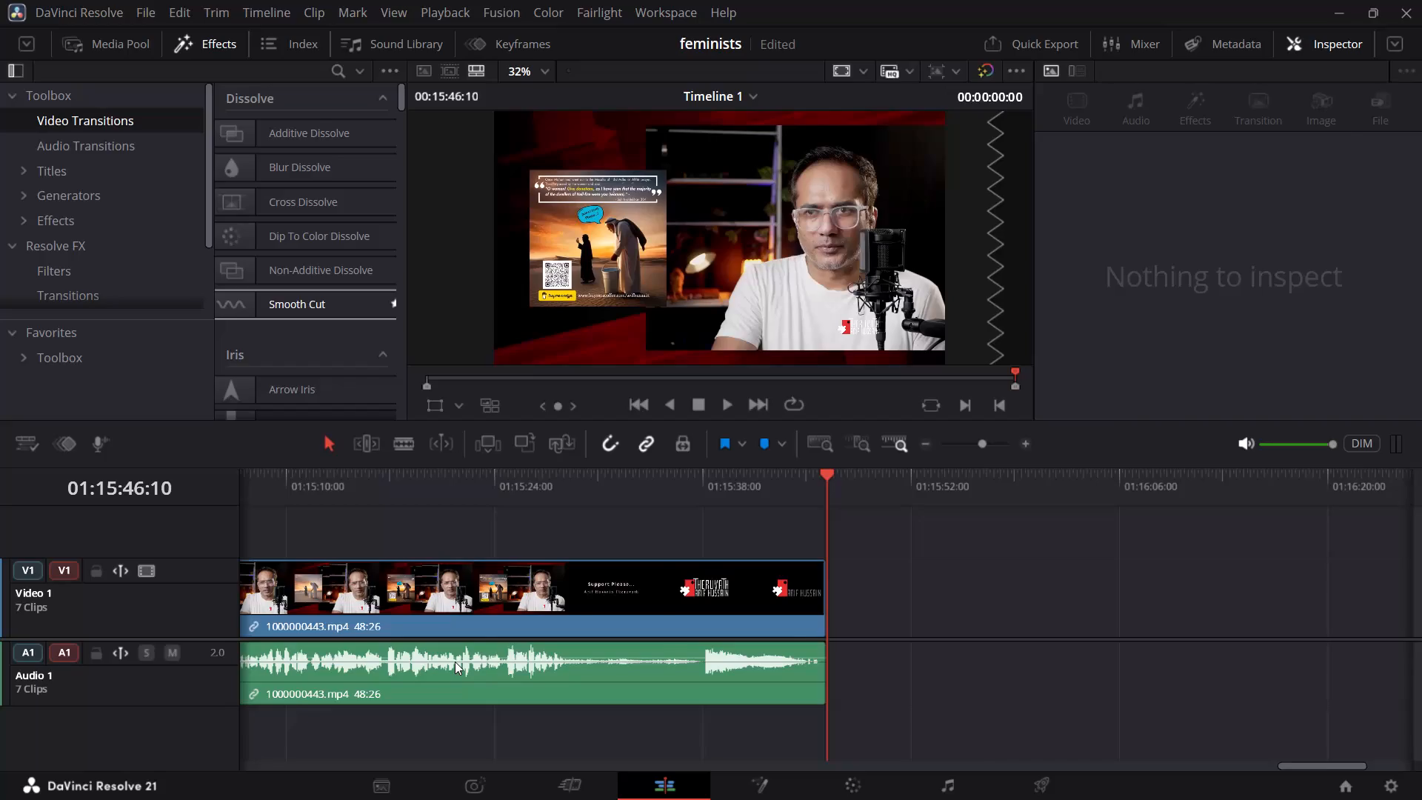
Undo the latest timeline edits until the 1000000443.mp4 outro clip is removed from the end of the timeline.
key("ctrl+z")
key("ctrl+z")
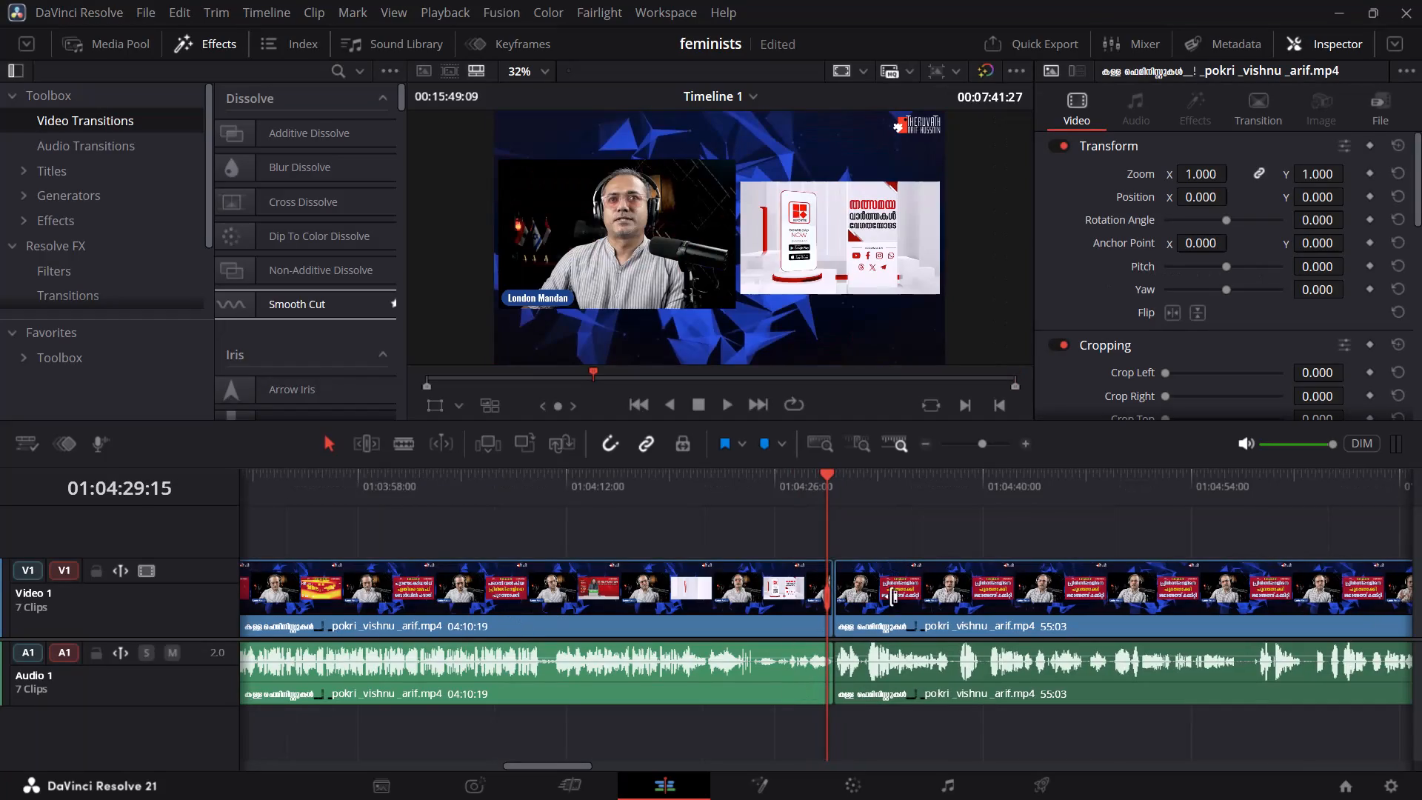
left_click(976, 447)
left_click(967, 447)
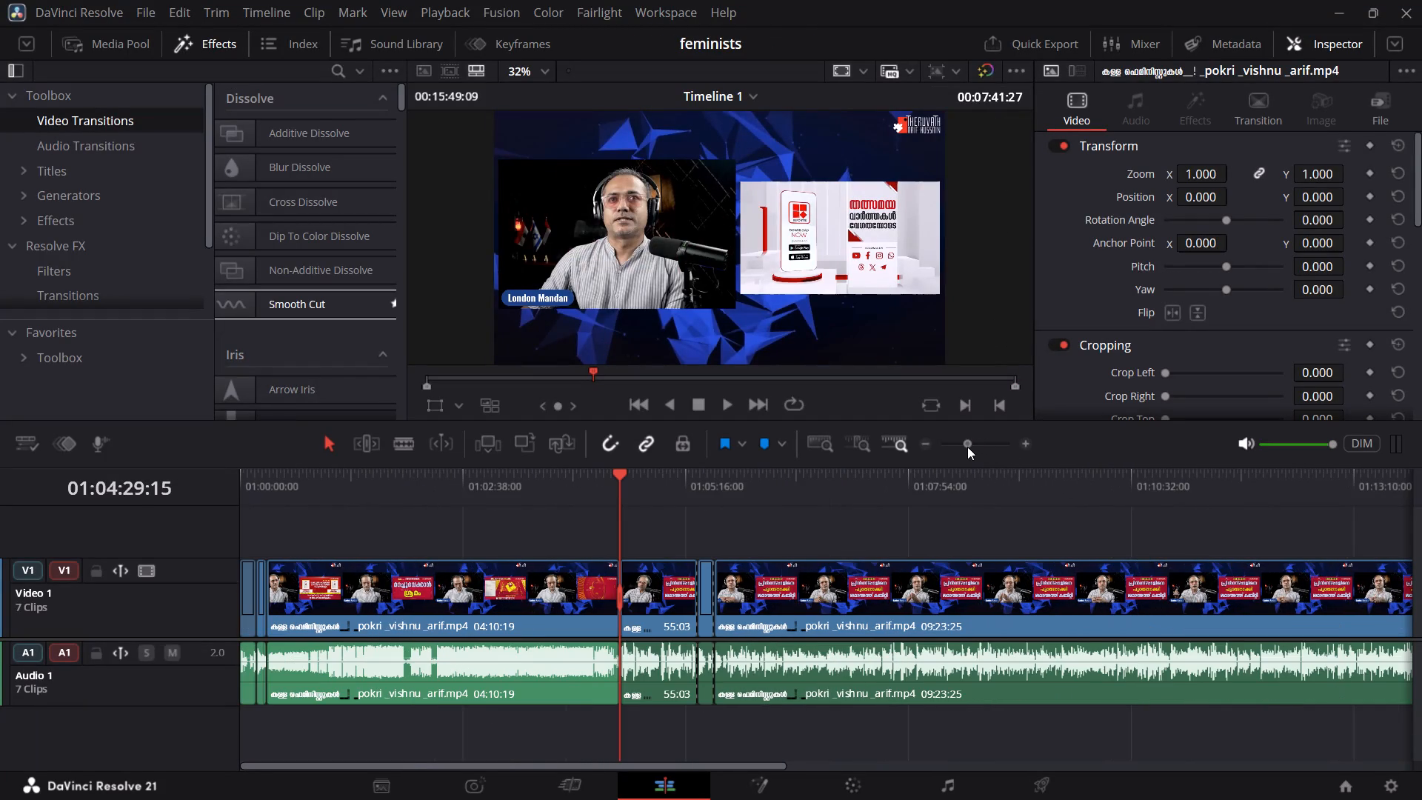
triple_click(755, 402)
double_click(755, 402)
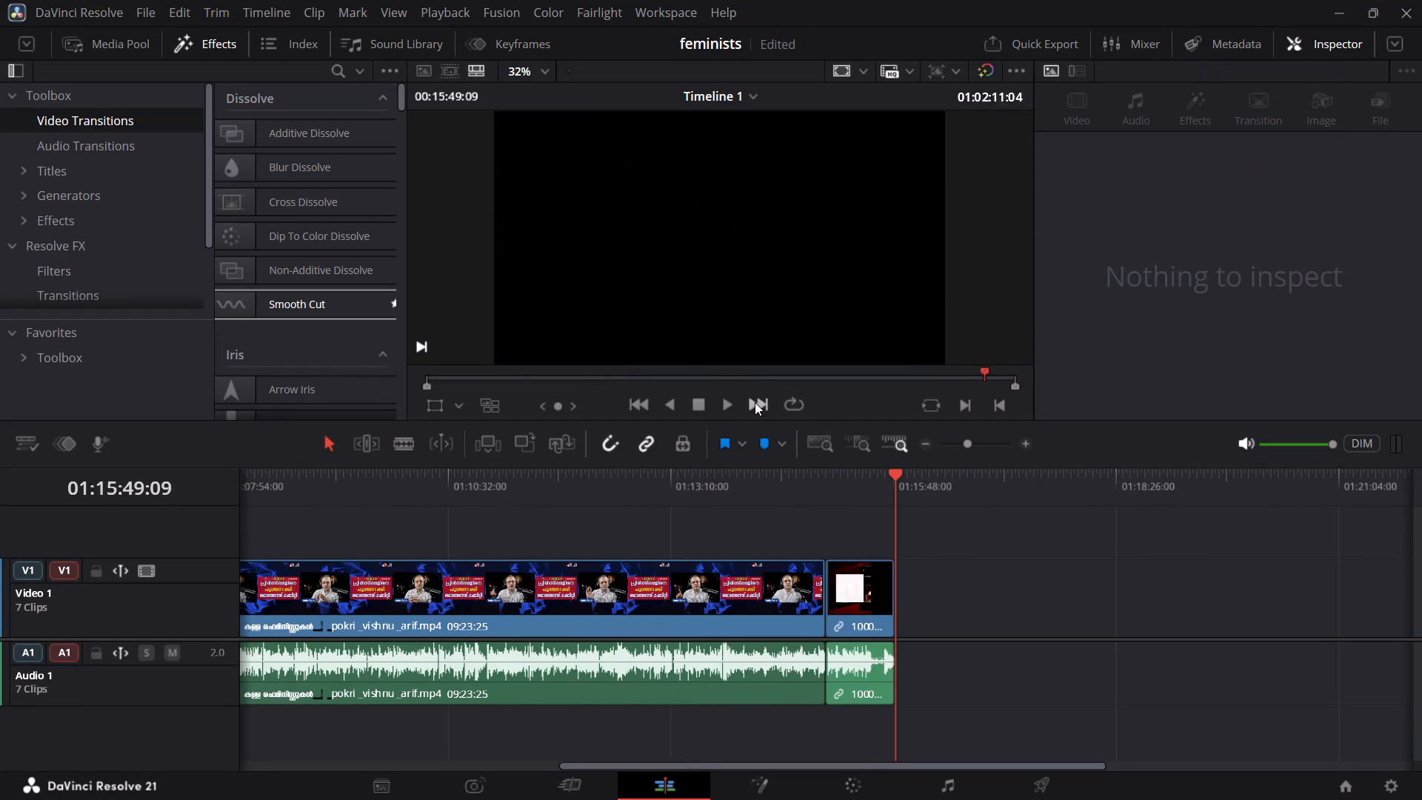
key("ctrl+z")
key("ctrl+z")
key("ctrl+z")
key("ctrl+z")
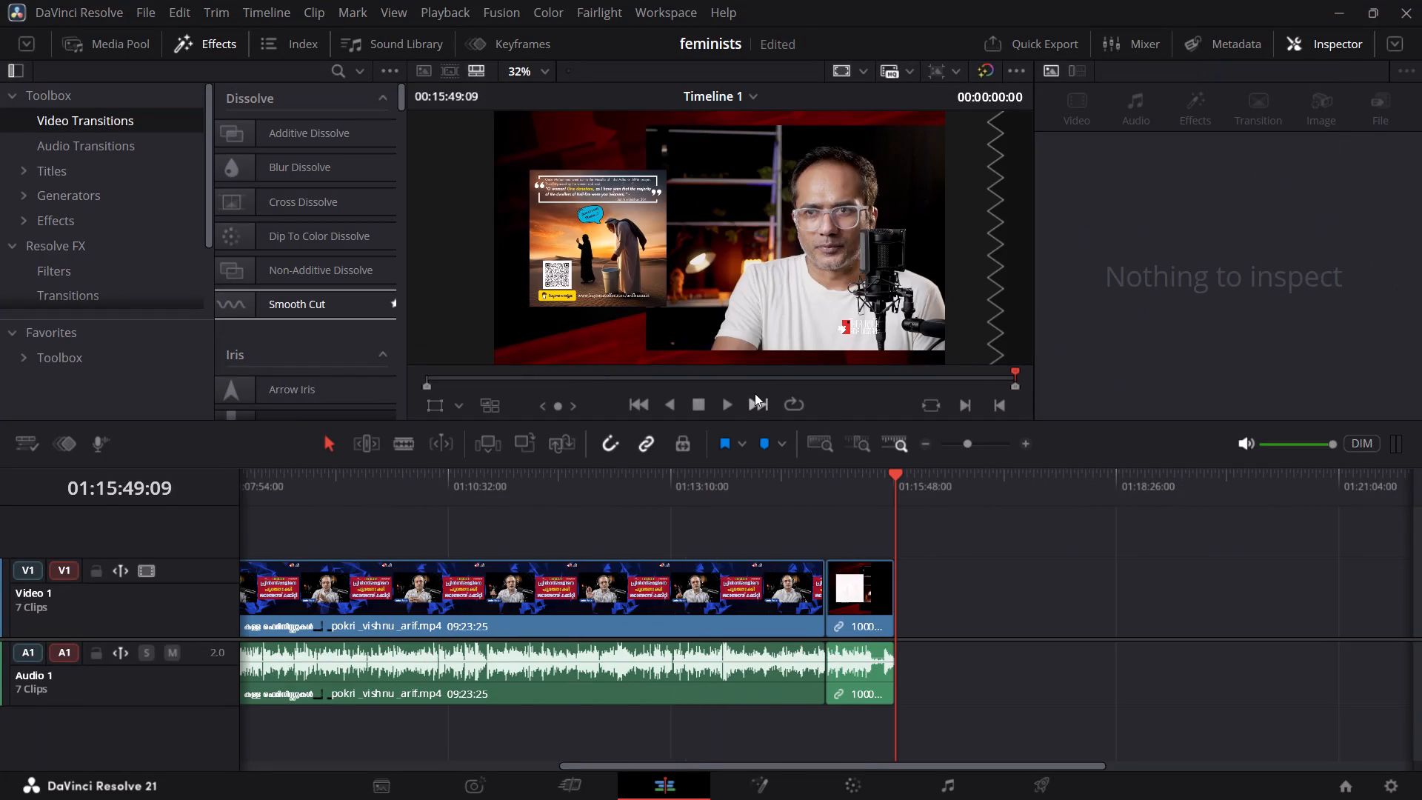
key("ctrl+z")
key("ctrl+z")
key("ctrl+z")
key("ctrl+z")
key("ctrl+z")
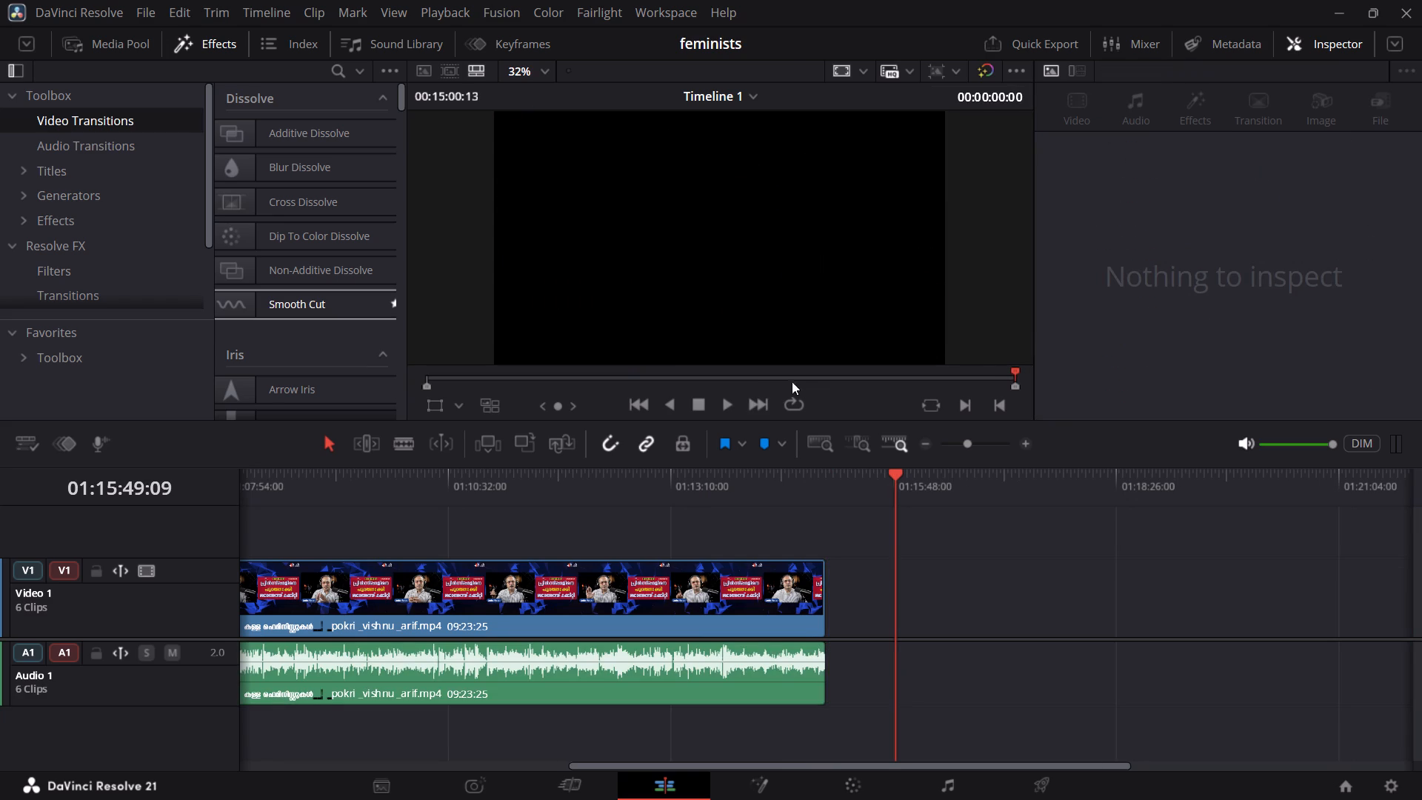
Continue undoing earlier edits, checking the cuts, until the timeline is back to its 00:18:12:25 length.
left_click(983, 445)
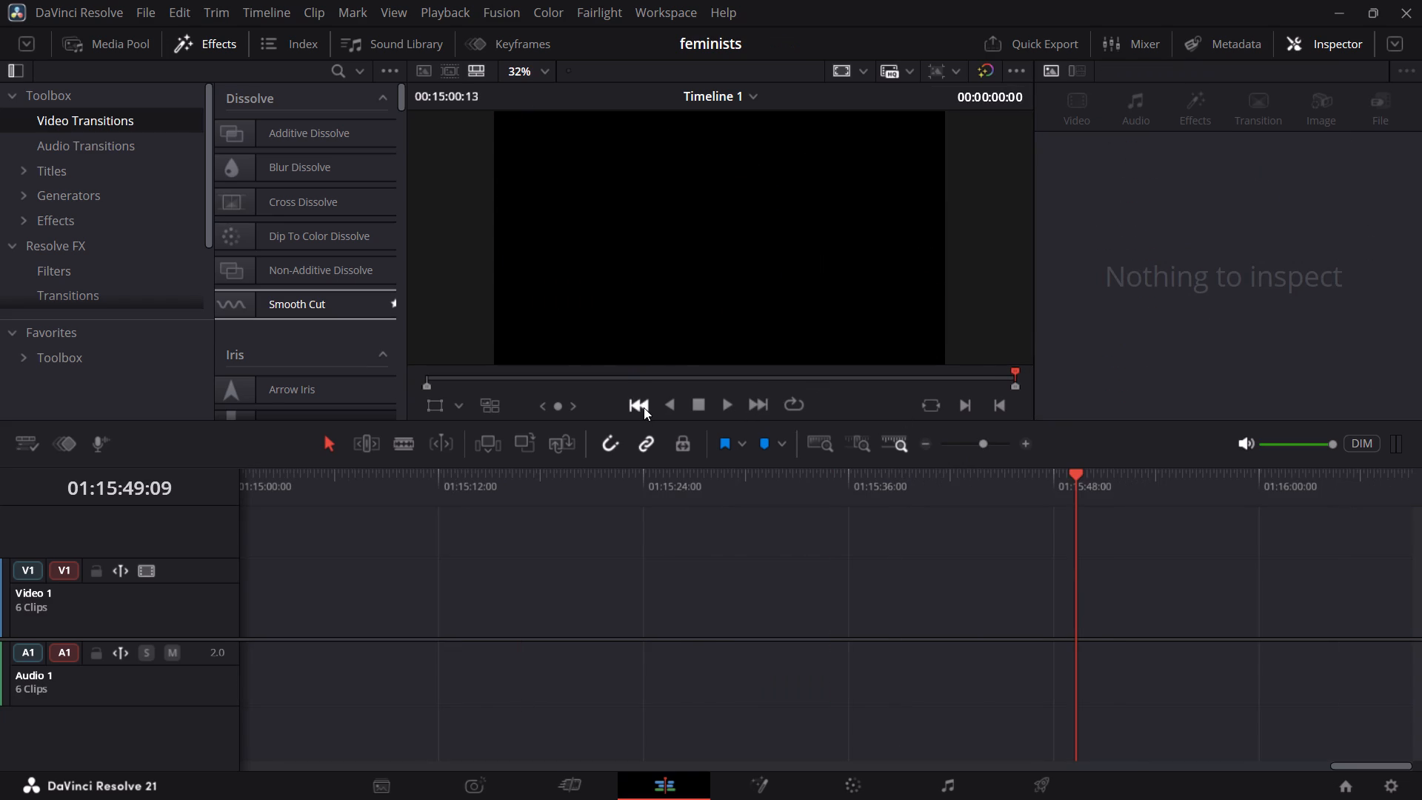
left_click(644, 407)
left_click(642, 404)
left_click(754, 409)
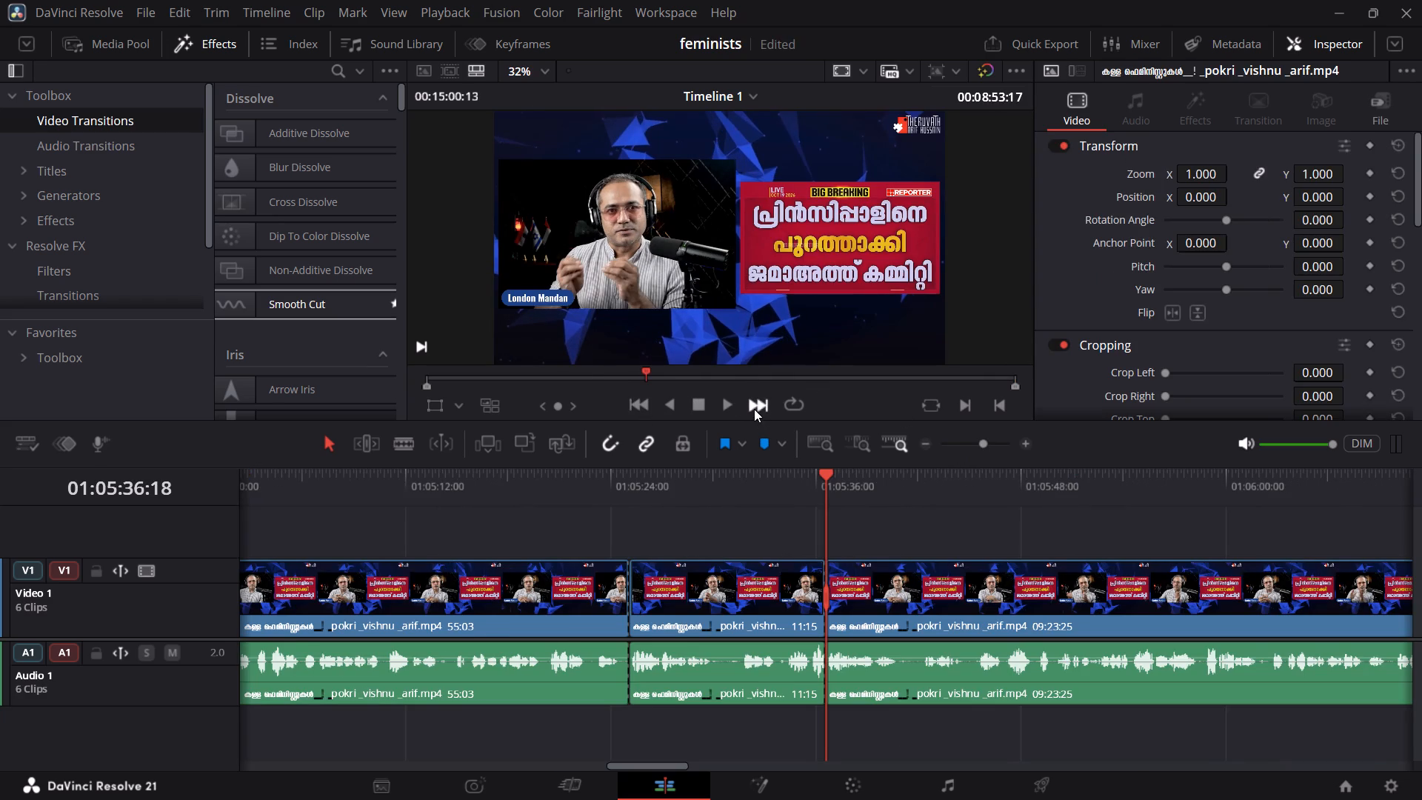
key("ctrl+z")
key("ctrl+z")
key("ctrl+z")
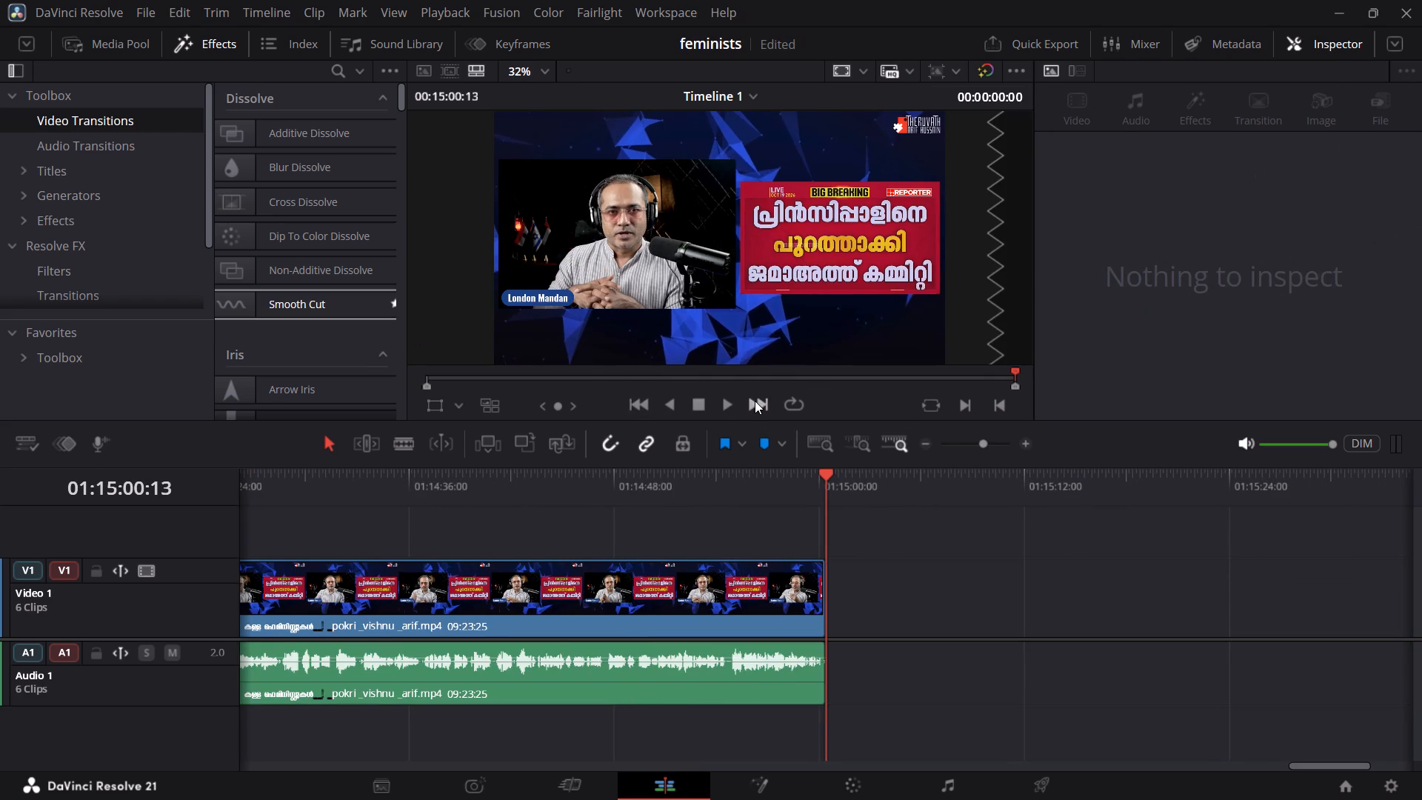
key("ctrl+z")
key("ctrl+z")
key("ctrl+z")
key("ctrl+z")
key("ctrl+z")
key("ctrl+z")
key("ctrl+z")
key("ctrl+z")
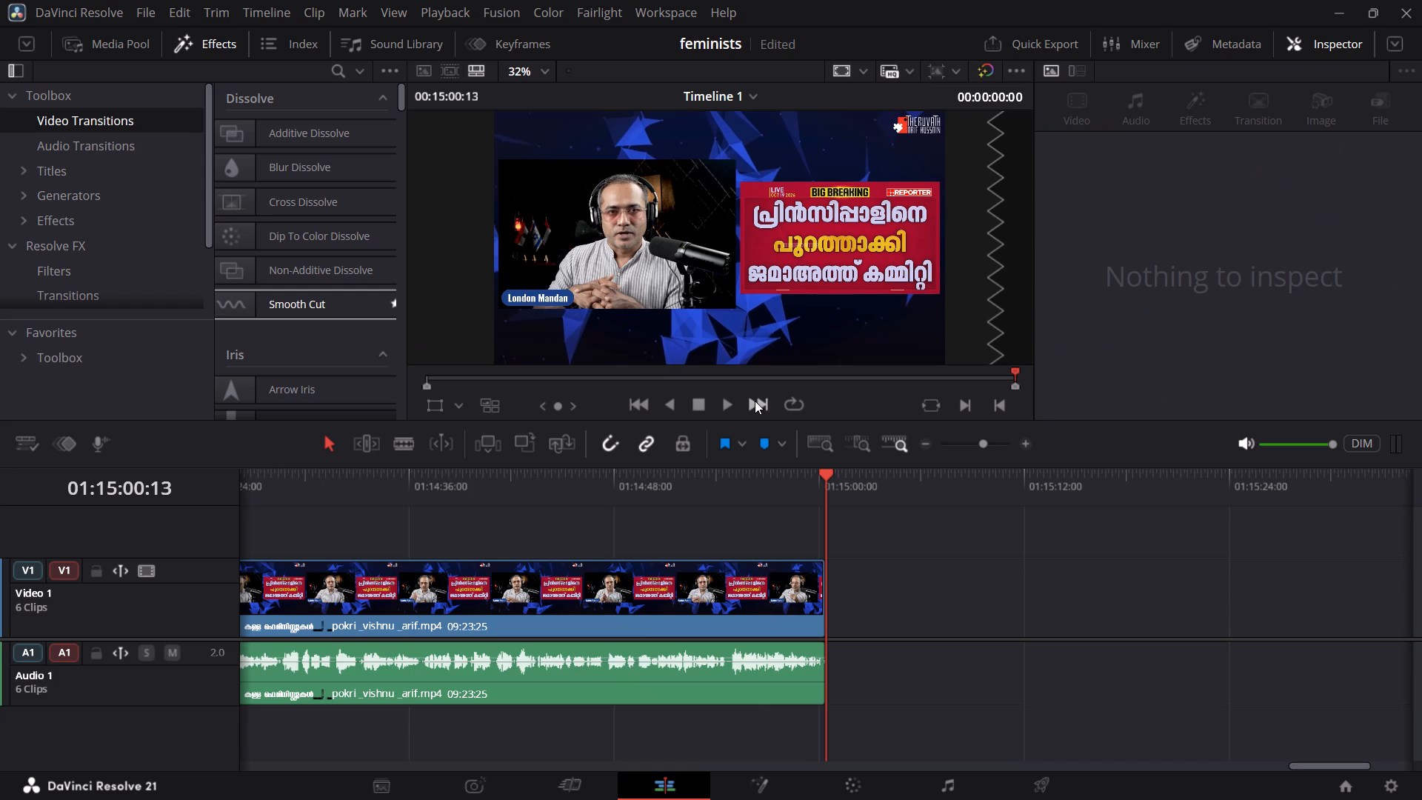
key("ctrl+z")
key("ctrl+z")
key("ctrl+z")
key("ctrl+z")
left_click(746, 402)
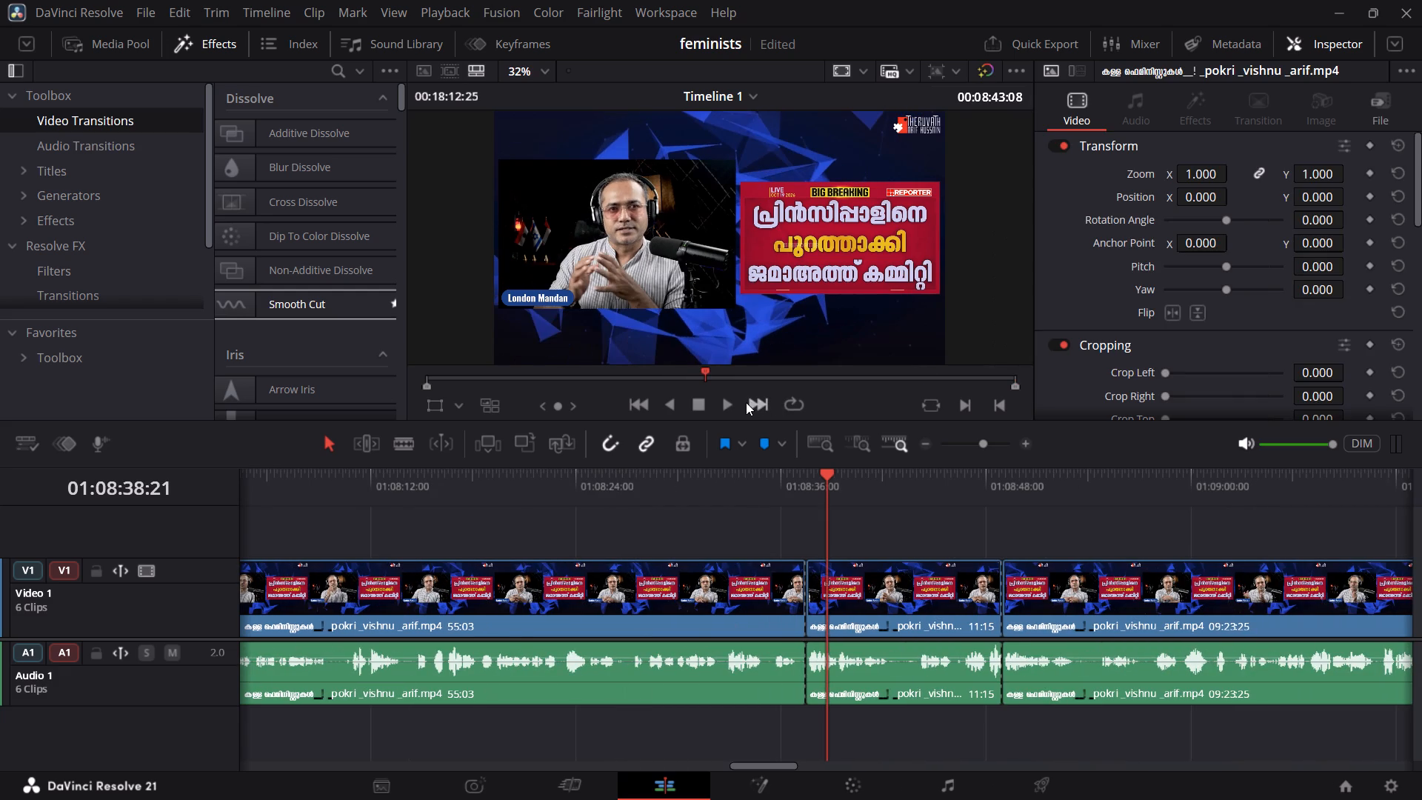
left_click(752, 406)
double_click(753, 407)
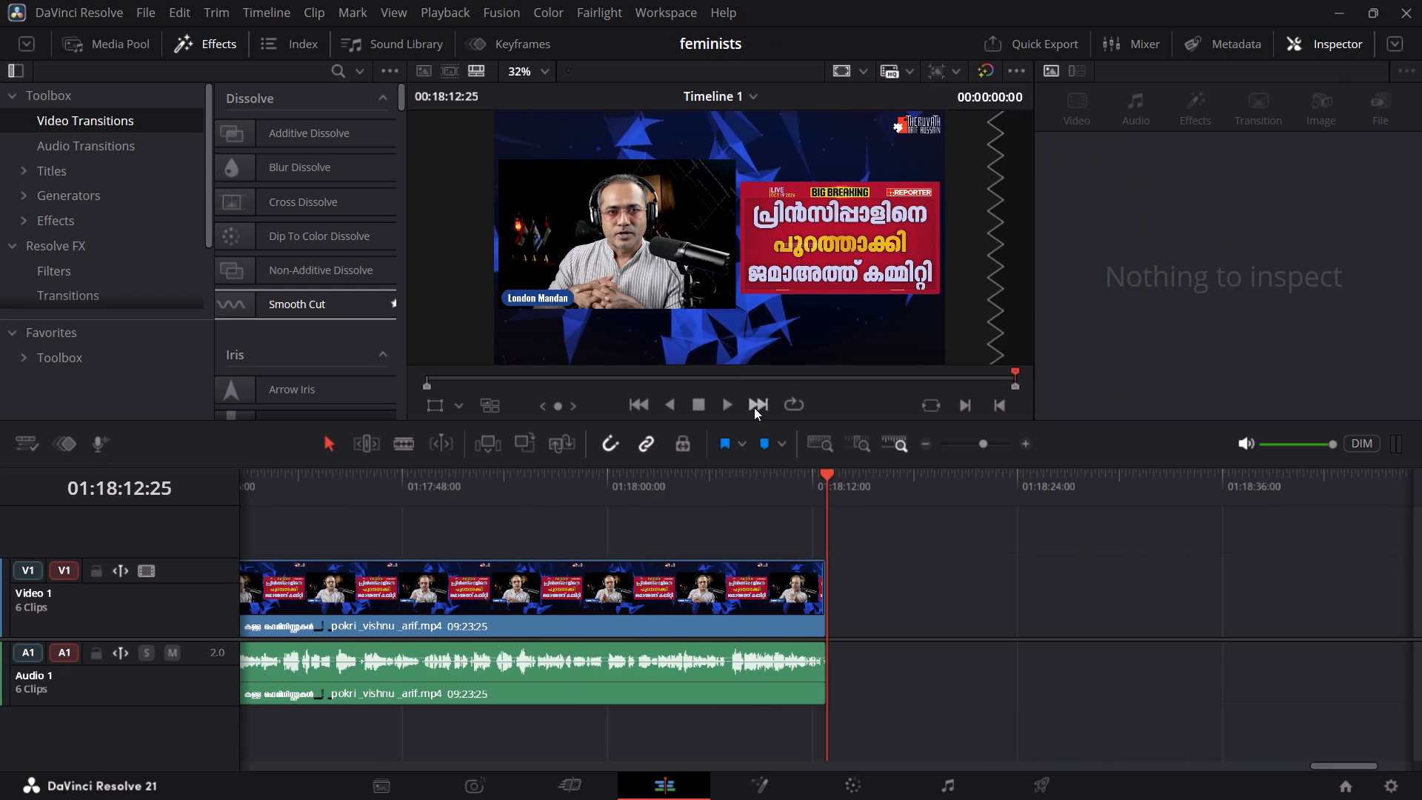
Undo further back until the rest of the stream recording after the 01:18:12:25 cut is restored.
key("ctrl+z")
key("ctrl+z")
key("ctrl+z")
key("ctrl+z")
key("ctrl+z")
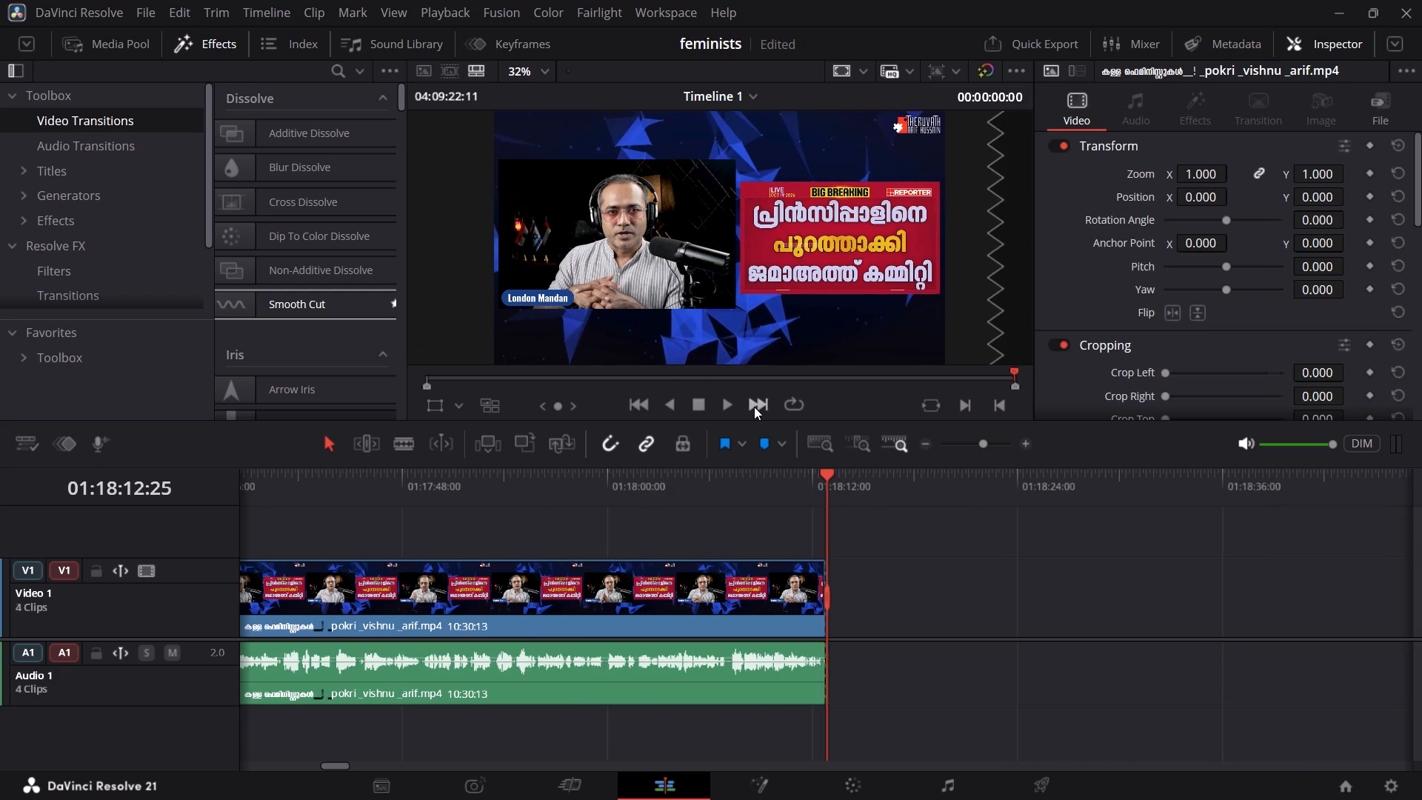
key("ctrl+z")
key("ctrl+shift+z")
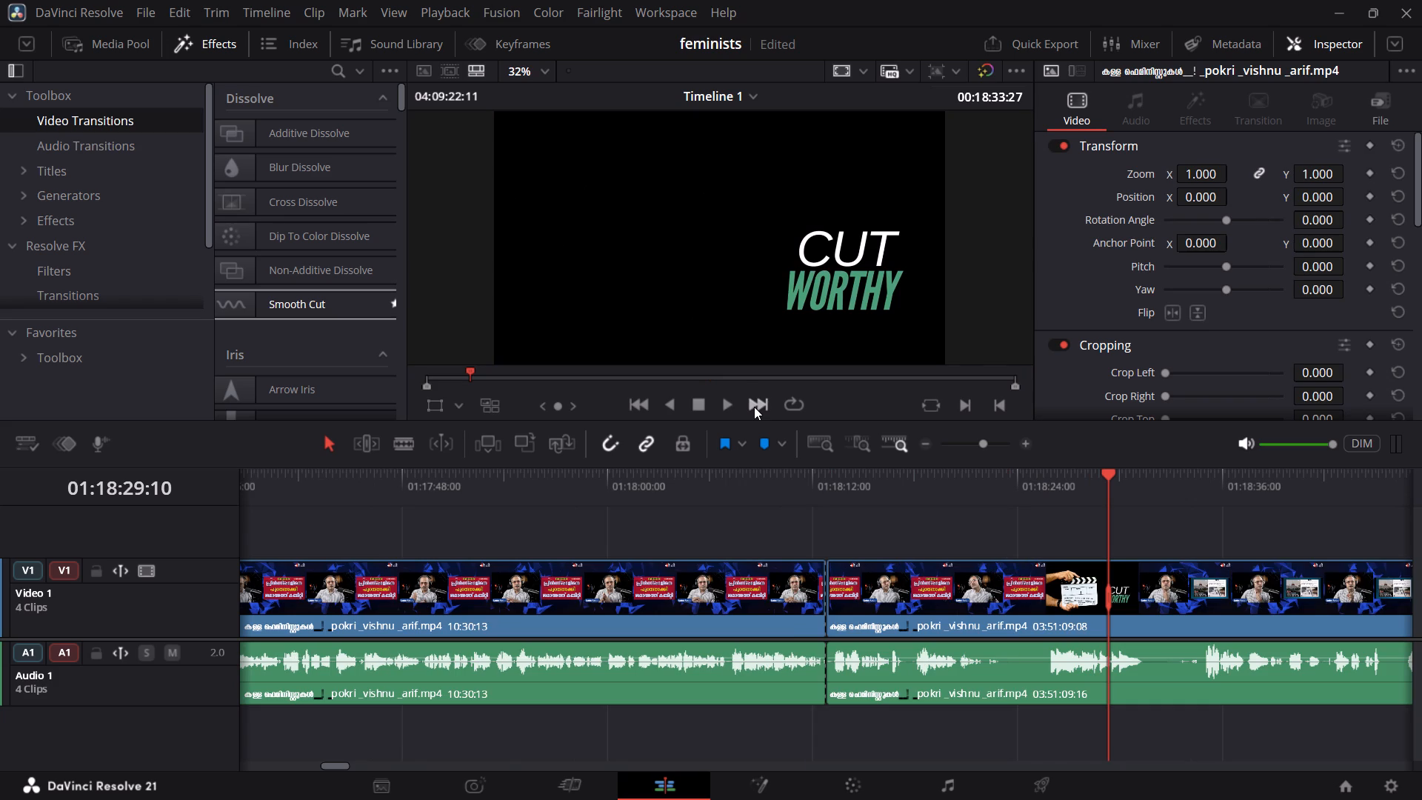
Play across the cut at 01:18:12:25 and ripple-delete the 10:30:13 stream clip before it.
left_click(798, 492)
key("space")
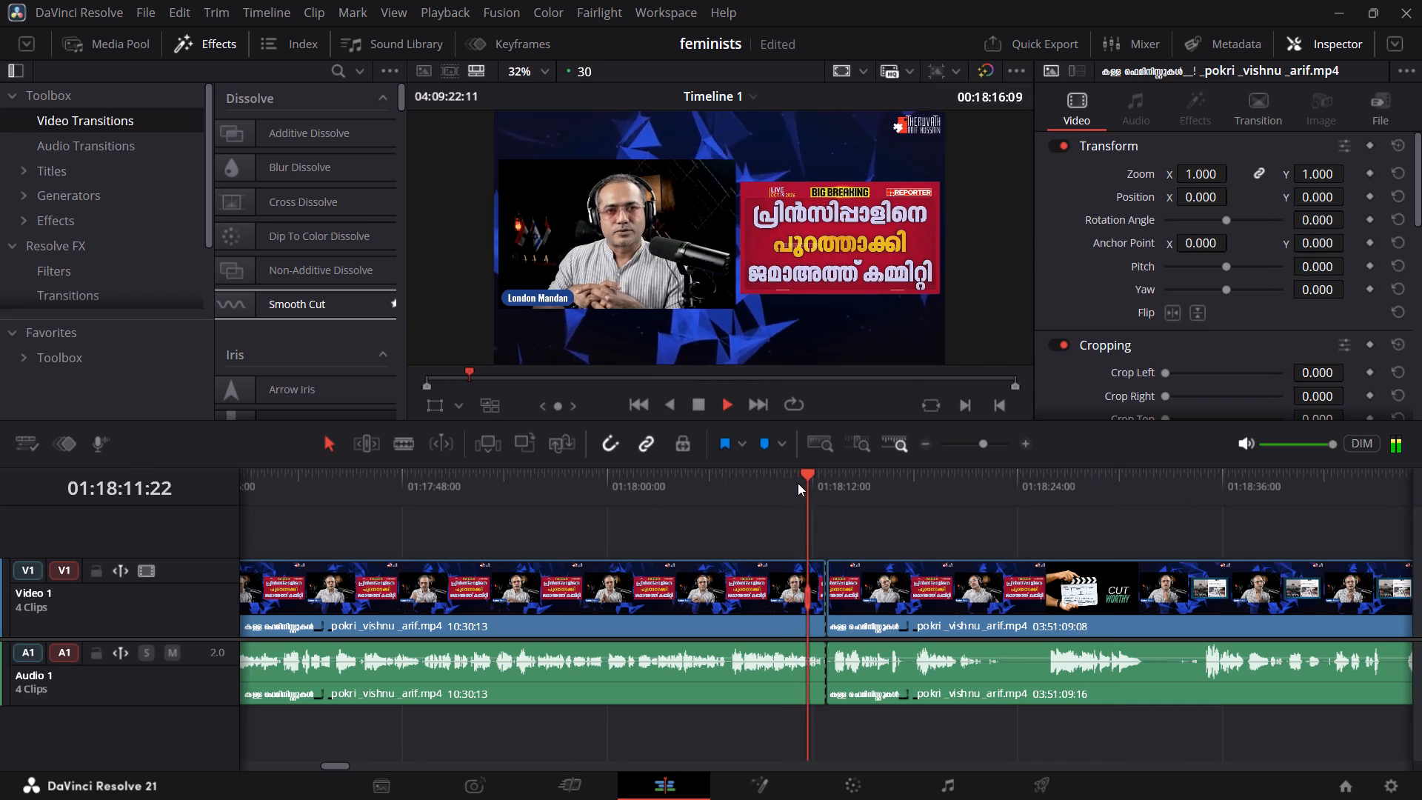
key("space")
left_click(705, 588)
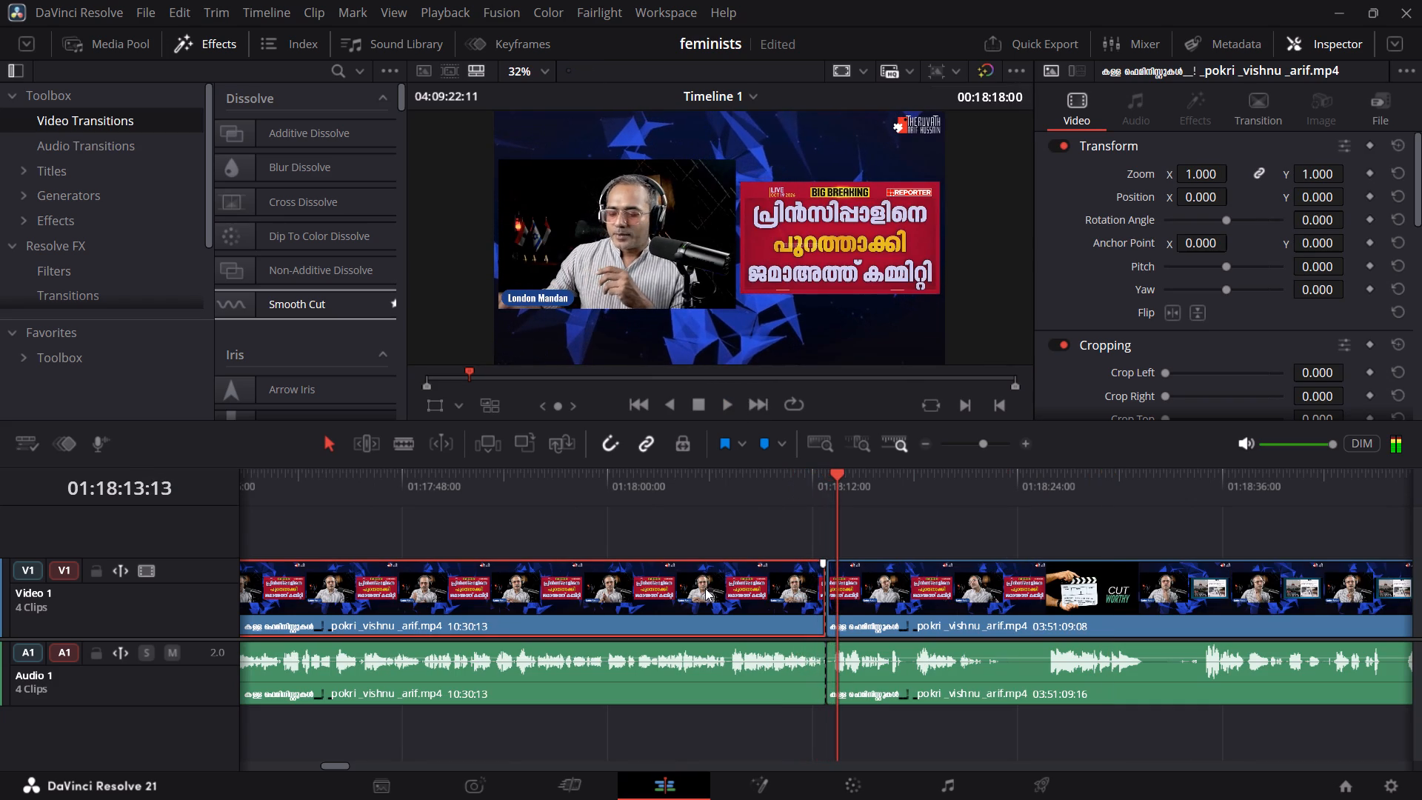
key("Delete")
Ripple-delete the 04:10:19 stream clip that precedes the logo intro.
left_click(975, 444)
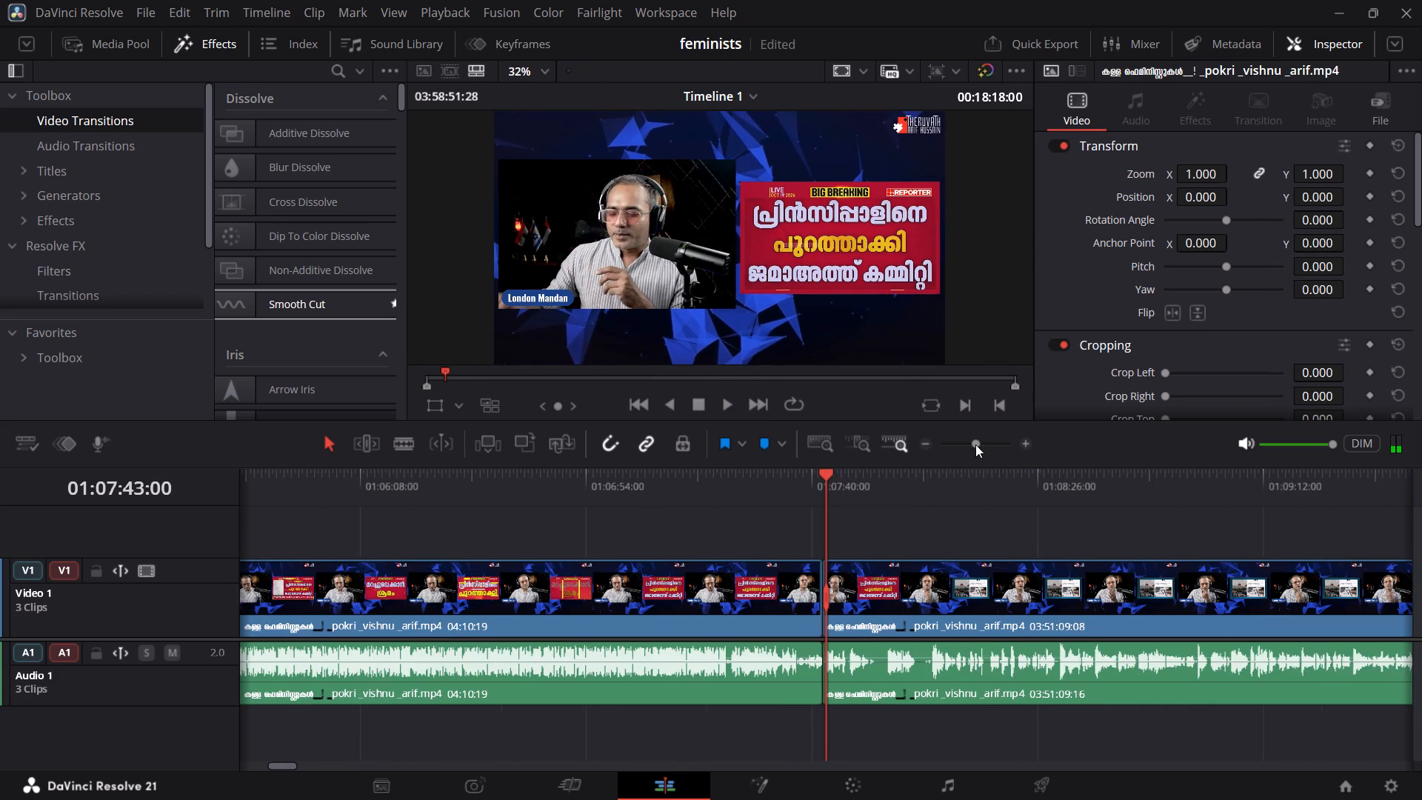
left_click(969, 446)
left_click(673, 596)
key("Delete")
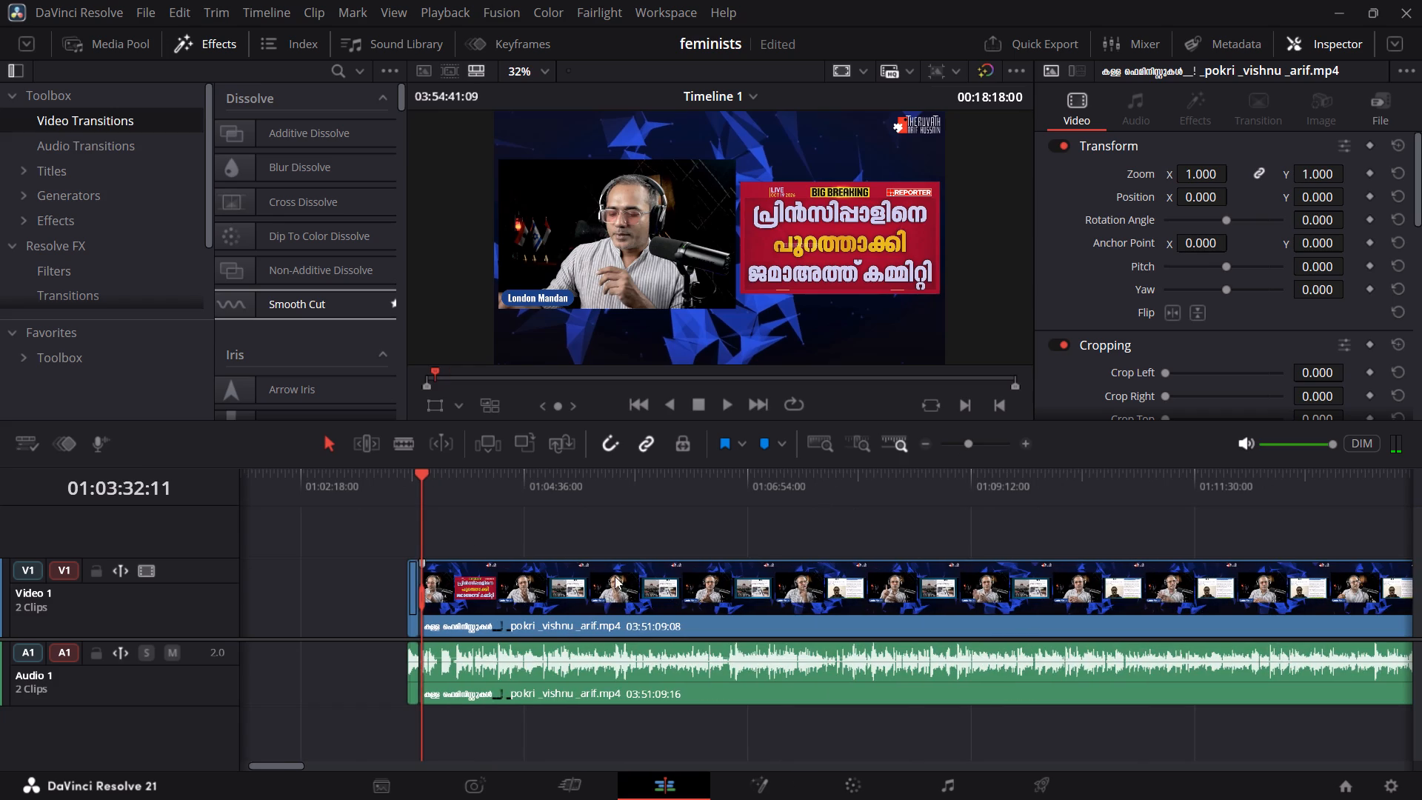
Play the timeline from the logo intro into the start of the remaining stream recording.
left_click(401, 472)
key("space")
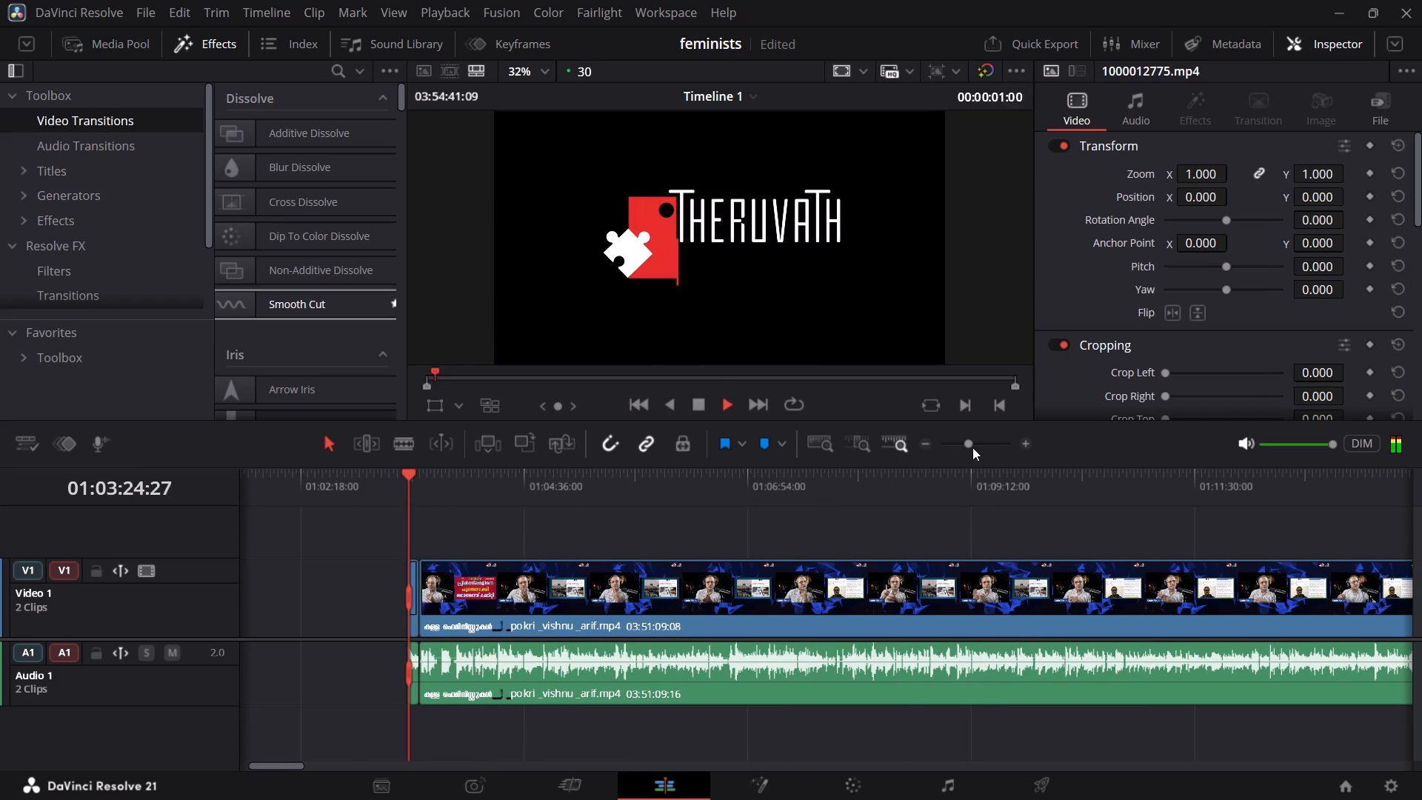
left_click(978, 456)
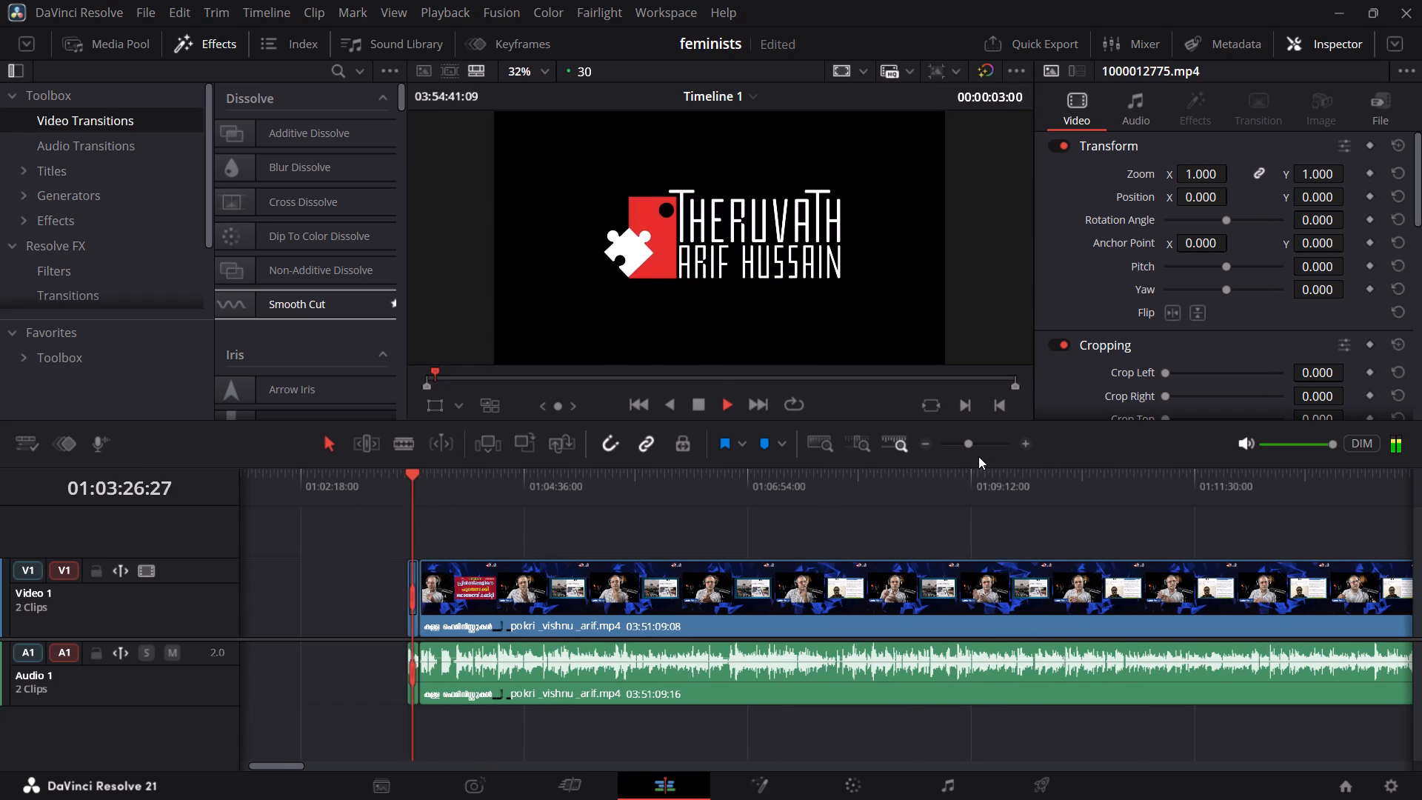
left_click(979, 449)
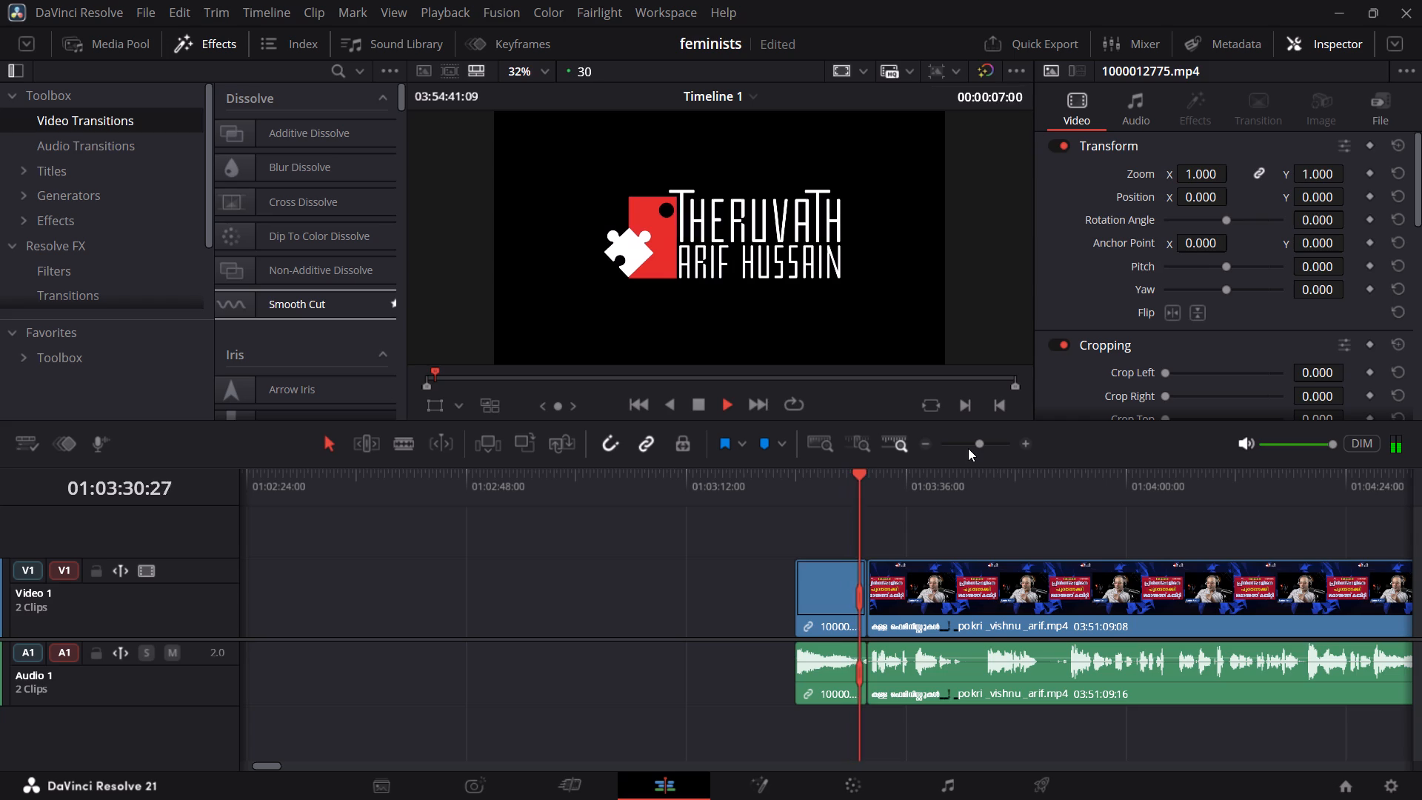
left_click(973, 446)
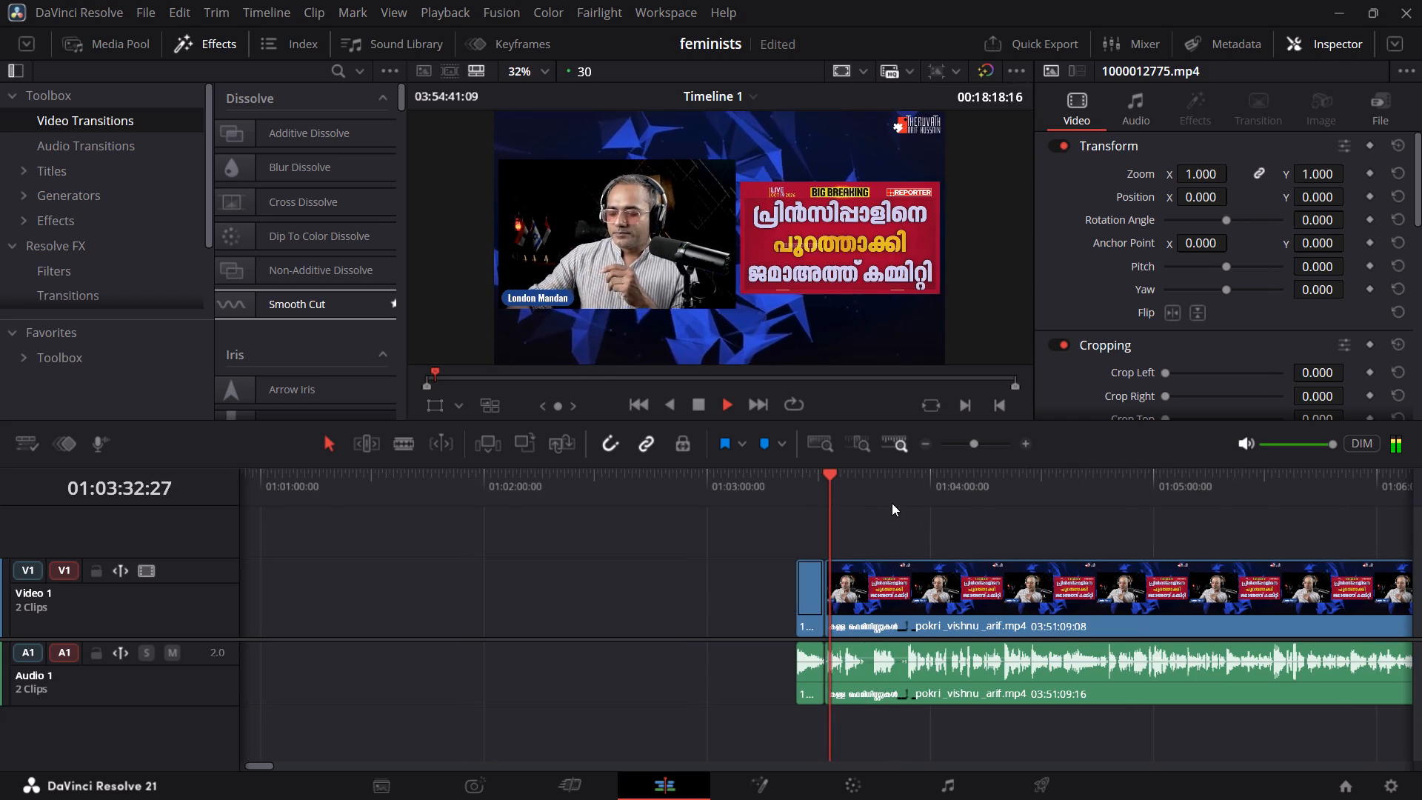
Split the recording at 01:03:53:18, where speech resumes after the Cut Worthy card, and try to delete the piece before it.
left_click(884, 496)
left_click(987, 441)
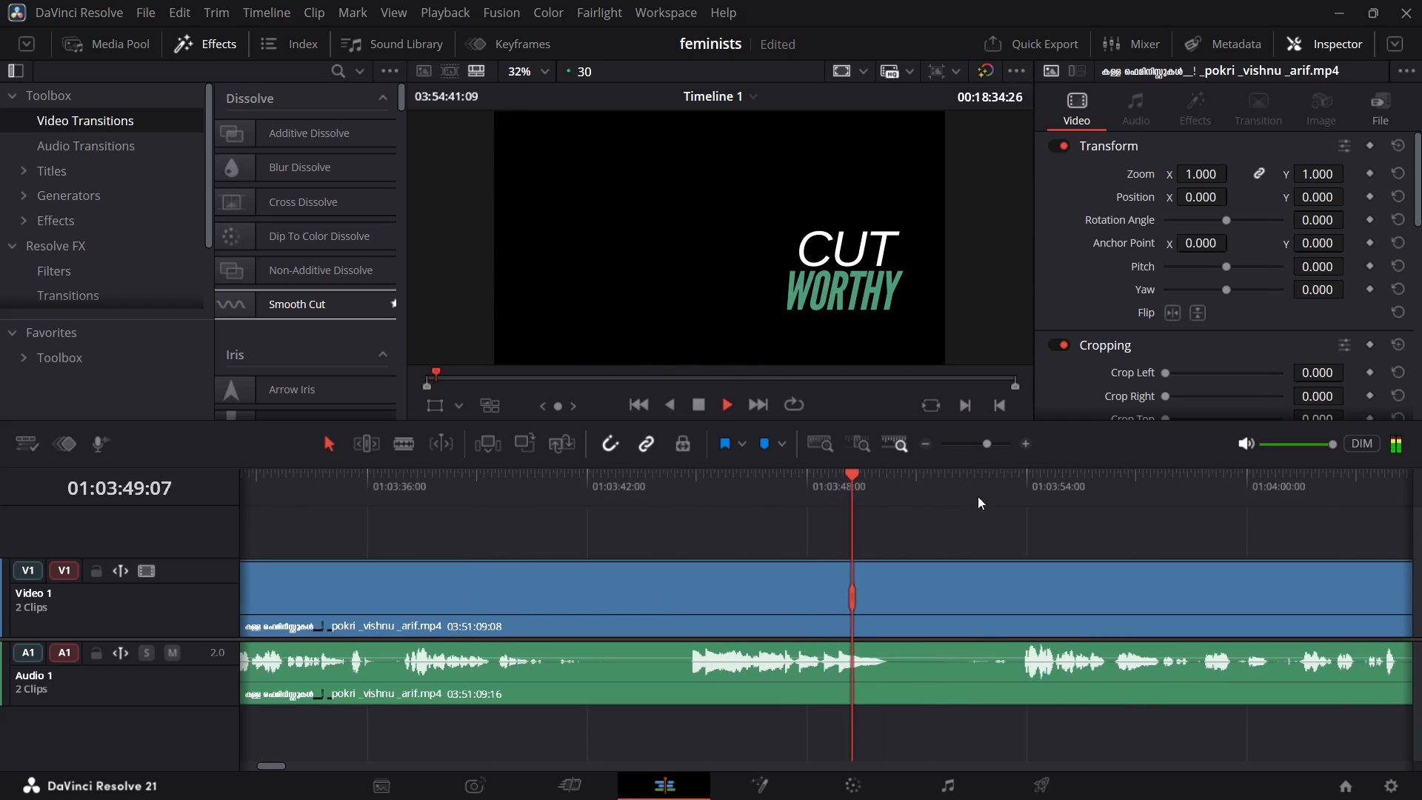
left_click(985, 479)
key("space")
key("space")
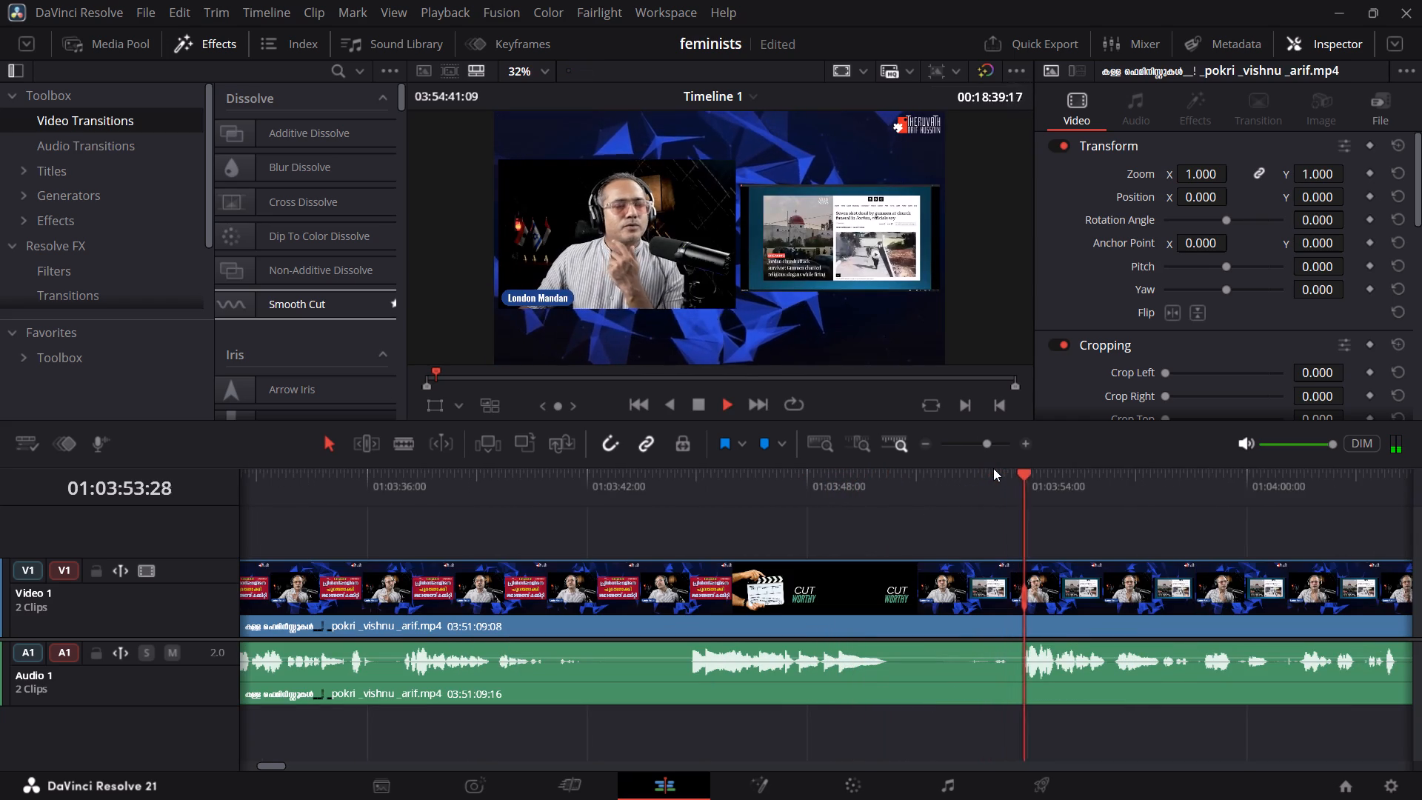
left_click(996, 477)
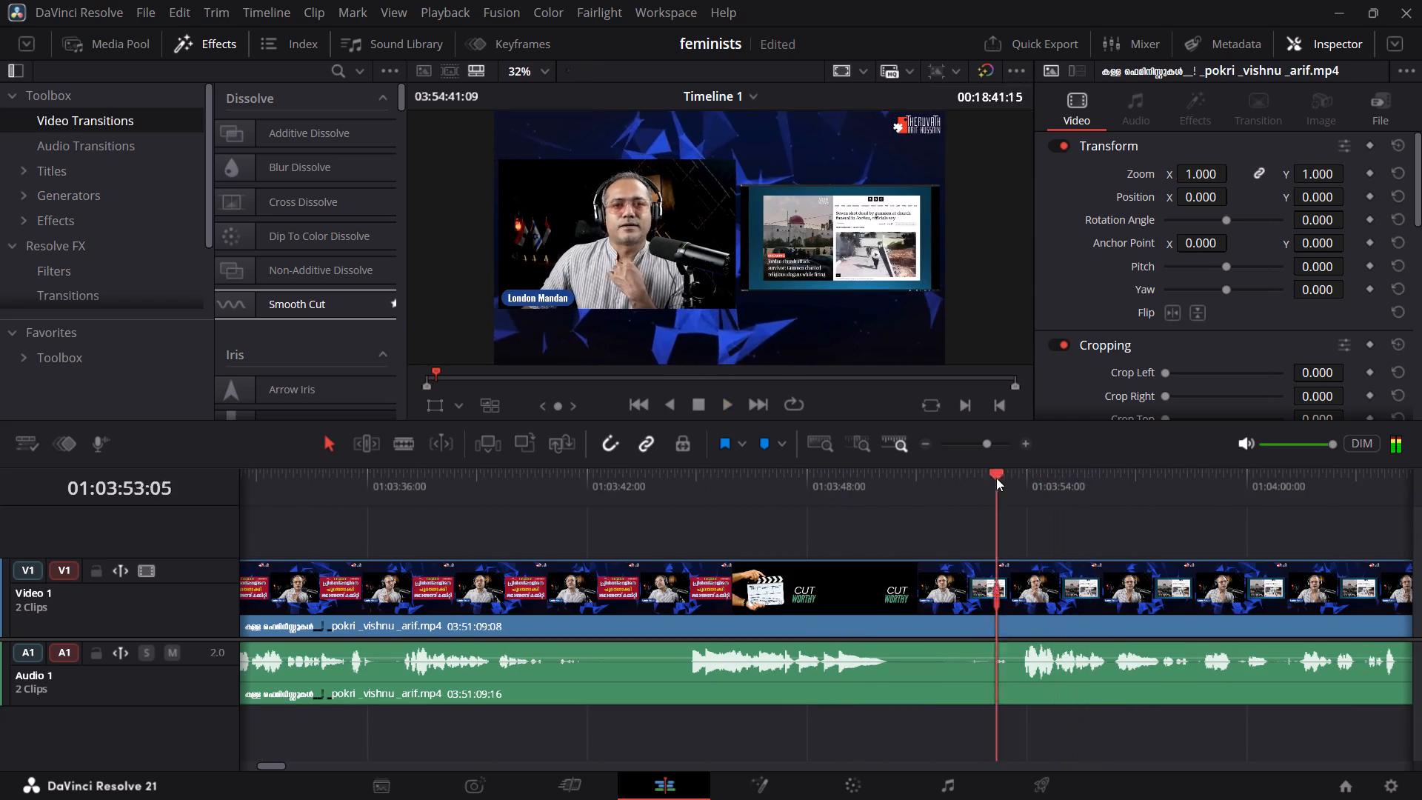
key("space")
left_click(997, 478)
key("space")
key("space")
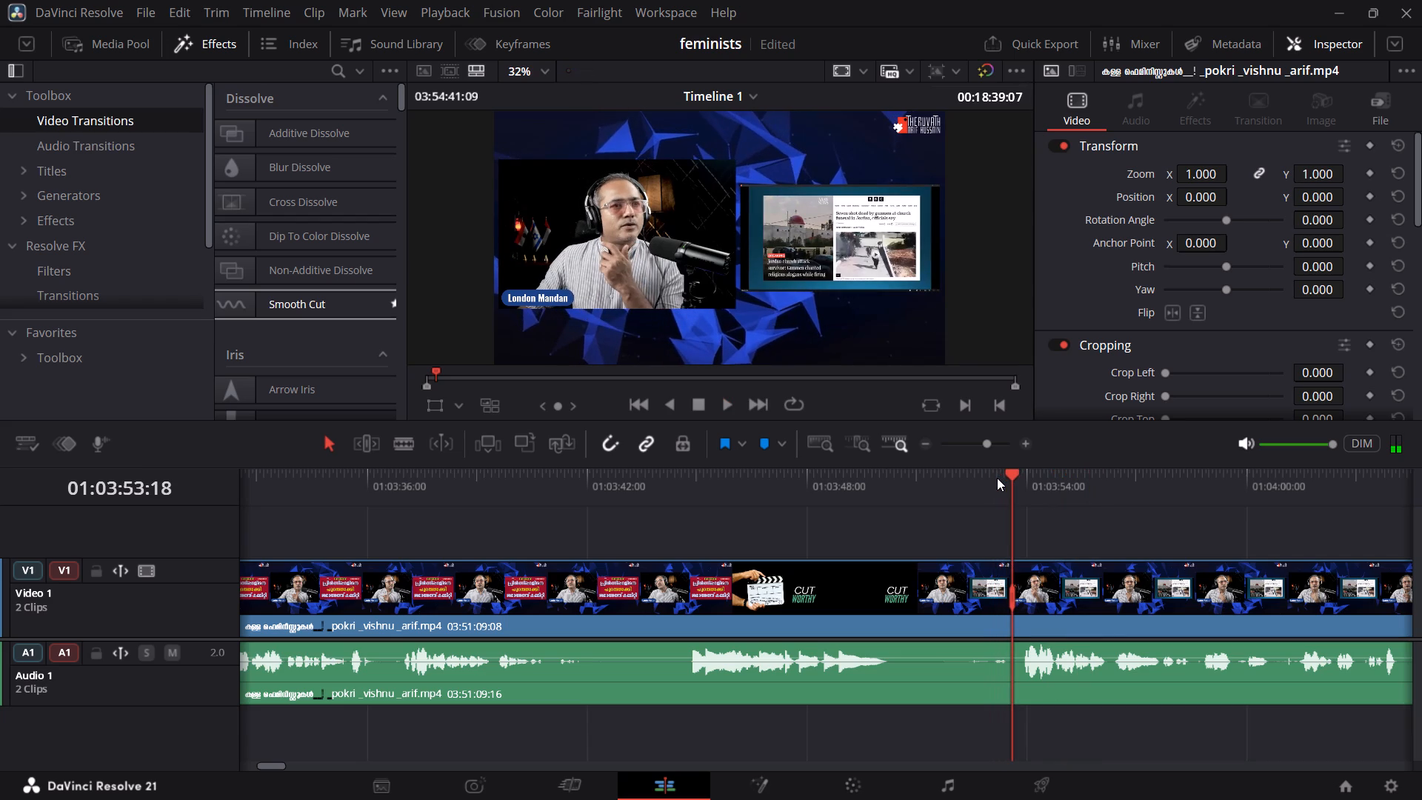
key("ctrl+b")
left_click(917, 591)
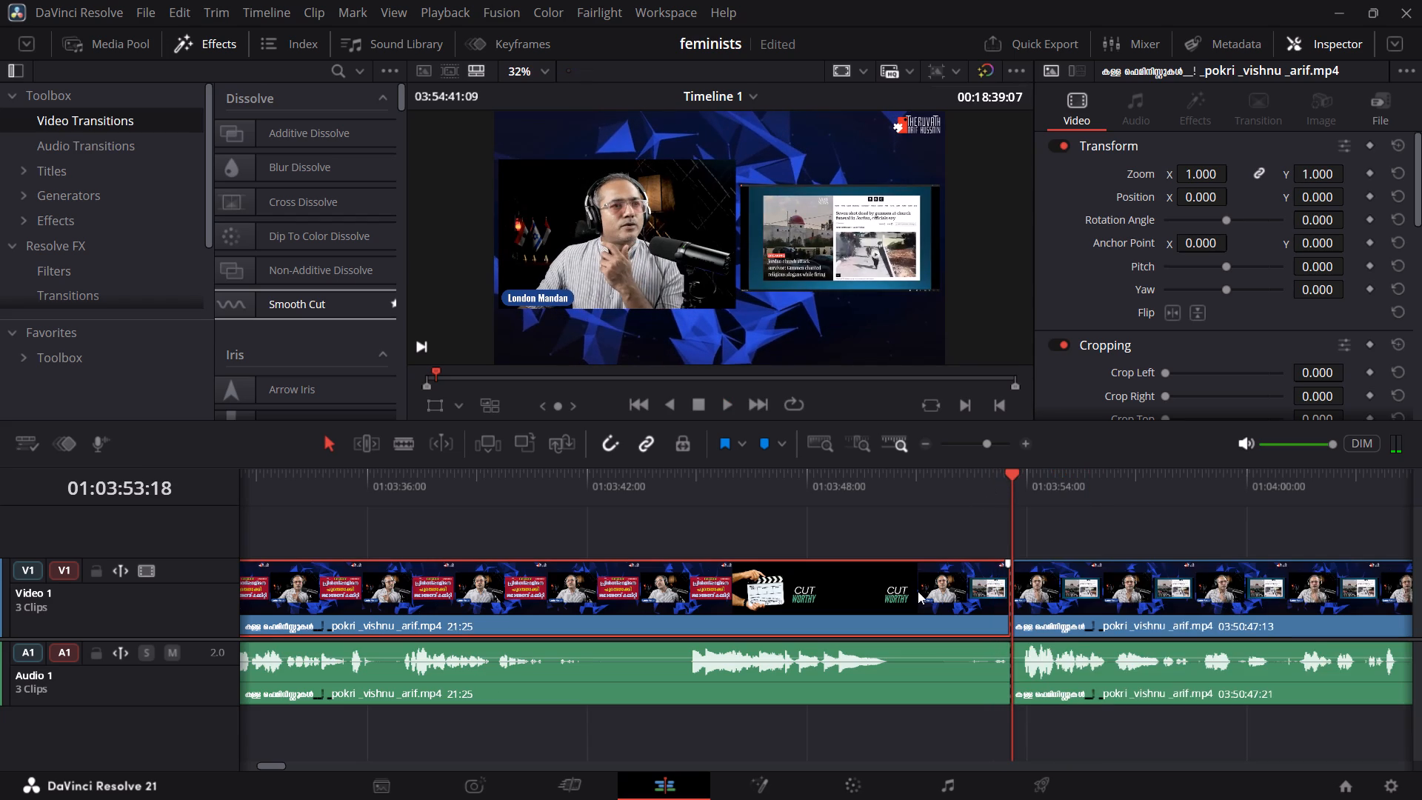
key("Delete")
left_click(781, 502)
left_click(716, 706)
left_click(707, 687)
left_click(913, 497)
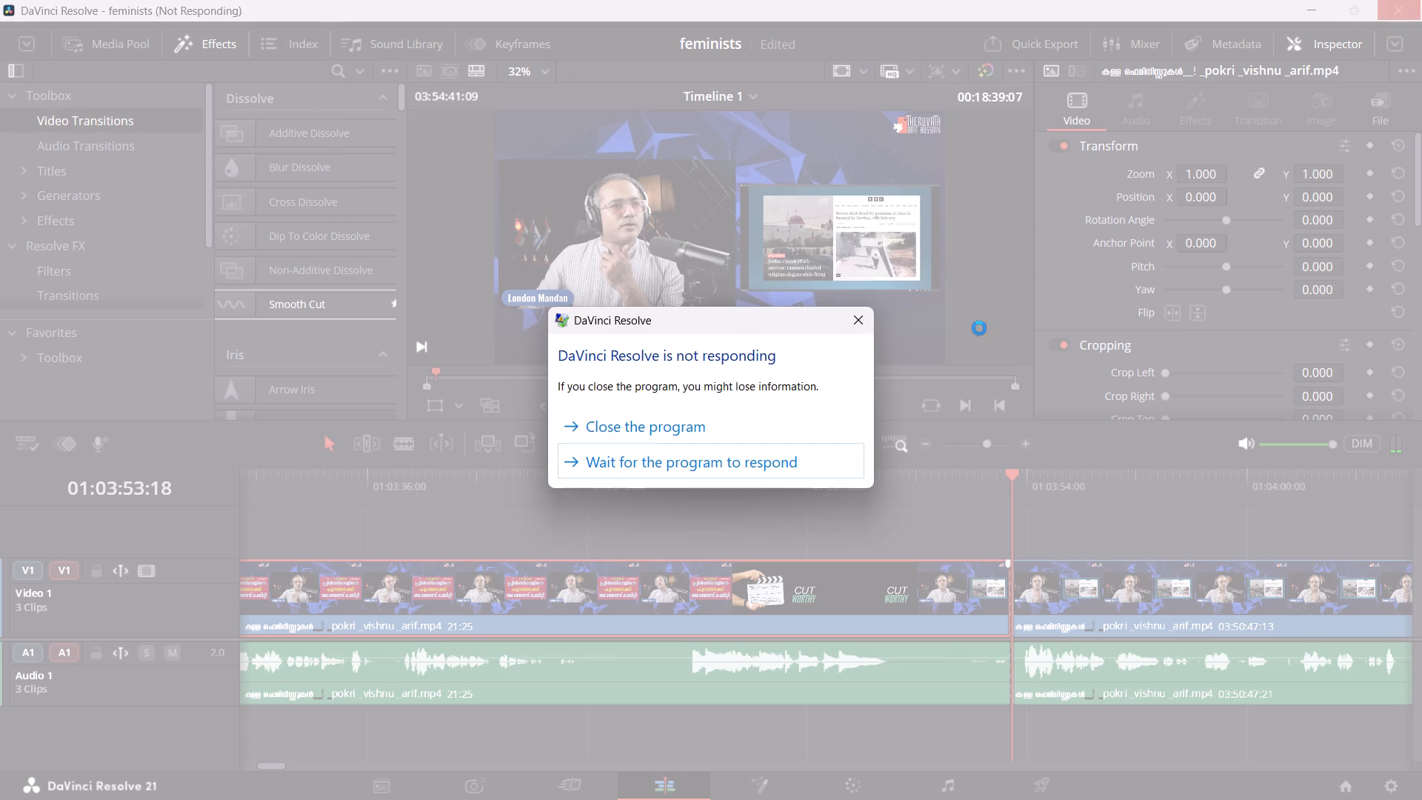
Close the unresponsive DaVinci Resolve program.
left_click(644, 432)
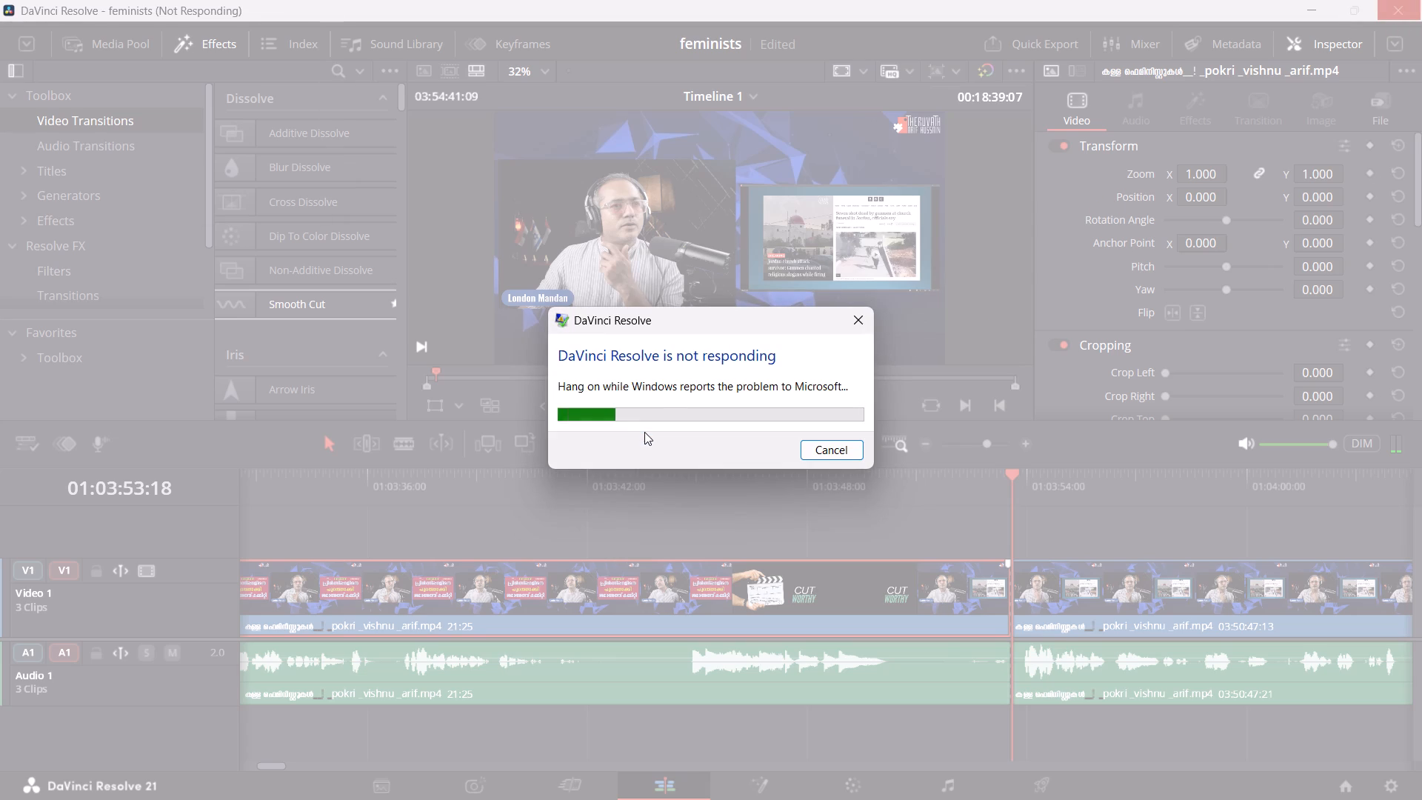
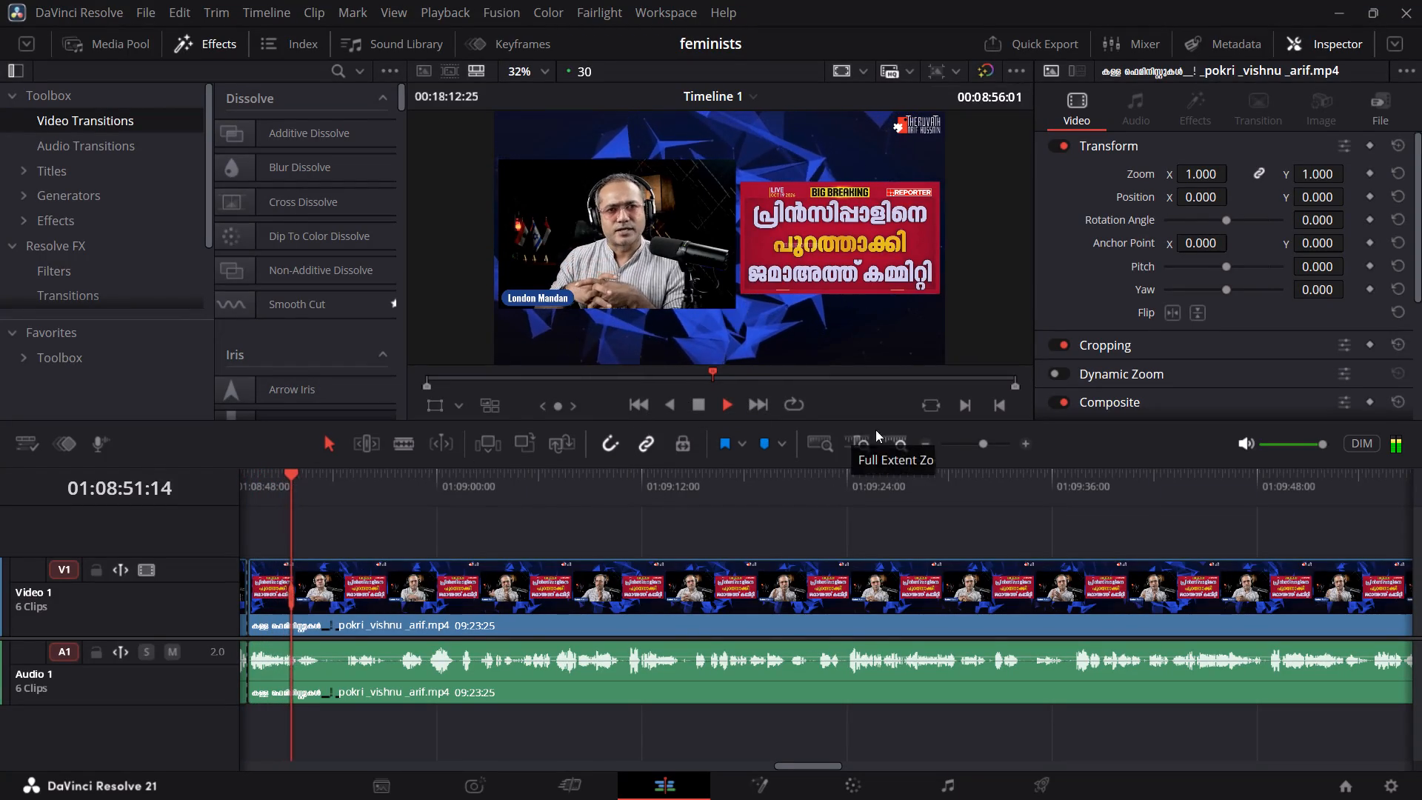
Extend the last stream clip's end to a length of 10:14:23 and split it at its former end, 01:18:12:25.
left_click(978, 447)
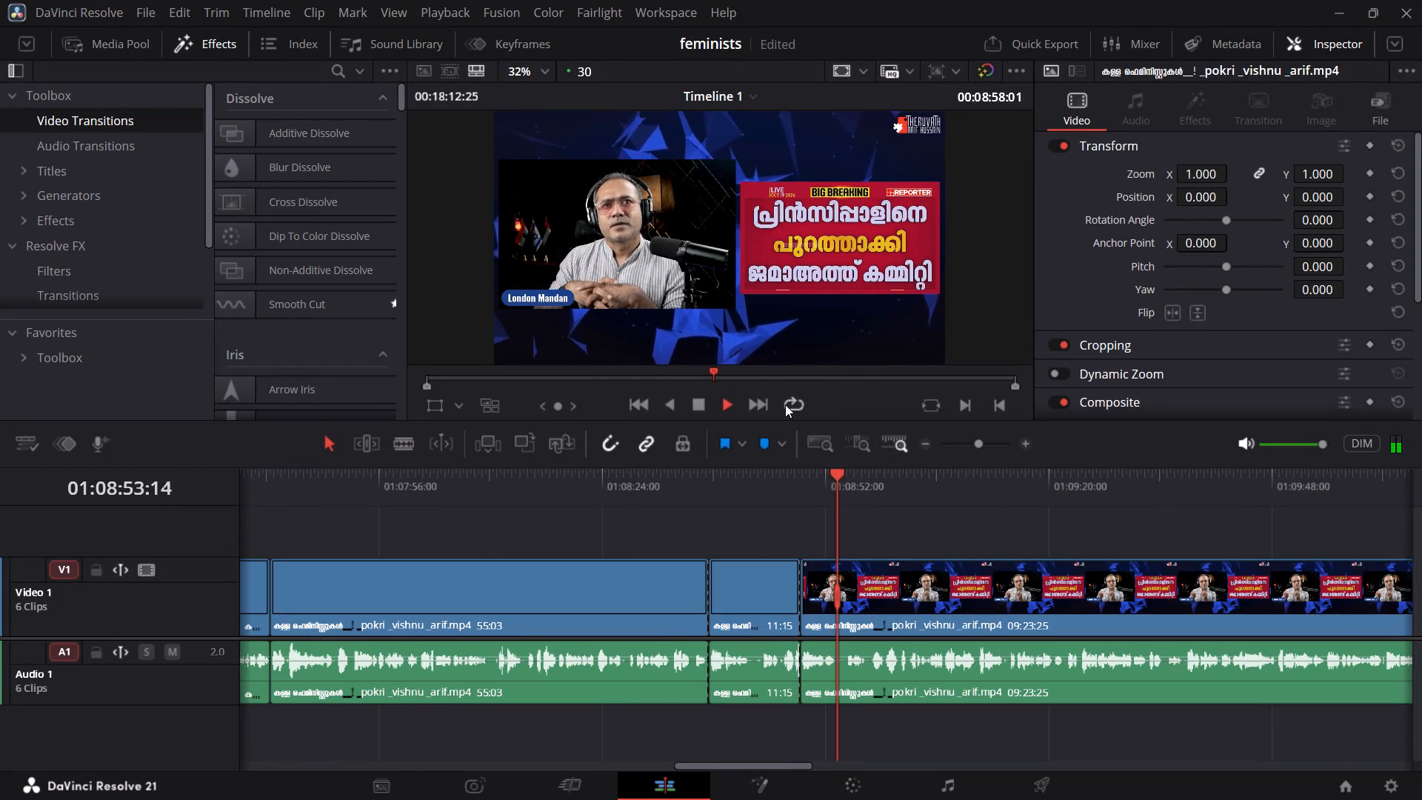
double_click(752, 398)
key("space")
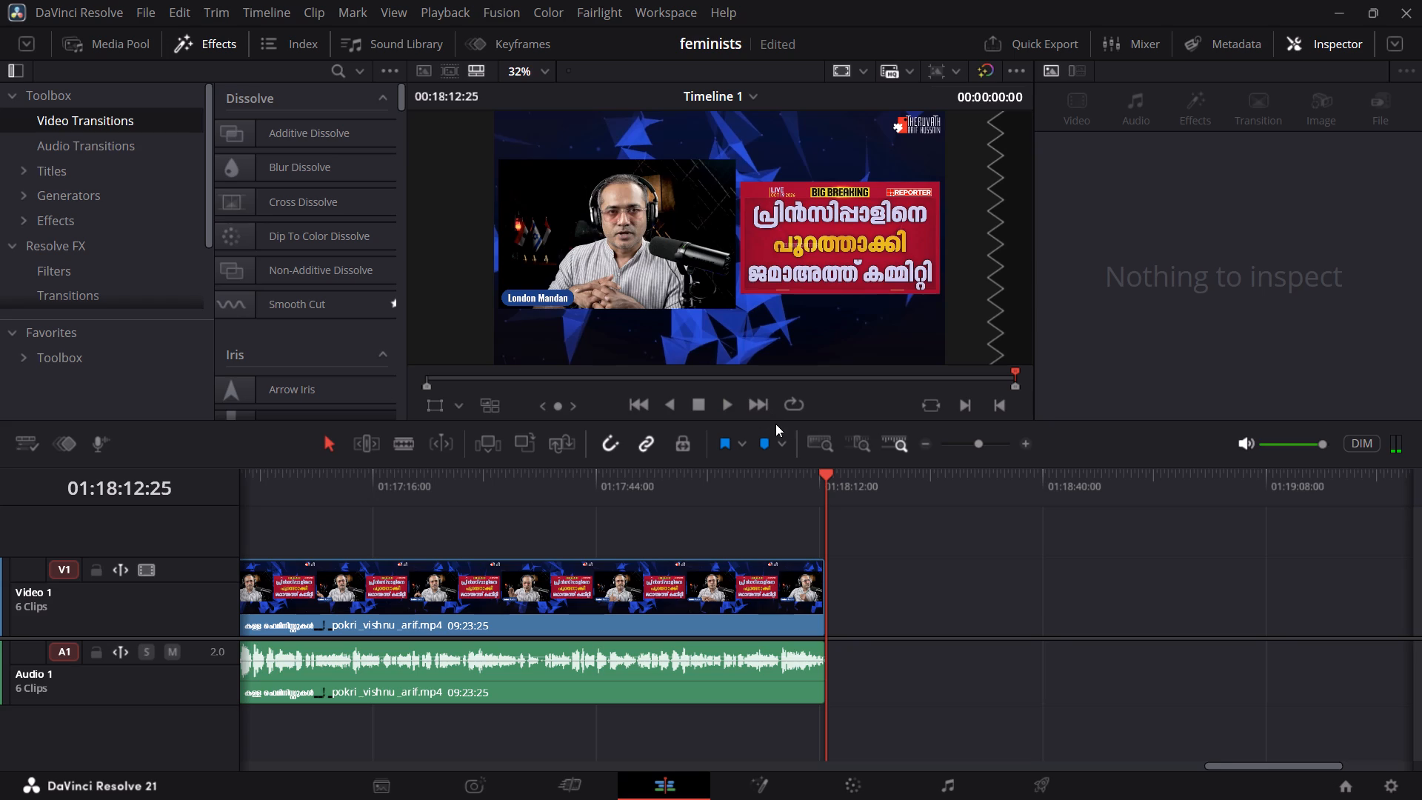
key("ctrl+shift+z")
left_click(783, 476)
key("space")
left_click_drag(823, 585, 831, 593)
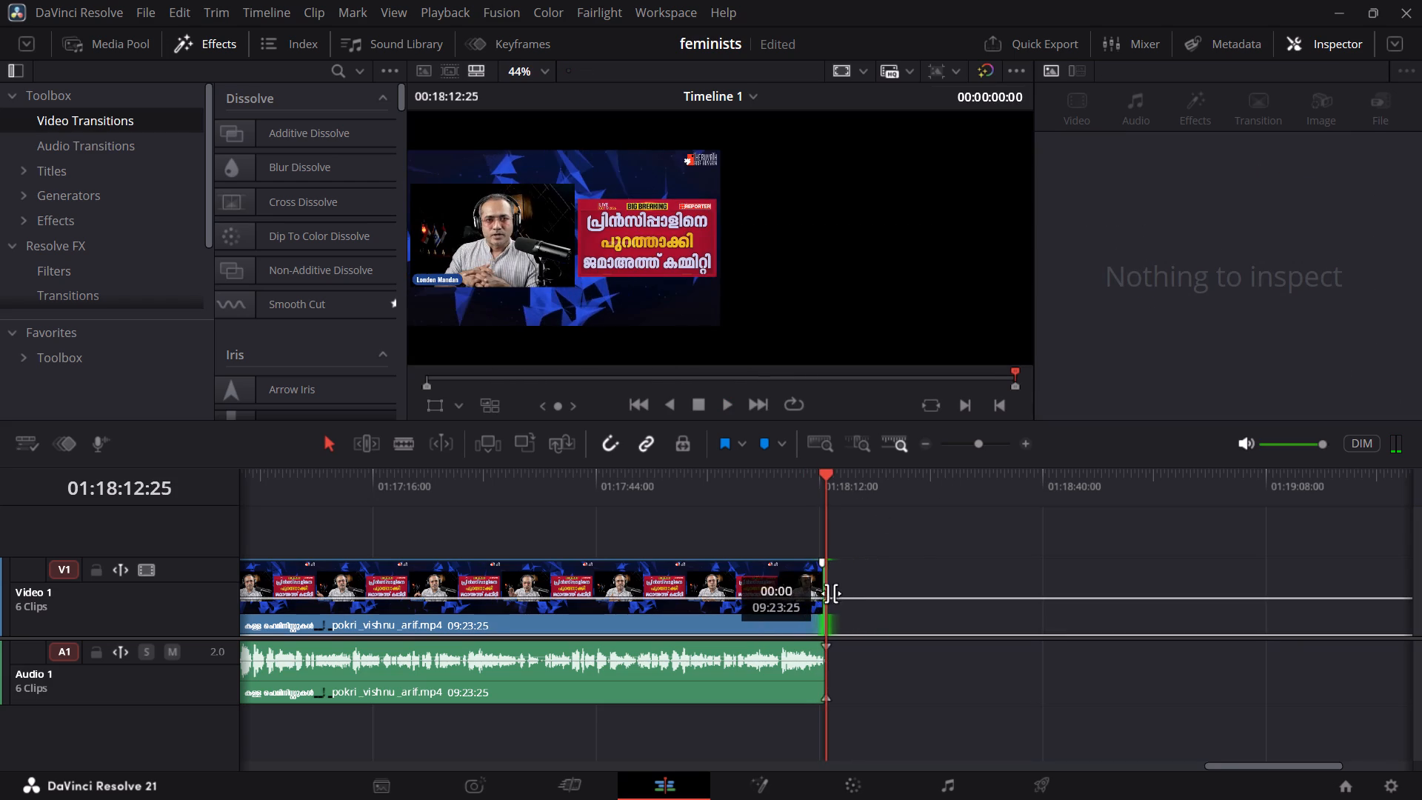
left_click_drag(831, 593, 827, 595)
left_click_drag(805, 721, 780, 533)
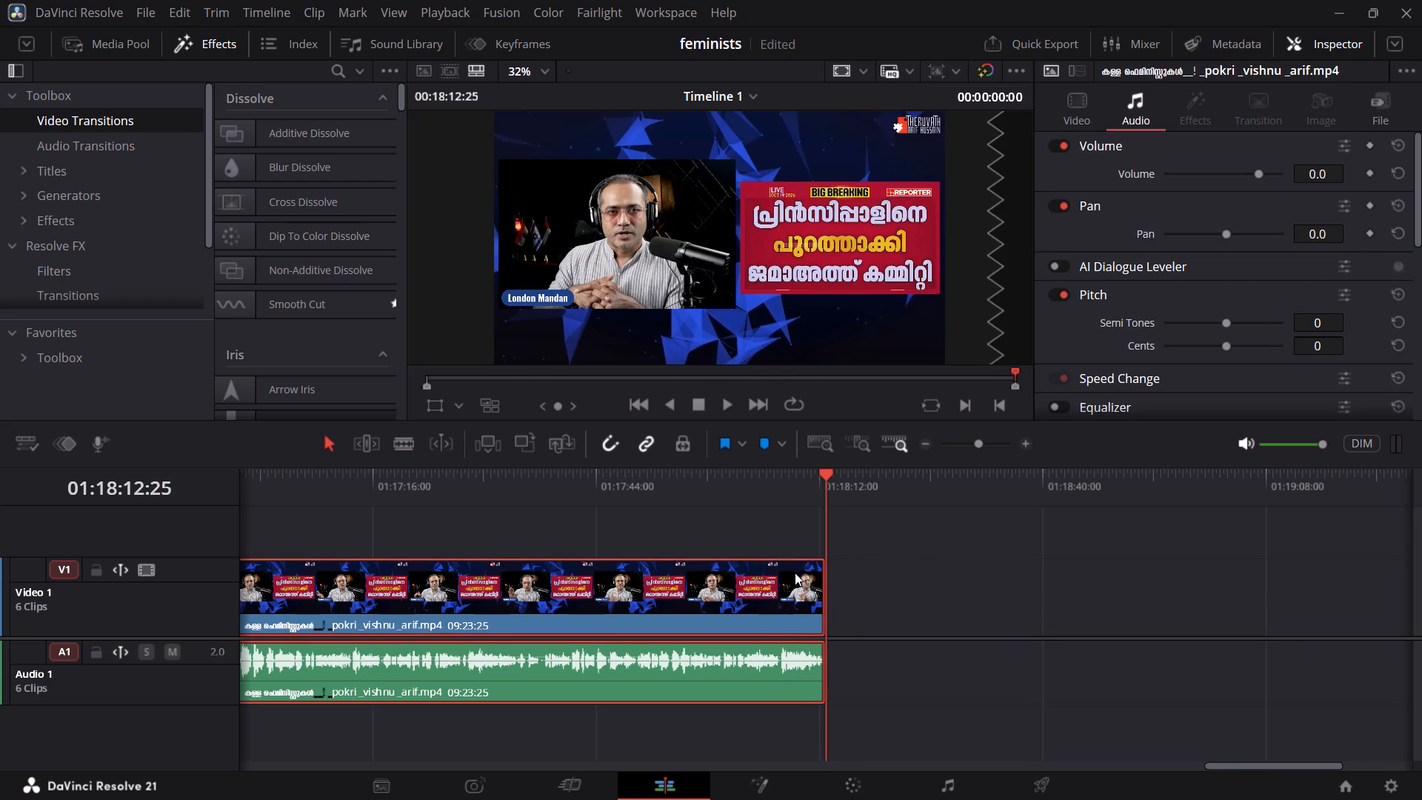
left_click_drag(818, 601, 1224, 636)
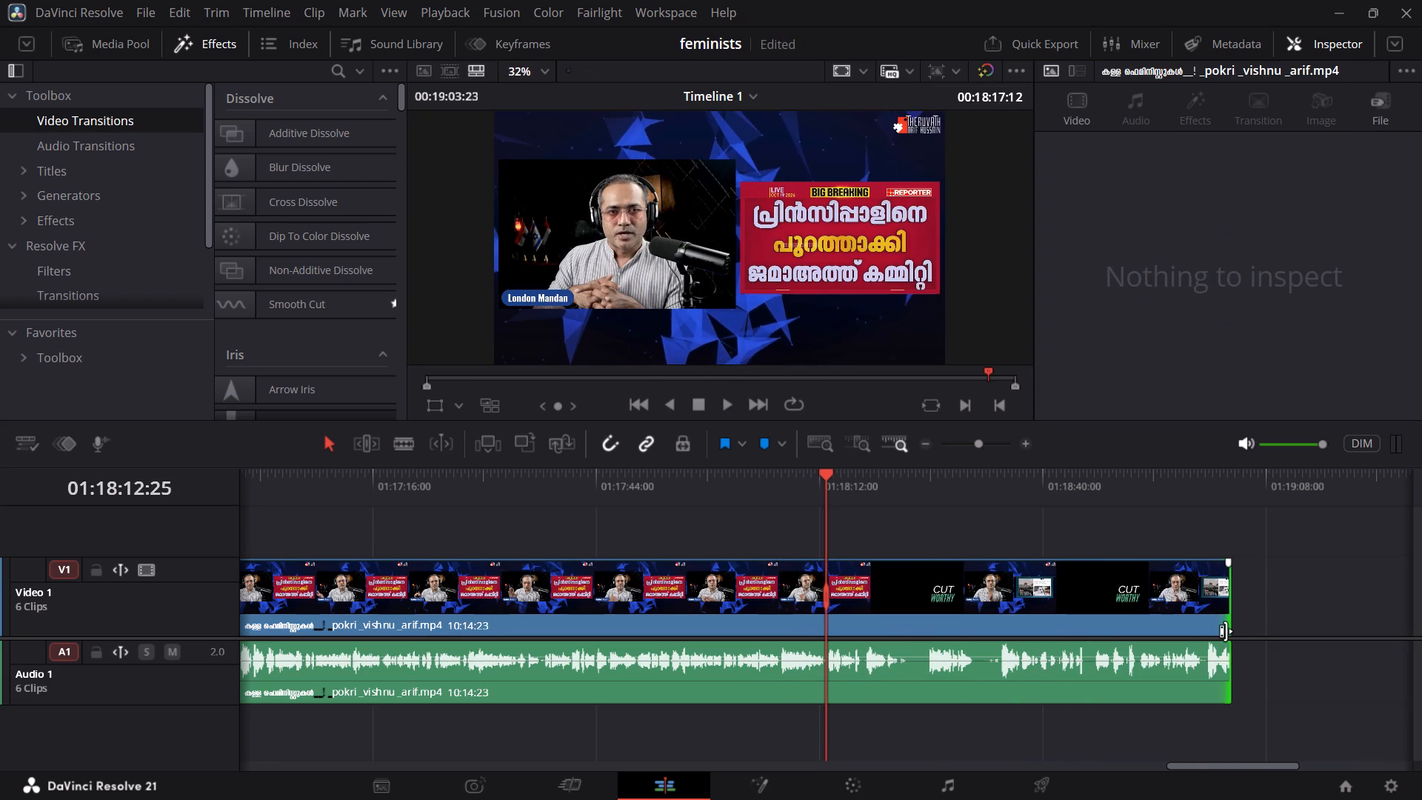
key("ctrl+b")
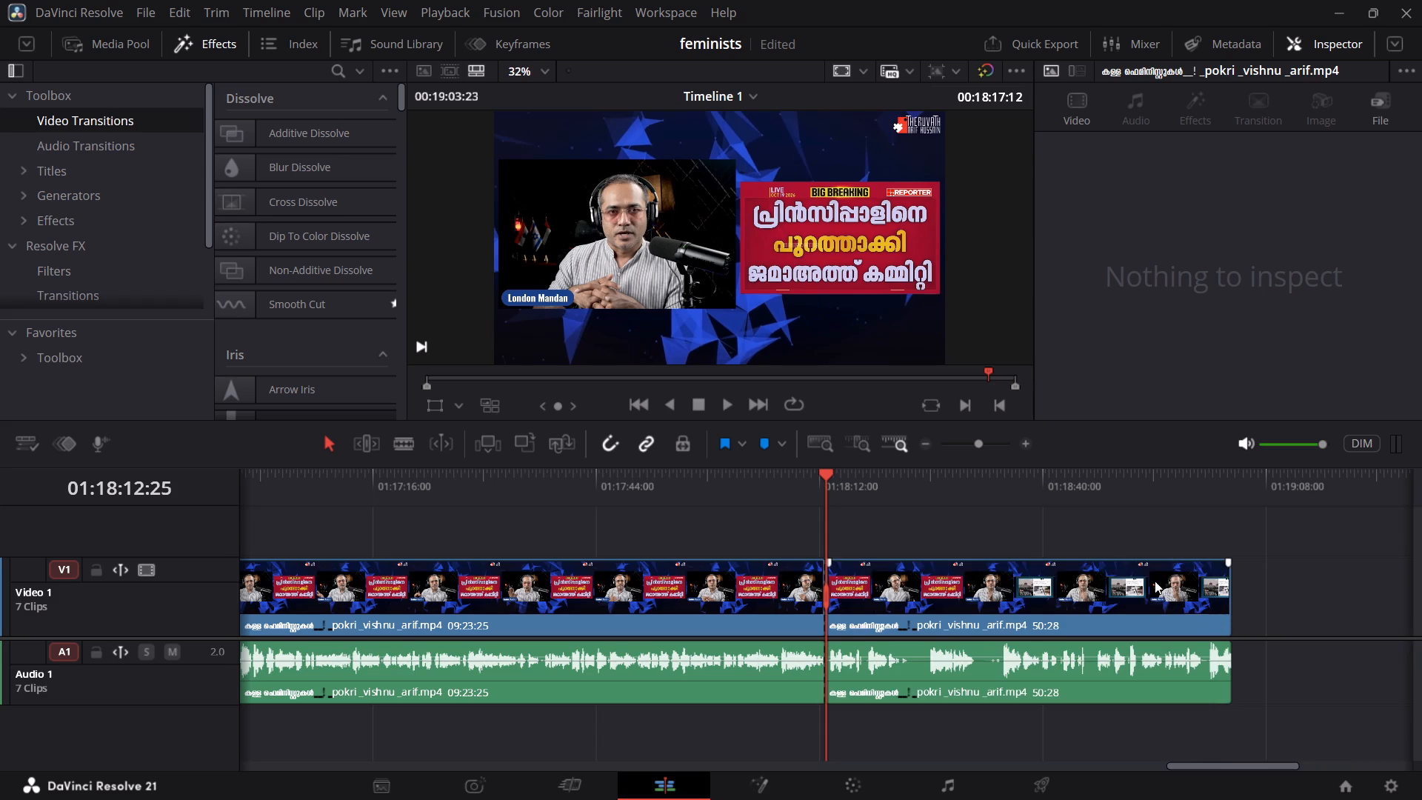
Extend the end of the split-off stream clip to the end of its source recording, for a length of 03:51:09:08.
left_click(967, 444)
left_click(964, 443)
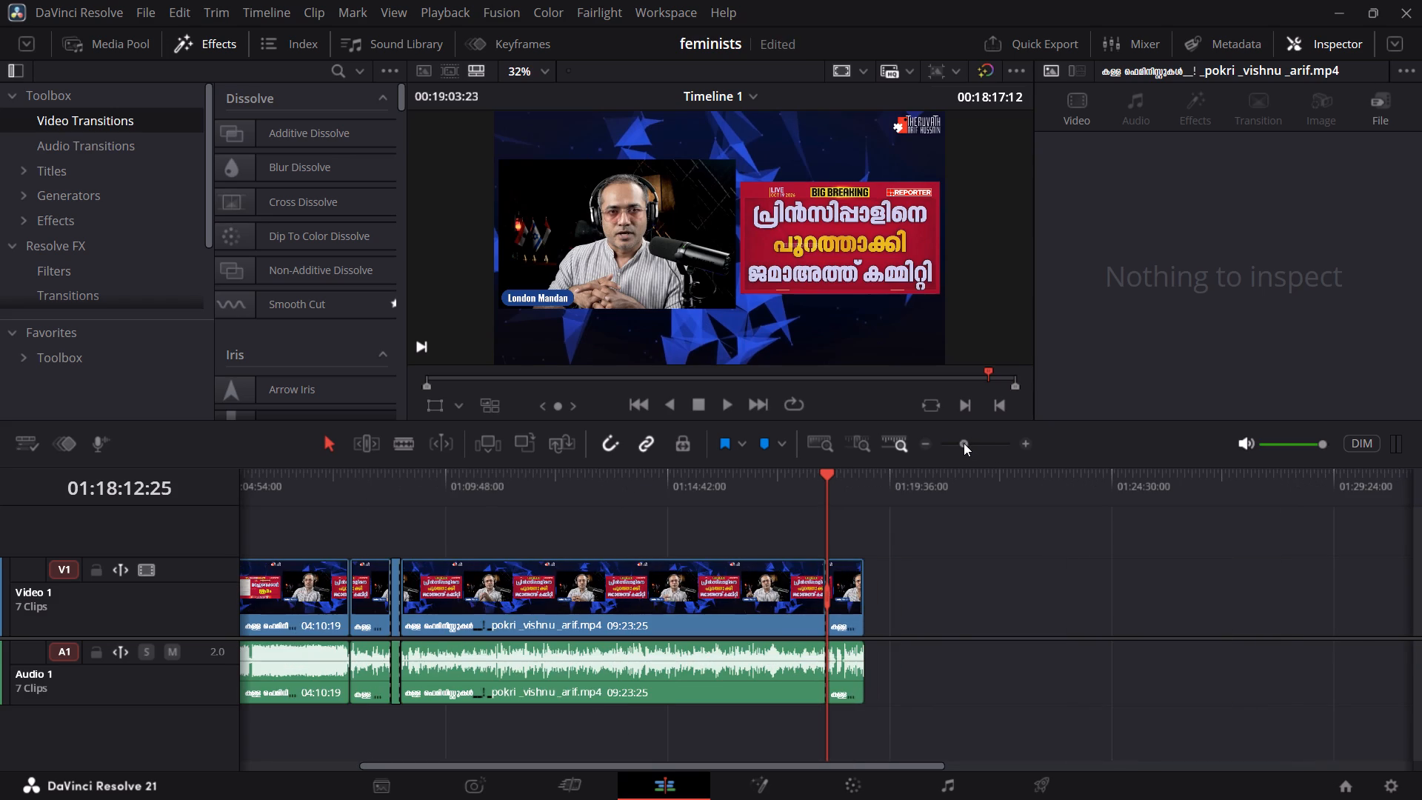
left_click(860, 597)
left_click_drag(867, 717, 843, 532)
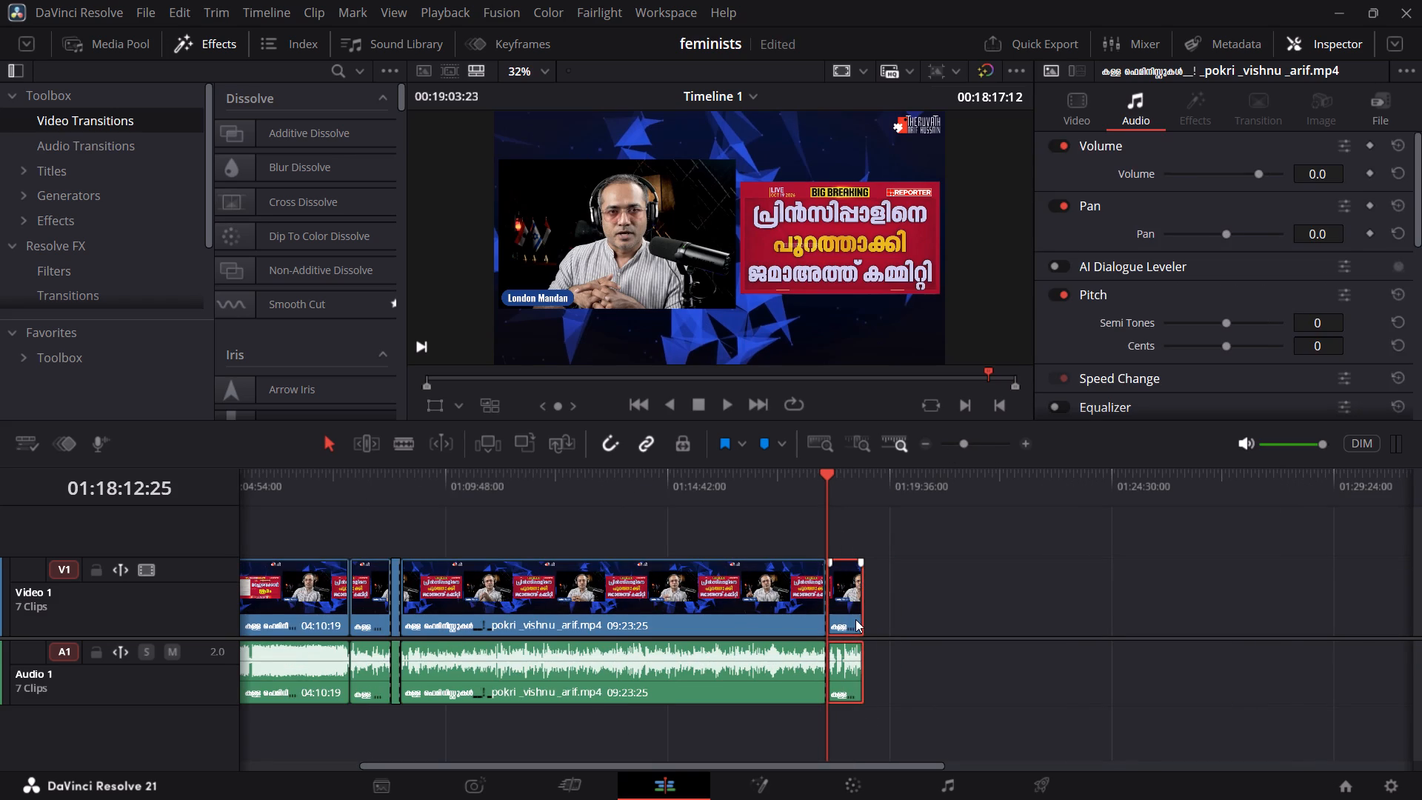
left_click_drag(861, 621, 1088, 621)
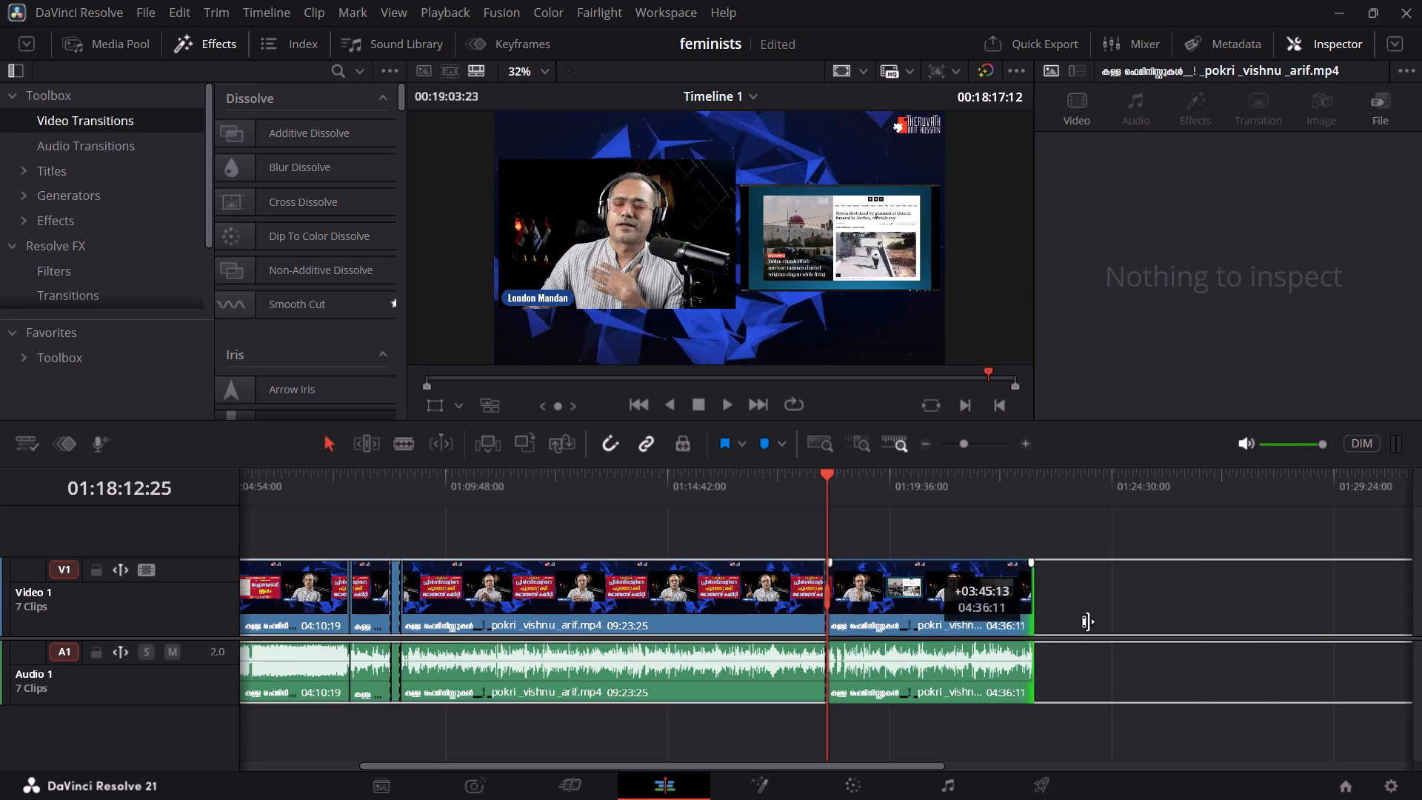
left_click_drag(1088, 621, 1363, 643)
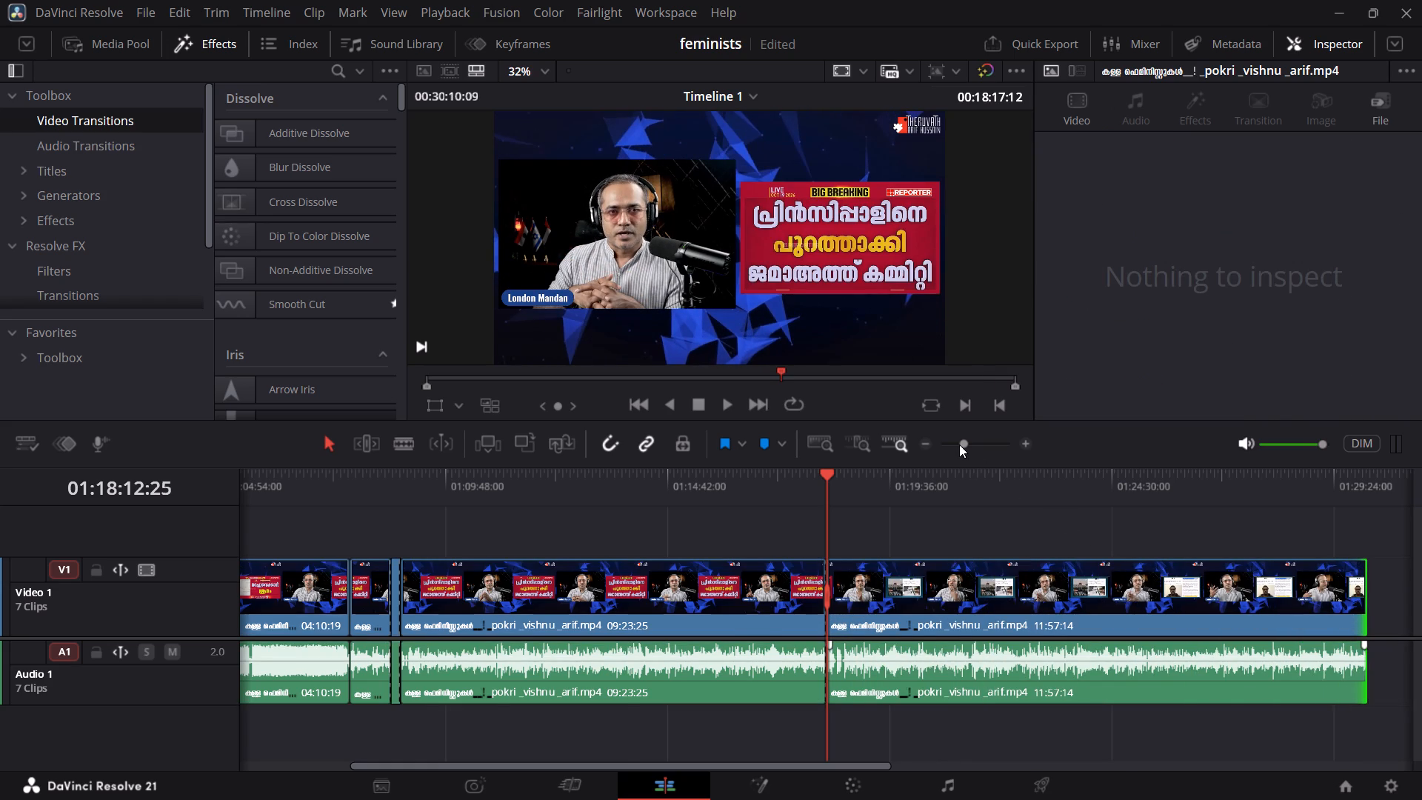
left_click(959, 444)
left_click_drag(868, 613, 1240, 618)
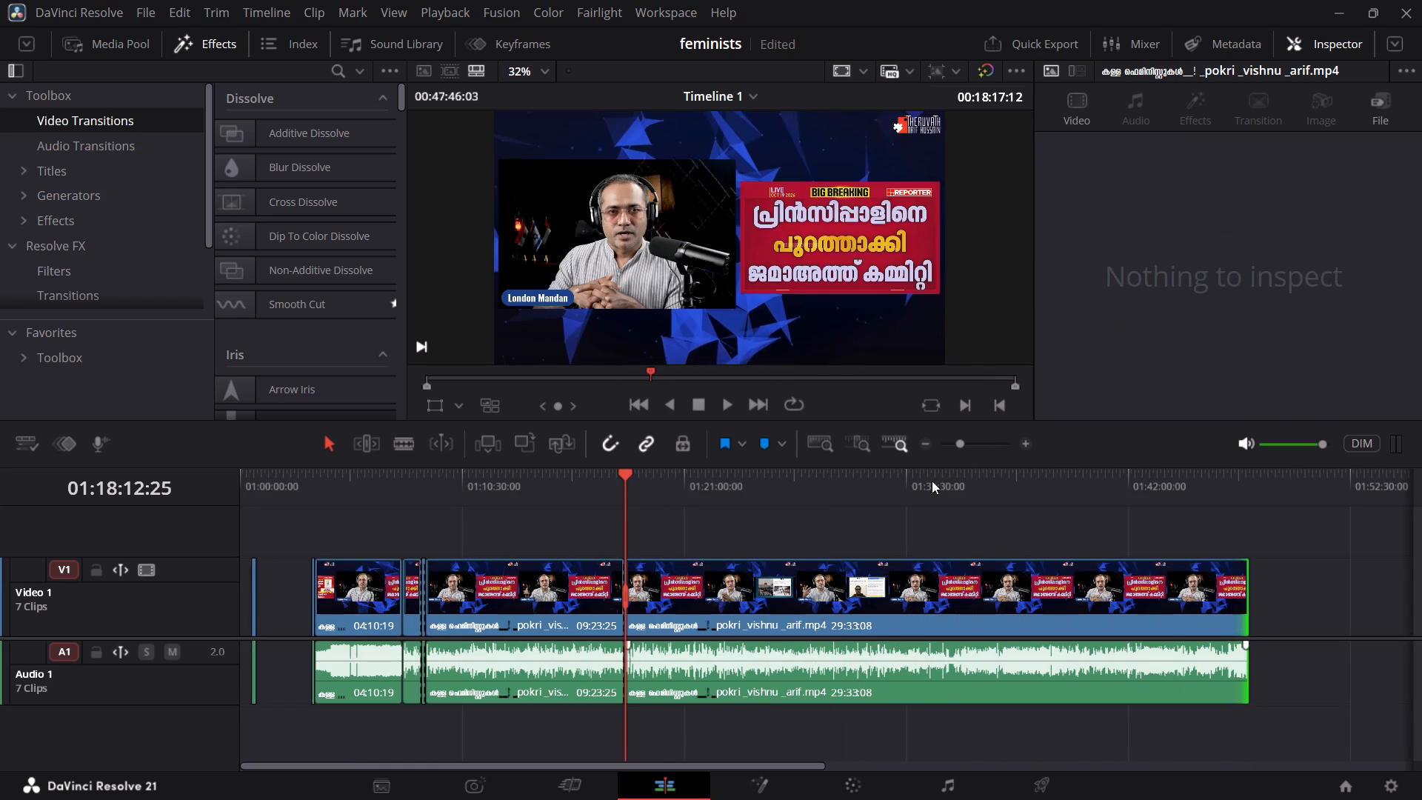
left_click(956, 445)
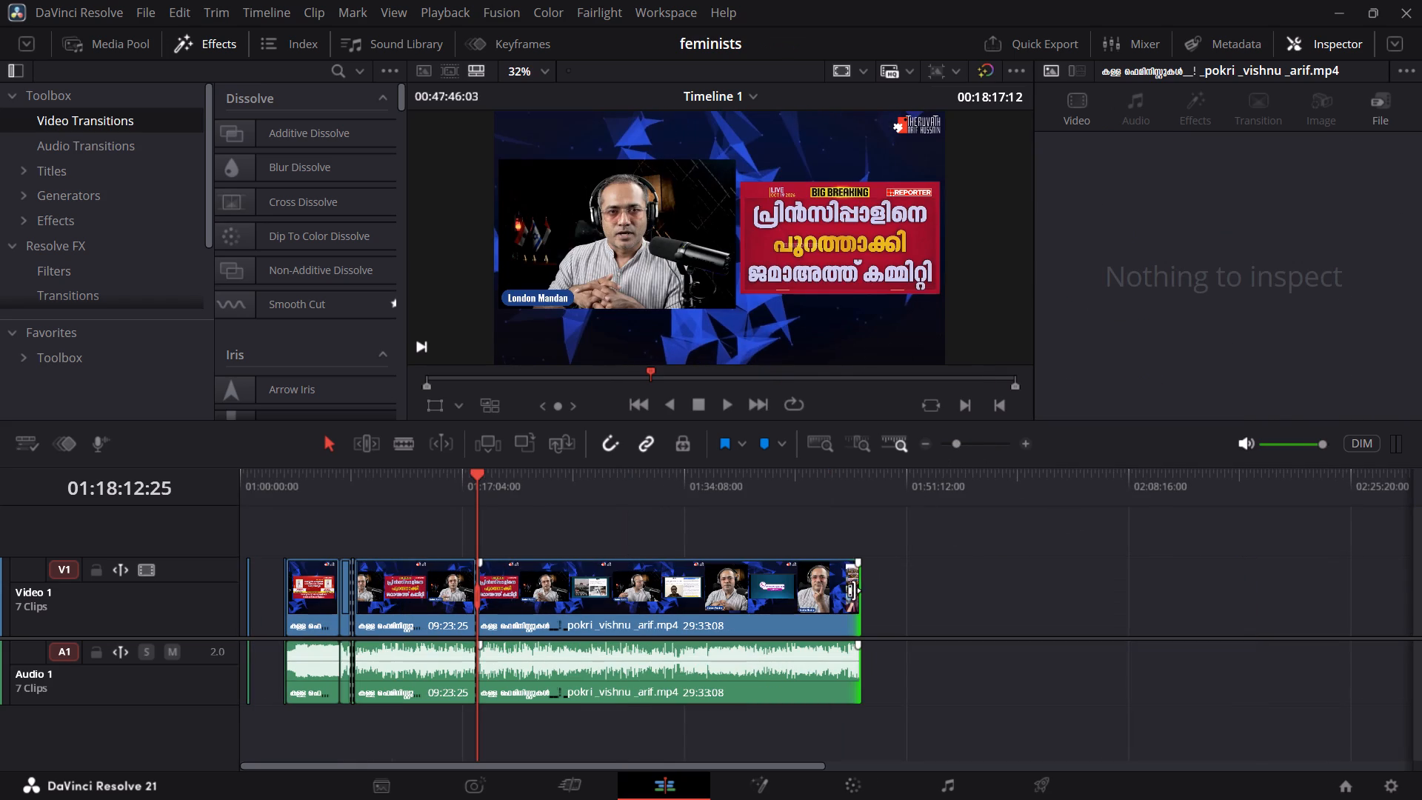
left_click_drag(854, 590, 1273, 613)
left_click(955, 445)
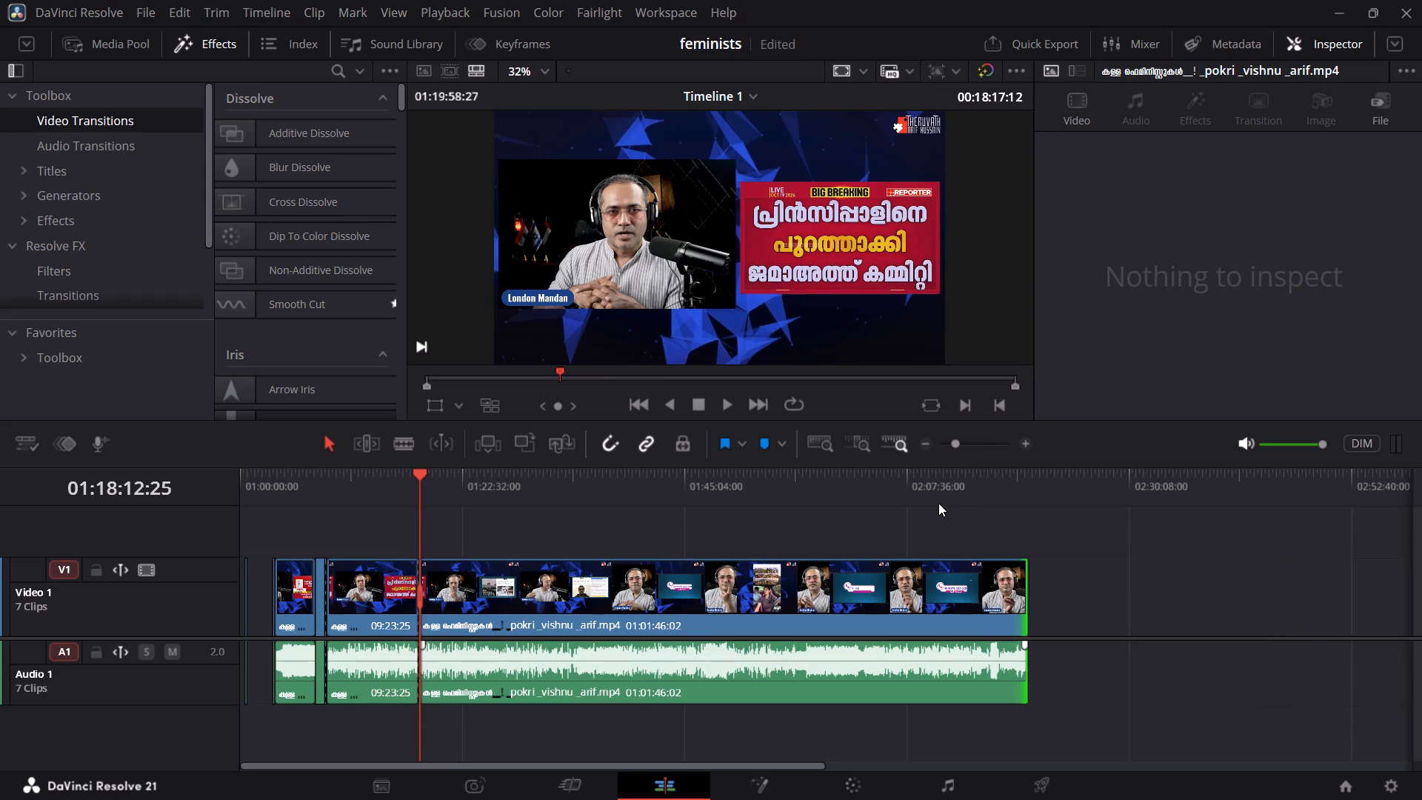
left_click_drag(1021, 599, 1367, 607)
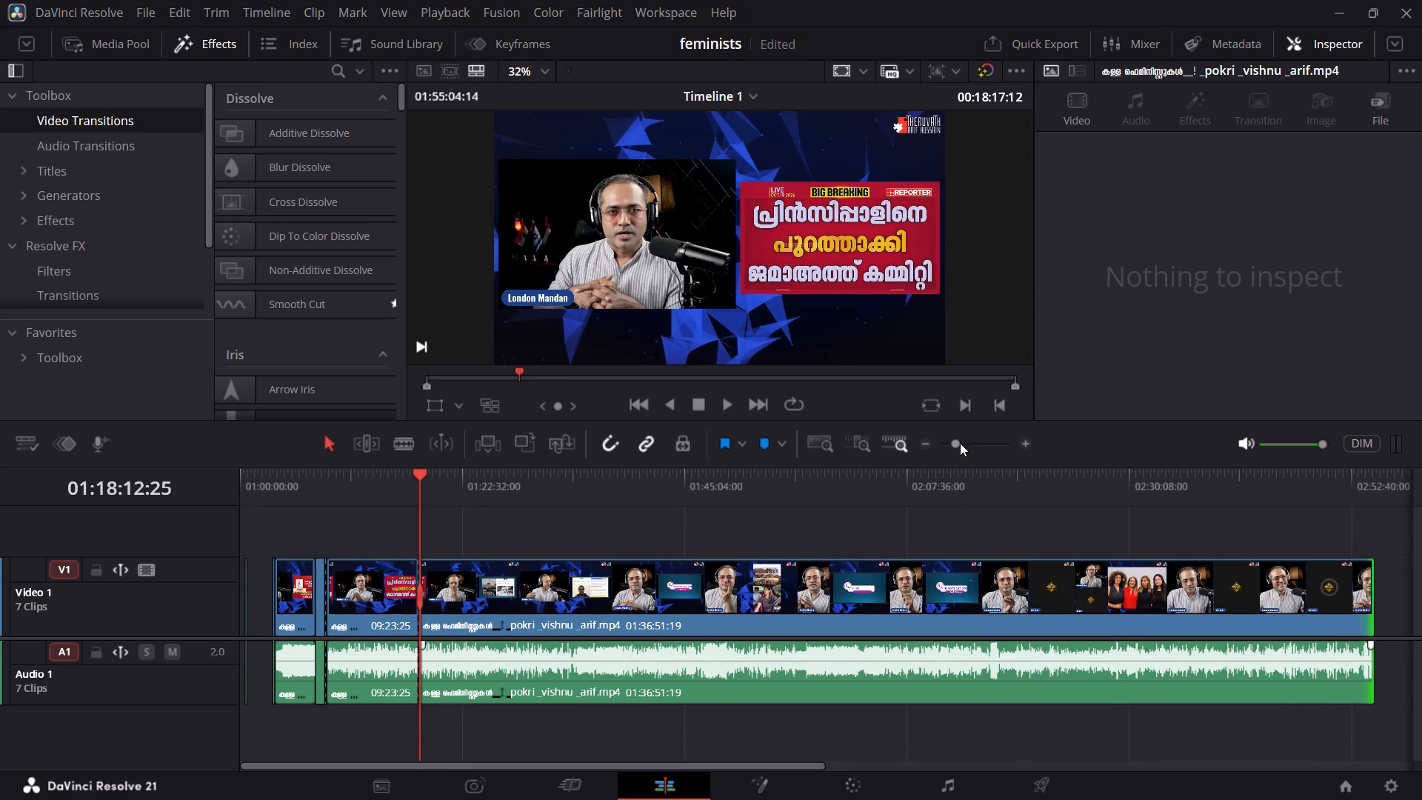
left_click(949, 447)
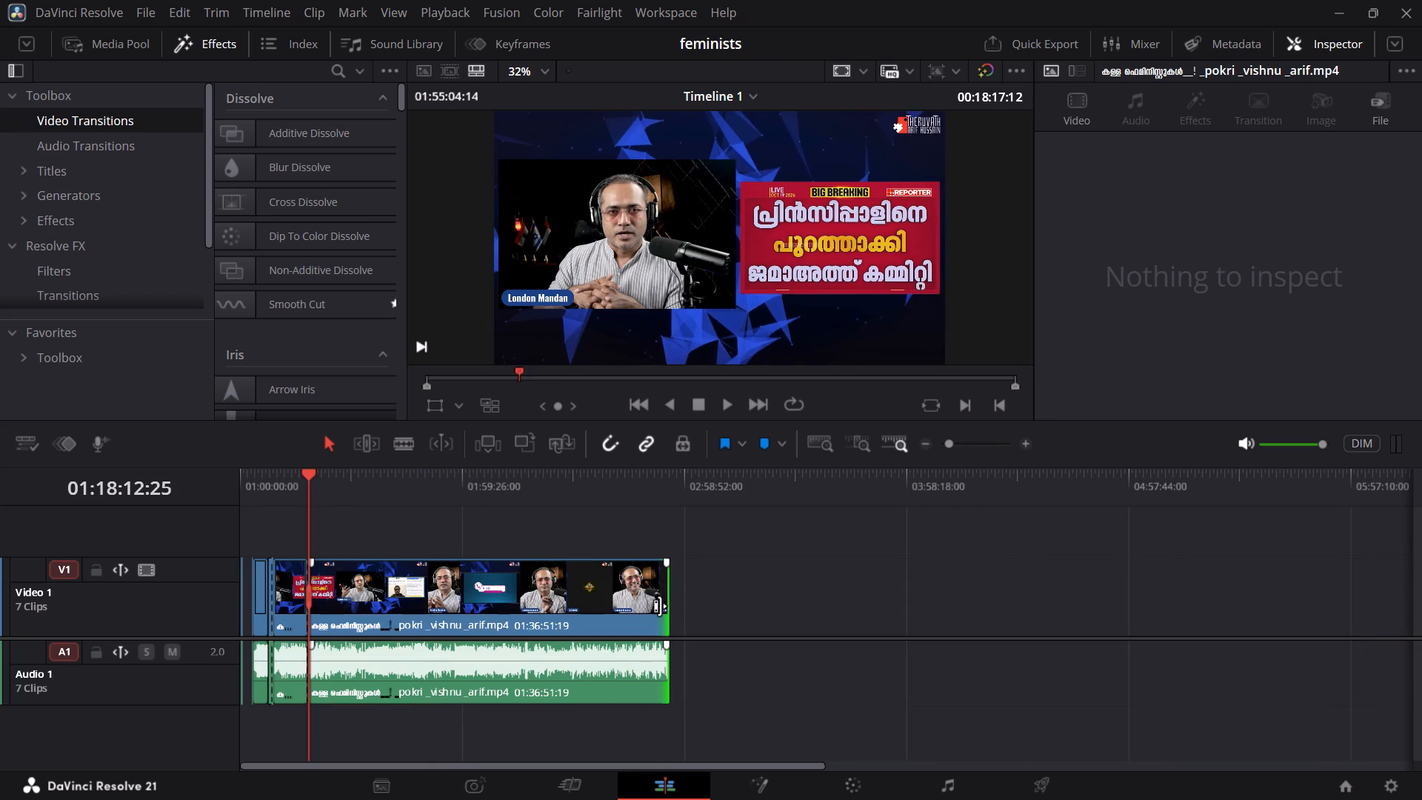
left_click_drag(658, 606, 1421, 652)
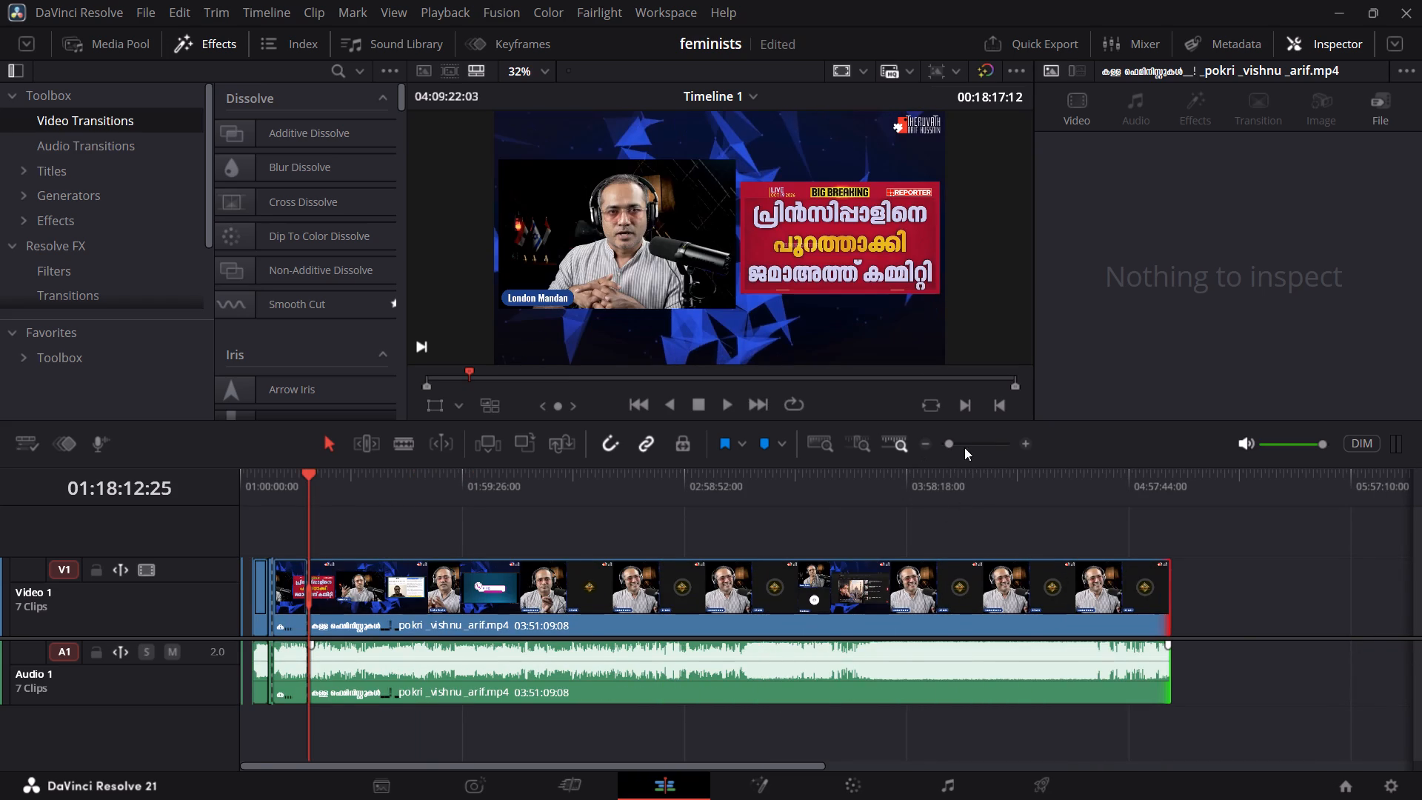
Ripple-delete the four stream clips (09:23:25, 11:15, 55:03 and 04:10:19) between the logo intro and the restored recording.
left_click(964, 447)
left_click(981, 446)
key("space")
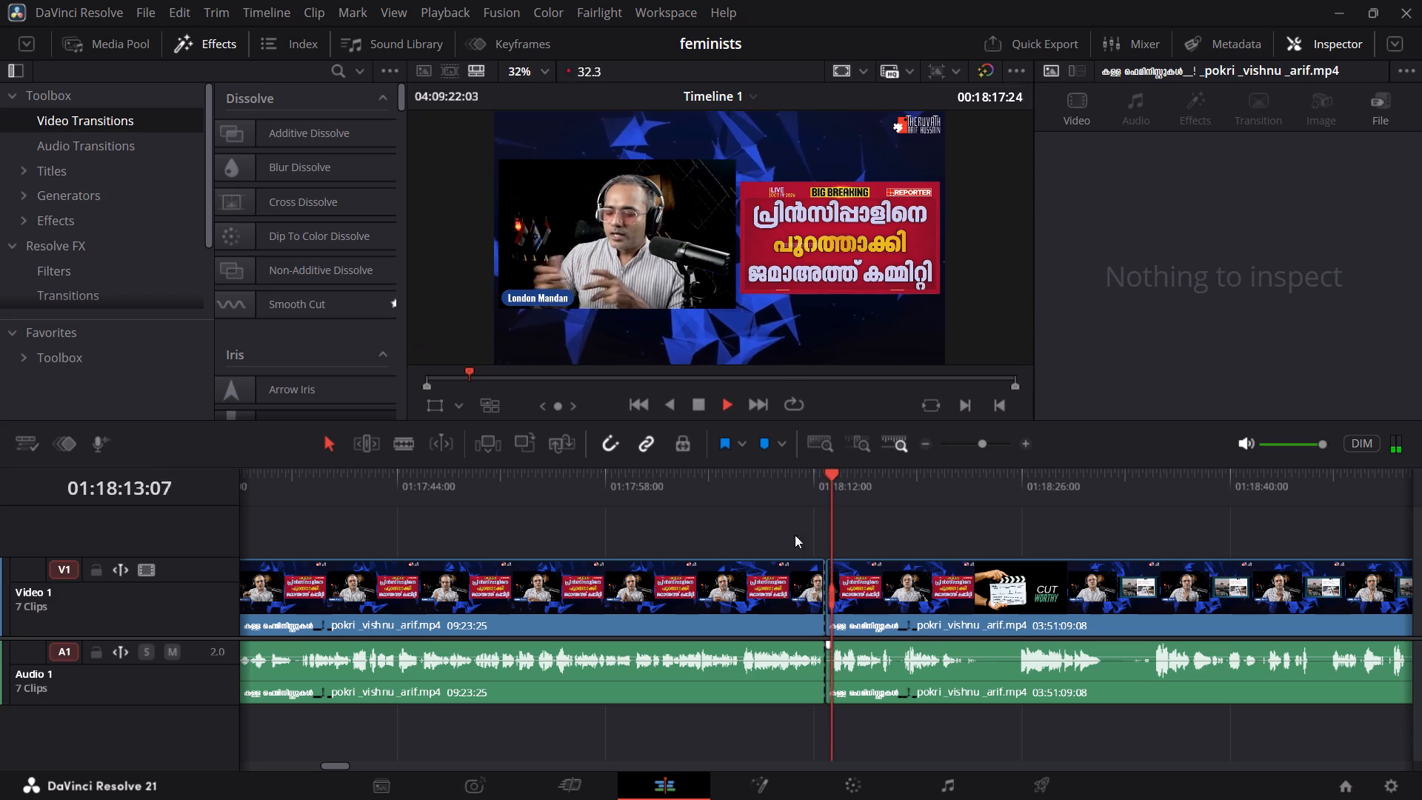
key("space")
left_click(768, 585)
key("Delete")
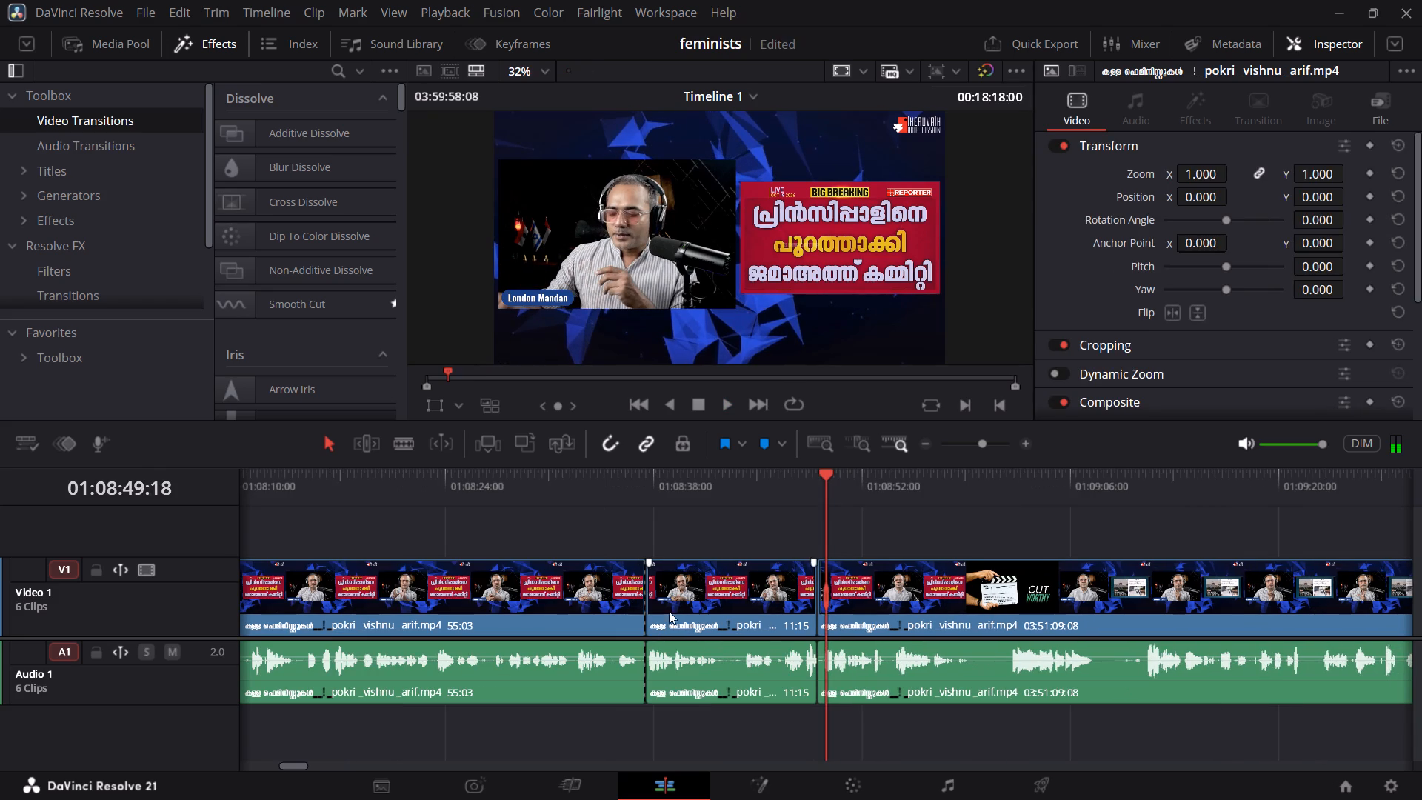
left_click(708, 596)
key("Delete")
left_click(572, 590)
key("Delete")
left_click(572, 590)
key("Delete")
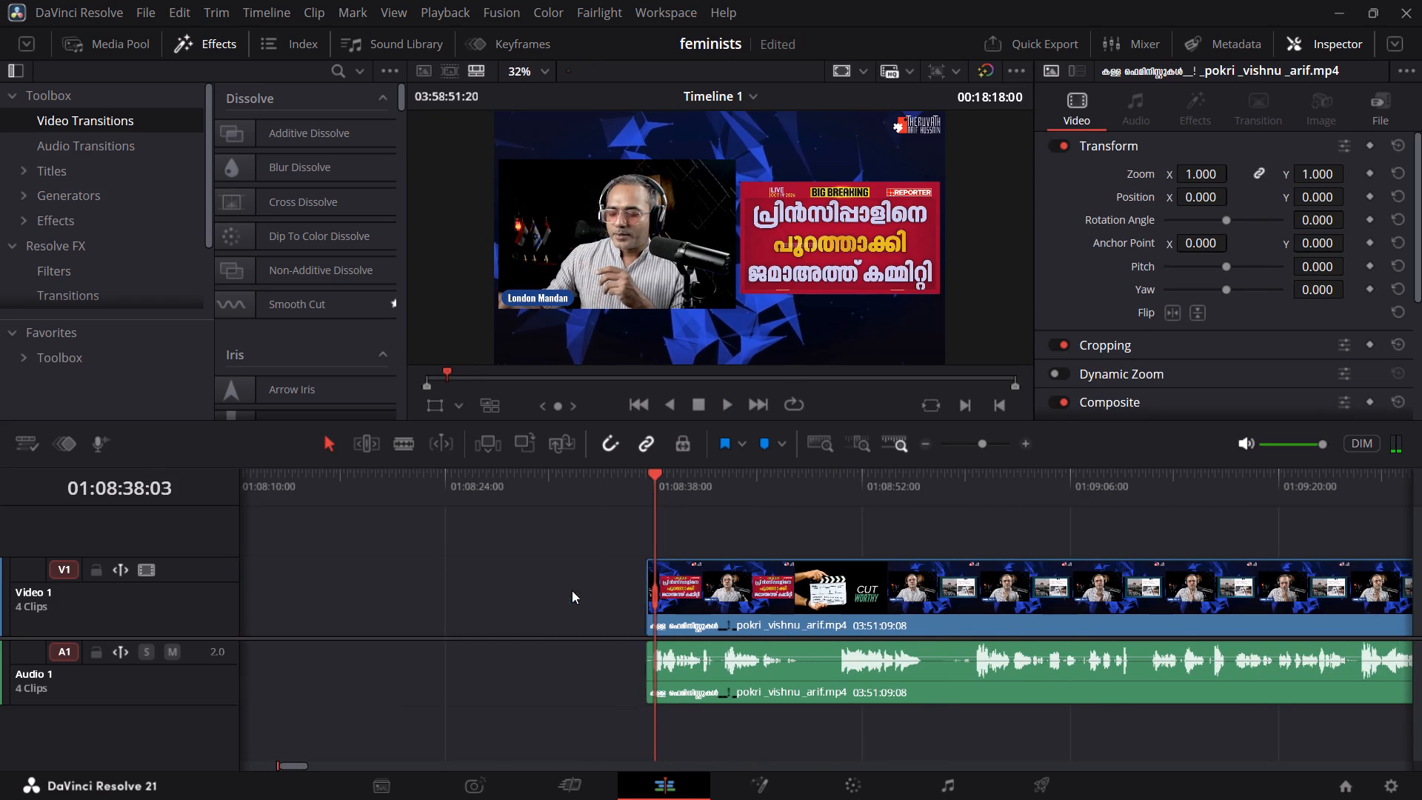
left_click(581, 589)
key("Delete")
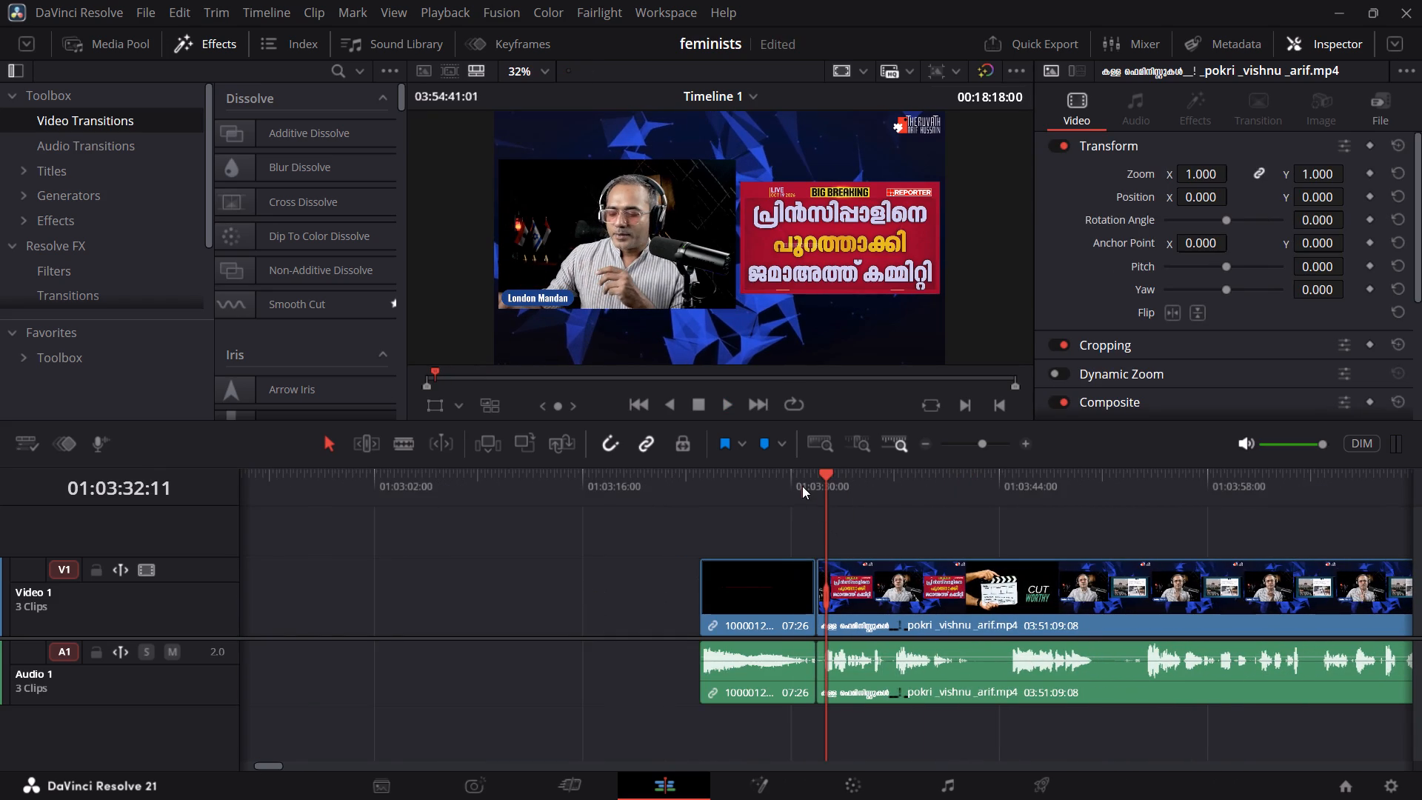
Split the recording at 01:03:53:18, just before speech resumes after the Cut Worthy card, and ripple-delete the piece before it.
left_click(802, 486)
key("space")
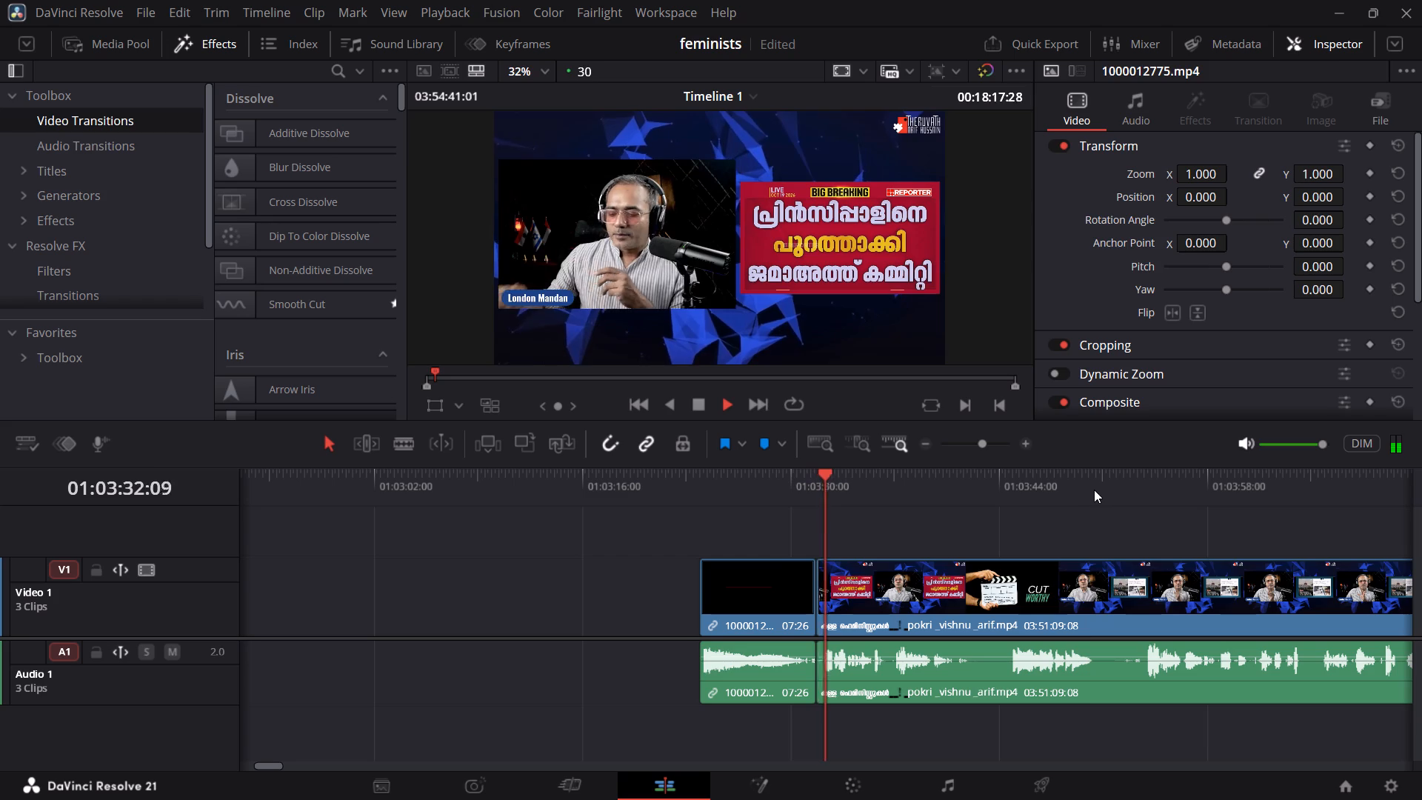
left_click(1088, 482)
left_click(1112, 481)
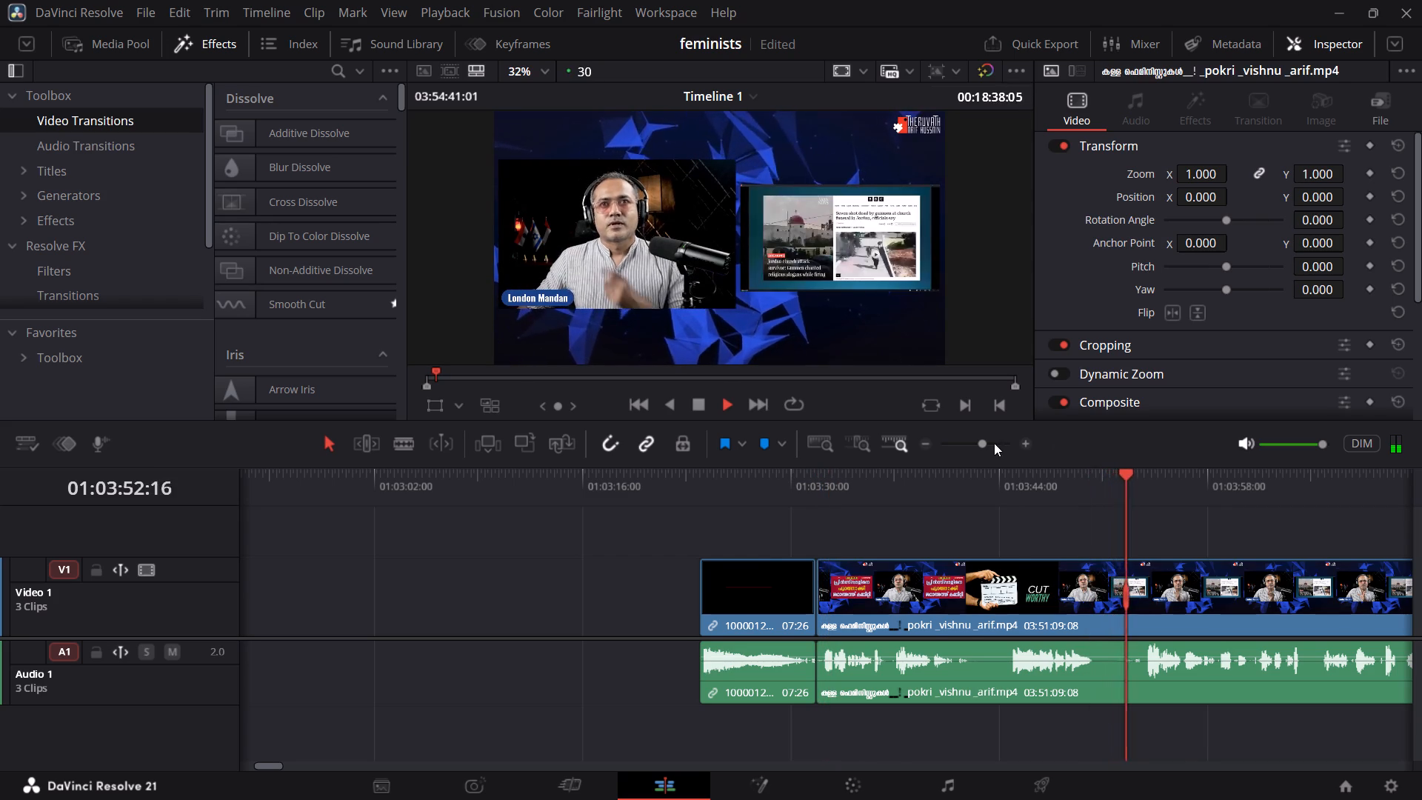
left_click(994, 443)
key("space")
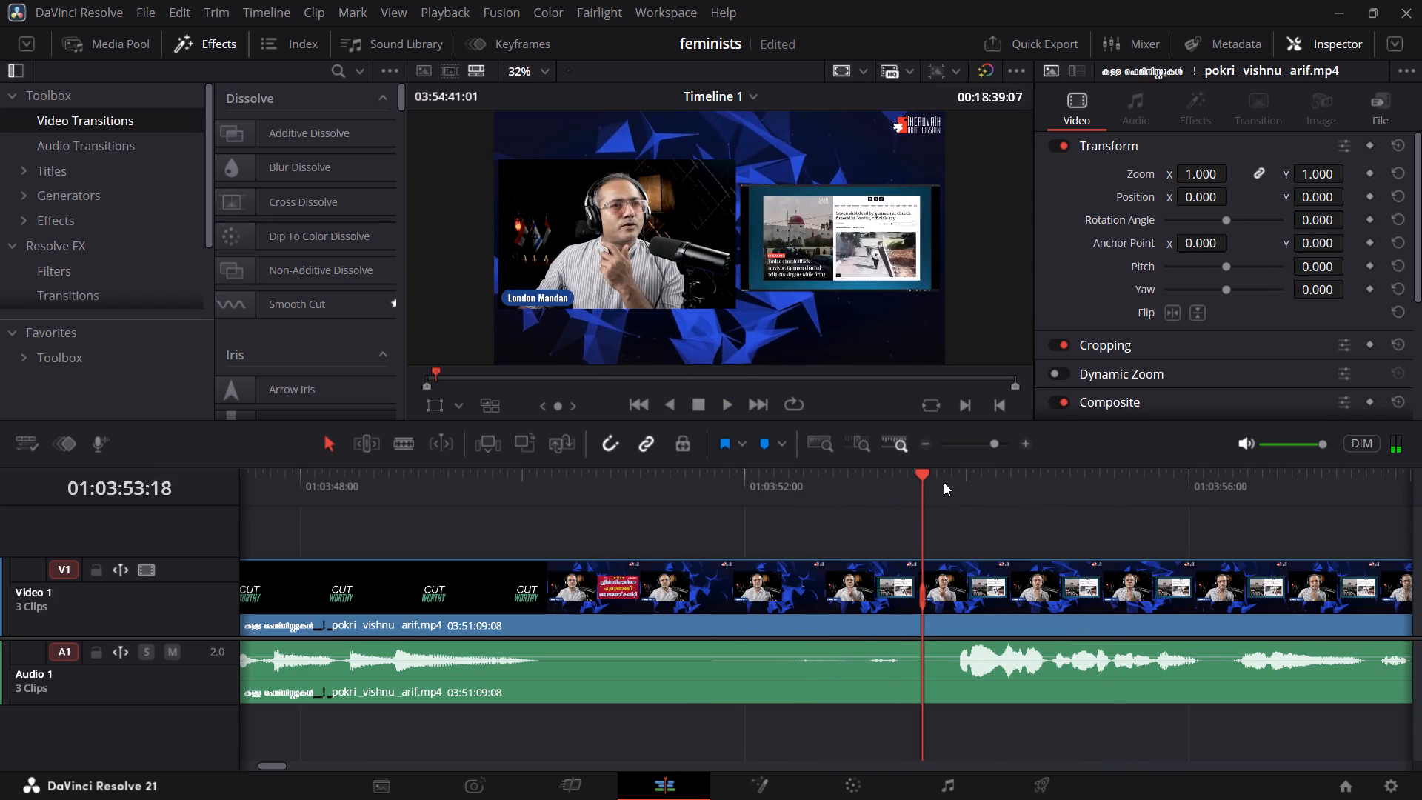
key("ctrl+b")
left_click(835, 560)
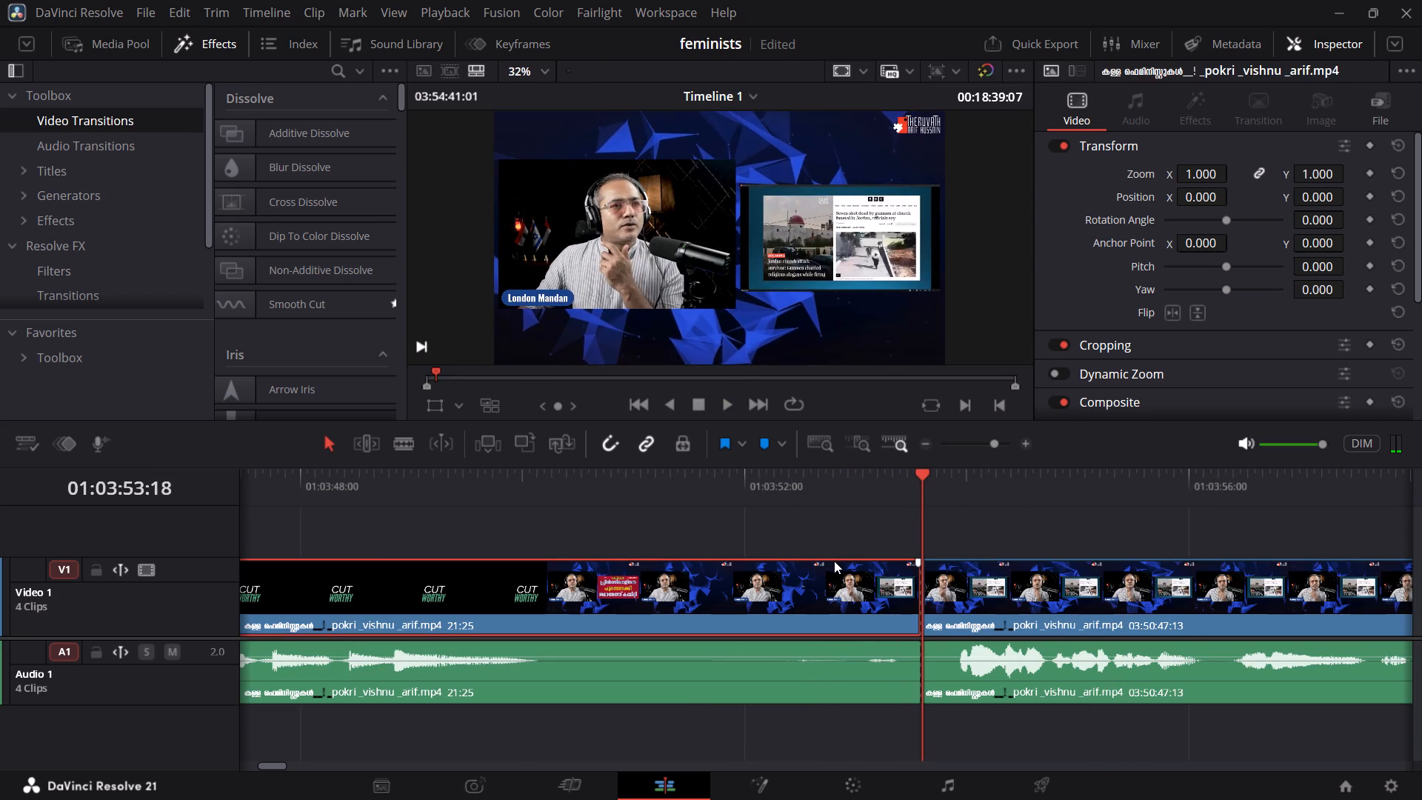
key("Delete")
key("space")
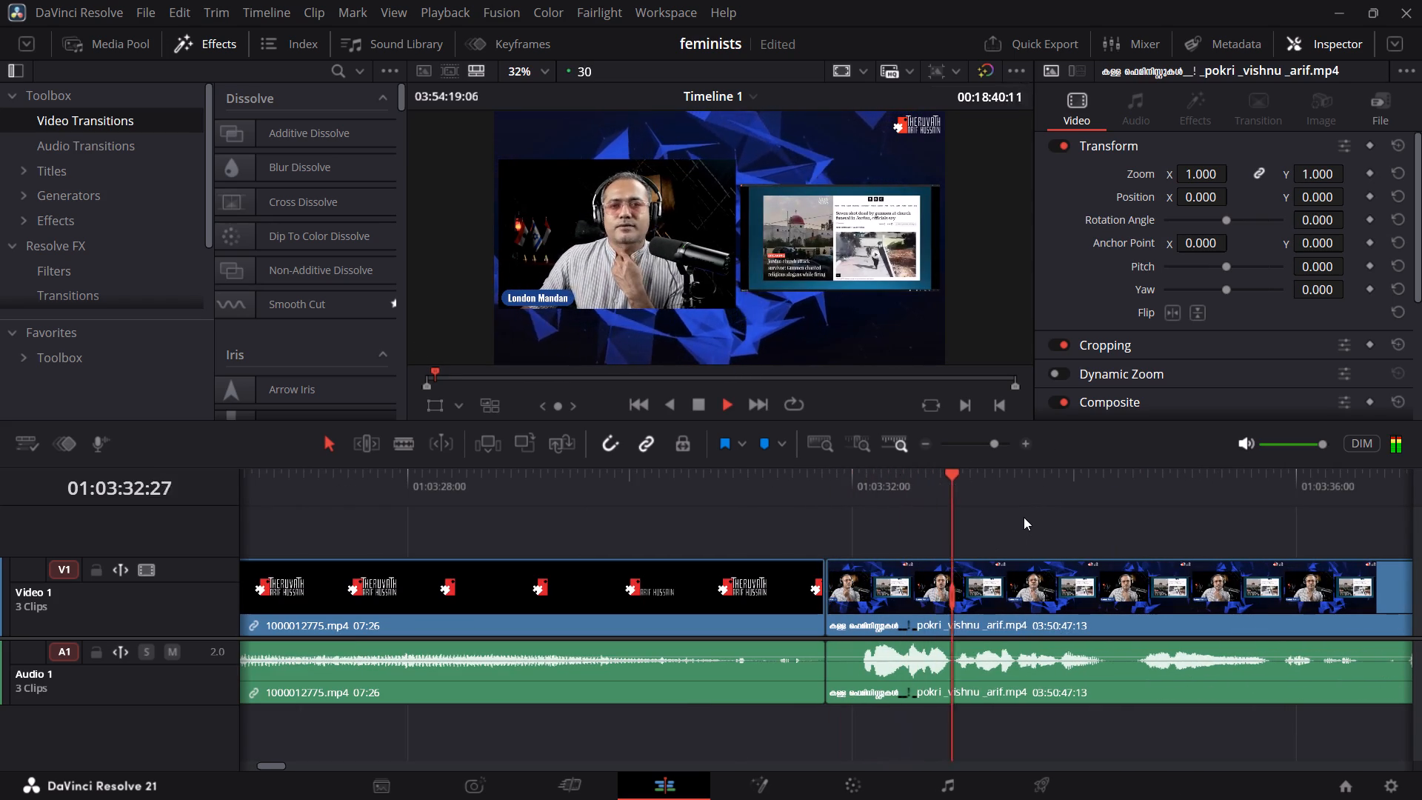
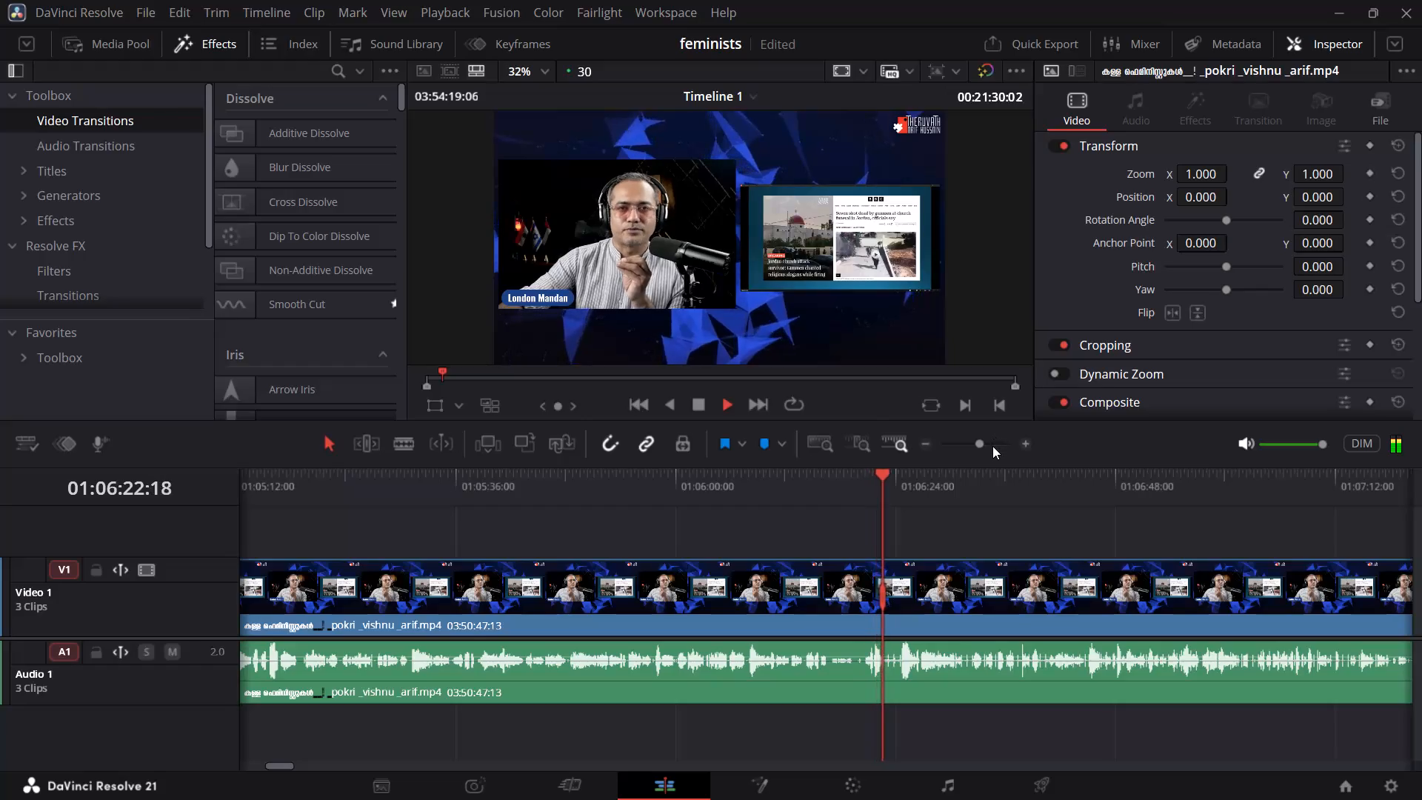
Split the stream recording at 01:06:14:00, where the quiet stretch in the speech begins.
left_click(989, 446)
left_click(384, 506)
left_click(392, 476)
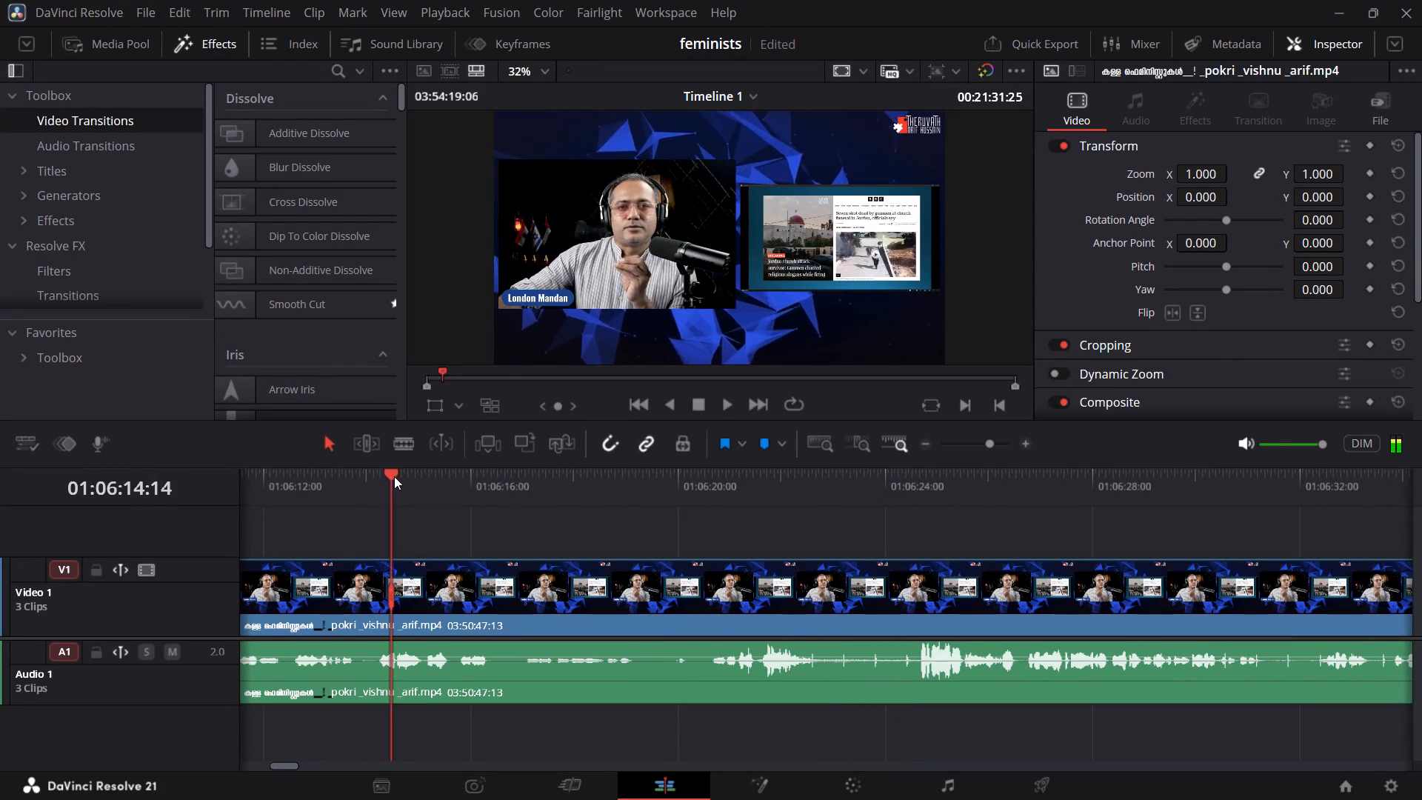
left_click(982, 445)
left_click(647, 481)
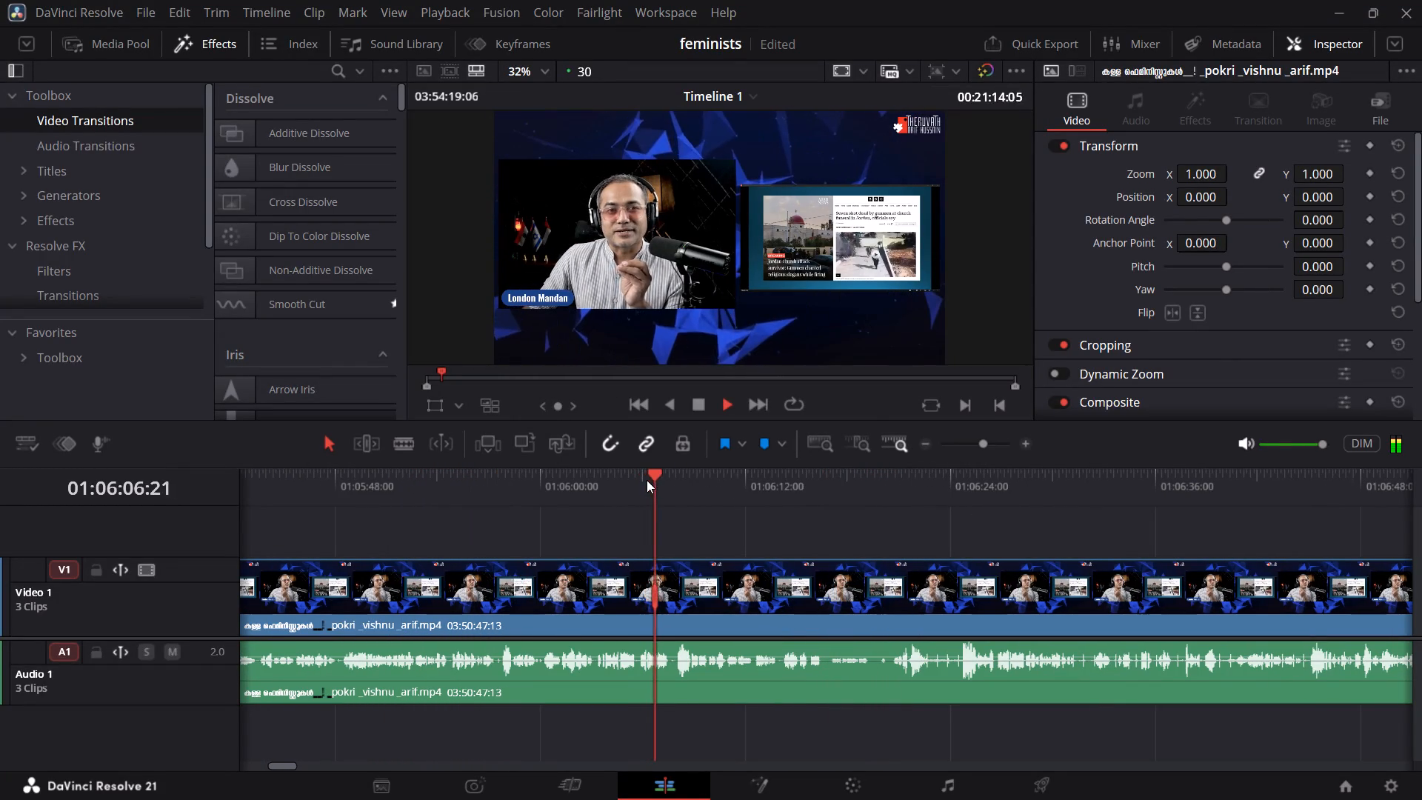
left_click(749, 475)
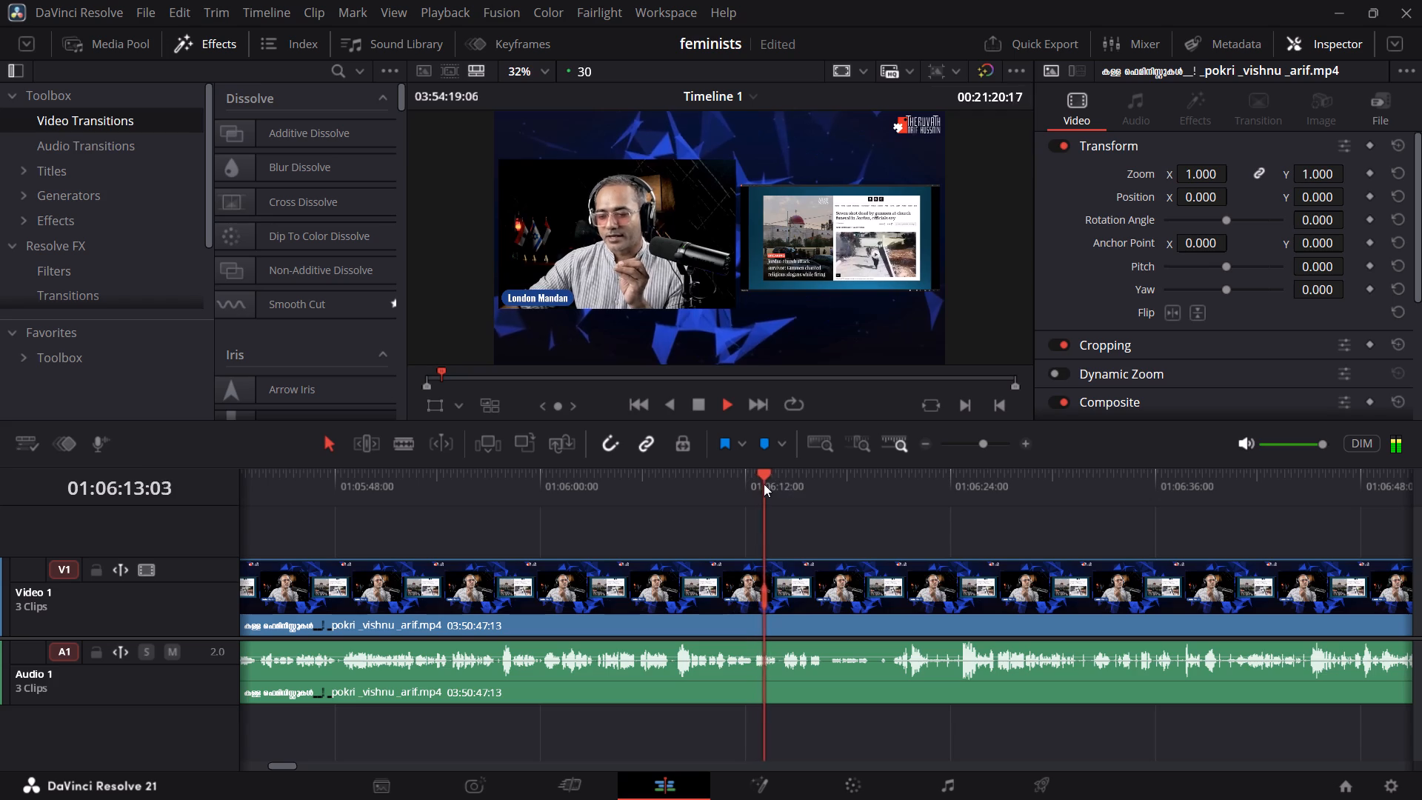
key("space")
key("space")
key("space")
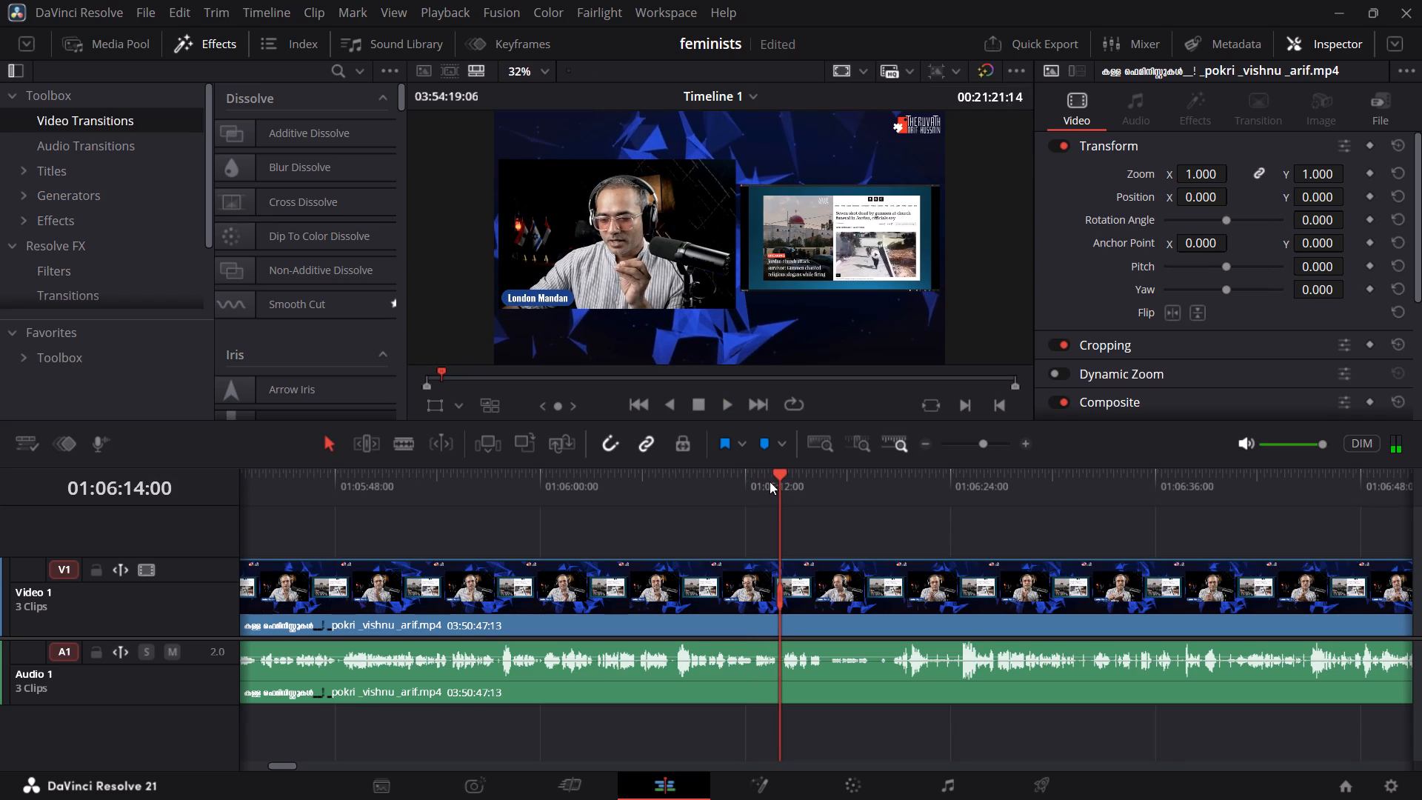
key("ctrl+b")
Split the recording again at 01:06:20:15, just before louder speech resumes, and ripple-delete the 06:15 piece between the two cuts.
key("space")
left_click(857, 481)
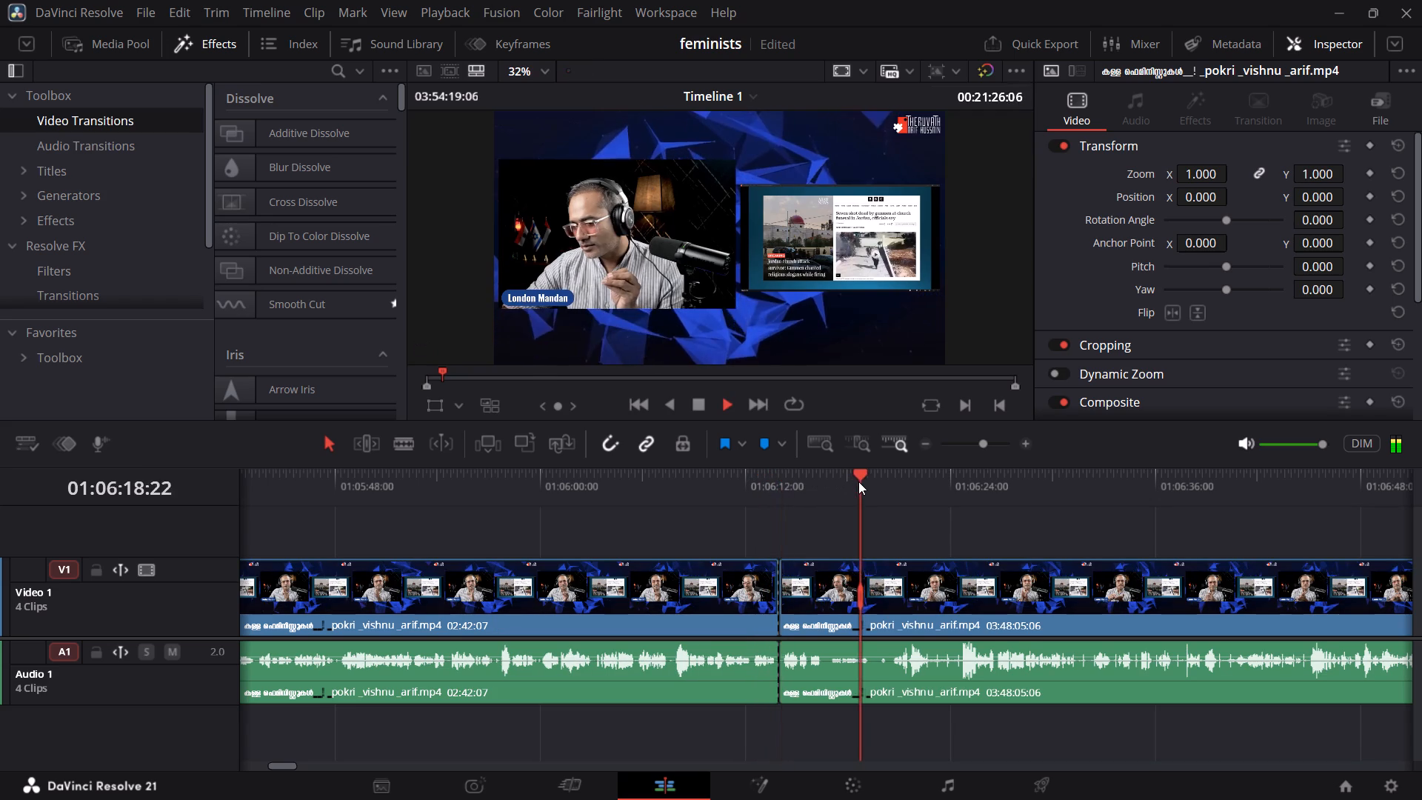
key("space")
key("space")
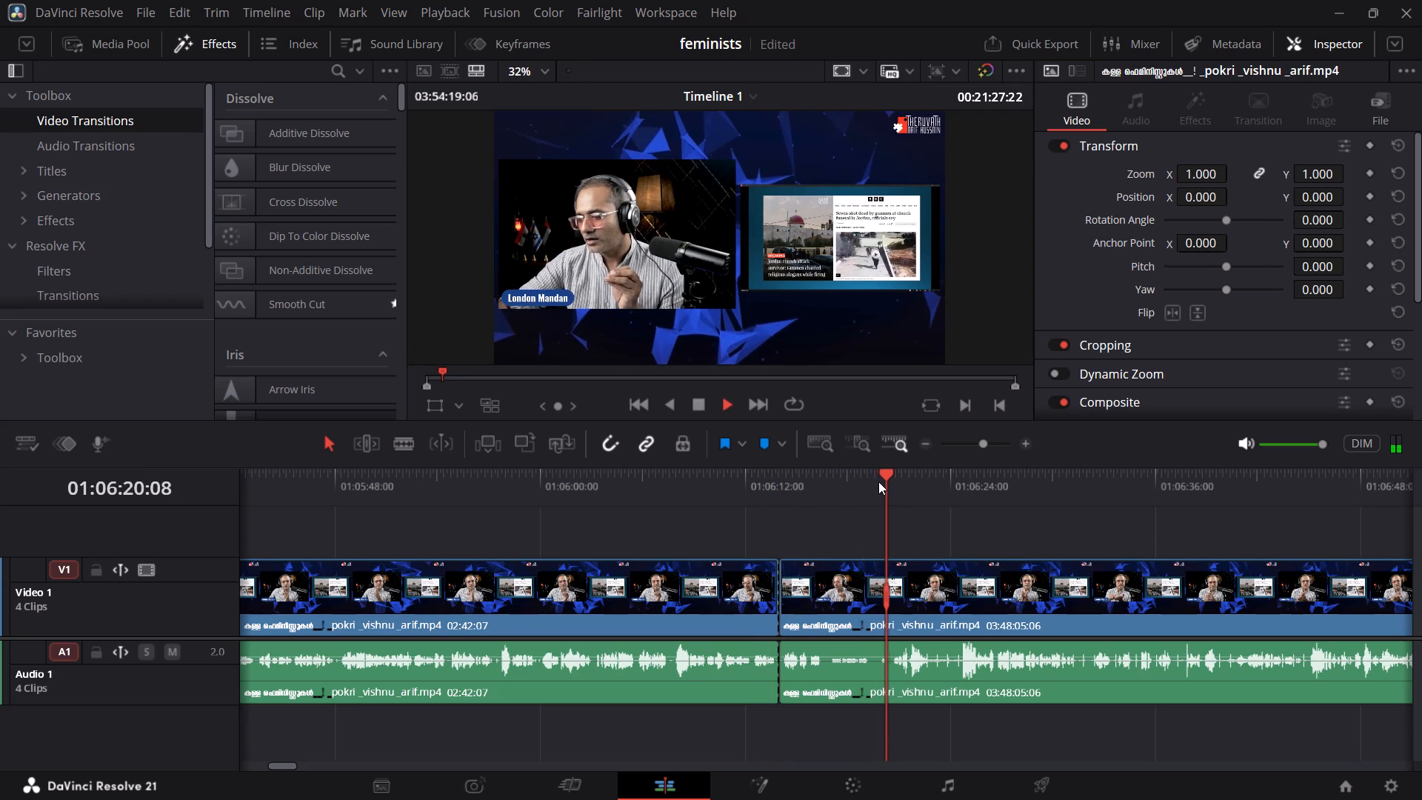
key("space")
key("ctrl+b")
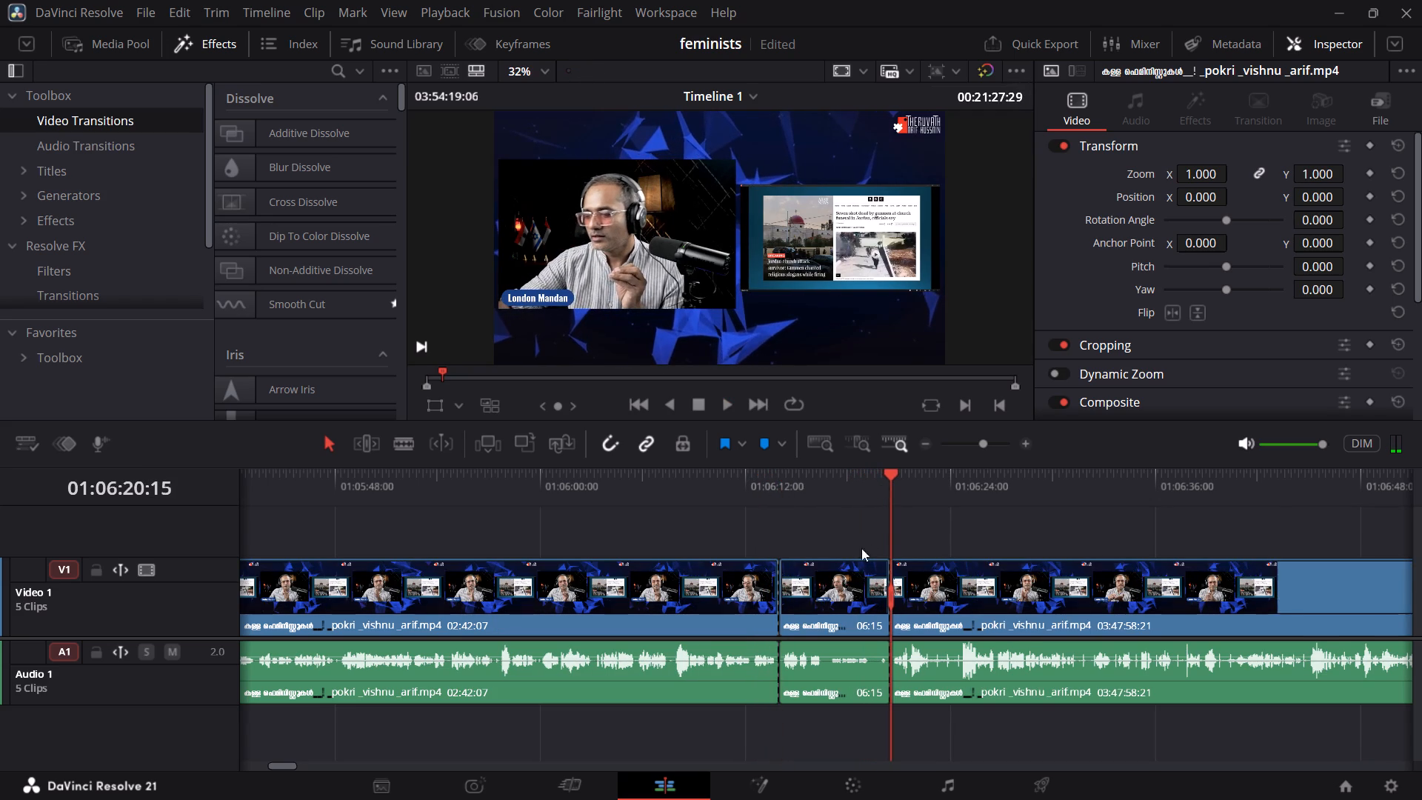
left_click(847, 585)
key("Delete")
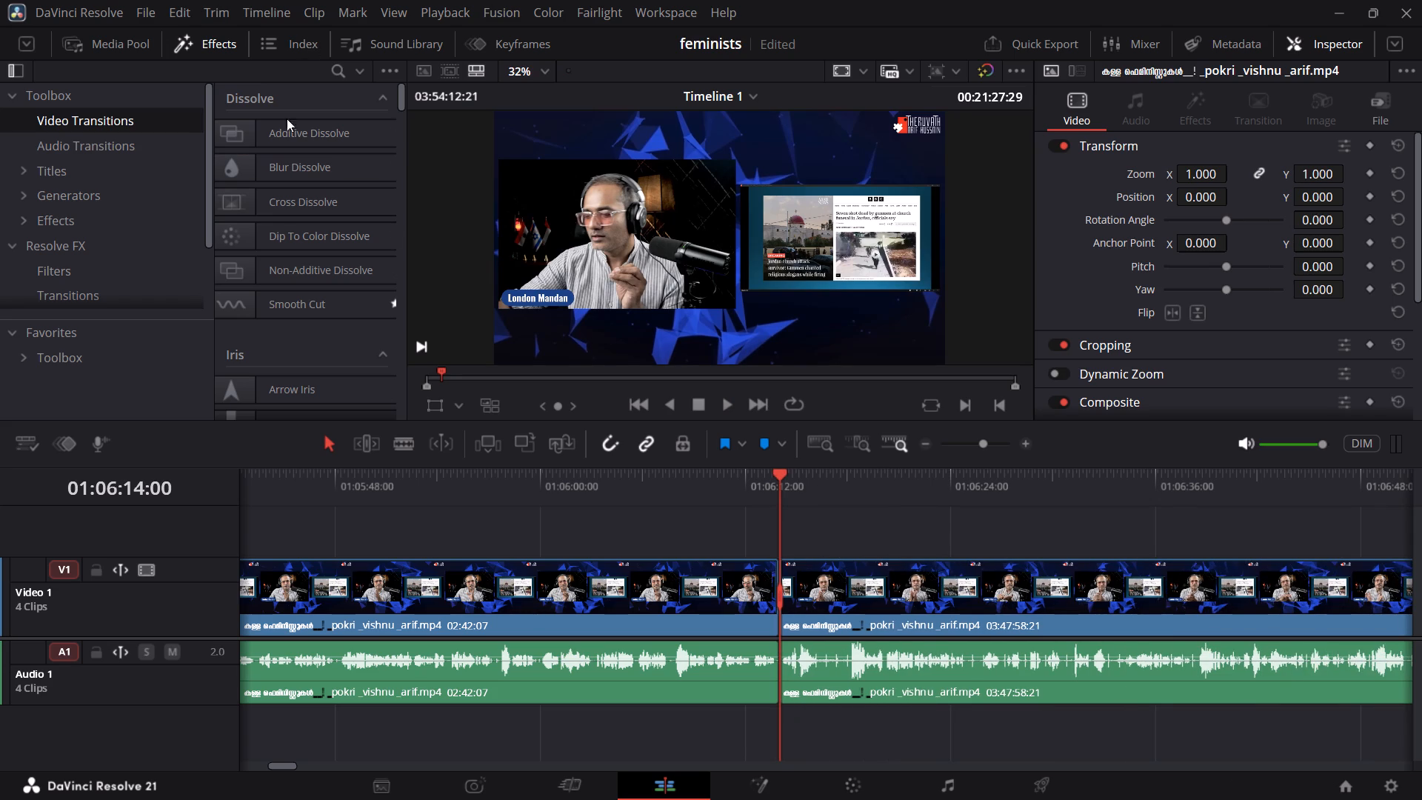
Add a Smooth Cut transition at the 01:06:14:00 cut and play across it from just before the join.
double_click(317, 312)
left_click(765, 490)
key("space")
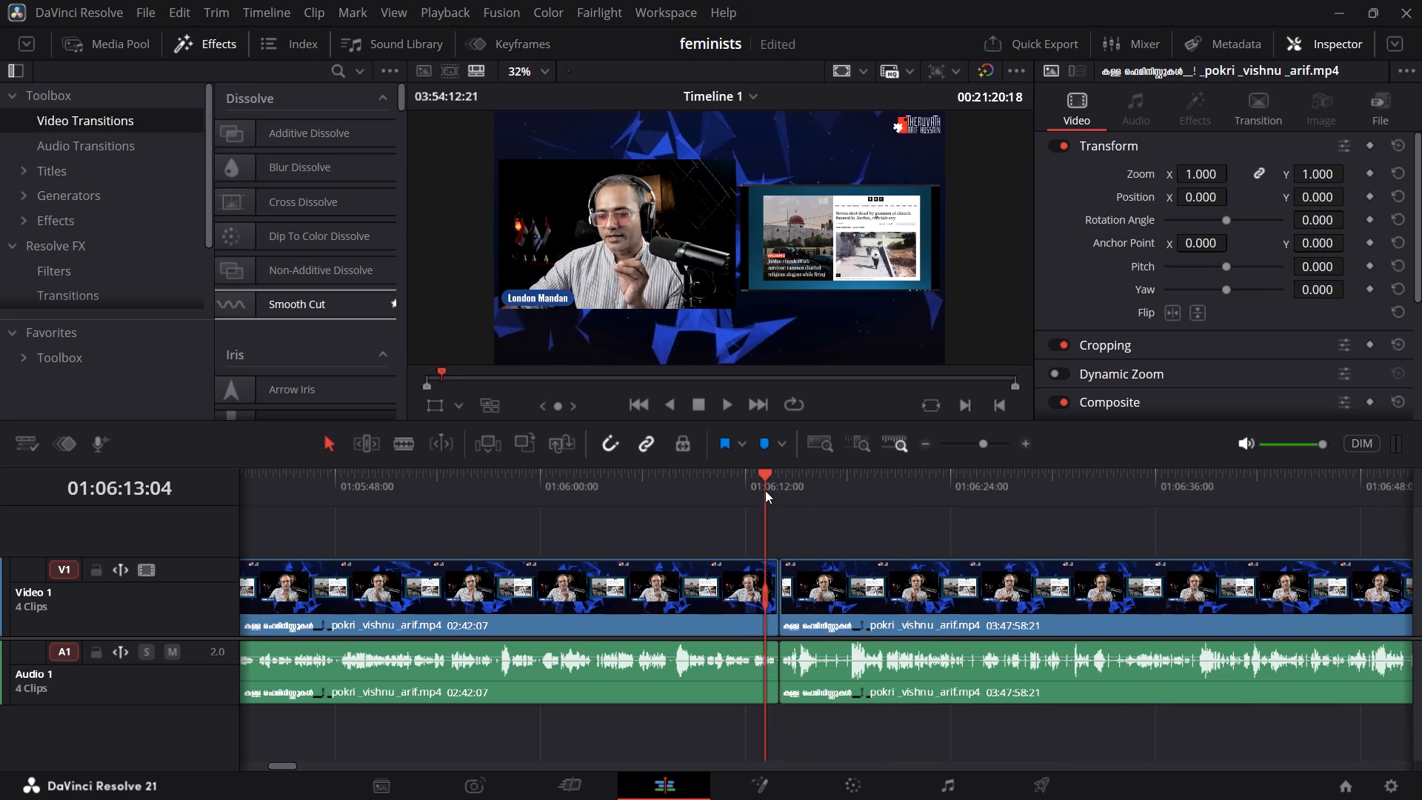
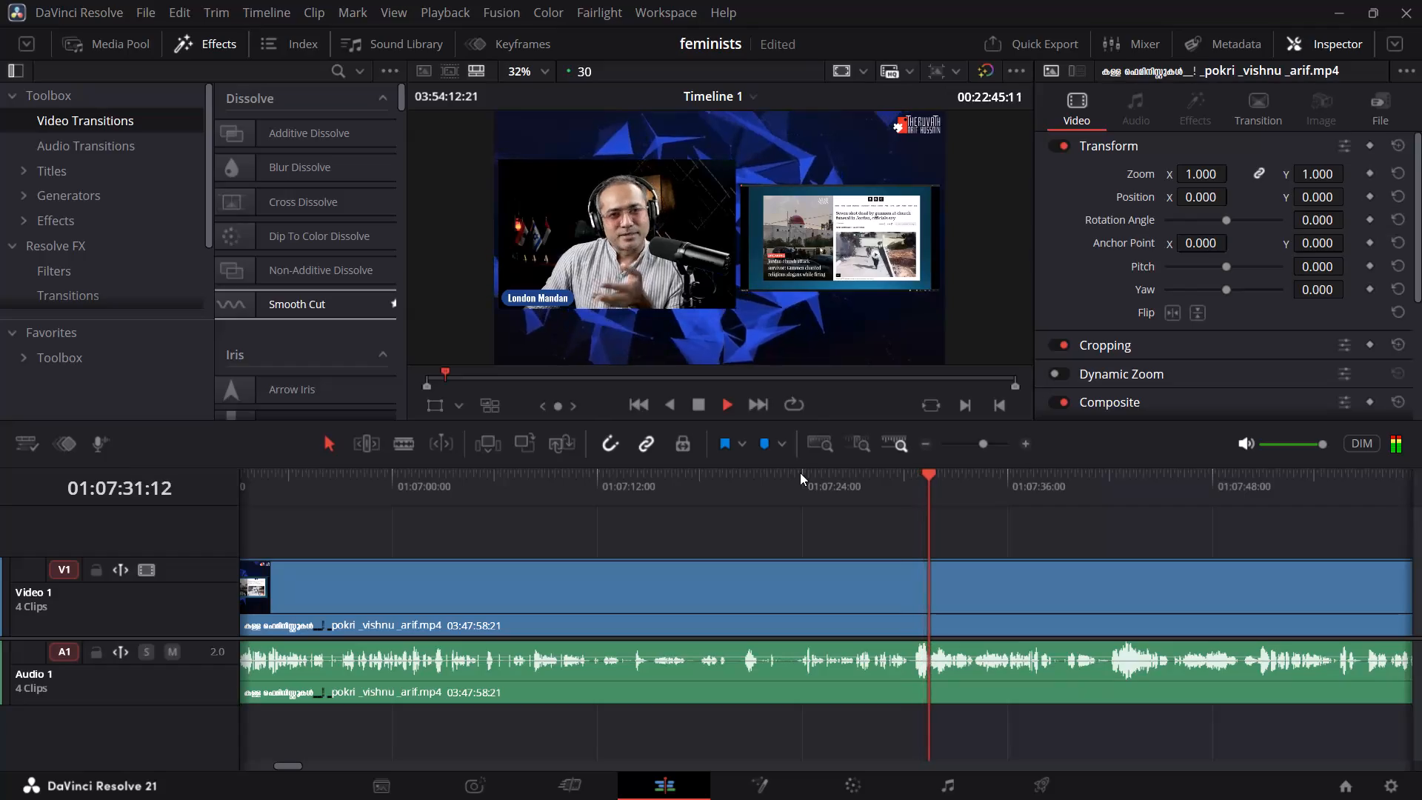
Pause the stream recording at 01:07:33:02, then resume playback from there to review the speech that follows.
key("space")
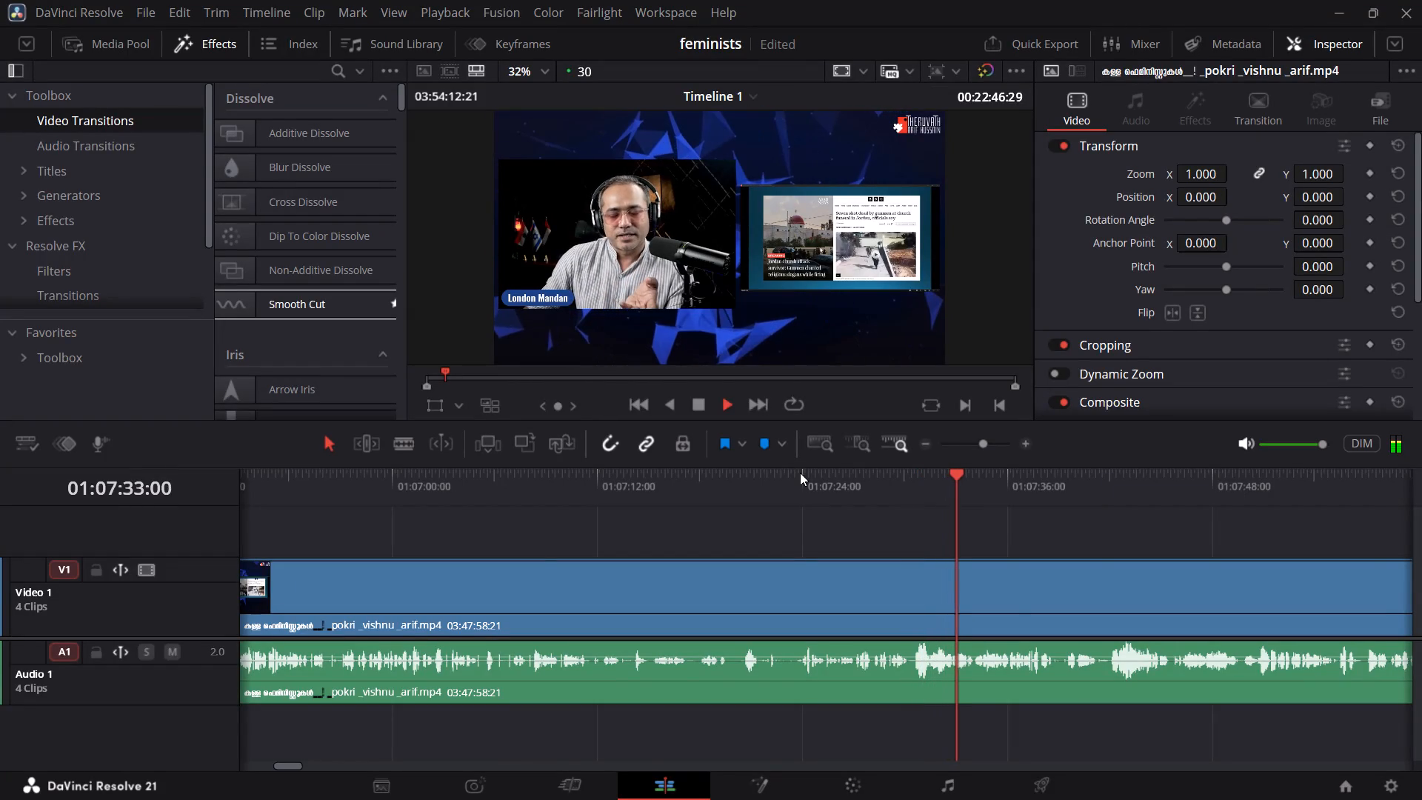
left_click(732, 656)
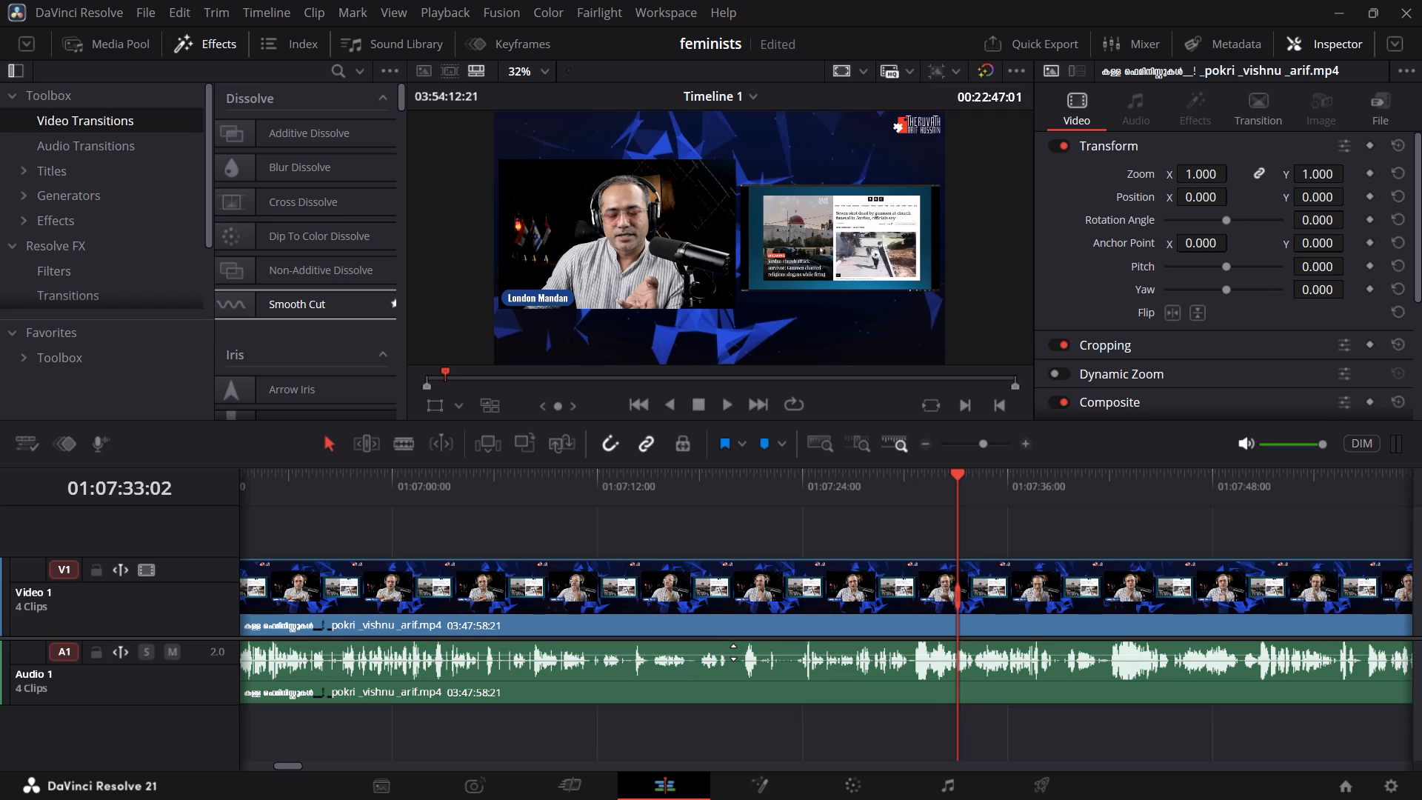
key("space")
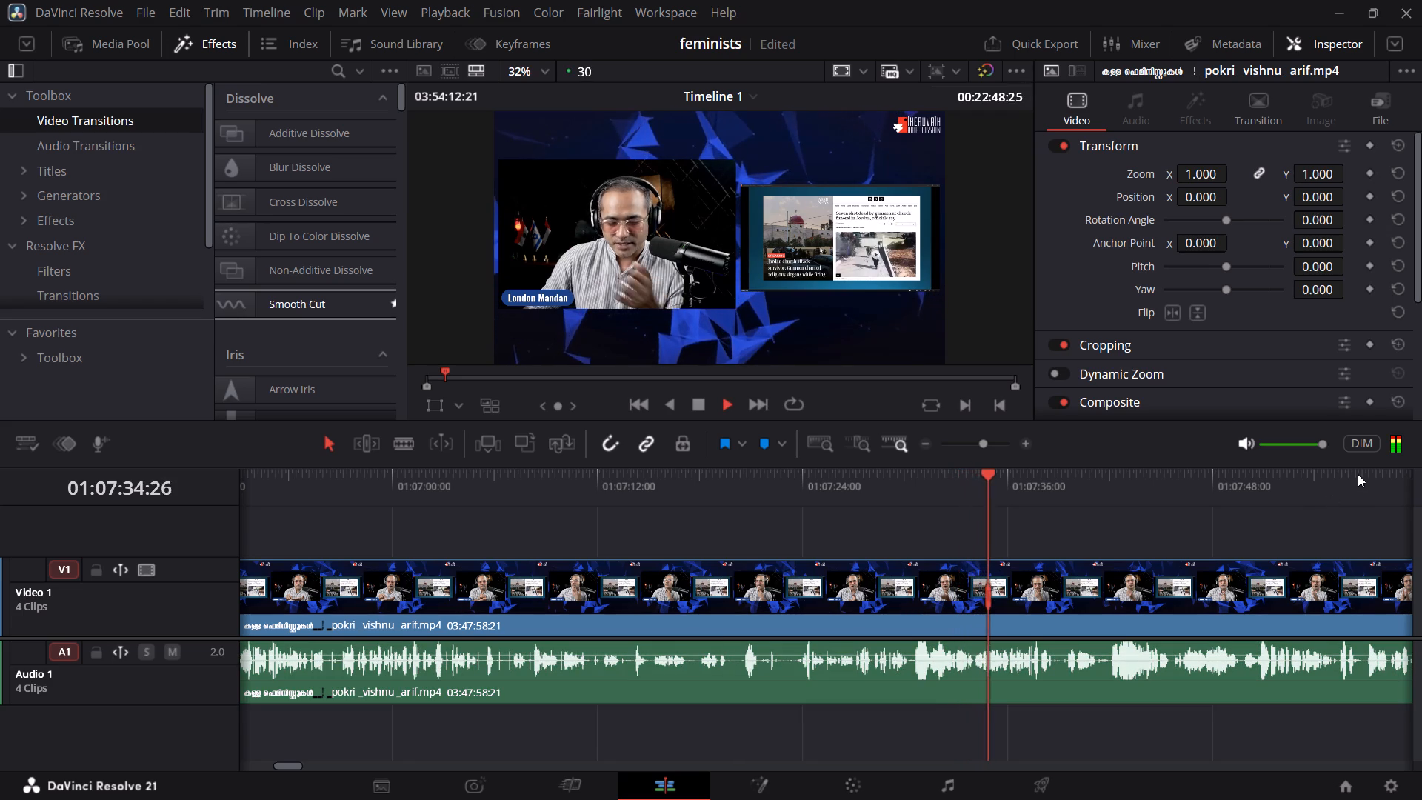
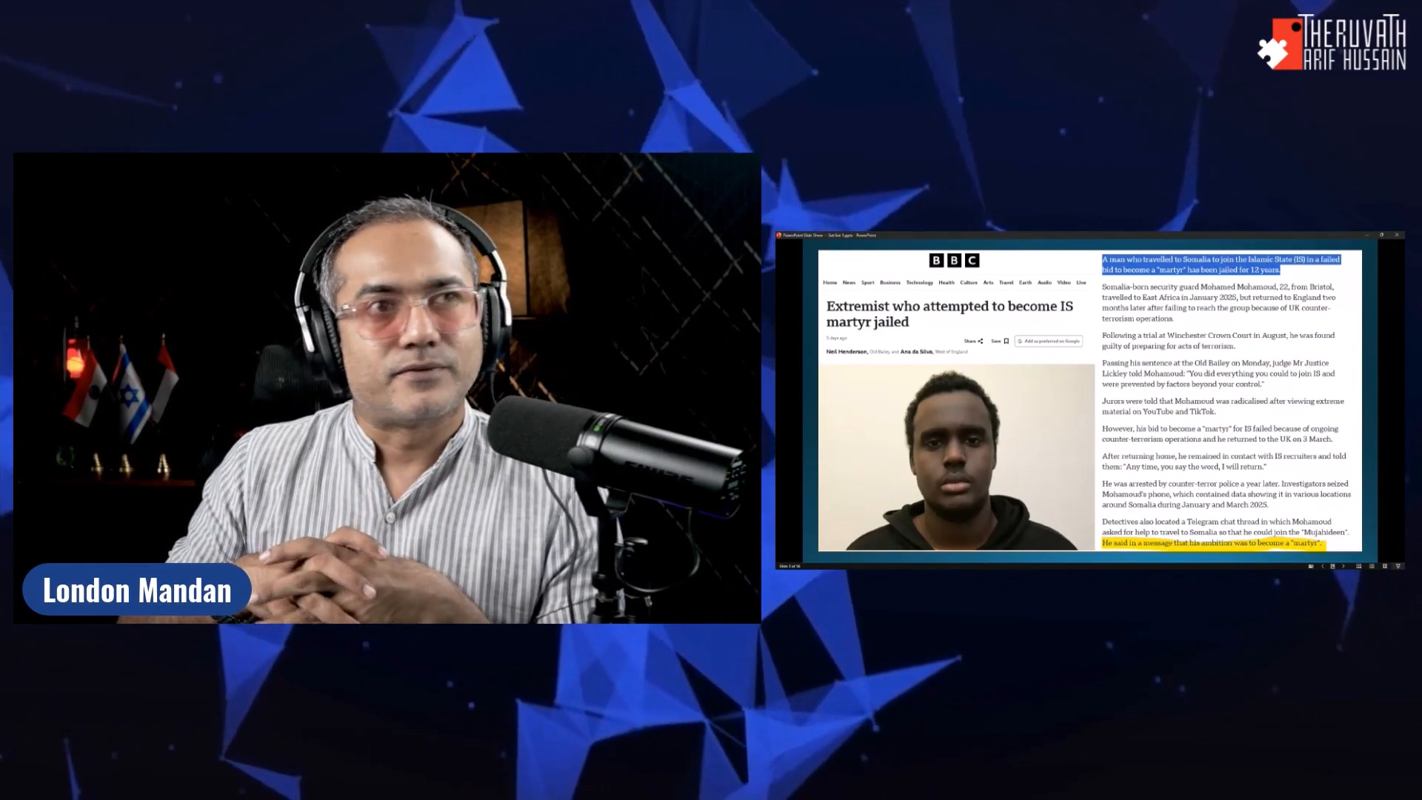
Leave full-screen playback of the stream recording and return to the editing timeline.
key("ctrl+f")
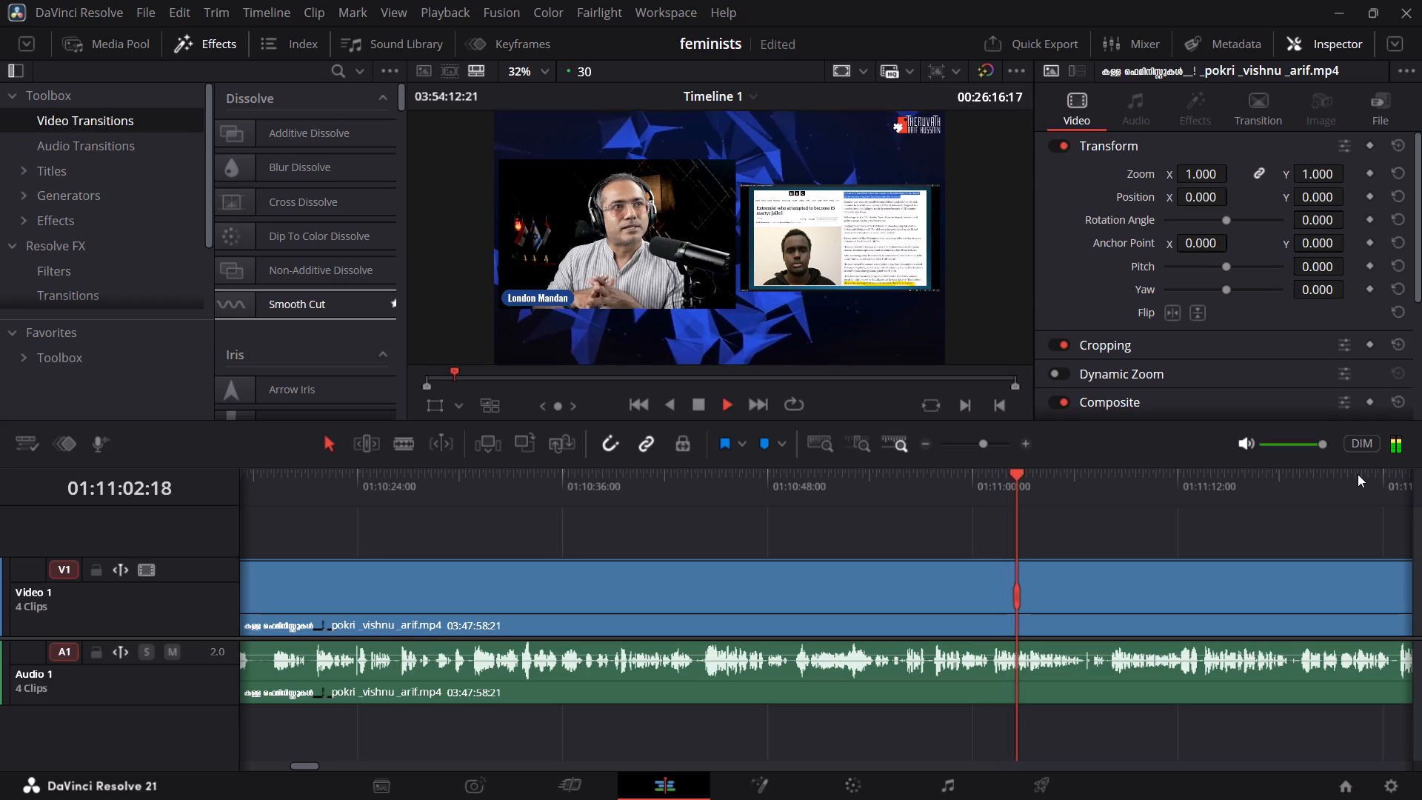
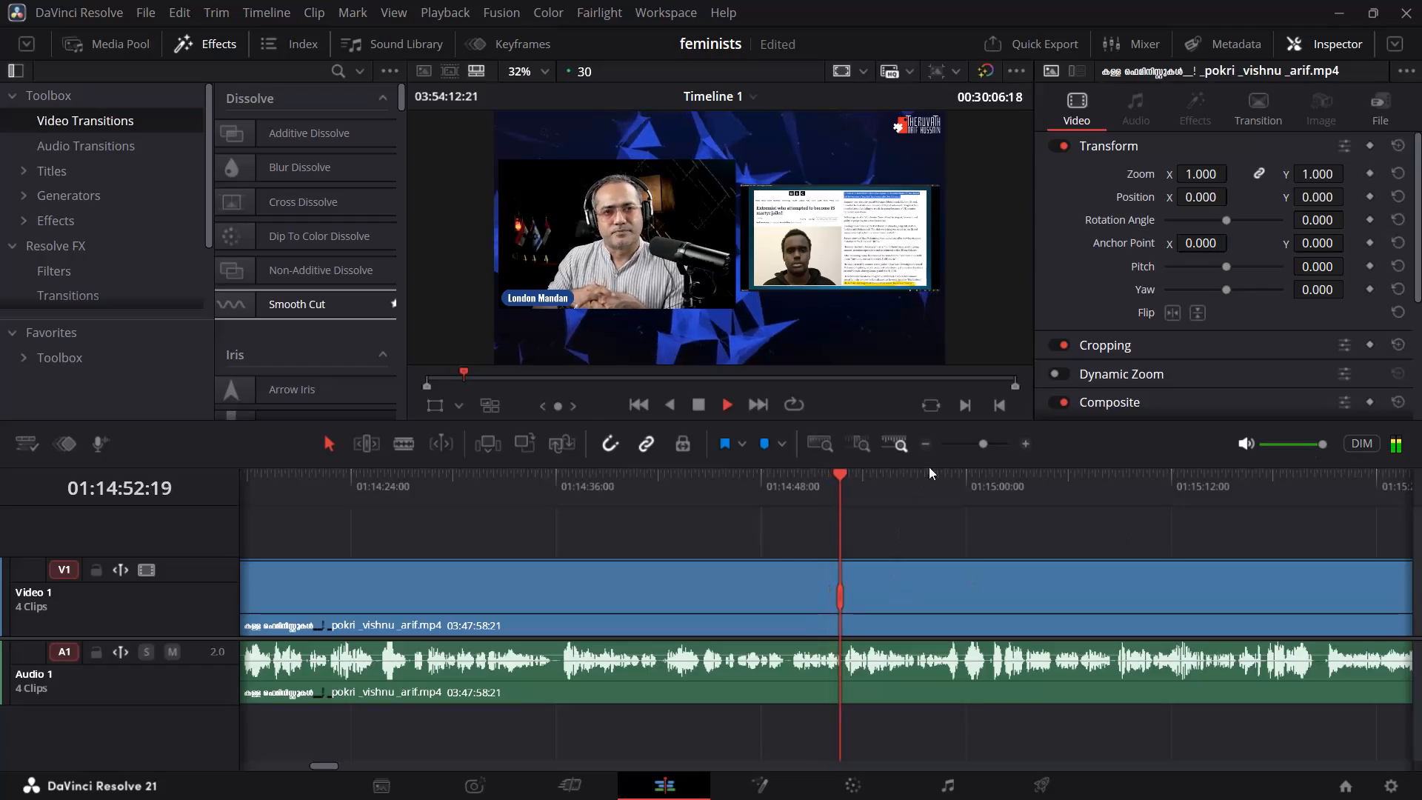
Scan the stream recording between about 01:14:53 and 01:17:16 to locate where the current topic ends.
left_click(978, 441)
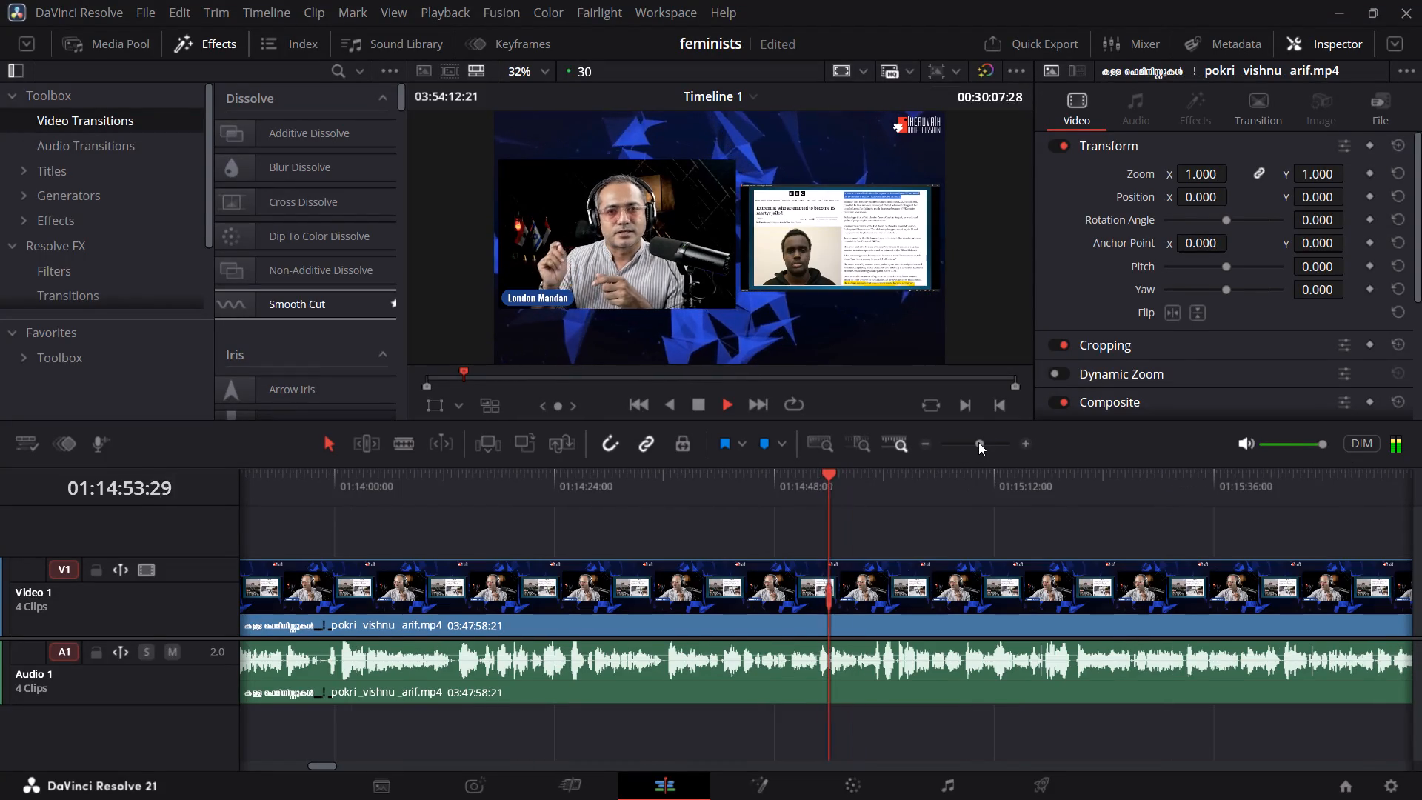
left_click(975, 443)
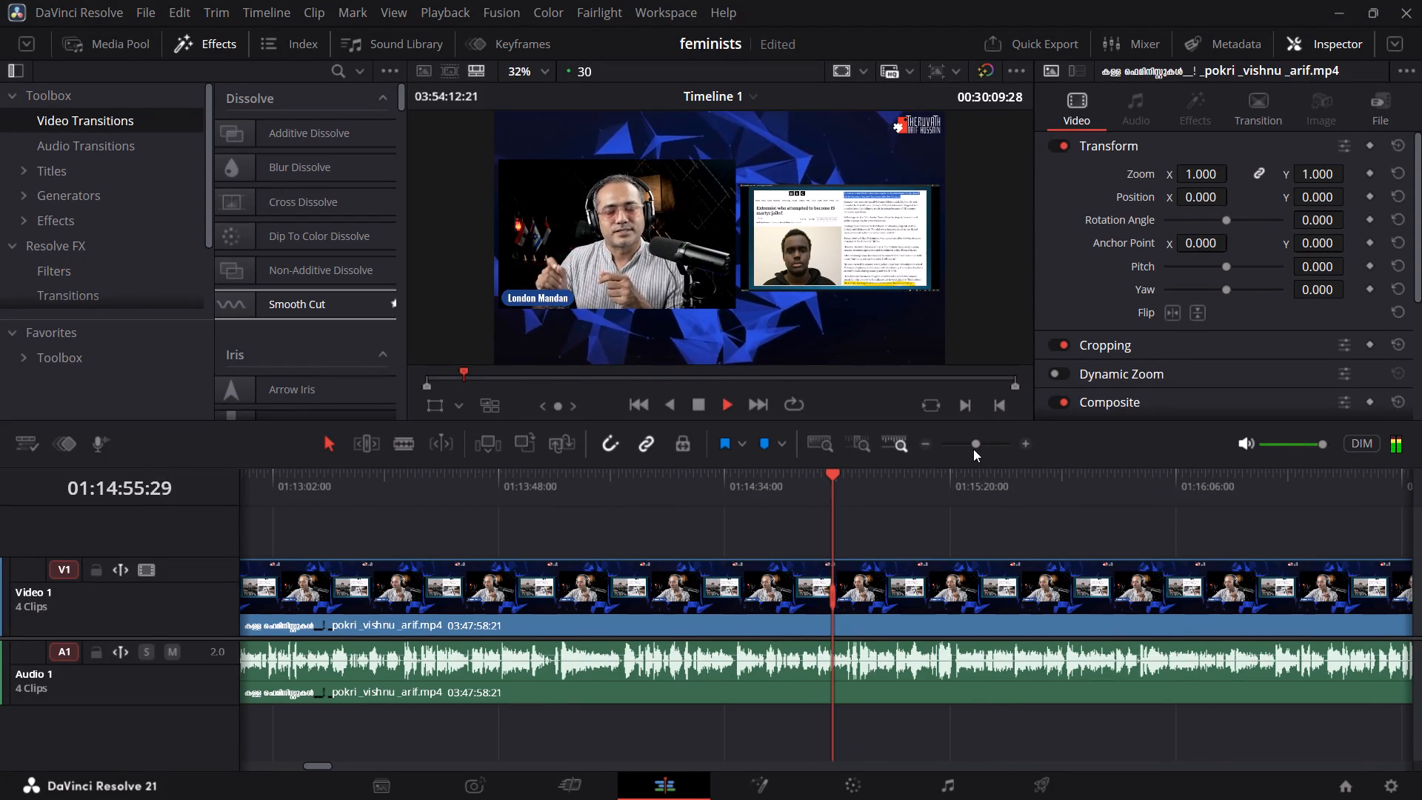
left_click(975, 447)
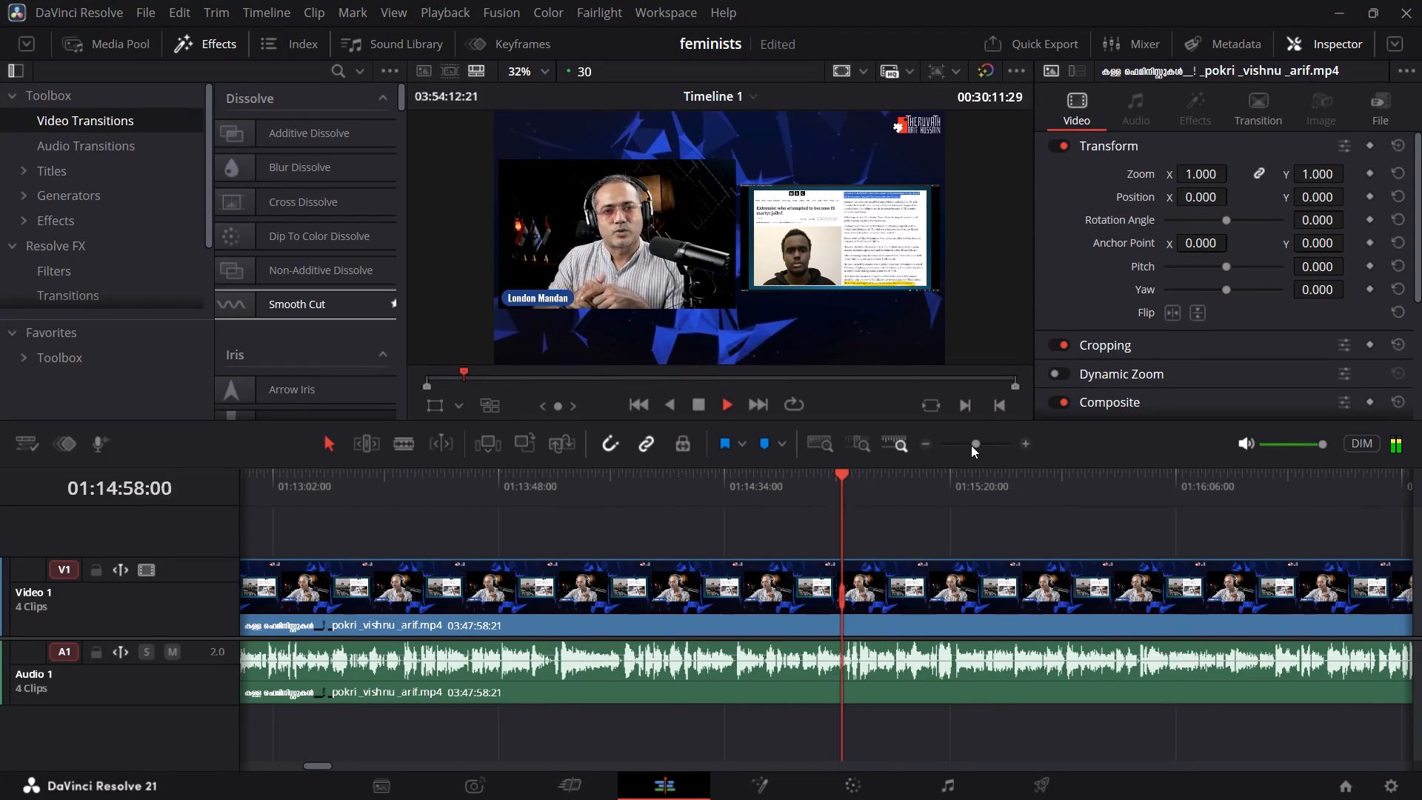
left_click(971, 445)
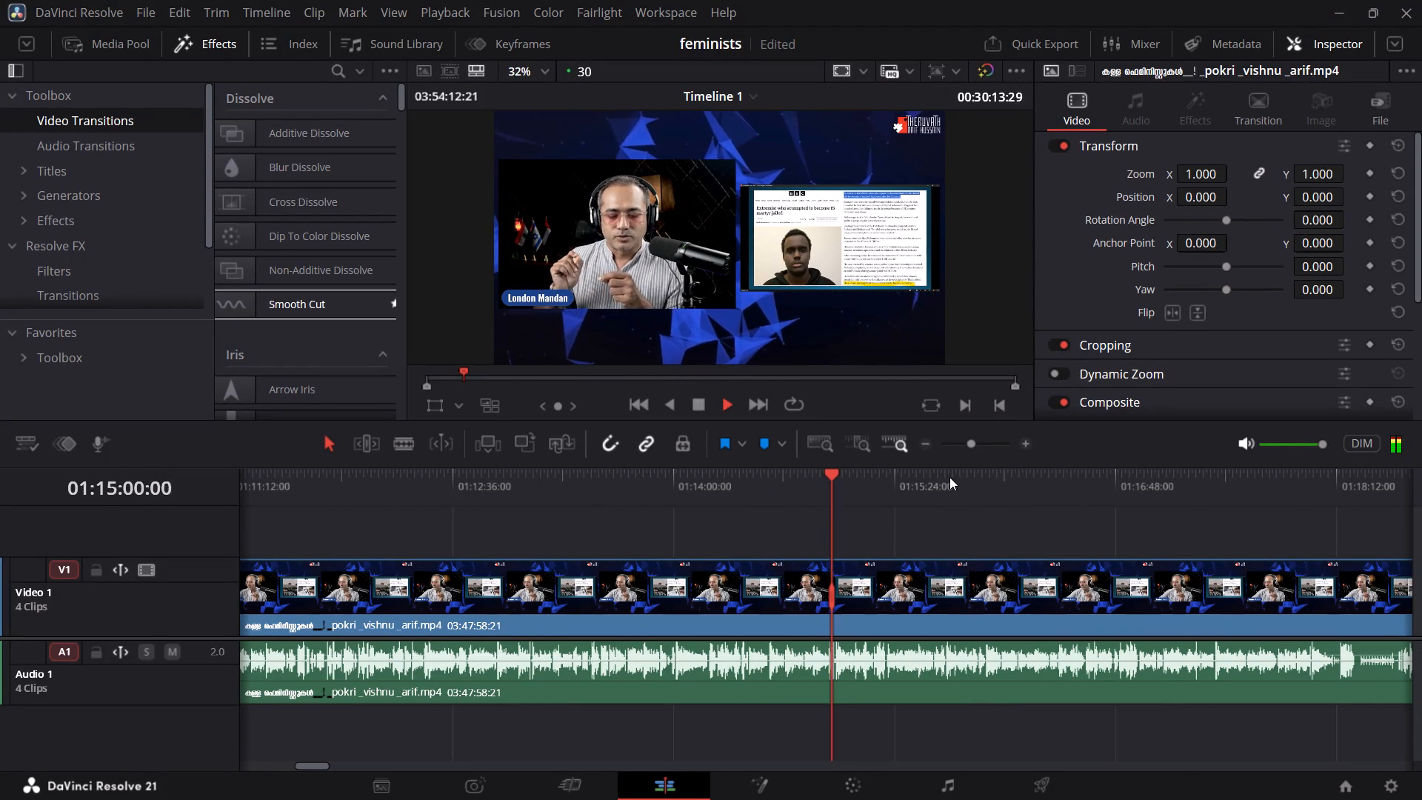
left_click(949, 478)
left_click(1096, 493)
left_click(1189, 493)
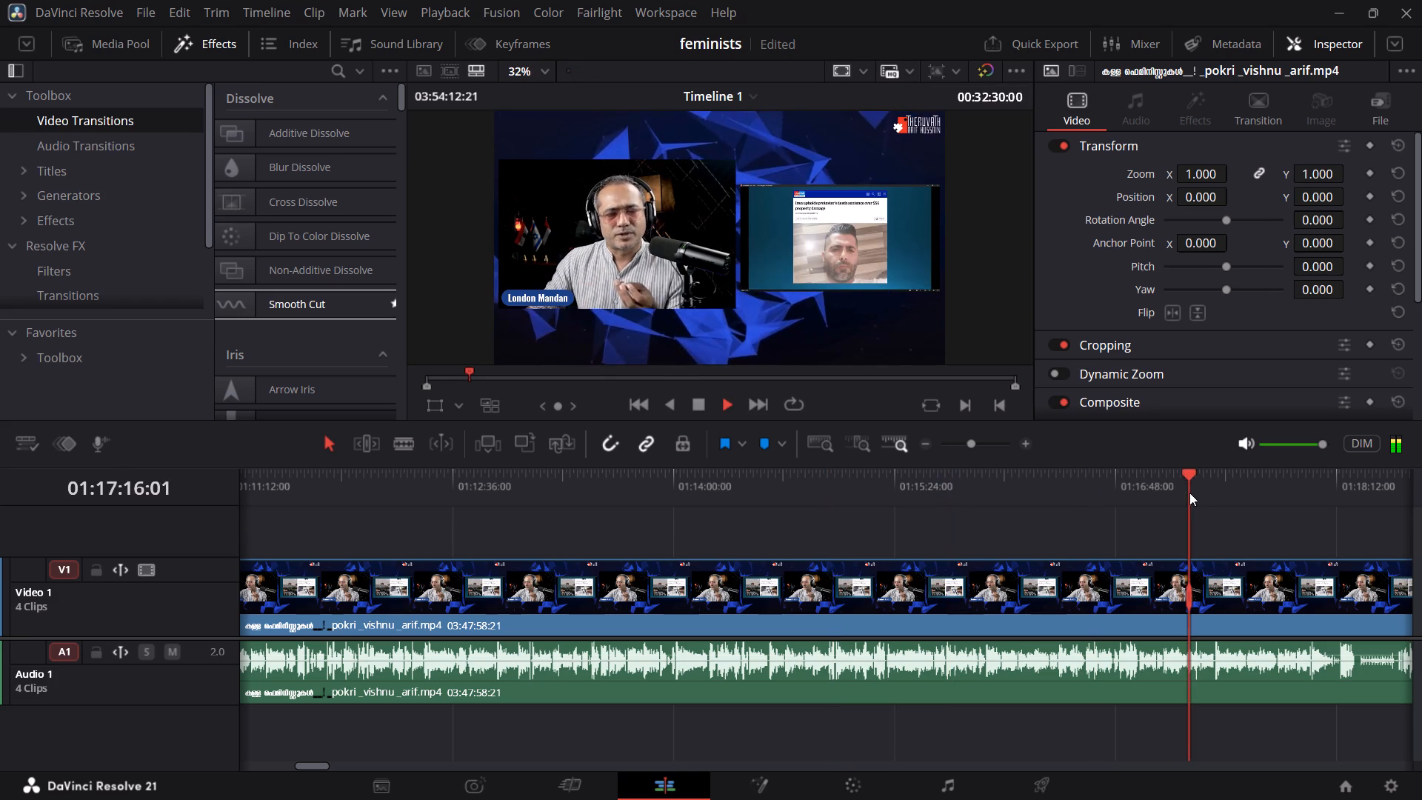
left_click_drag(1057, 493, 1069, 508)
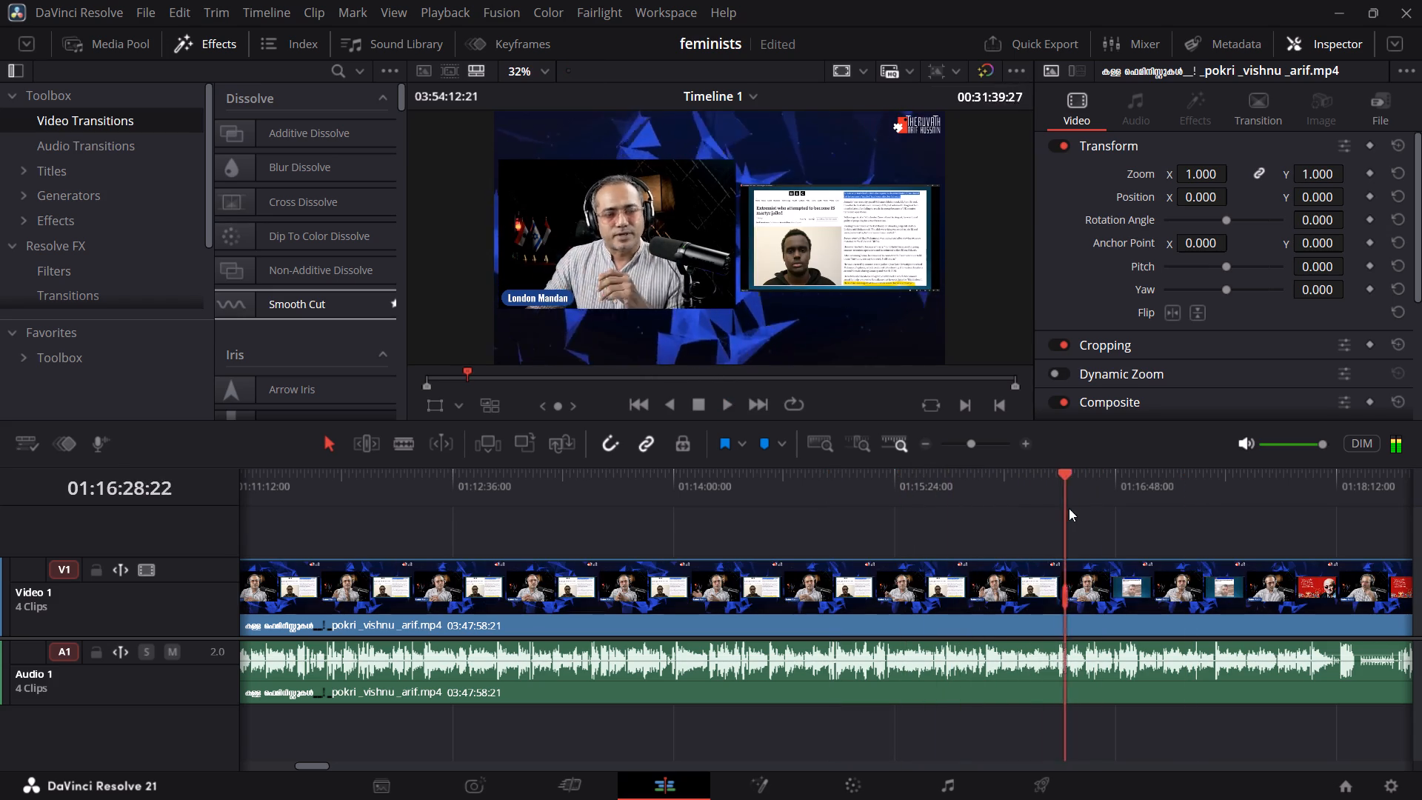
left_click_drag(1069, 508, 1142, 513)
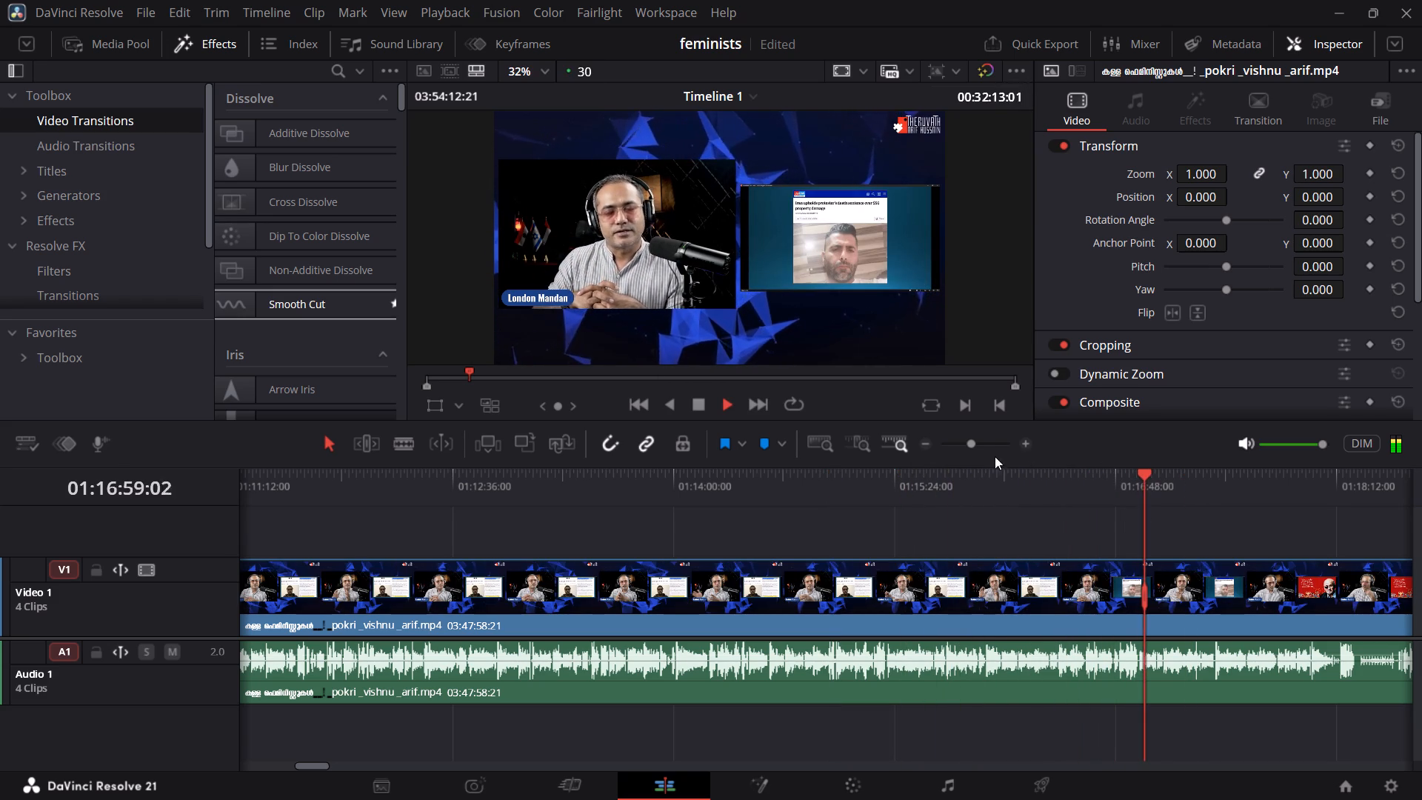
left_click(978, 444)
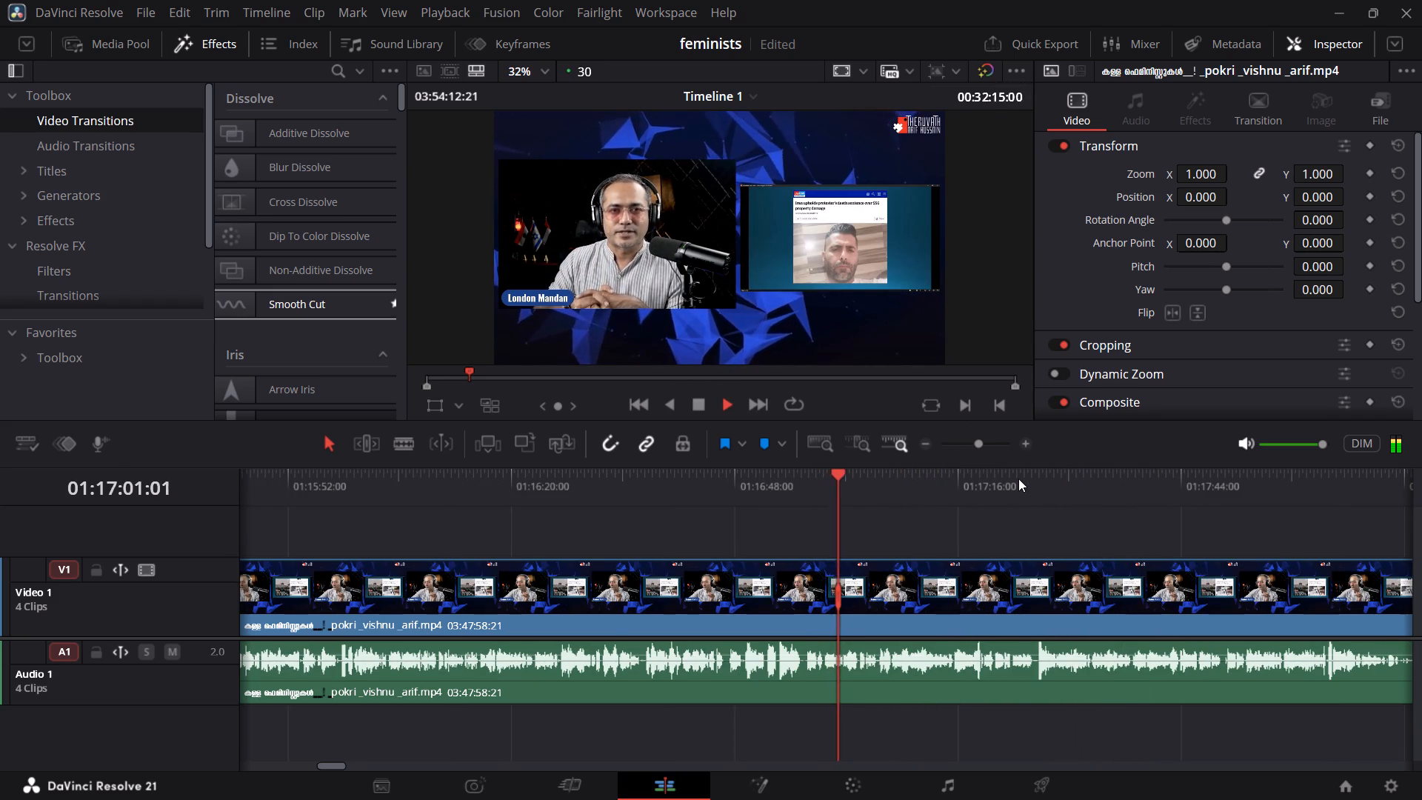
left_click(1018, 479)
left_click(938, 473)
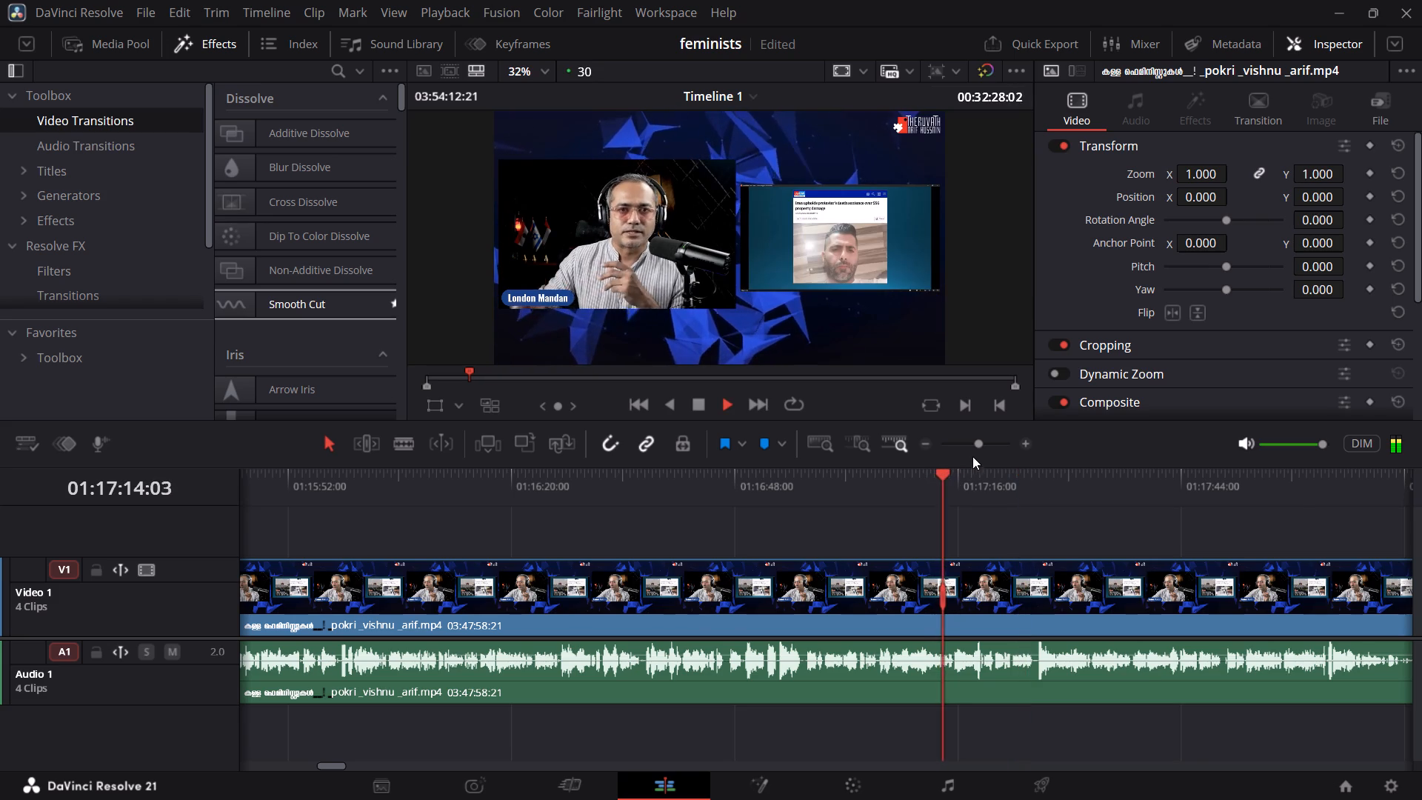
Split the recording's video and audio at 01:17:25:10, in the pause after the speaker's closing sentence.
left_click(985, 444)
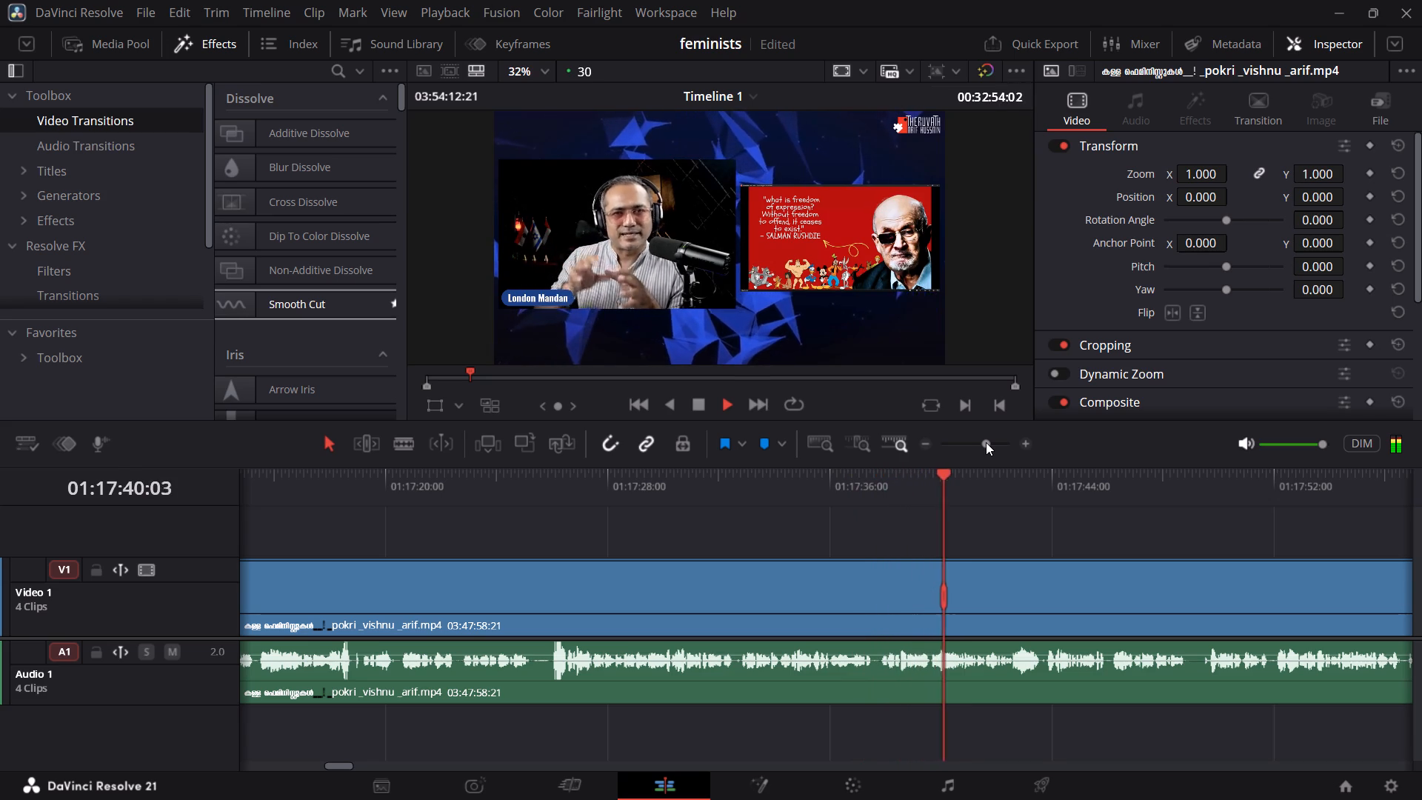
left_click(364, 493)
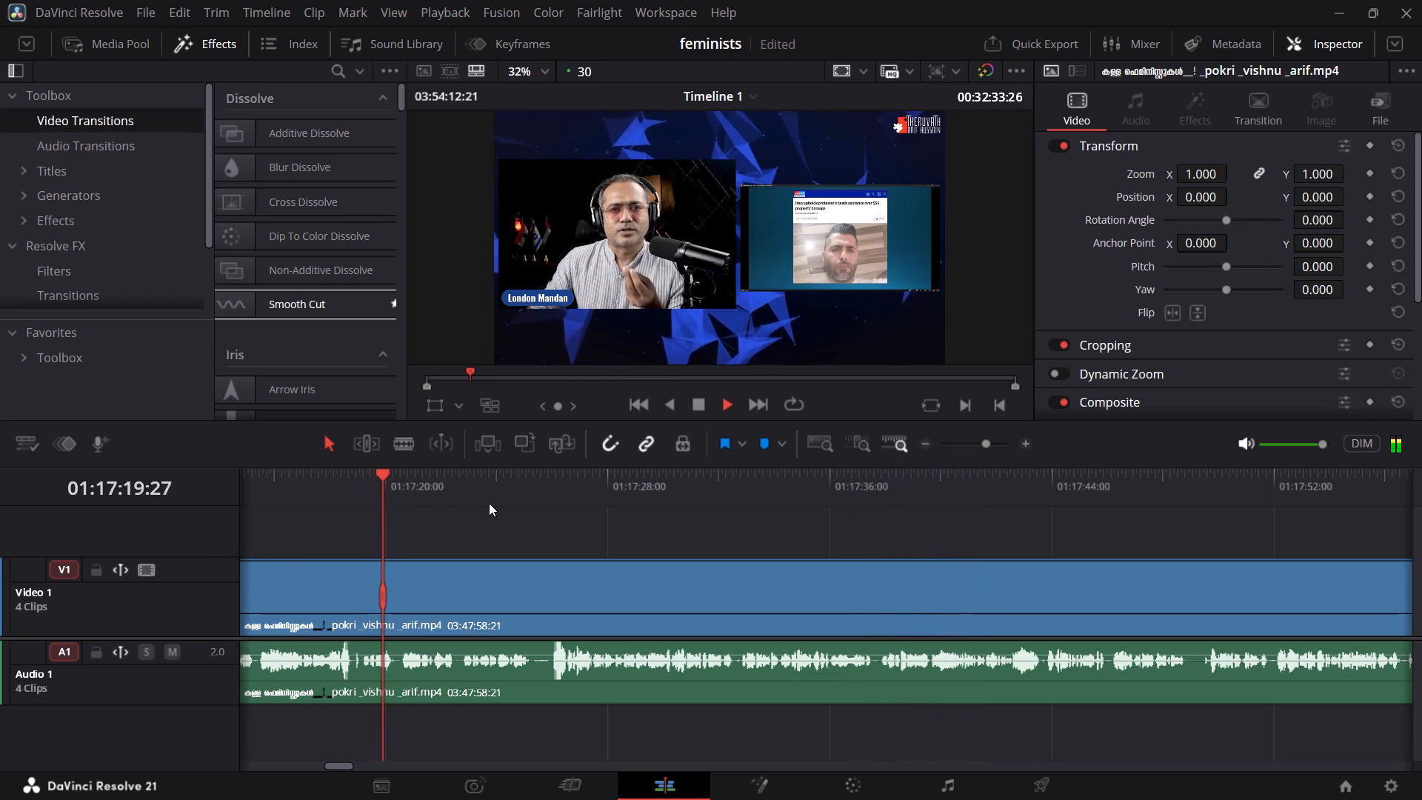
left_click(998, 442)
left_click(990, 445)
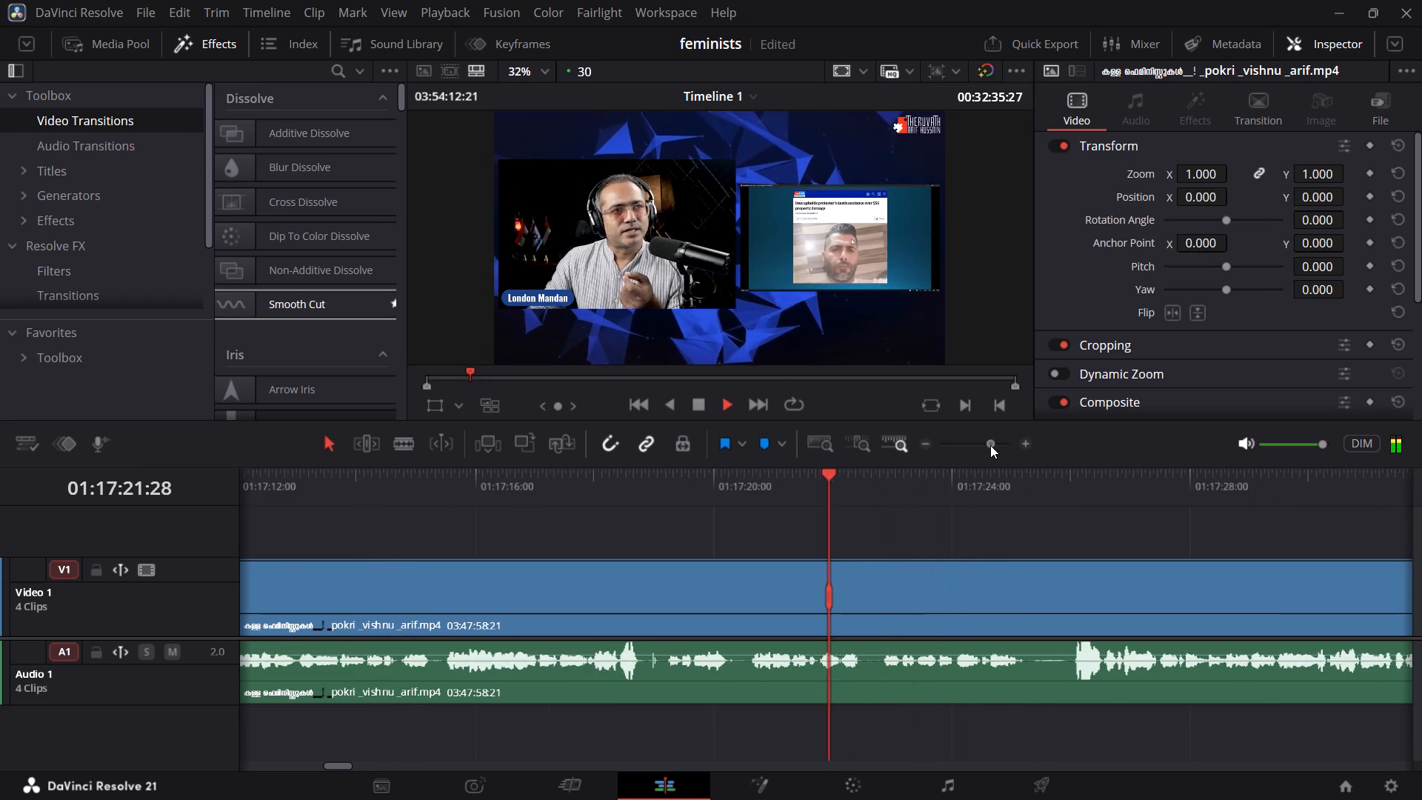
left_click(716, 487)
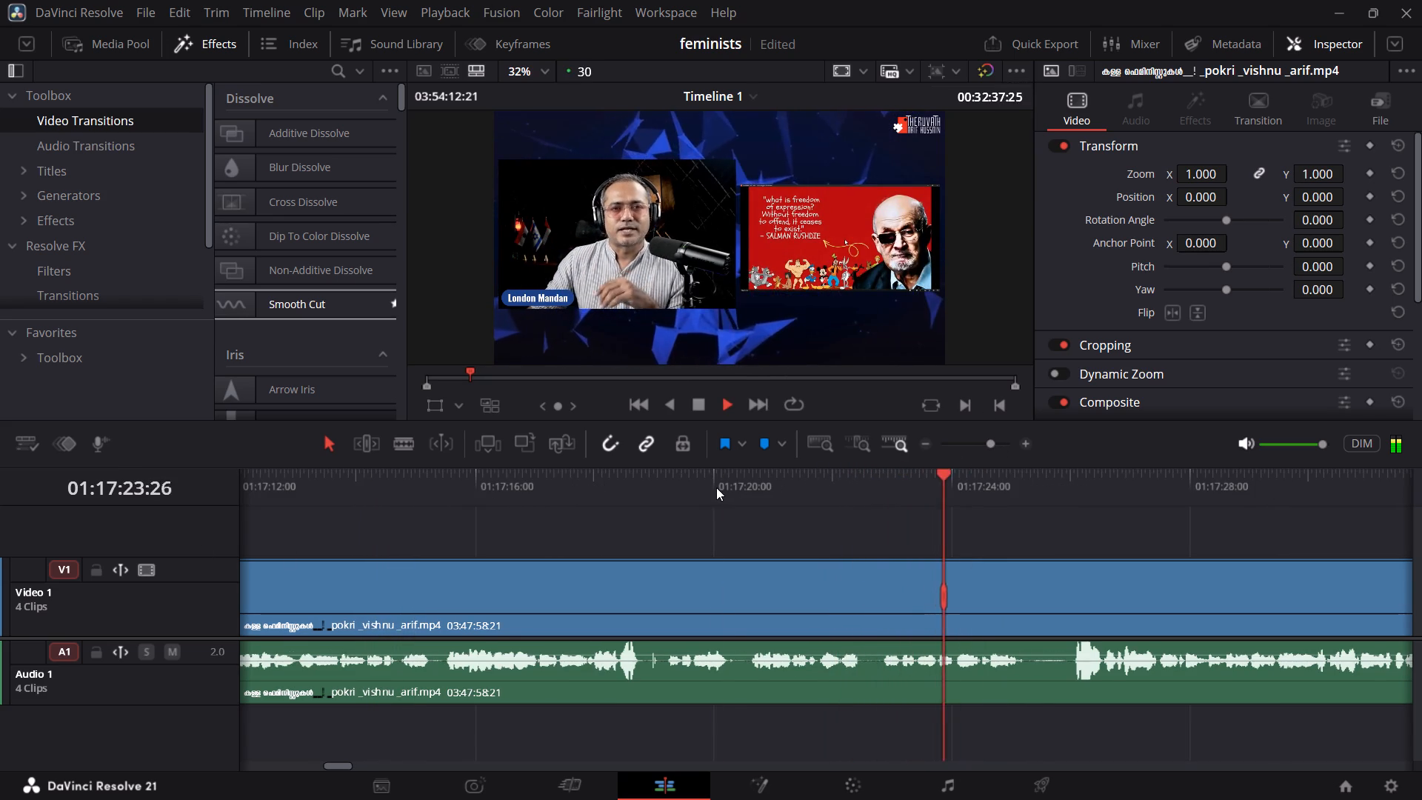
key("space")
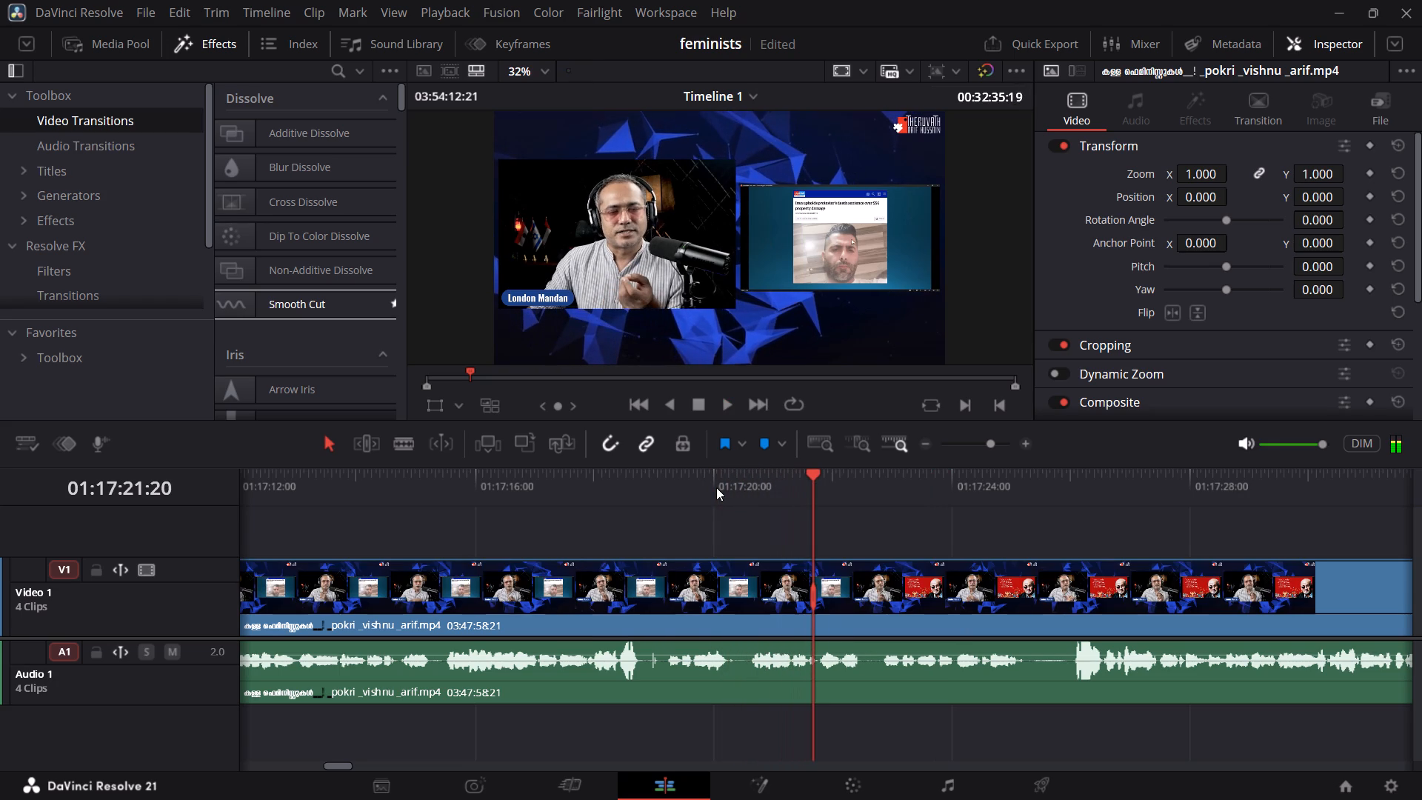
key("space")
key("space")
key("space")
key("space")
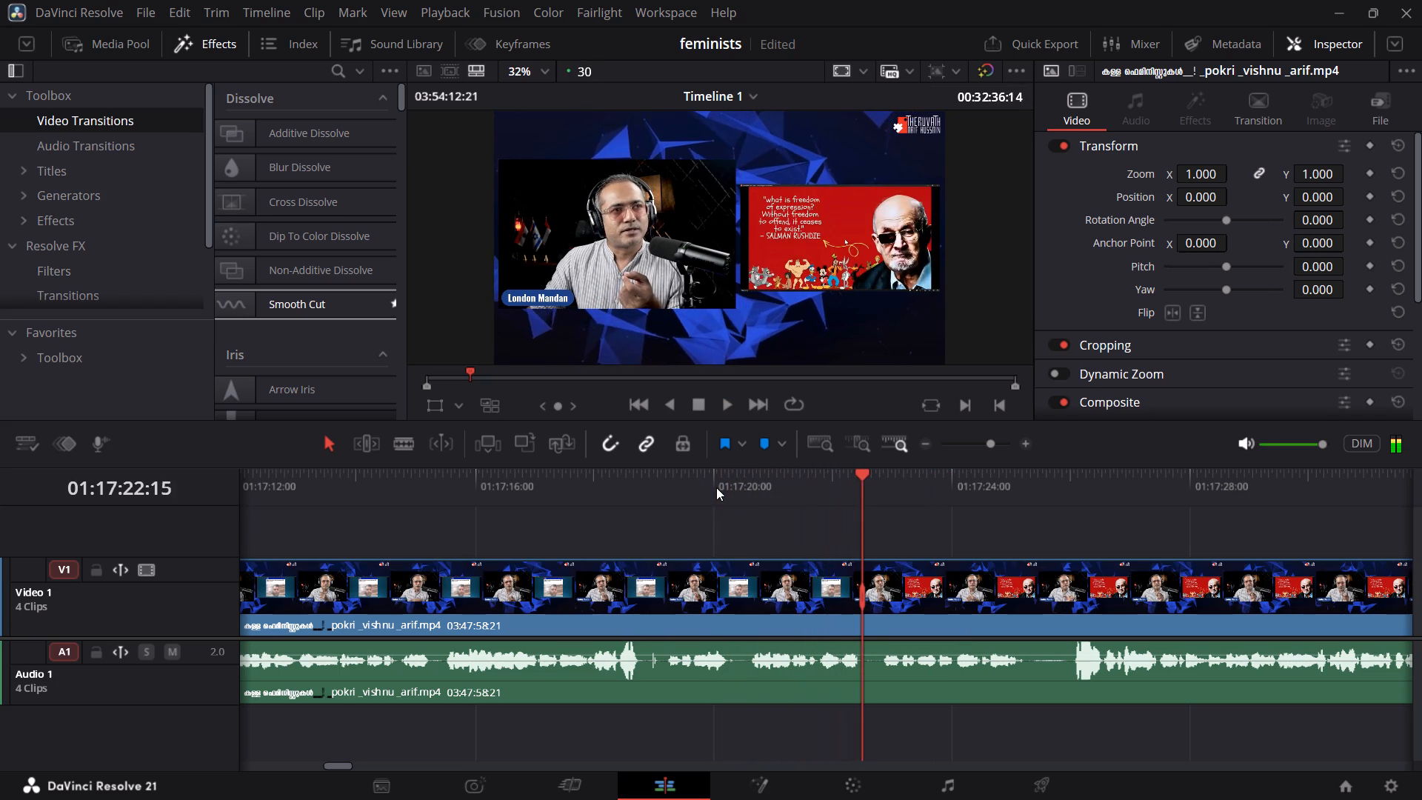
key("space")
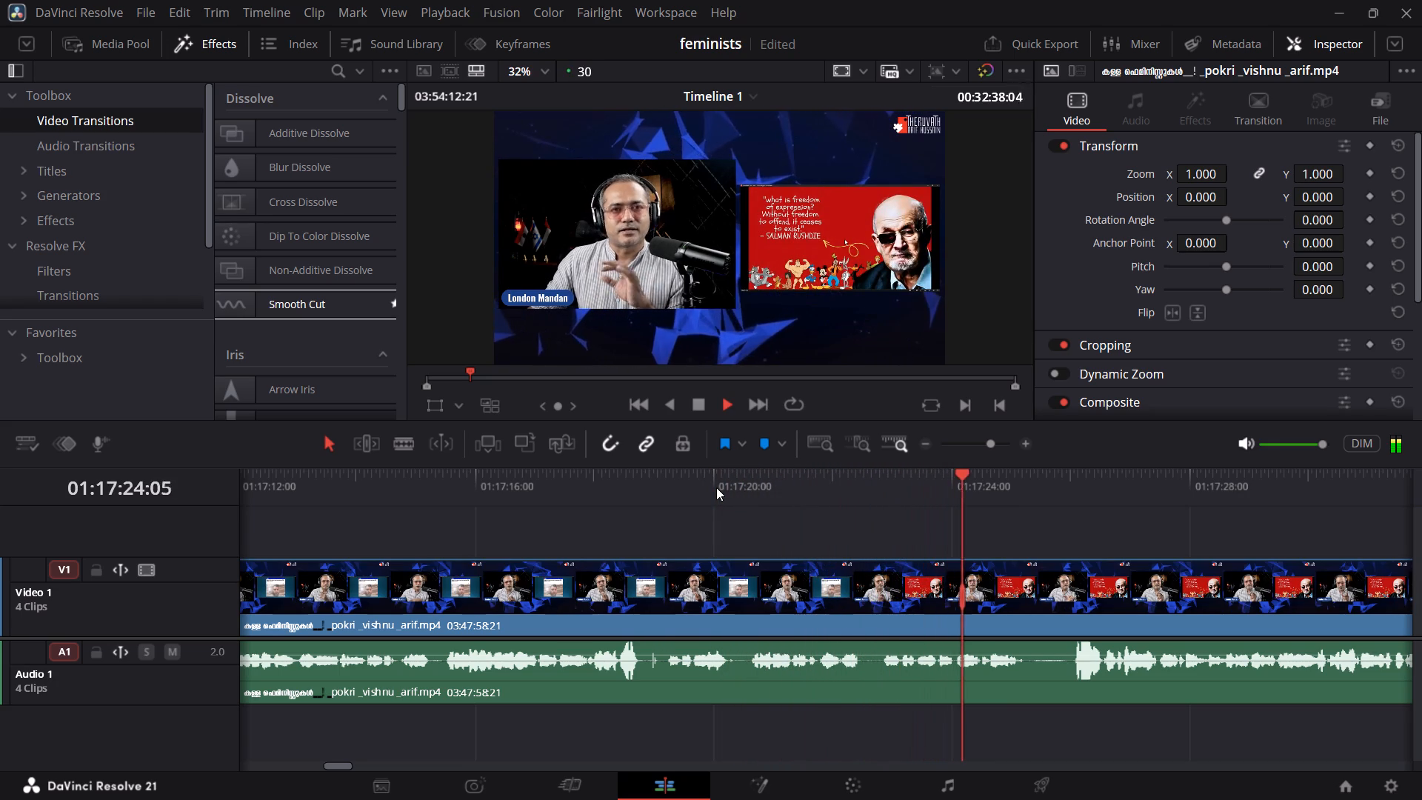
key("space")
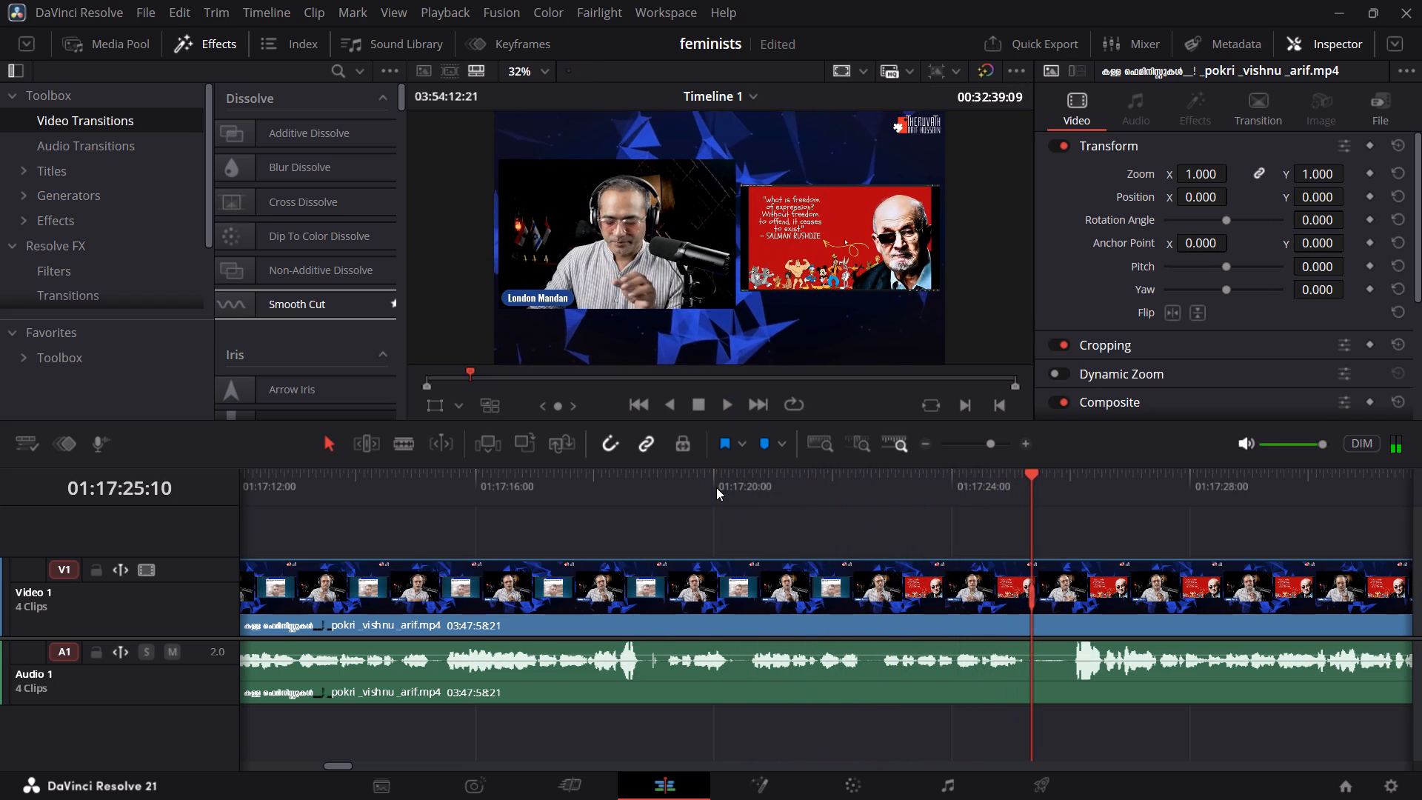
key("ctrl+b")
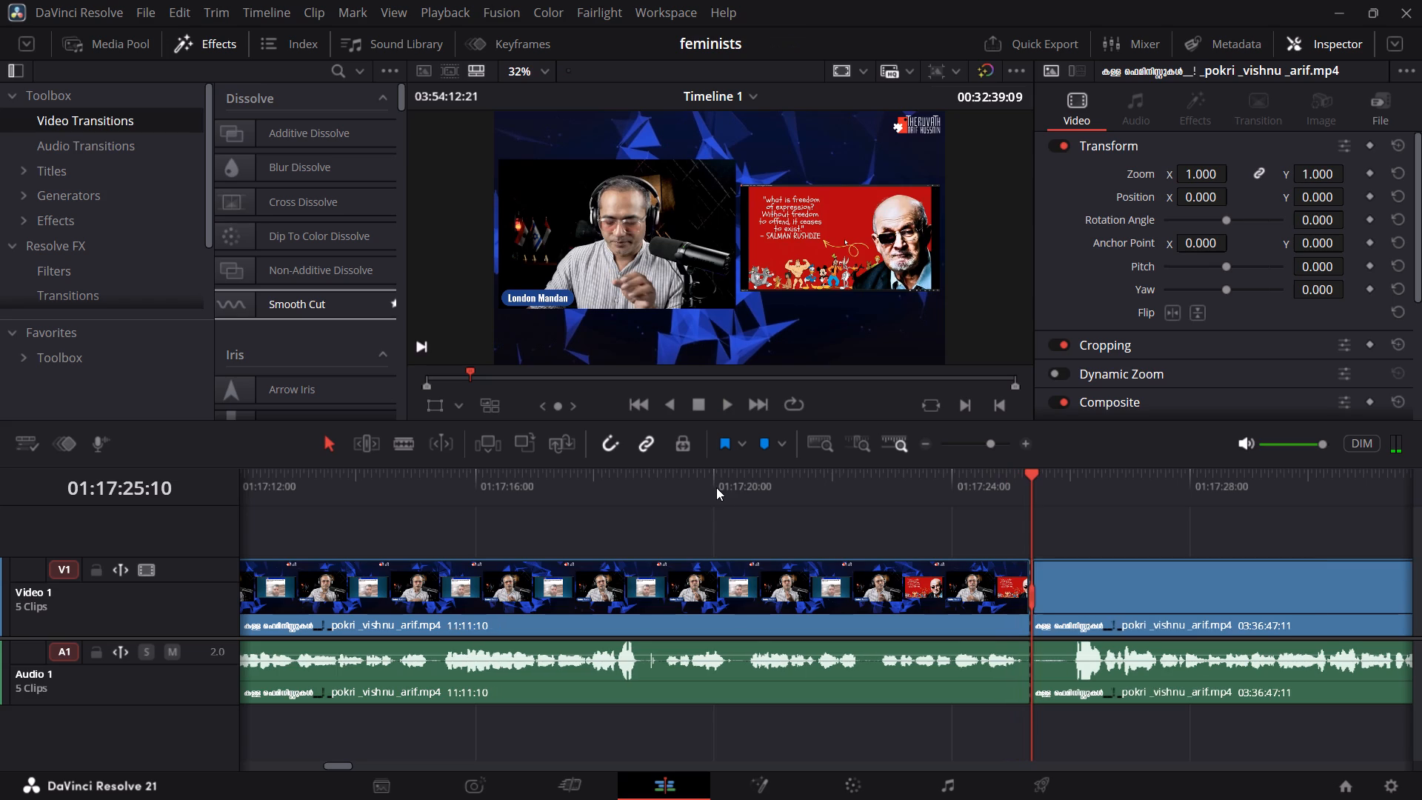
Review the footage following the 01:17:25:10 cut and delete that whole remaining clip with its audio.
key("space")
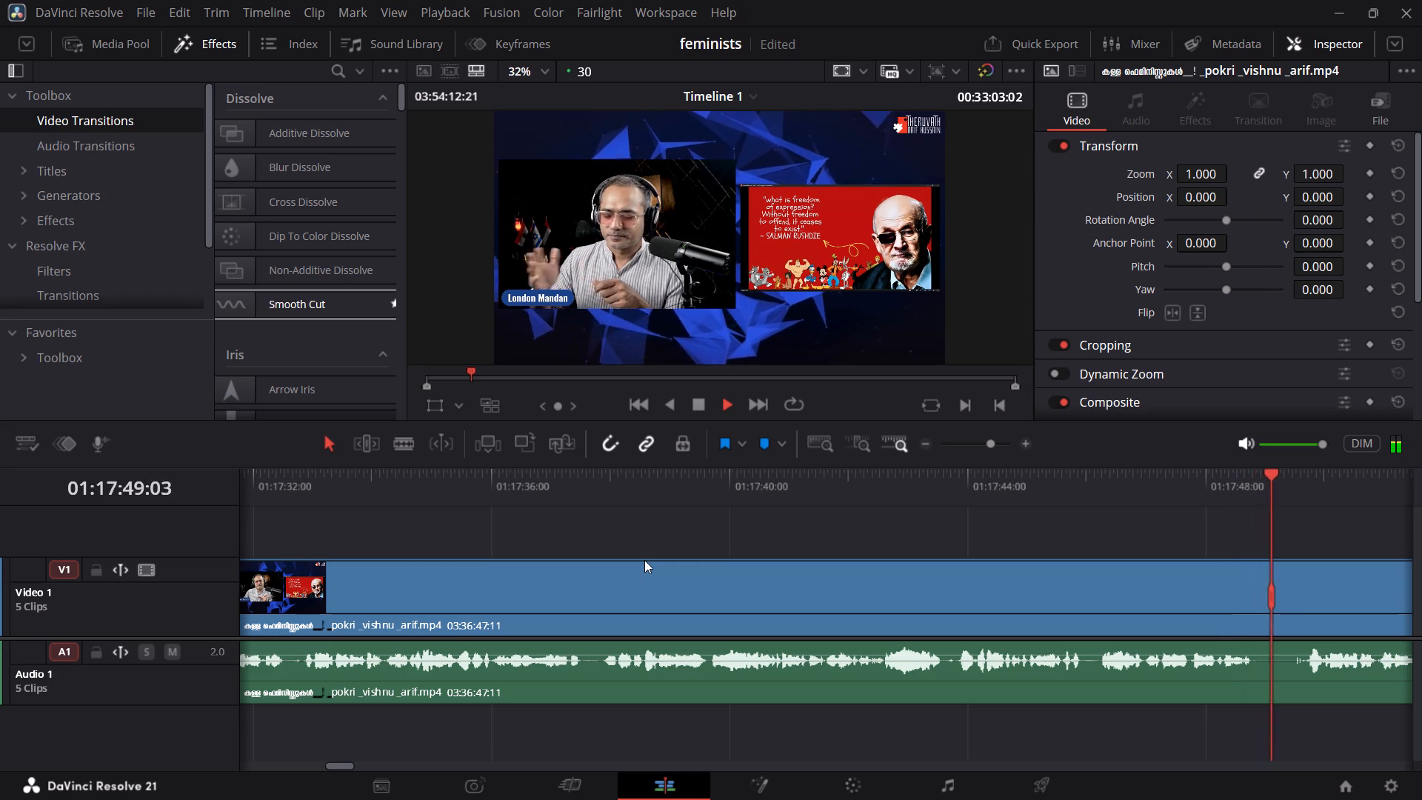
left_click(982, 446)
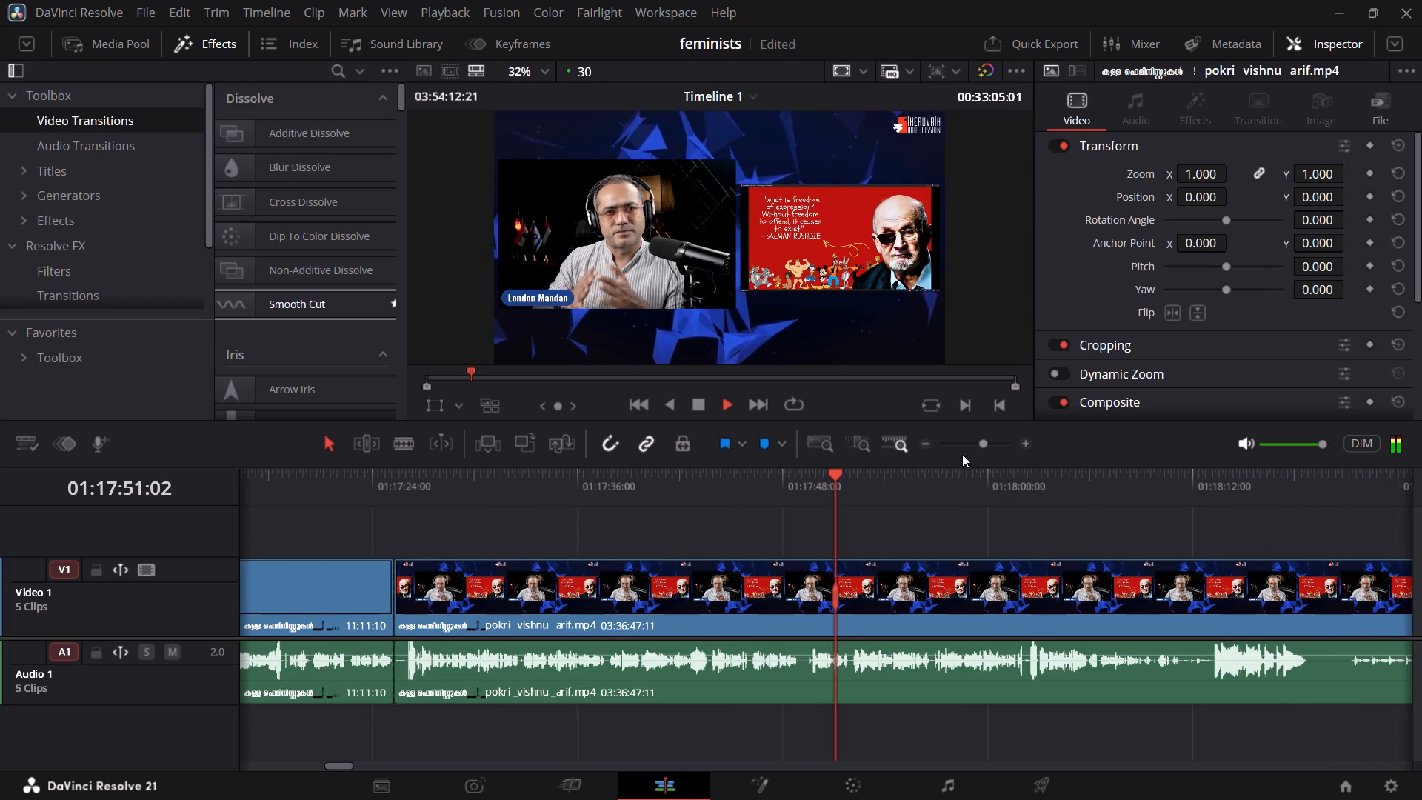
left_click(359, 485)
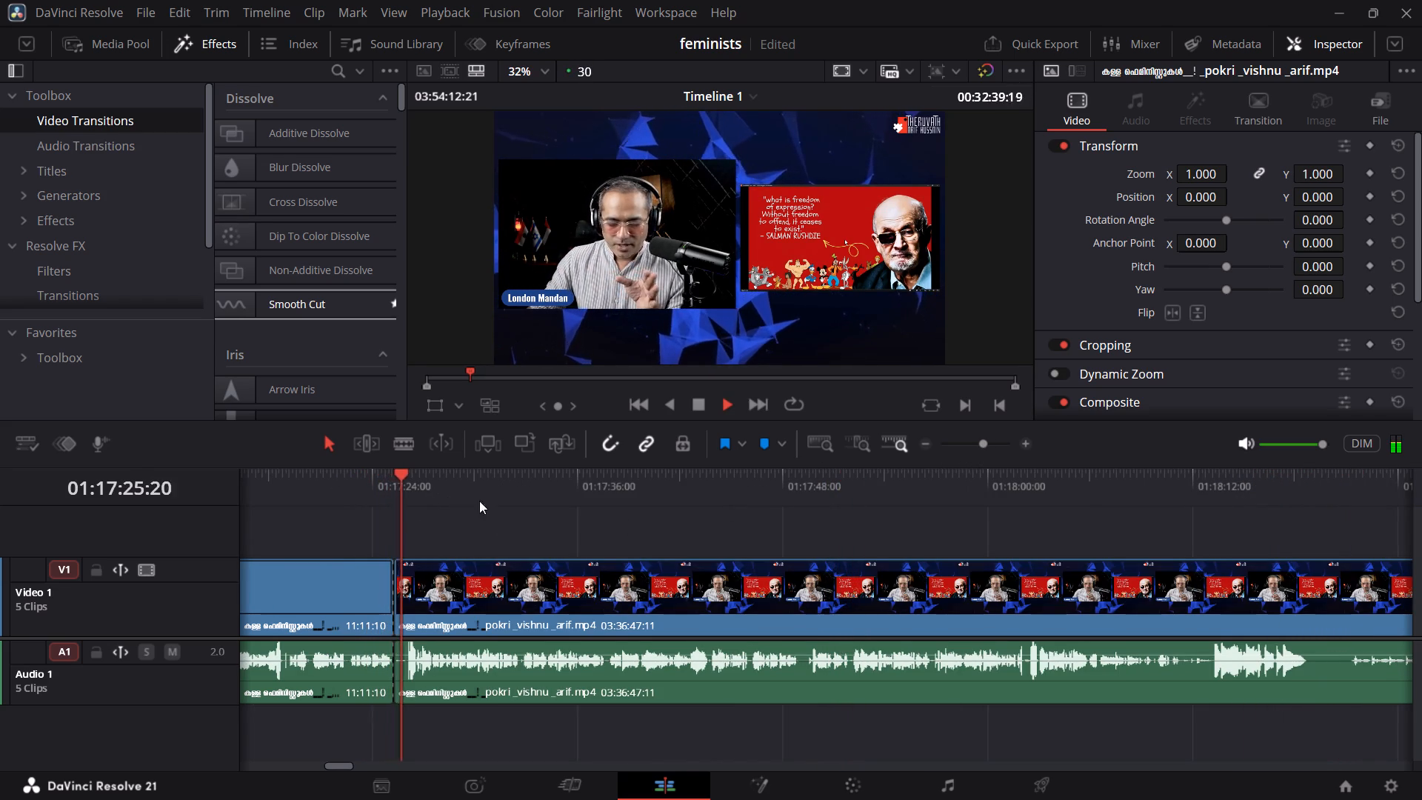
left_click(555, 487)
left_click_drag(907, 490, 918, 493)
left_click(1117, 484)
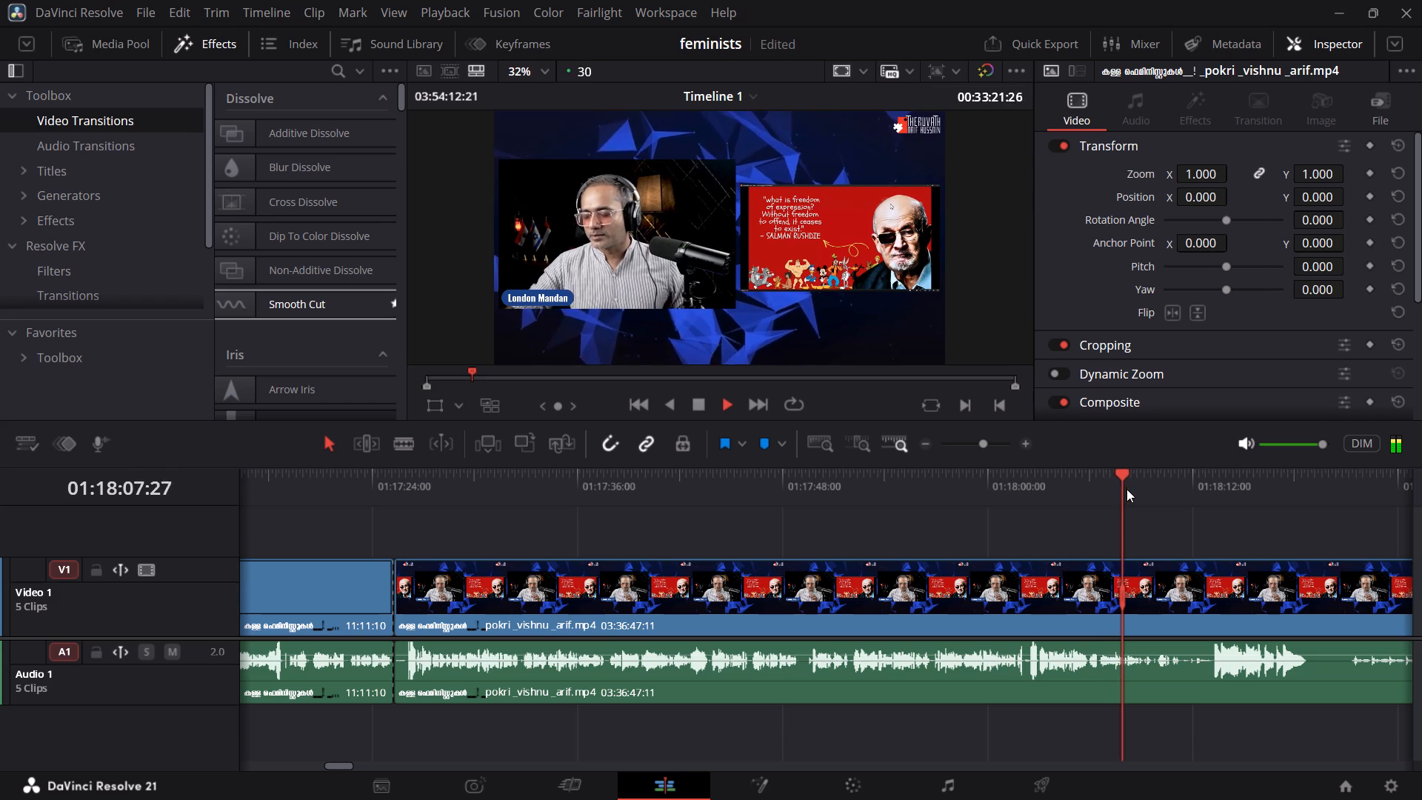
left_click(1236, 485)
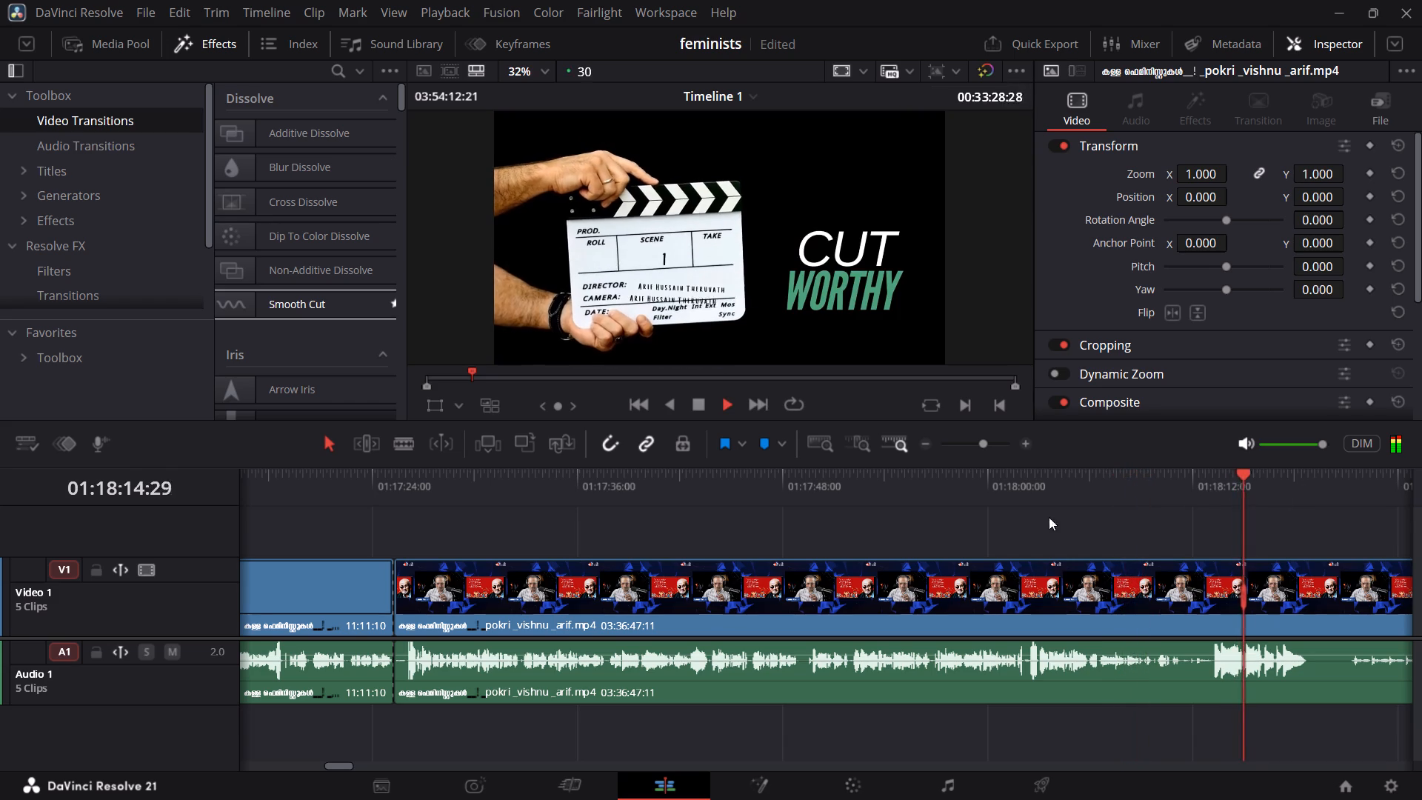
key("space")
left_click(885, 585)
key("Delete")
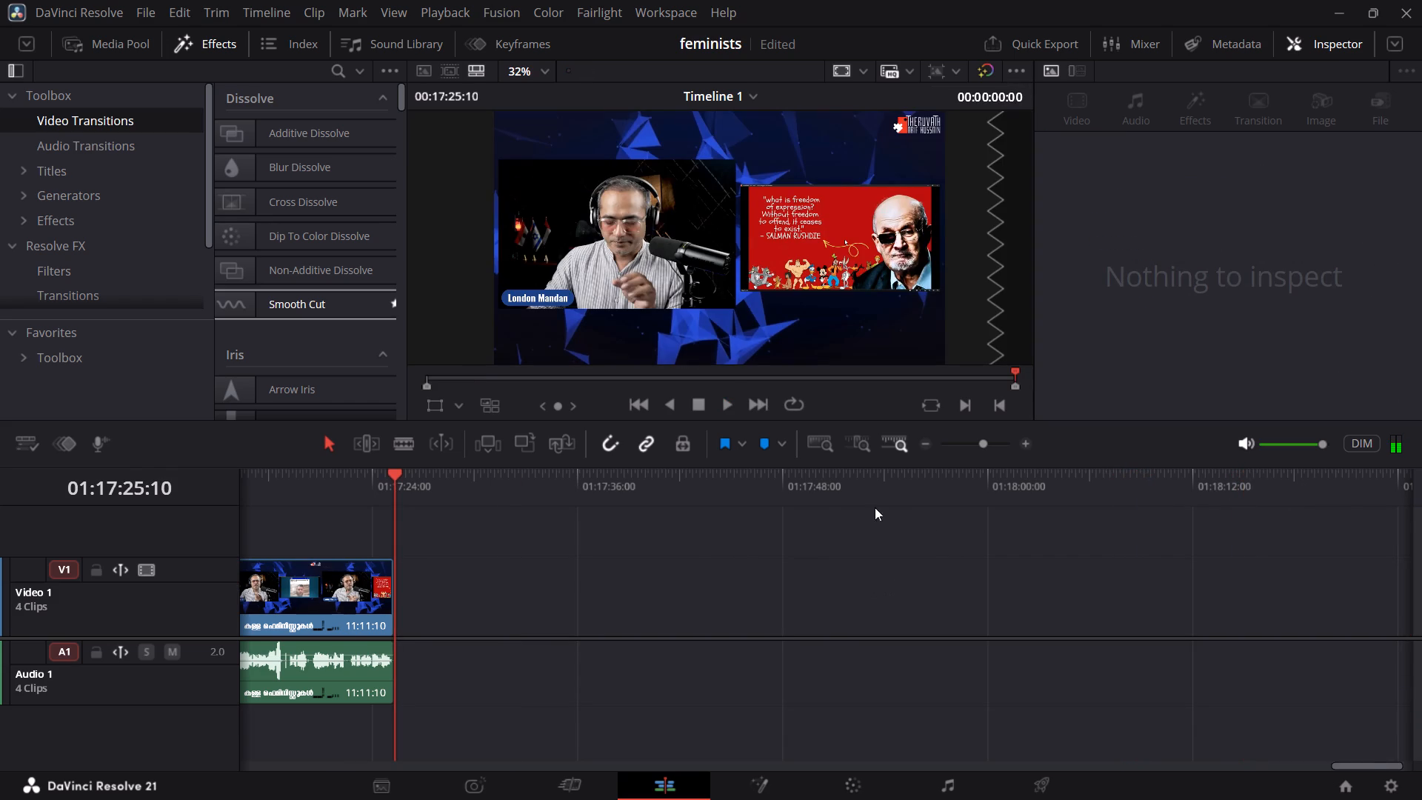
Split only the video of the last clip at 01:17:15:20 with the Blade tool, leaving the audio whole.
left_click(992, 447)
left_click(430, 485)
key("space")
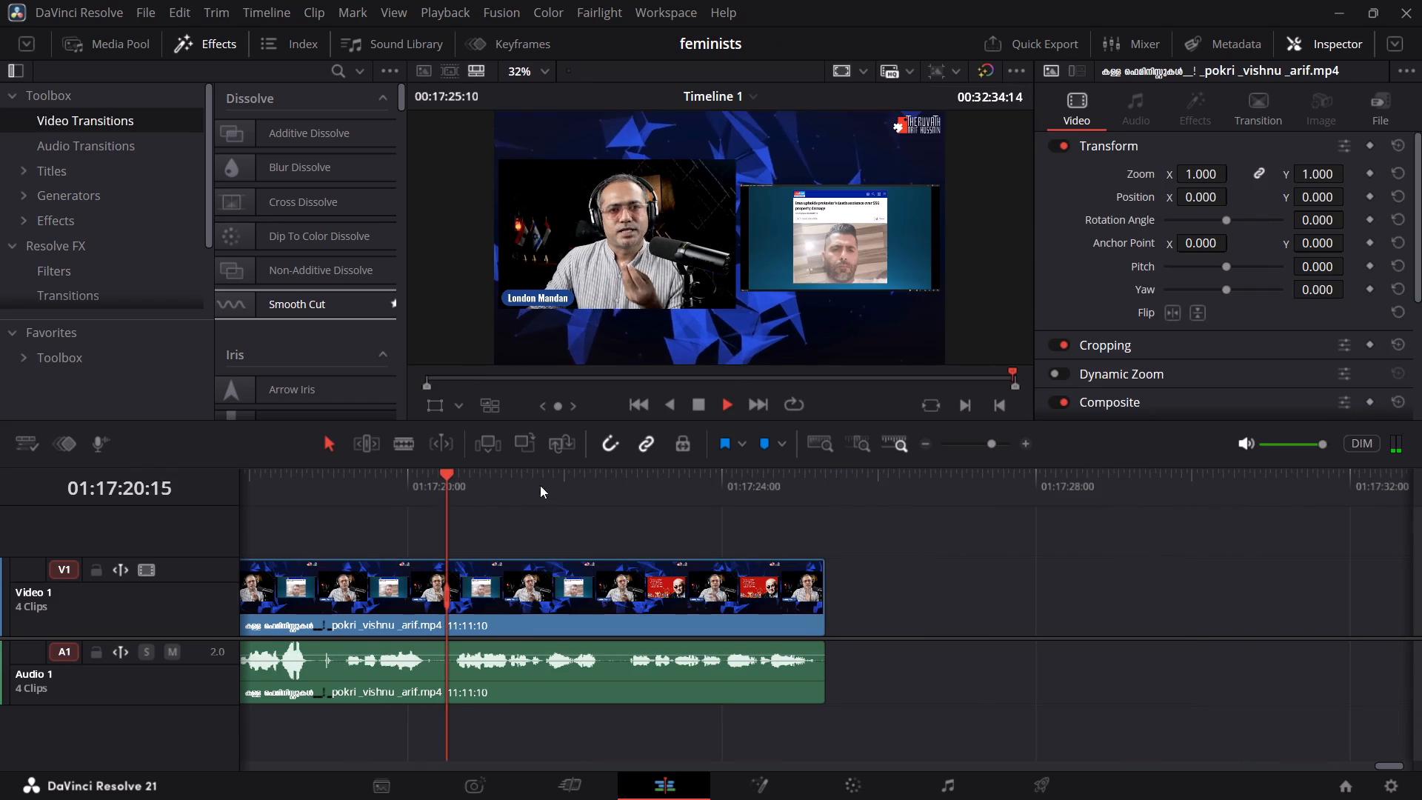
left_click(982, 447)
left_click(735, 477)
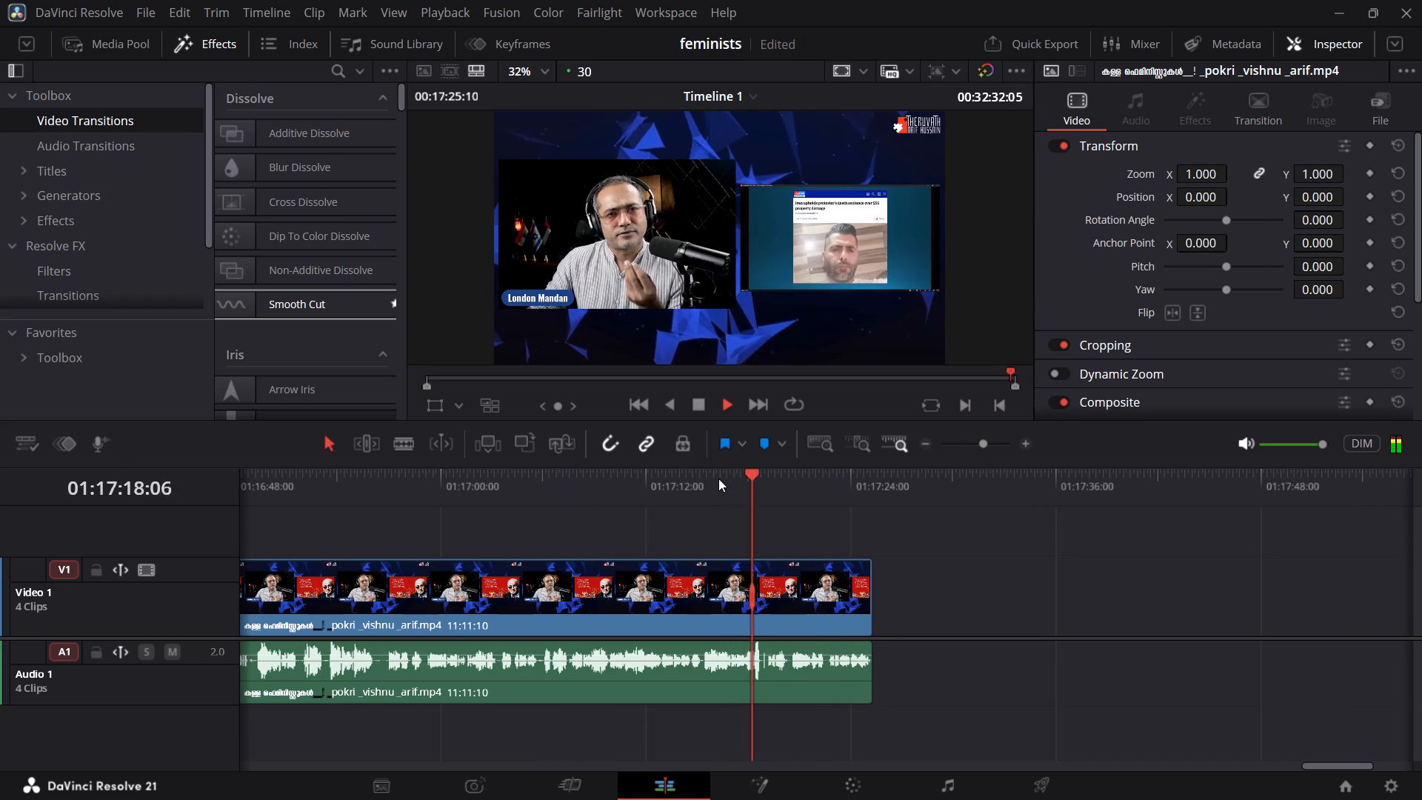
left_click(697, 480)
key("space")
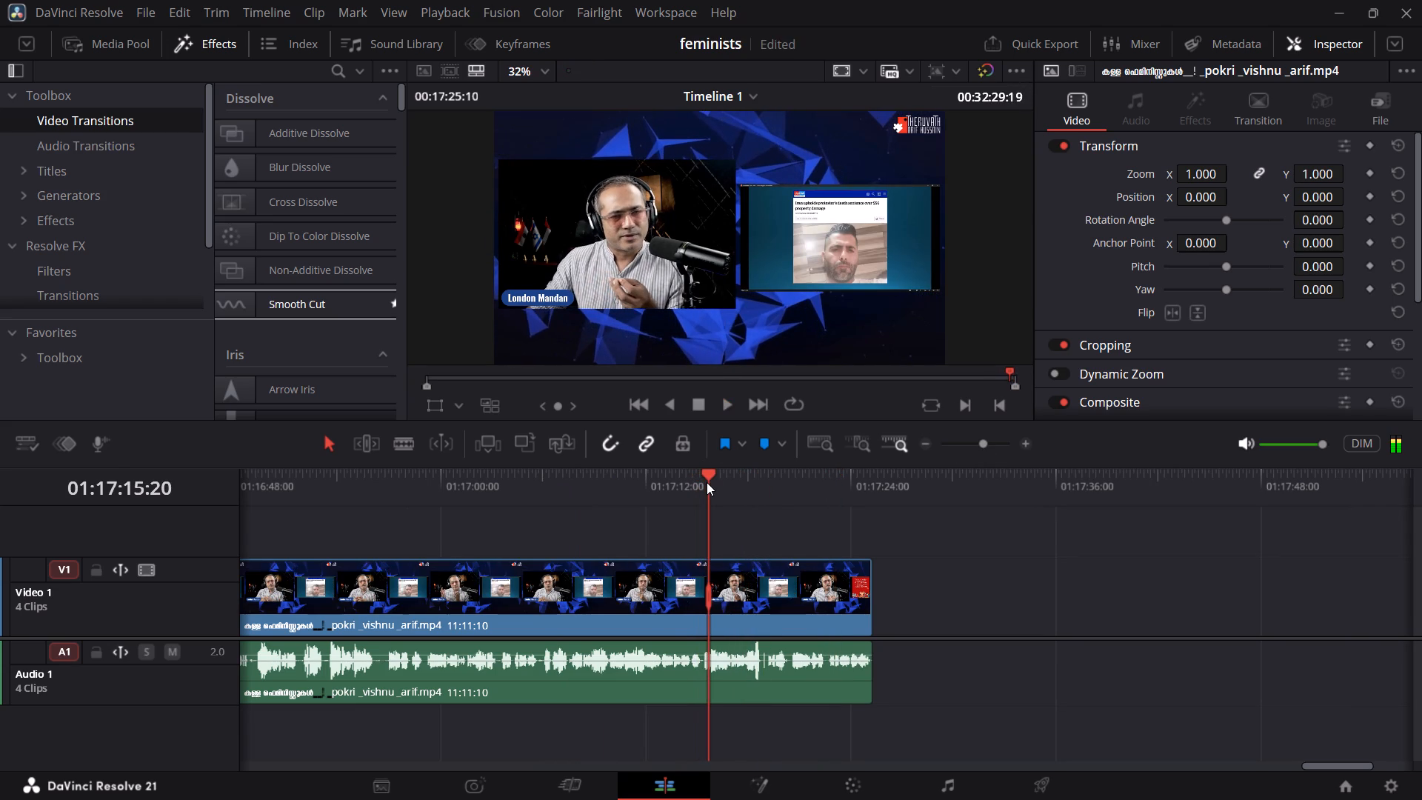
left_click(395, 436)
left_click(705, 584)
Split the video again at 01:17:21:21 and select the roughly six-second section between the two cuts.
key("space")
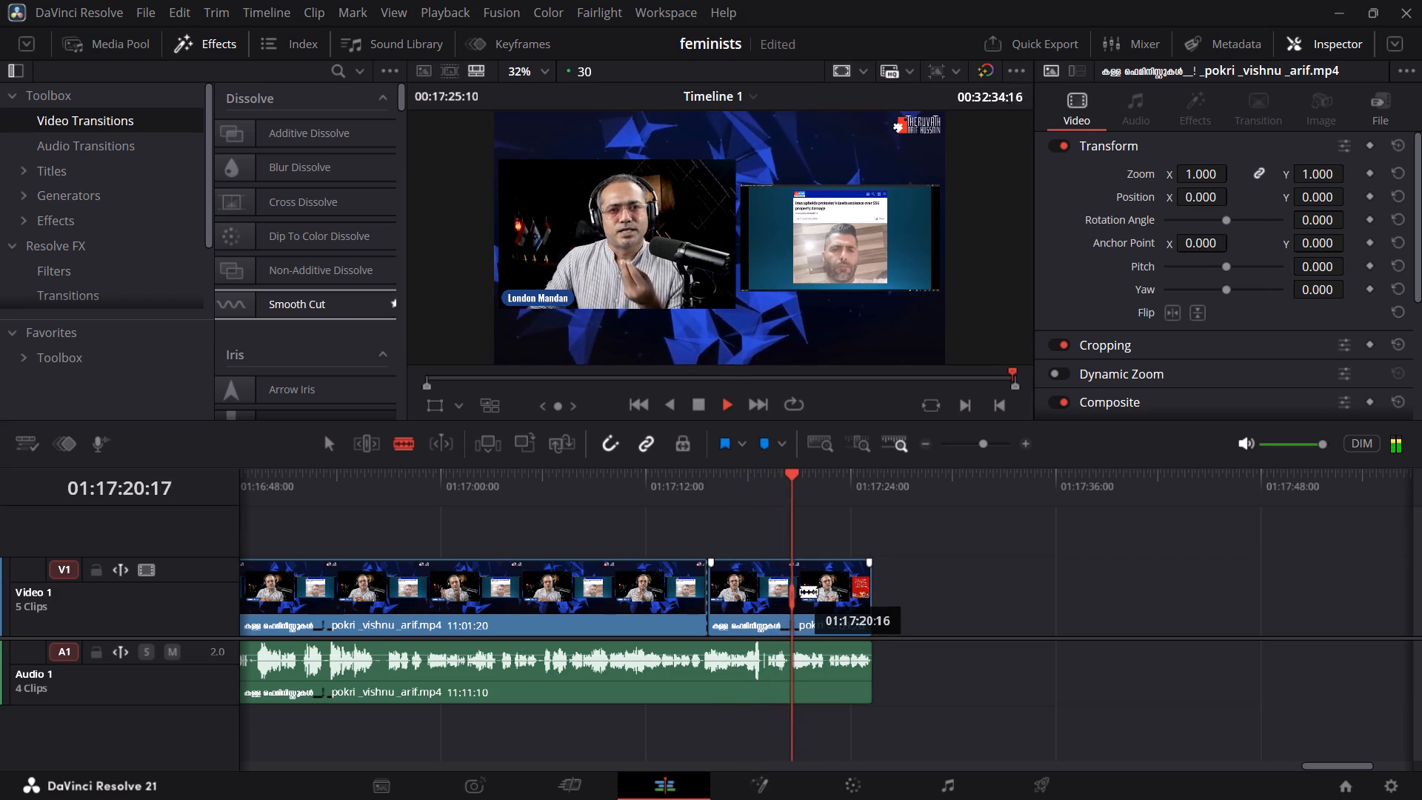
key("space")
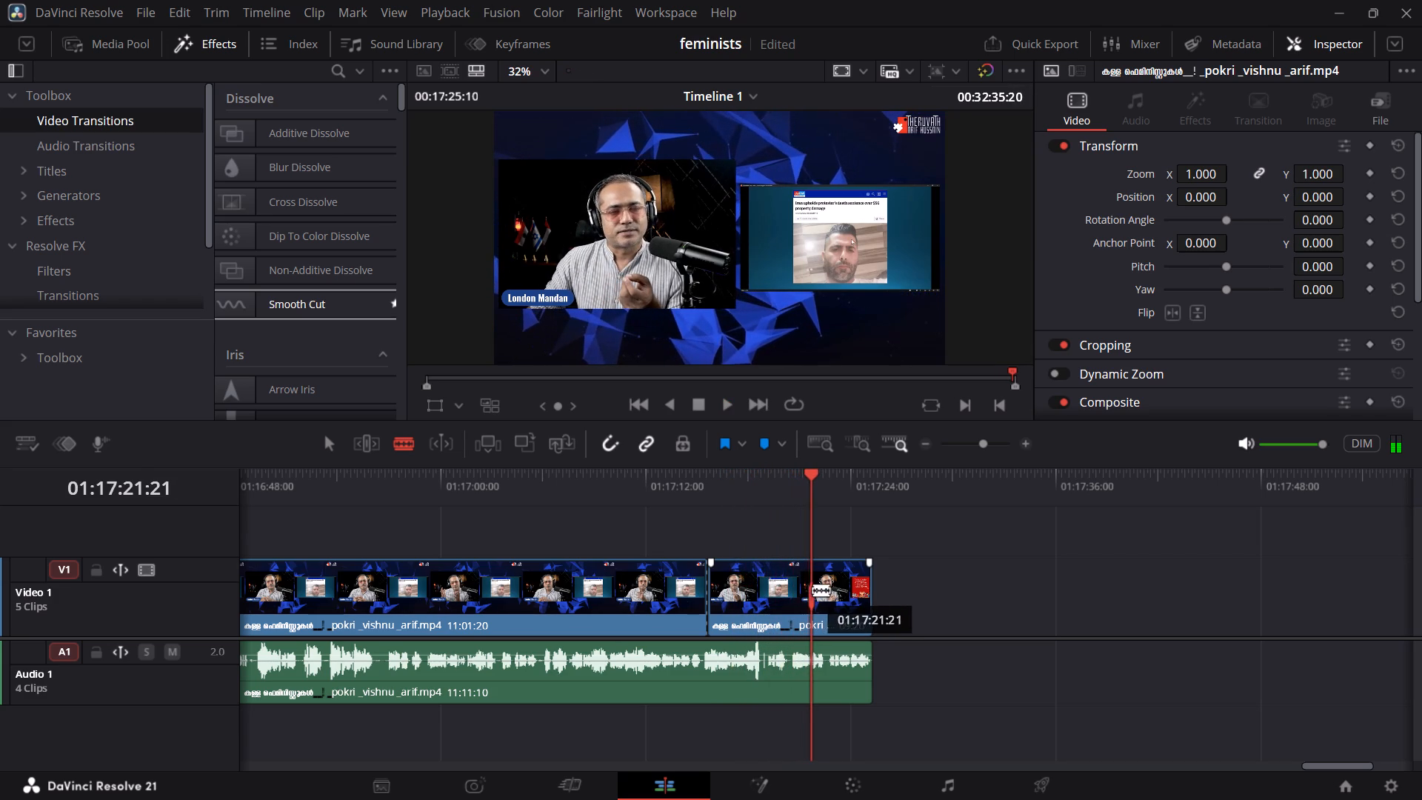
left_click(812, 590)
left_click(333, 441)
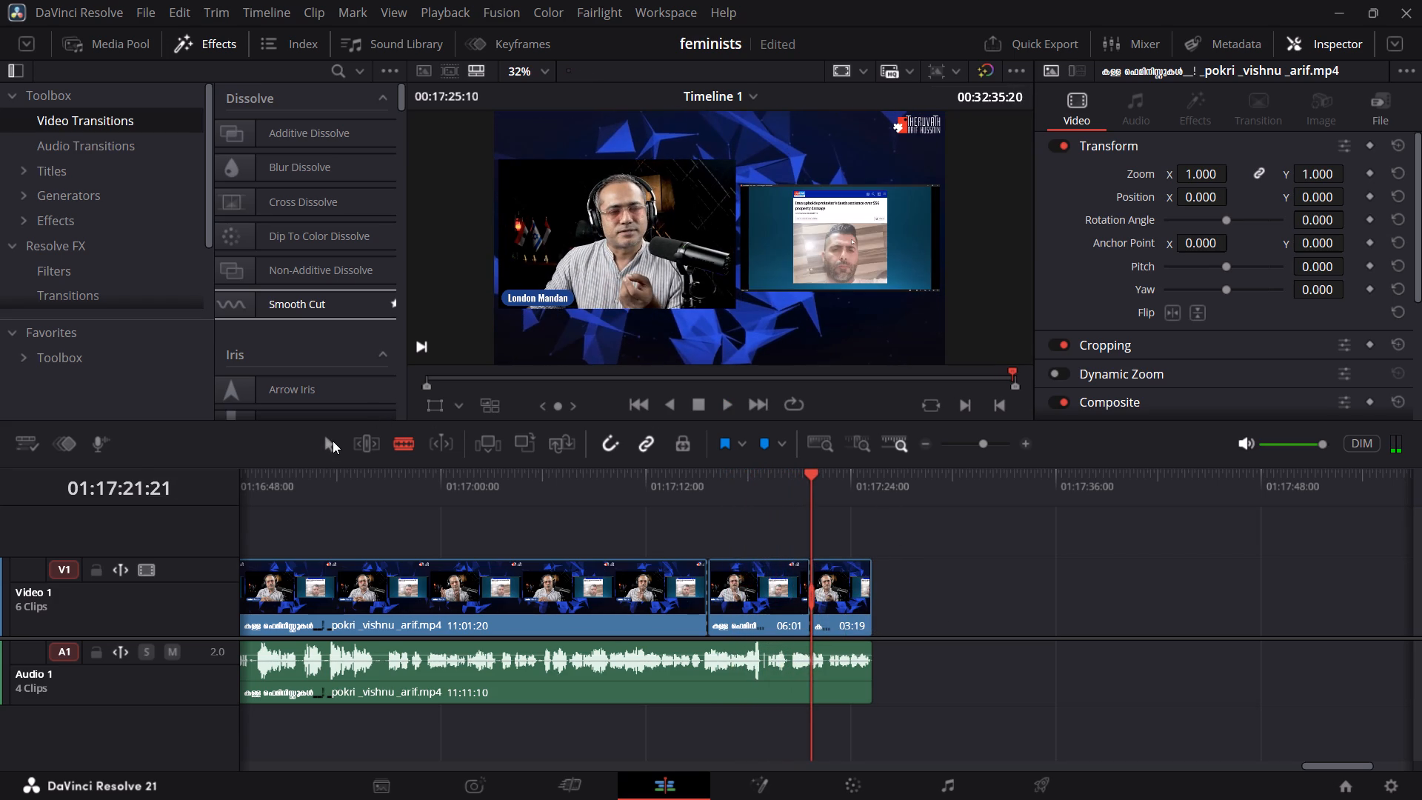
left_click(761, 588)
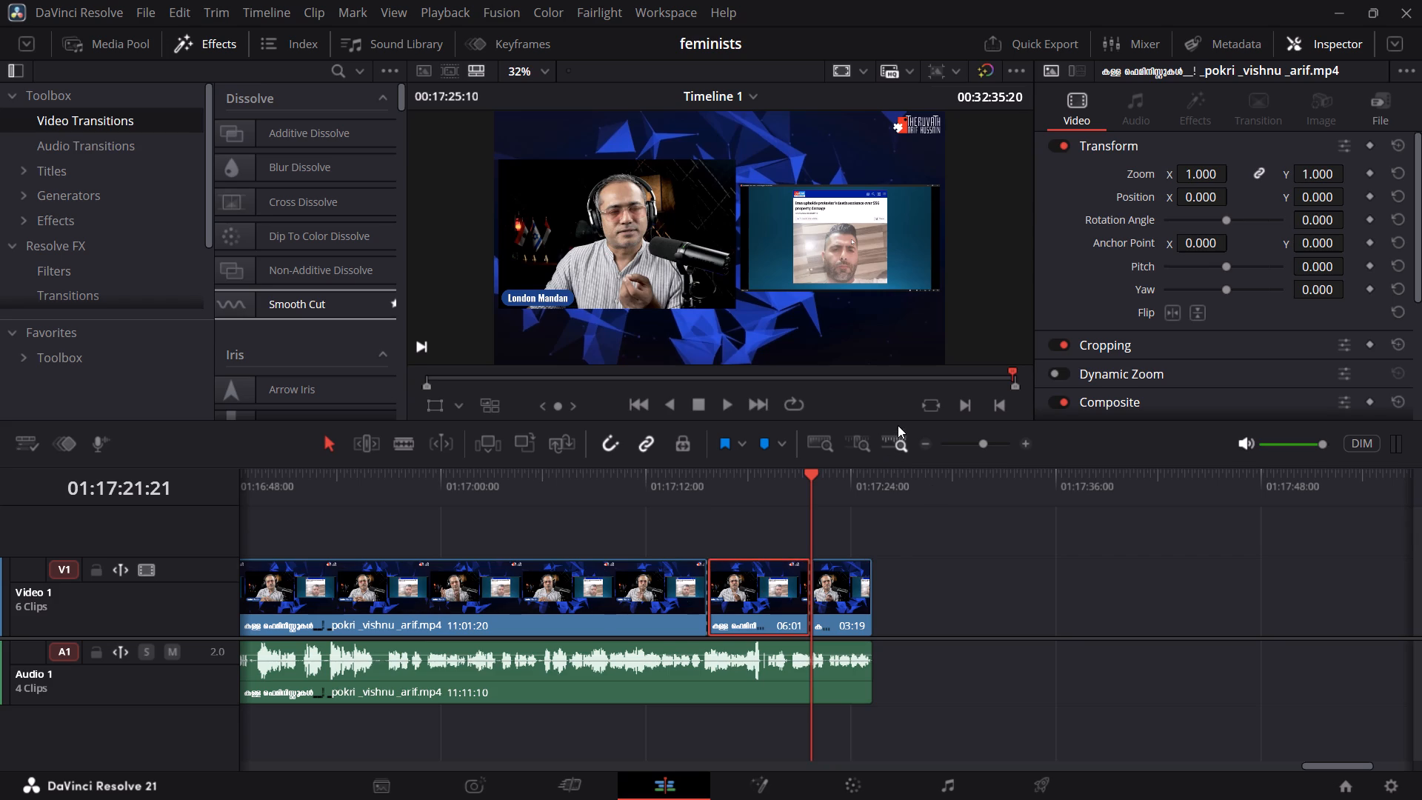
Resize the boundary between viewer and timeline so the preview is slightly larger and both tracks fit.
left_click_drag(895, 420, 893, 562)
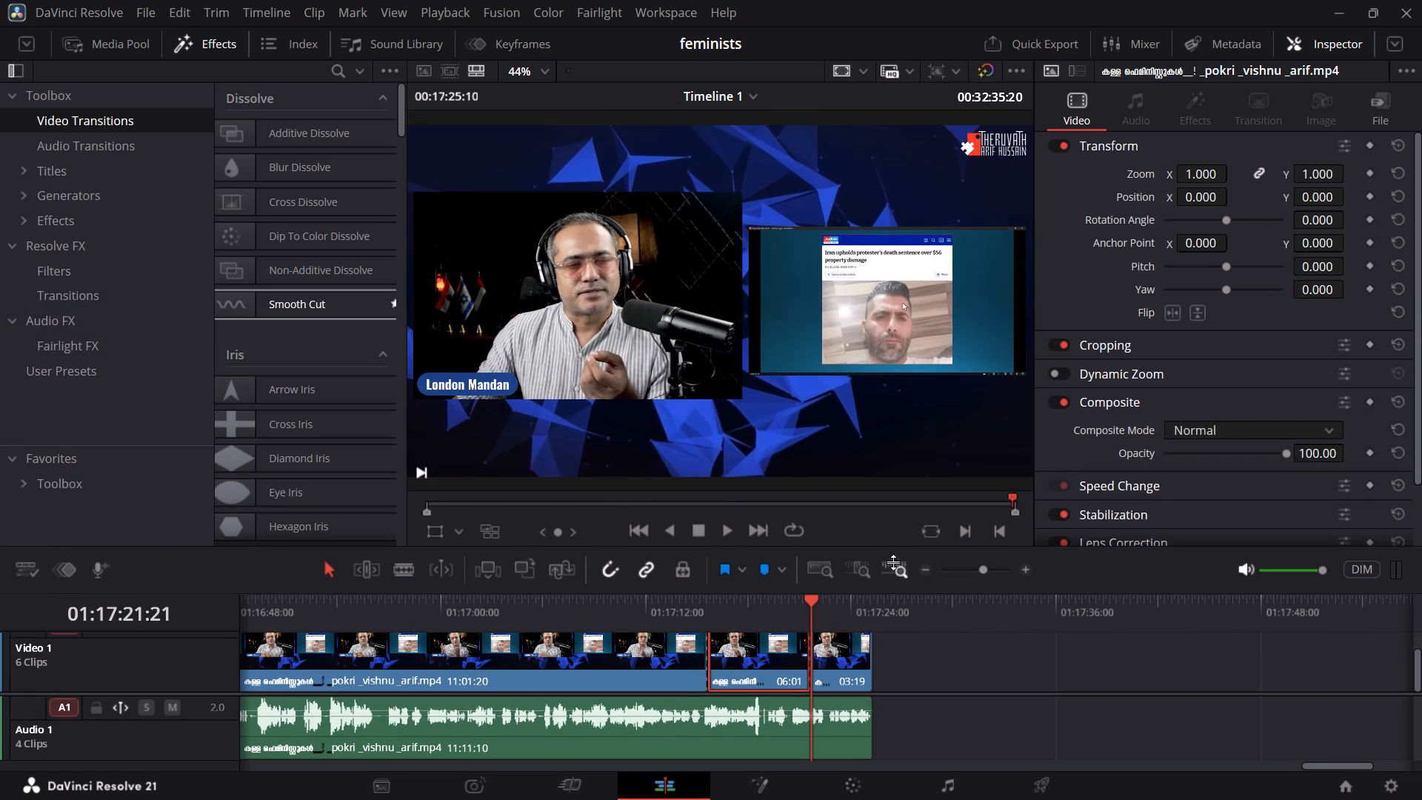
left_click_drag(893, 562, 889, 603)
left_click_drag(836, 545, 839, 447)
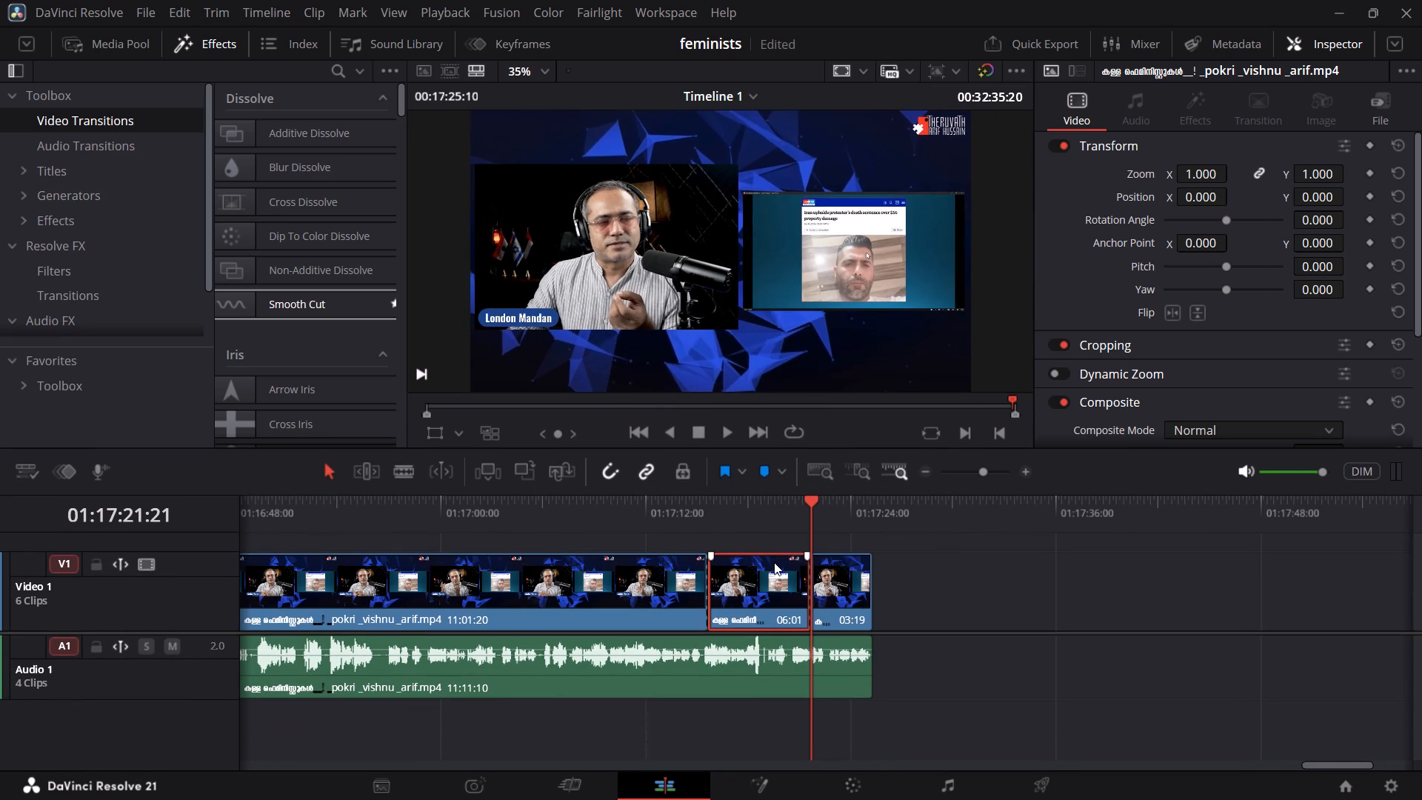
Copy the six-second section onto Video 2 above the final clip from 01:17:21:21 and trim its end to a 03:19 length.
left_click_drag(774, 562, 804, 538)
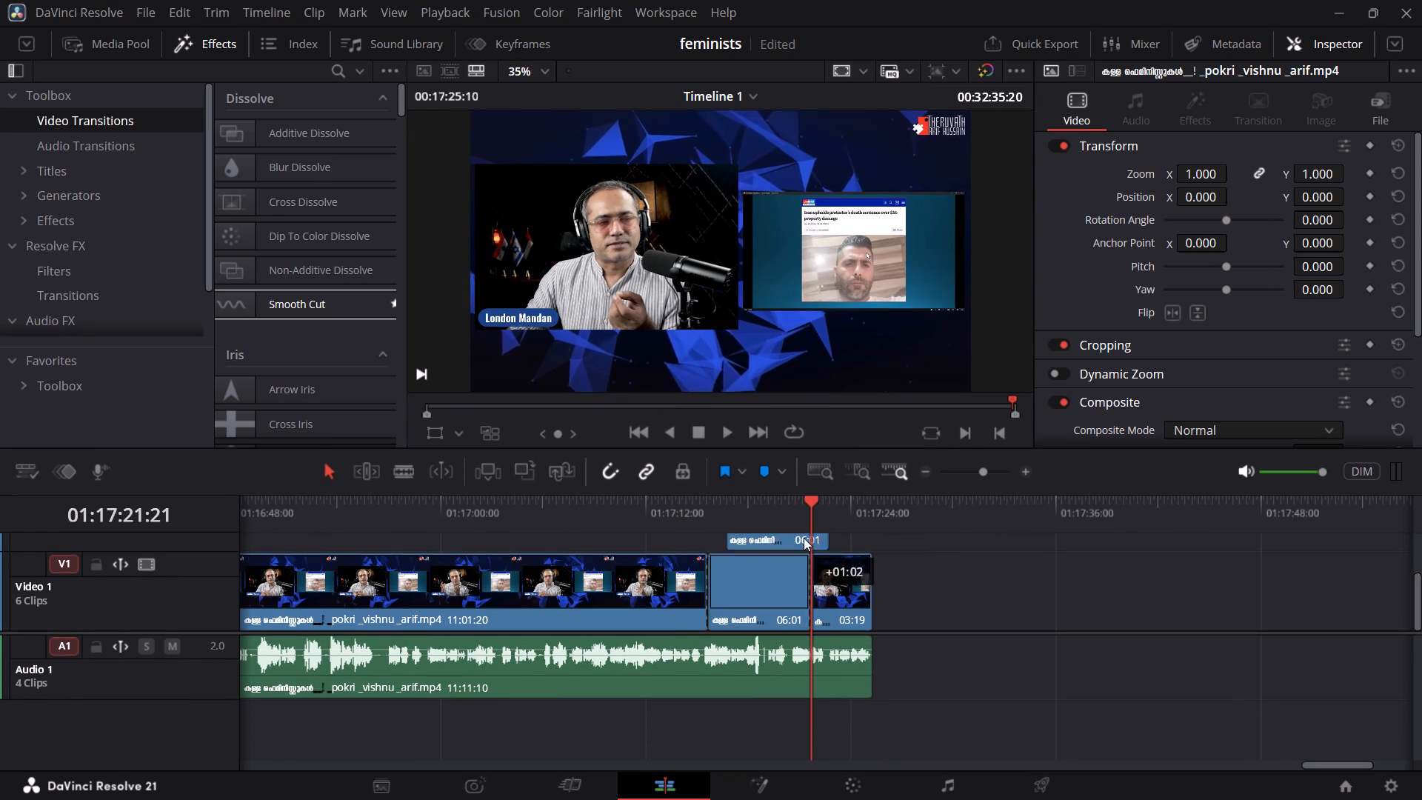
left_click_drag(804, 538, 873, 527)
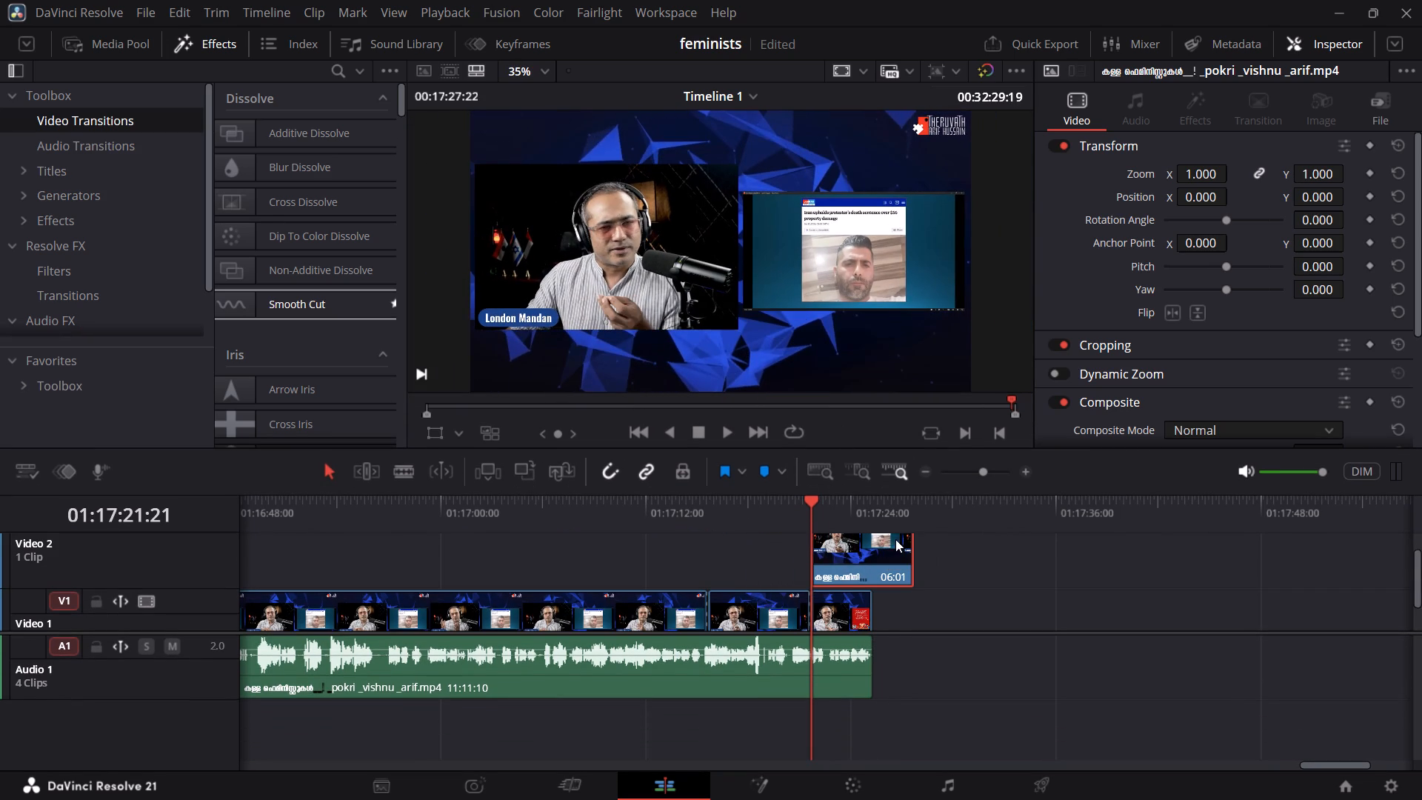
left_click_drag(909, 547, 872, 550)
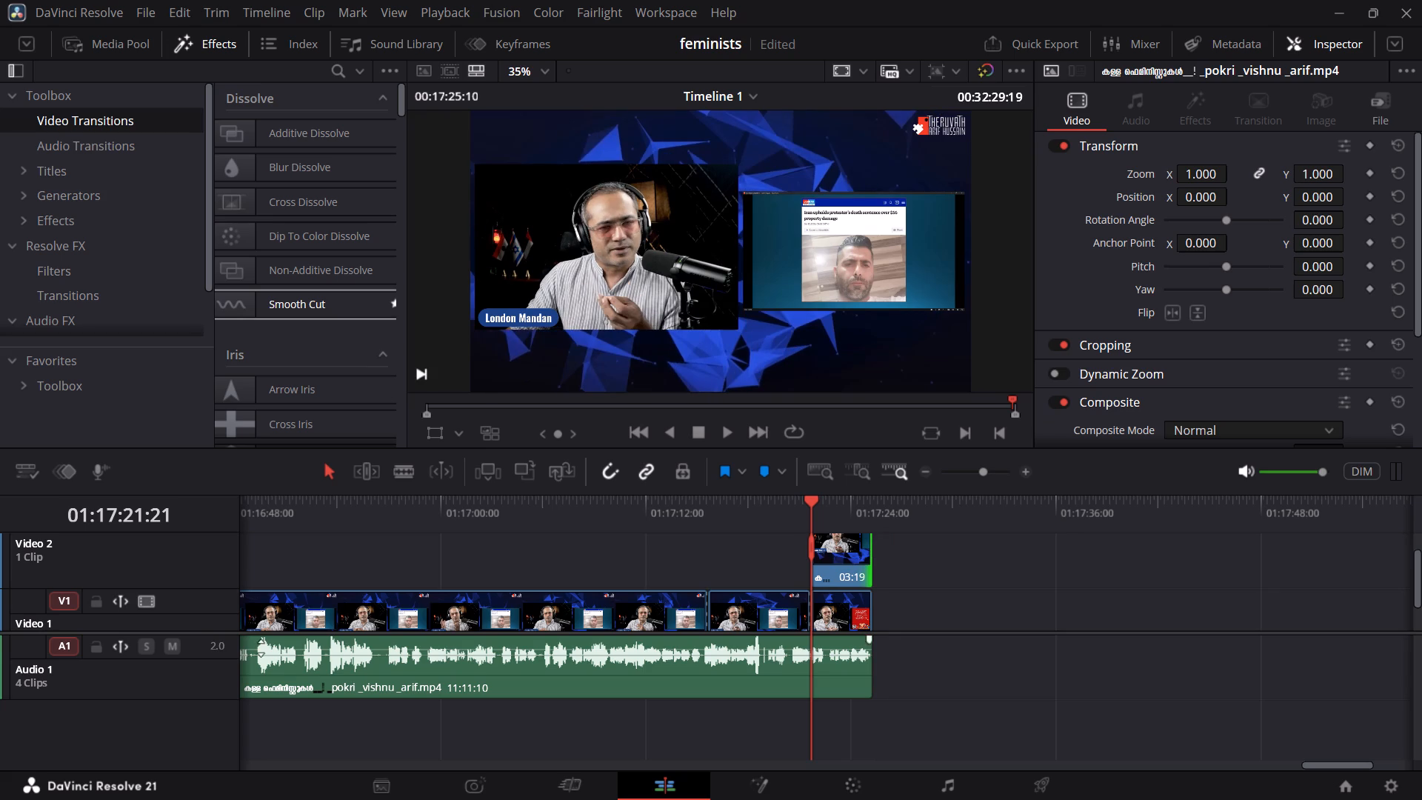
Crop the left side of the Video 2 overlay clip by about 1055.3, keeping only the shared-screen area, checking it in playback.
left_click_drag(204, 632, 218, 705)
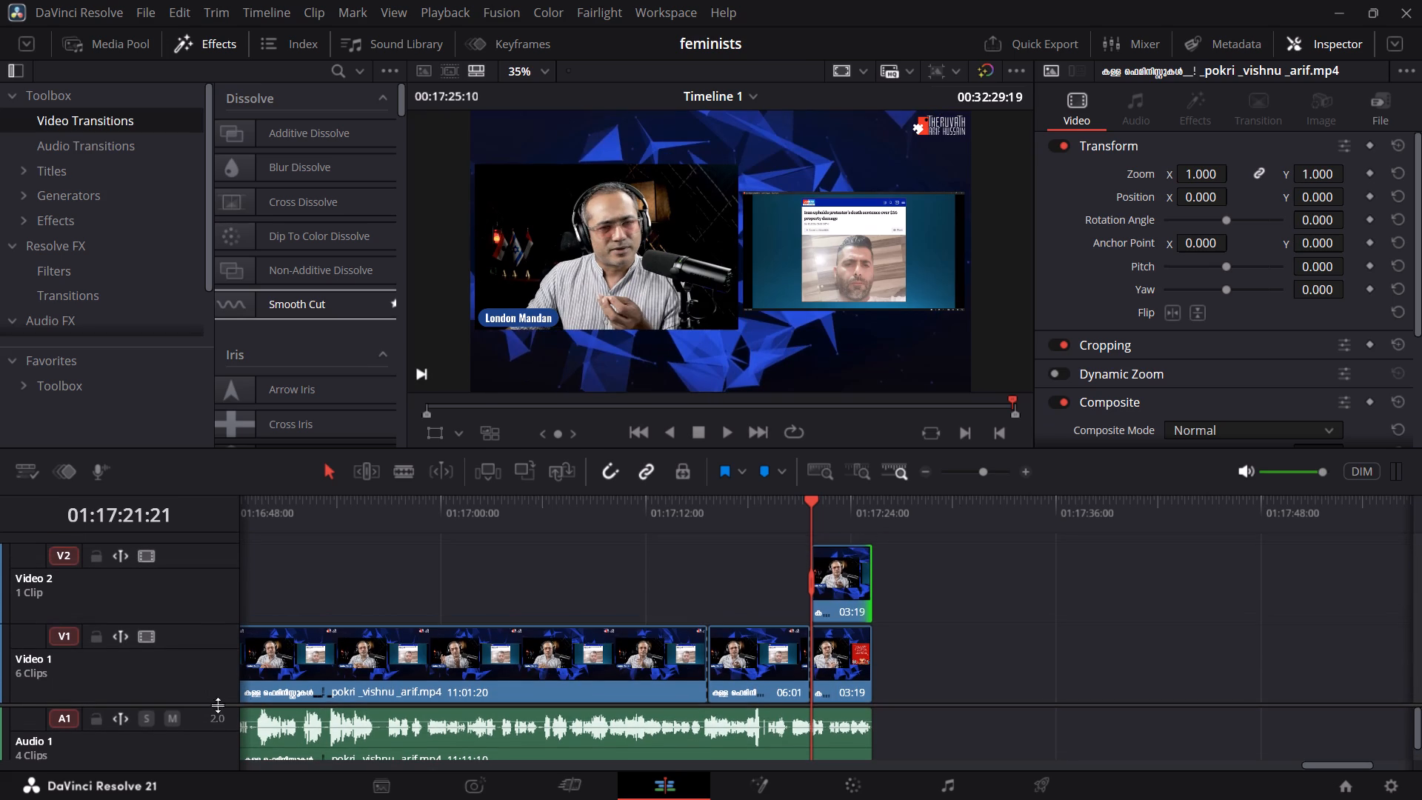
left_click_drag(218, 705, 210, 705)
left_click(828, 605)
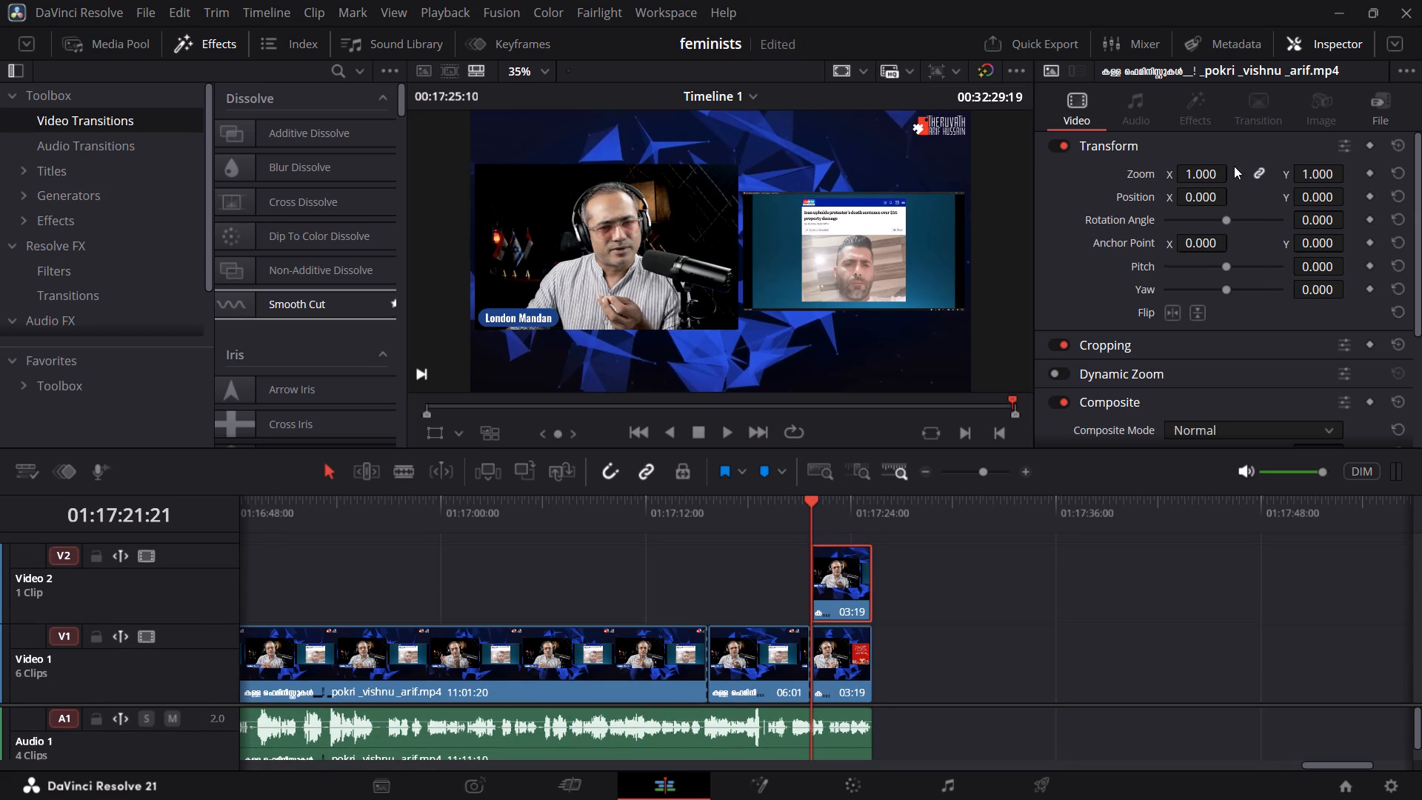
scroll(1234, 166, "up", 2)
left_click(1199, 346)
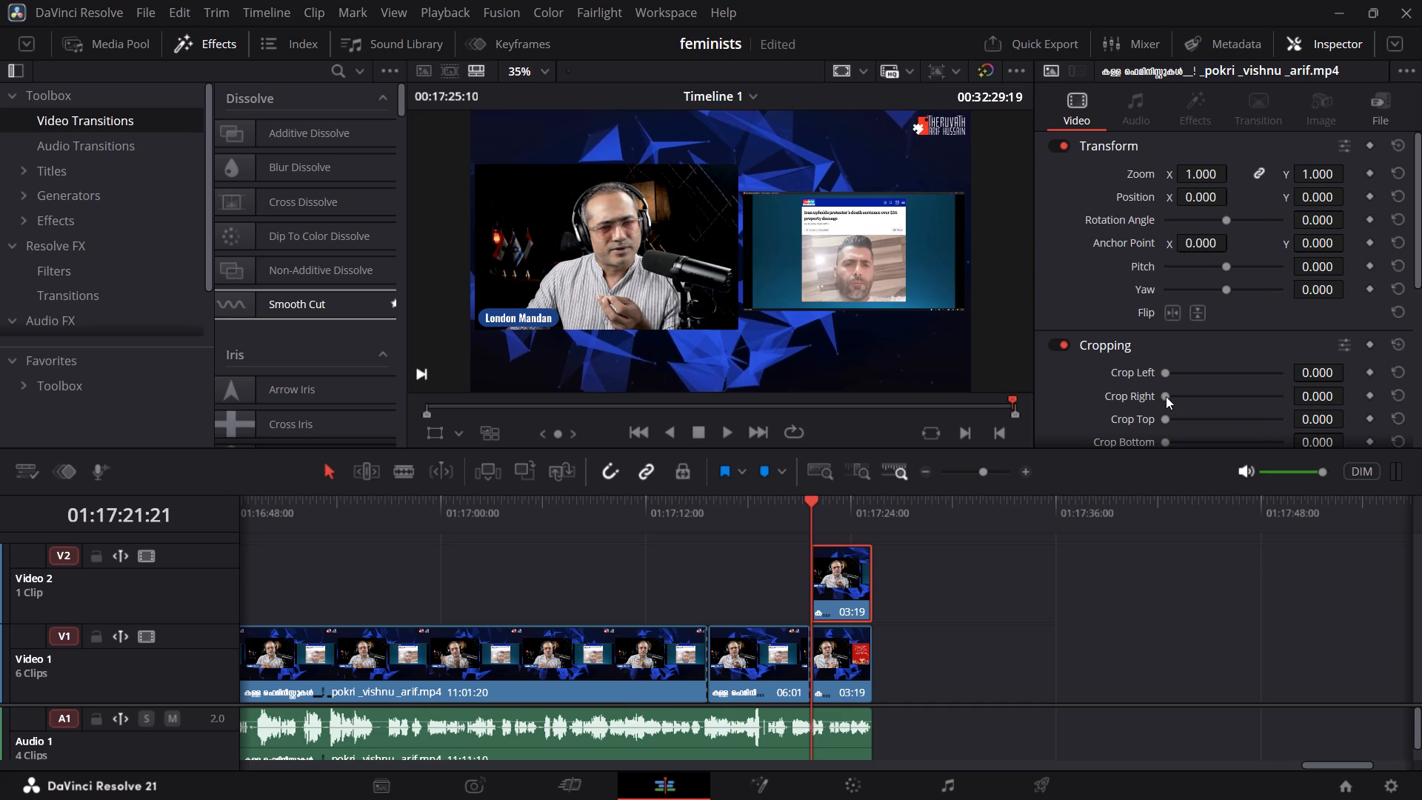
left_click_drag(1168, 373, 1184, 375)
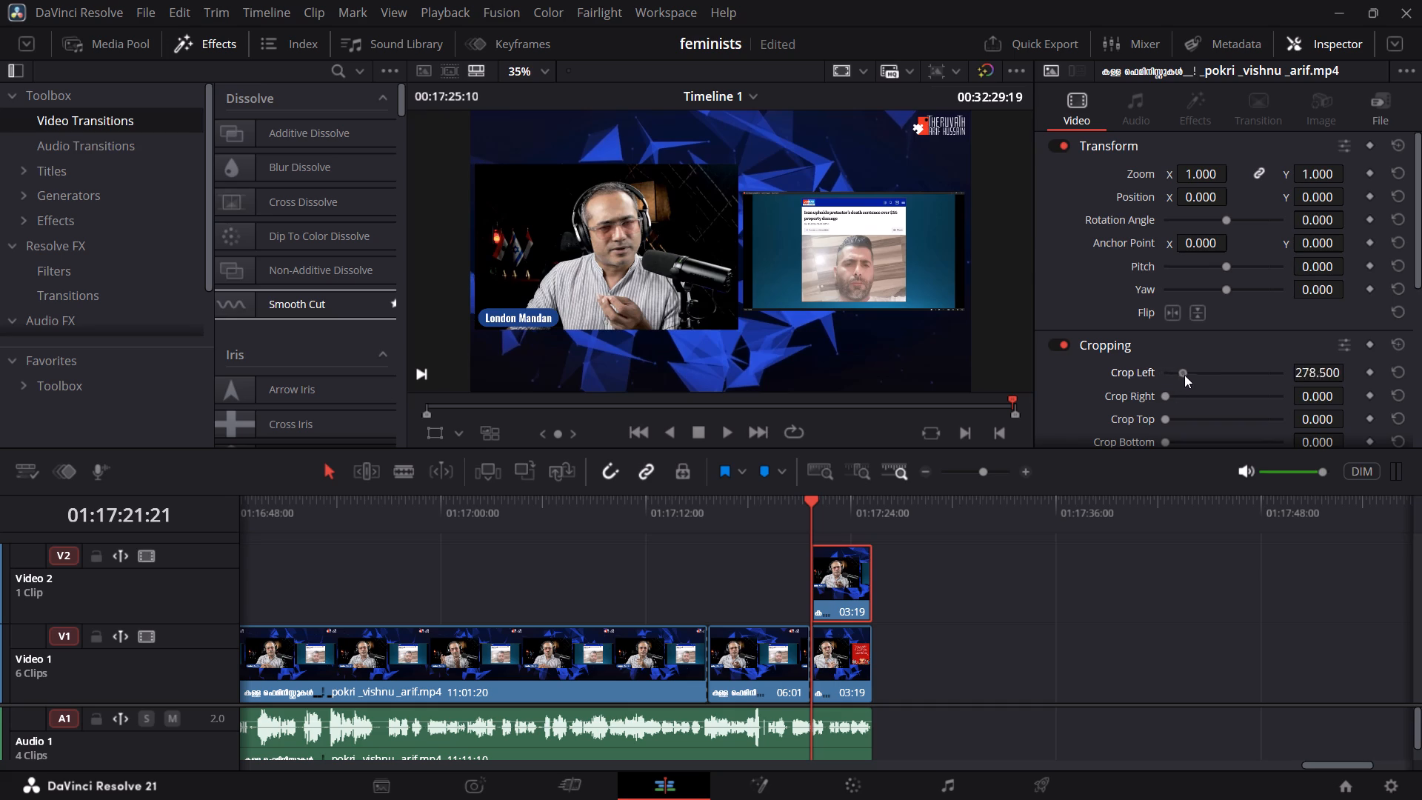
left_click_drag(1184, 375, 1231, 381)
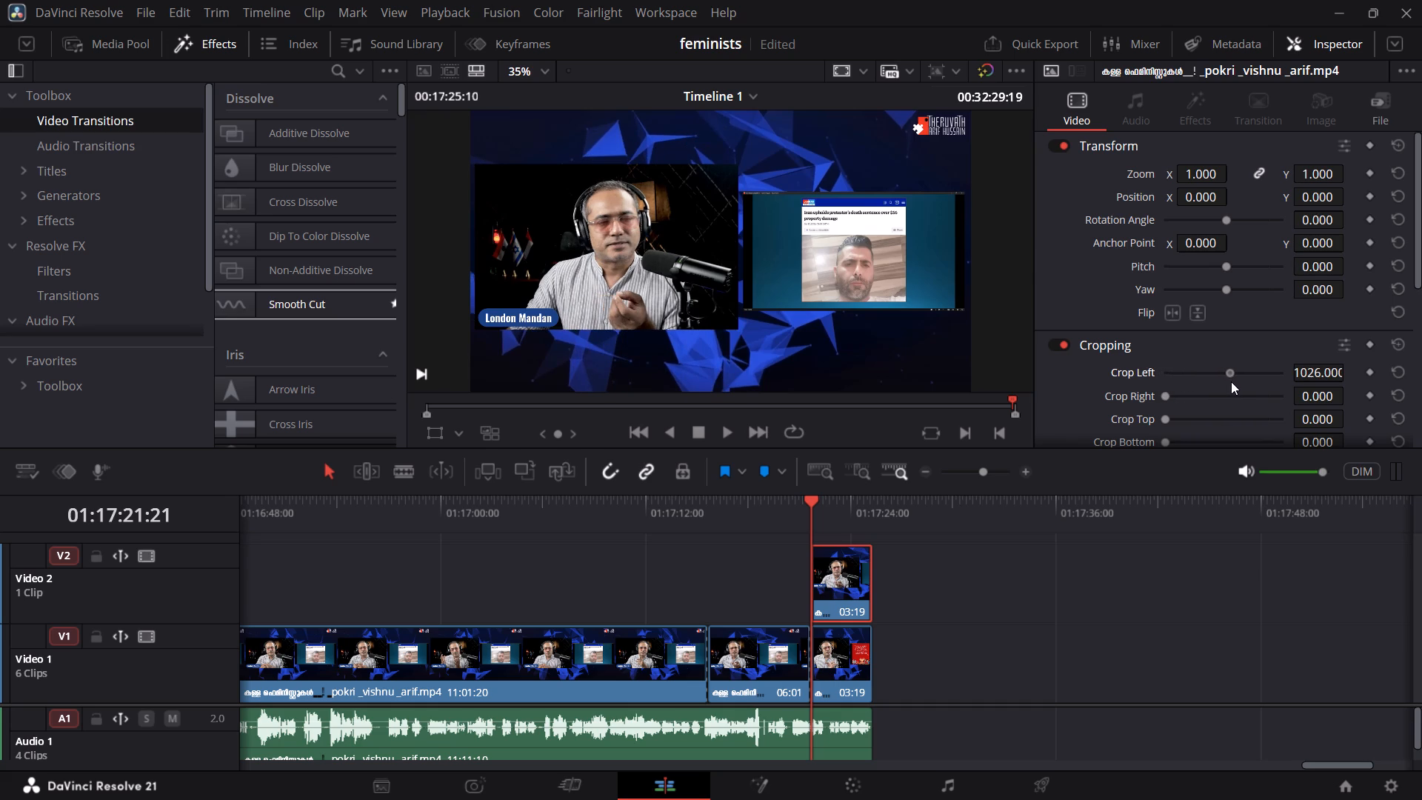
left_click_drag(1231, 381, 1228, 385)
left_click_drag(1228, 385, 1232, 385)
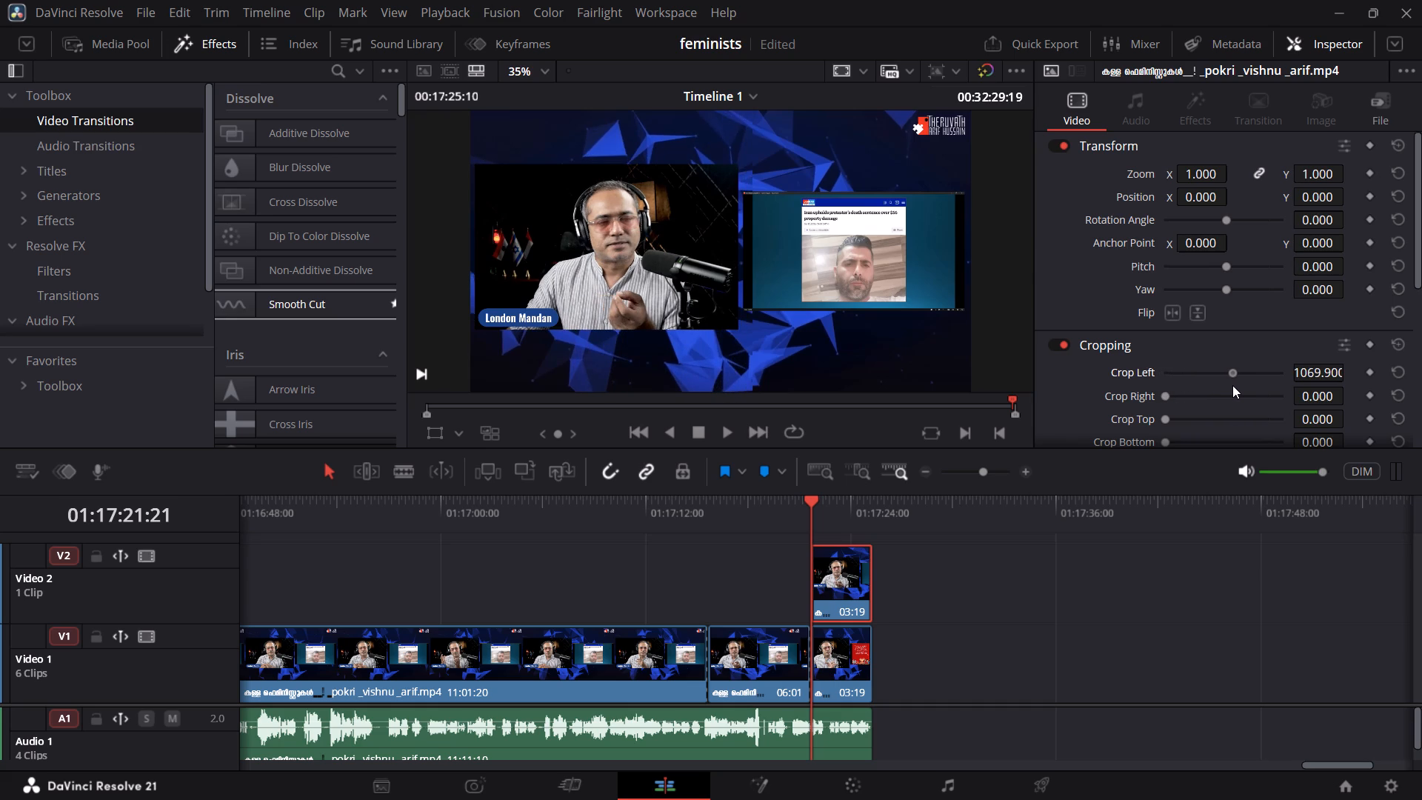
left_click_drag(1232, 385, 1229, 387)
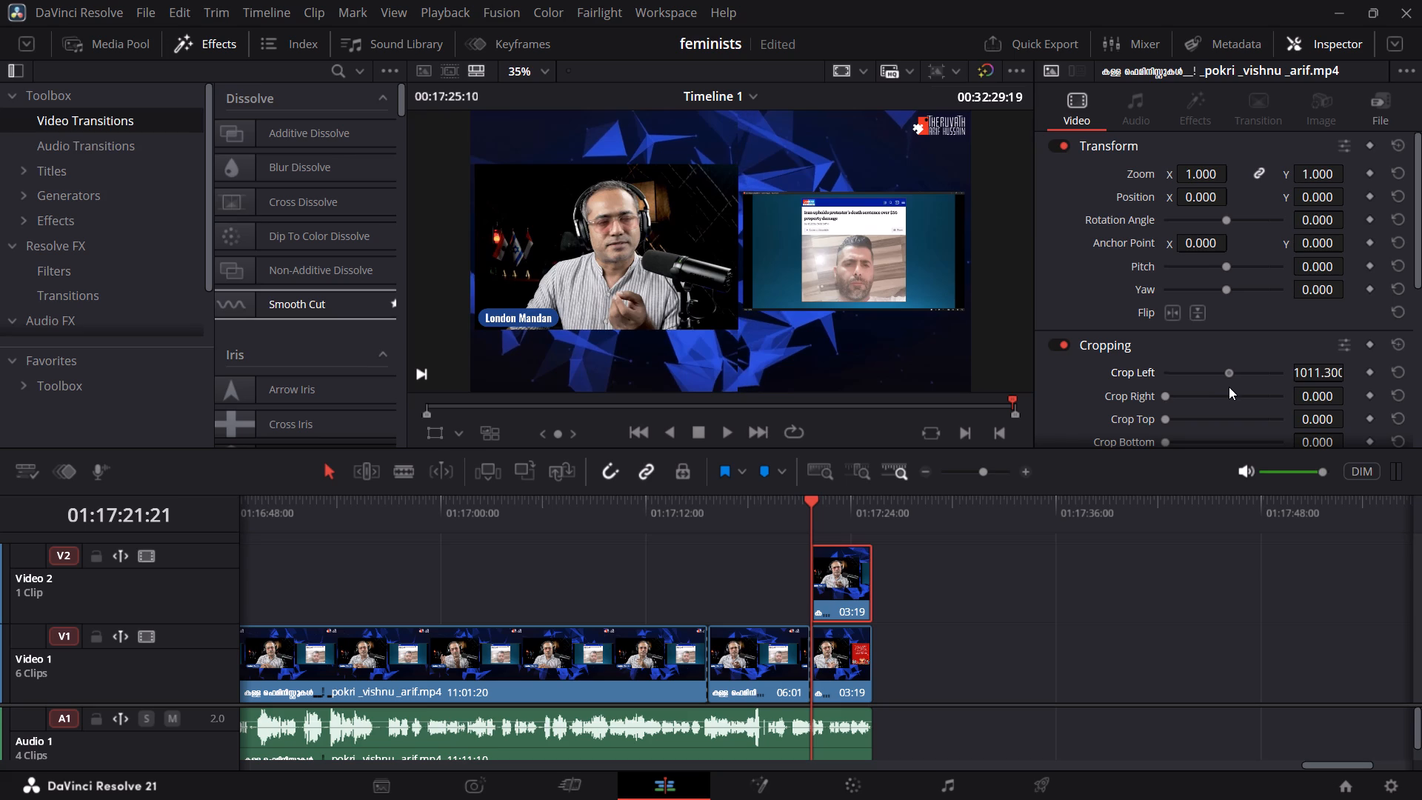
left_click_drag(1229, 387, 1232, 387)
left_click_drag(1232, 387, 1230, 388)
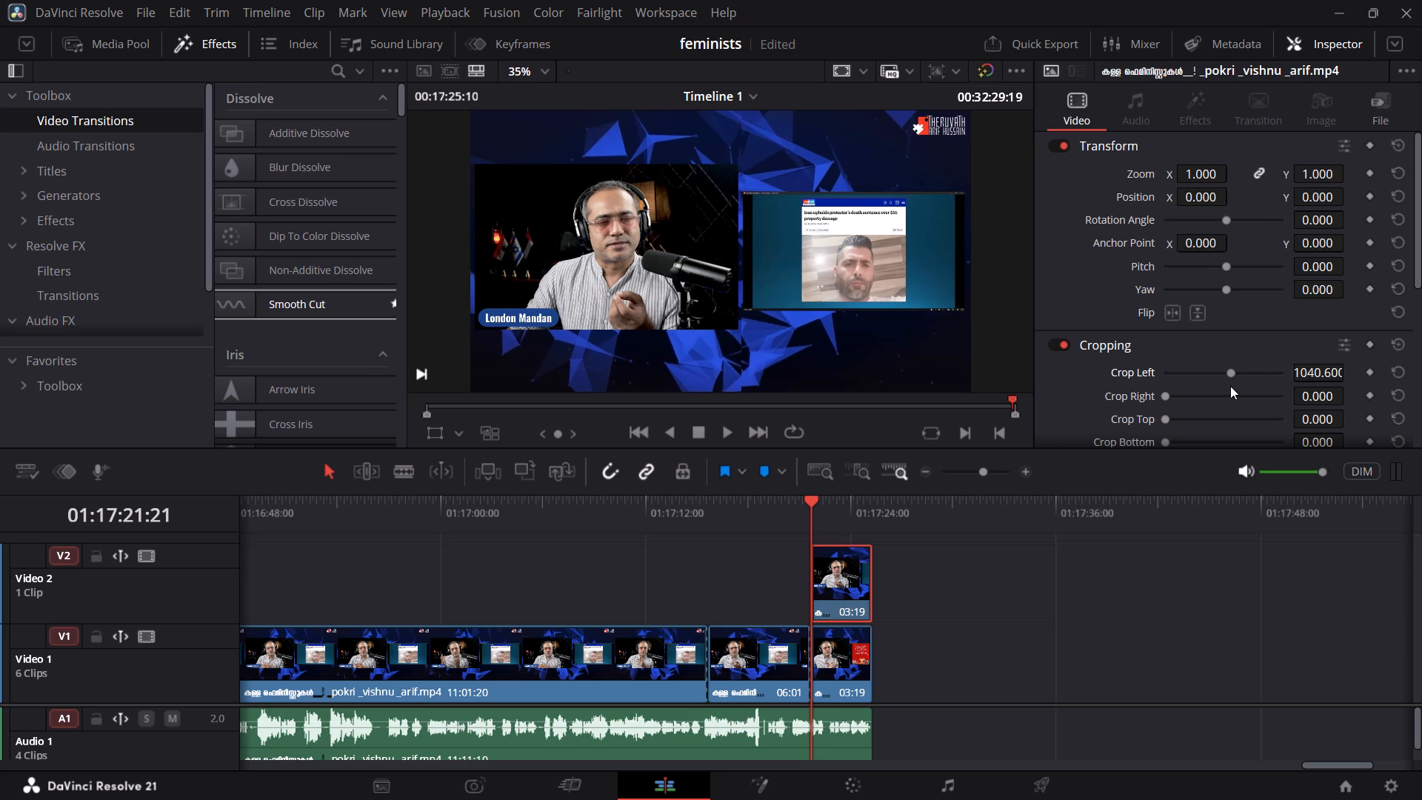
key("space")
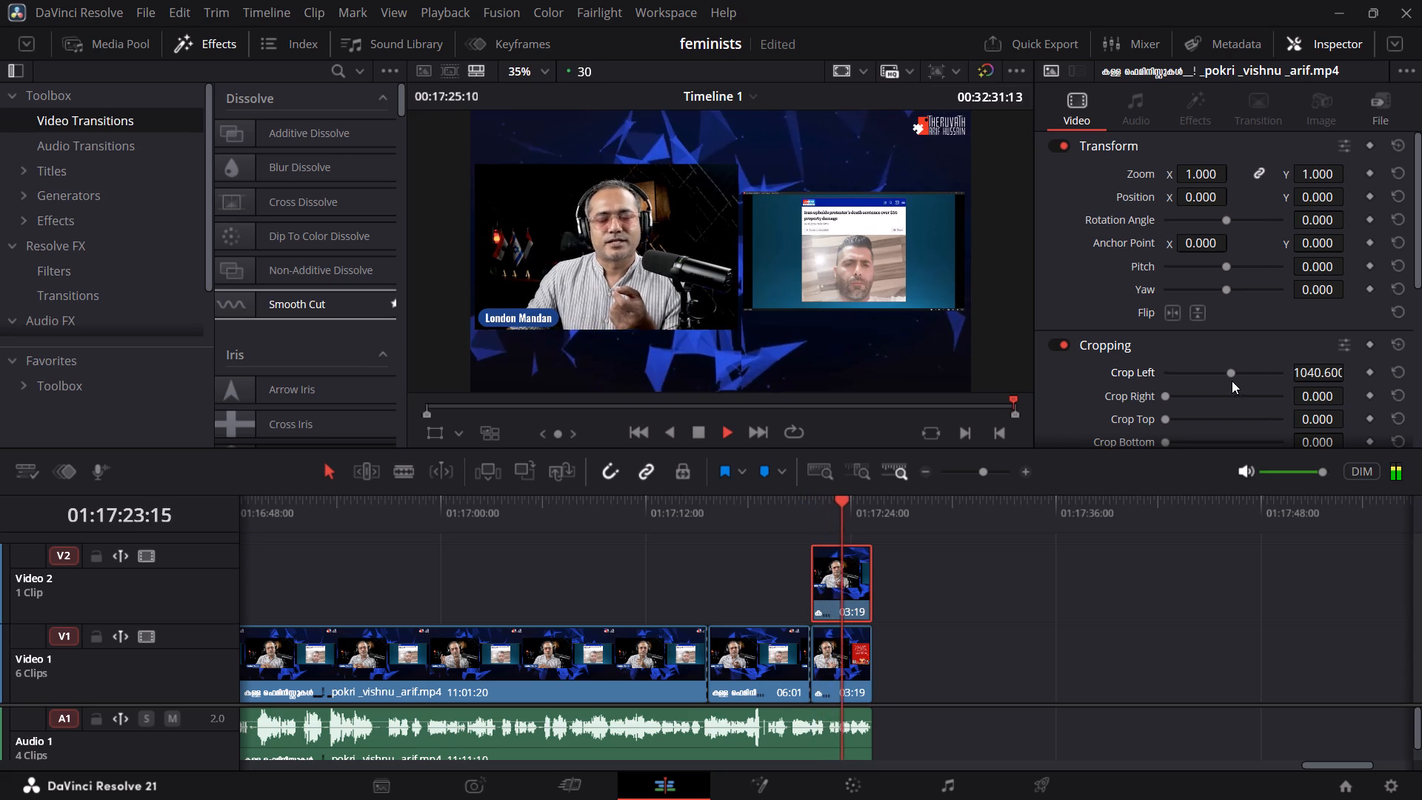
key("space")
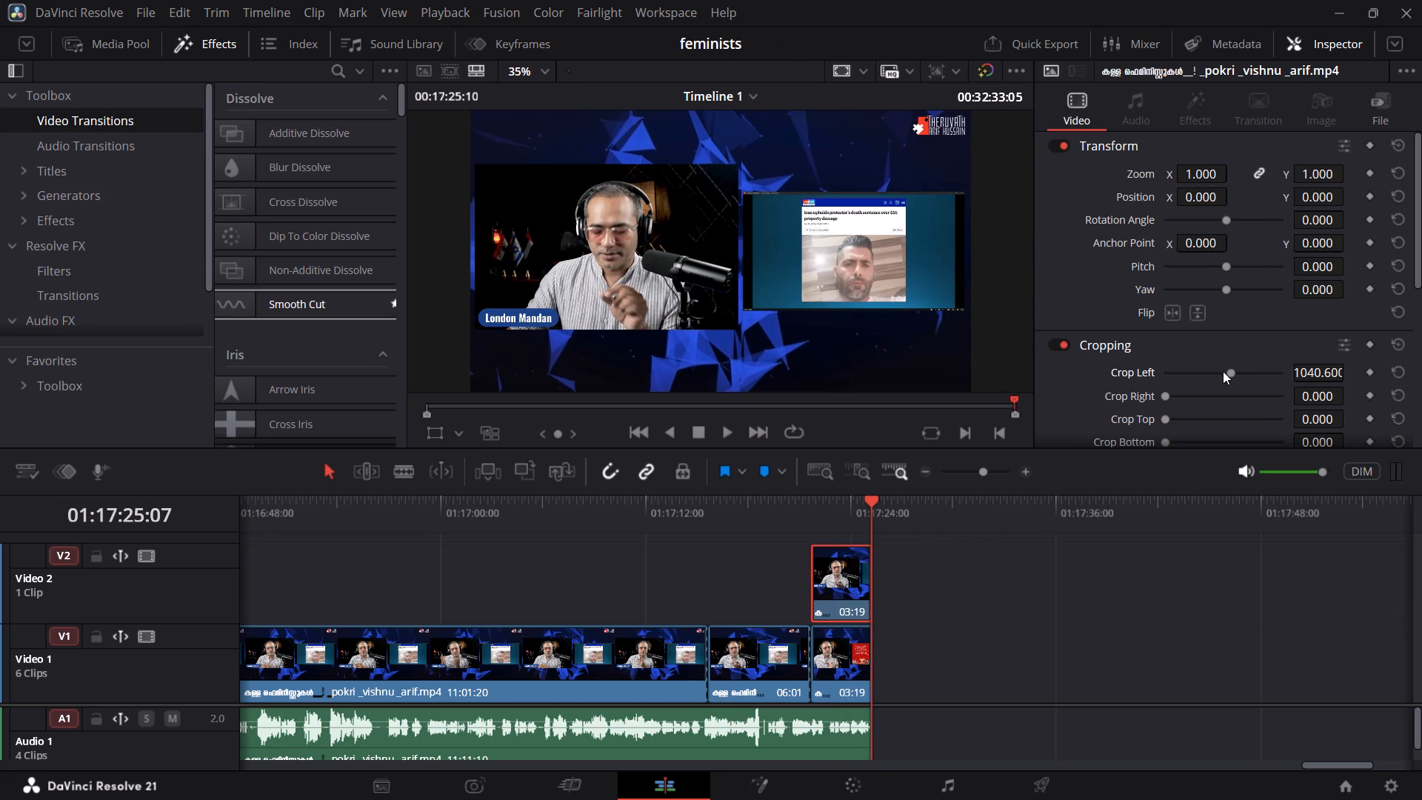
left_click_drag(1227, 371, 1225, 375)
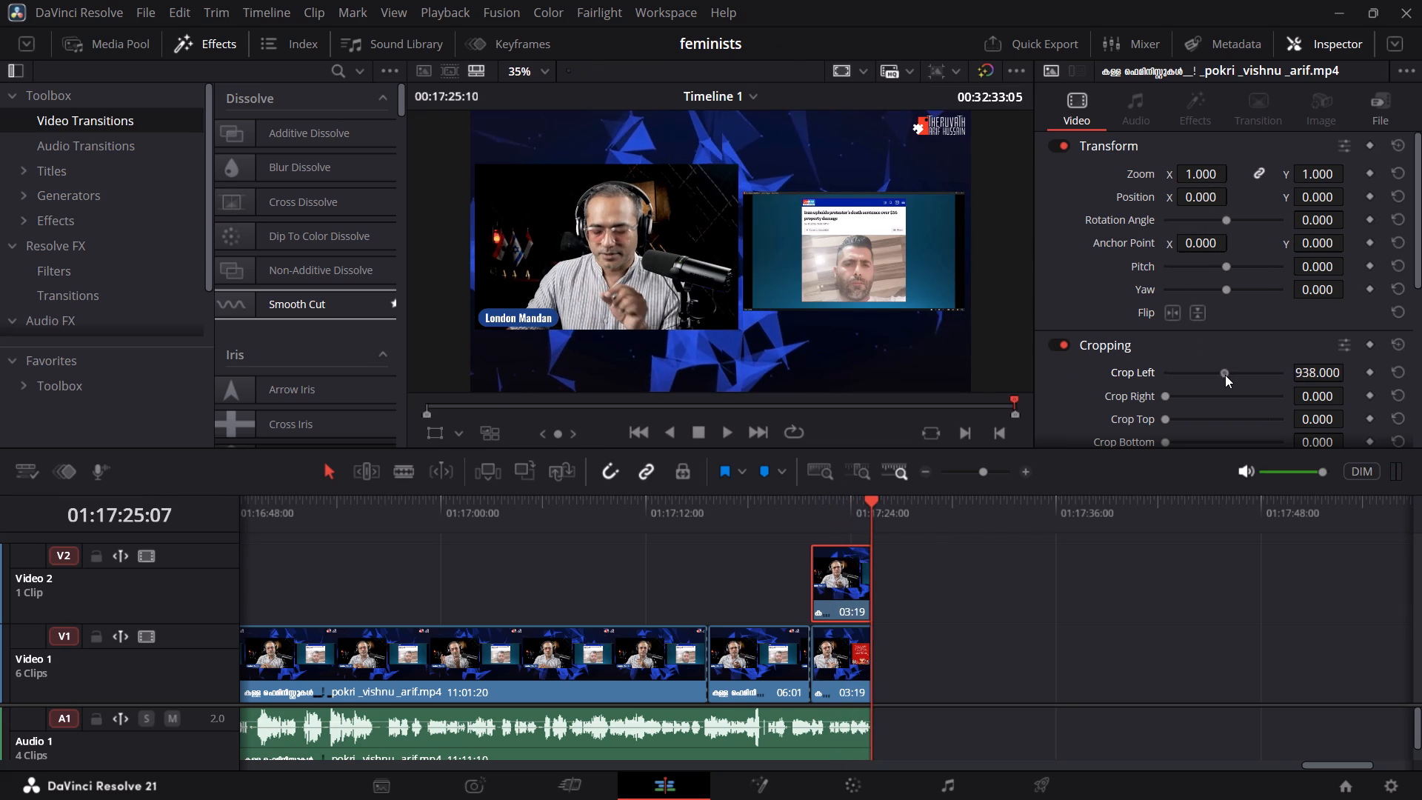
left_click_drag(1225, 375, 1230, 379)
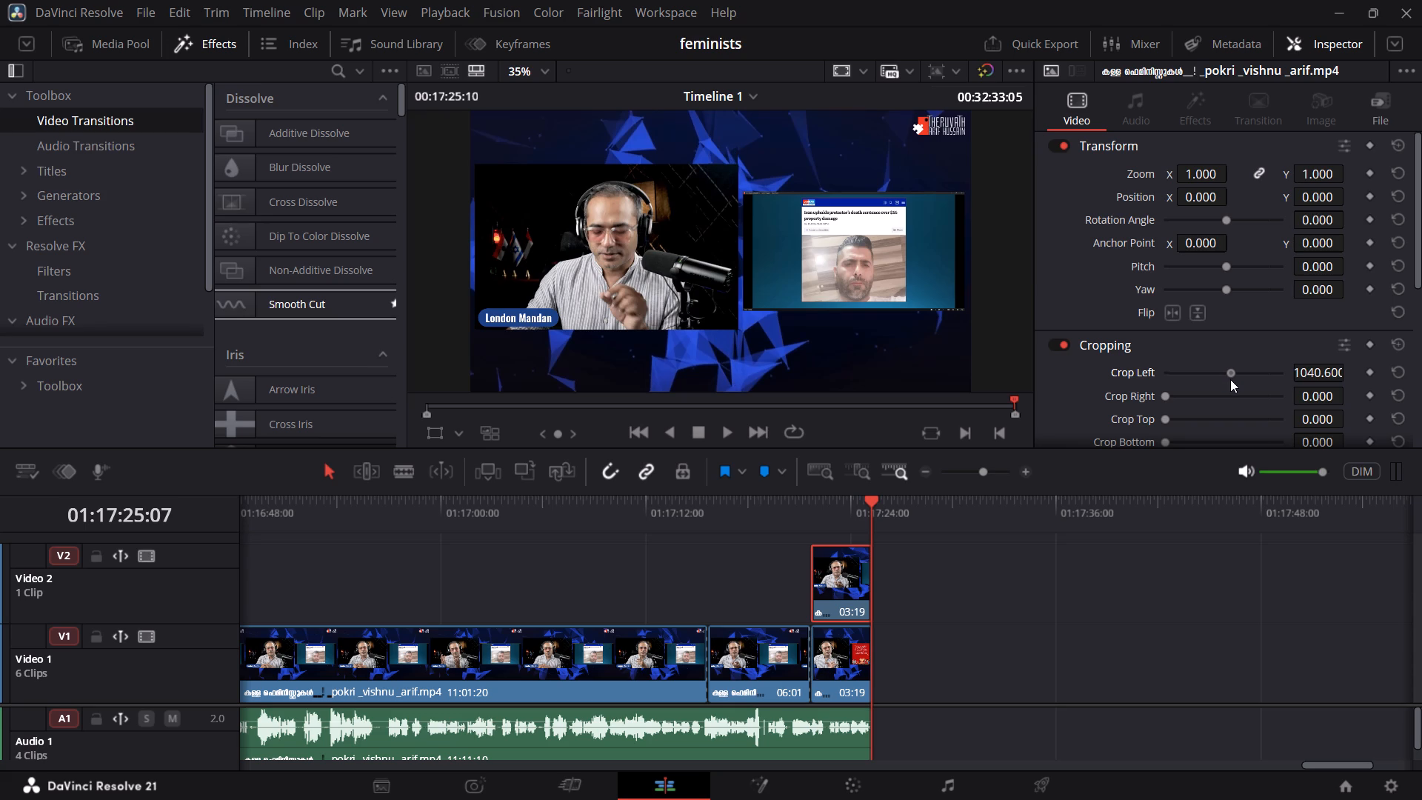
left_click_drag(1230, 379, 1232, 383)
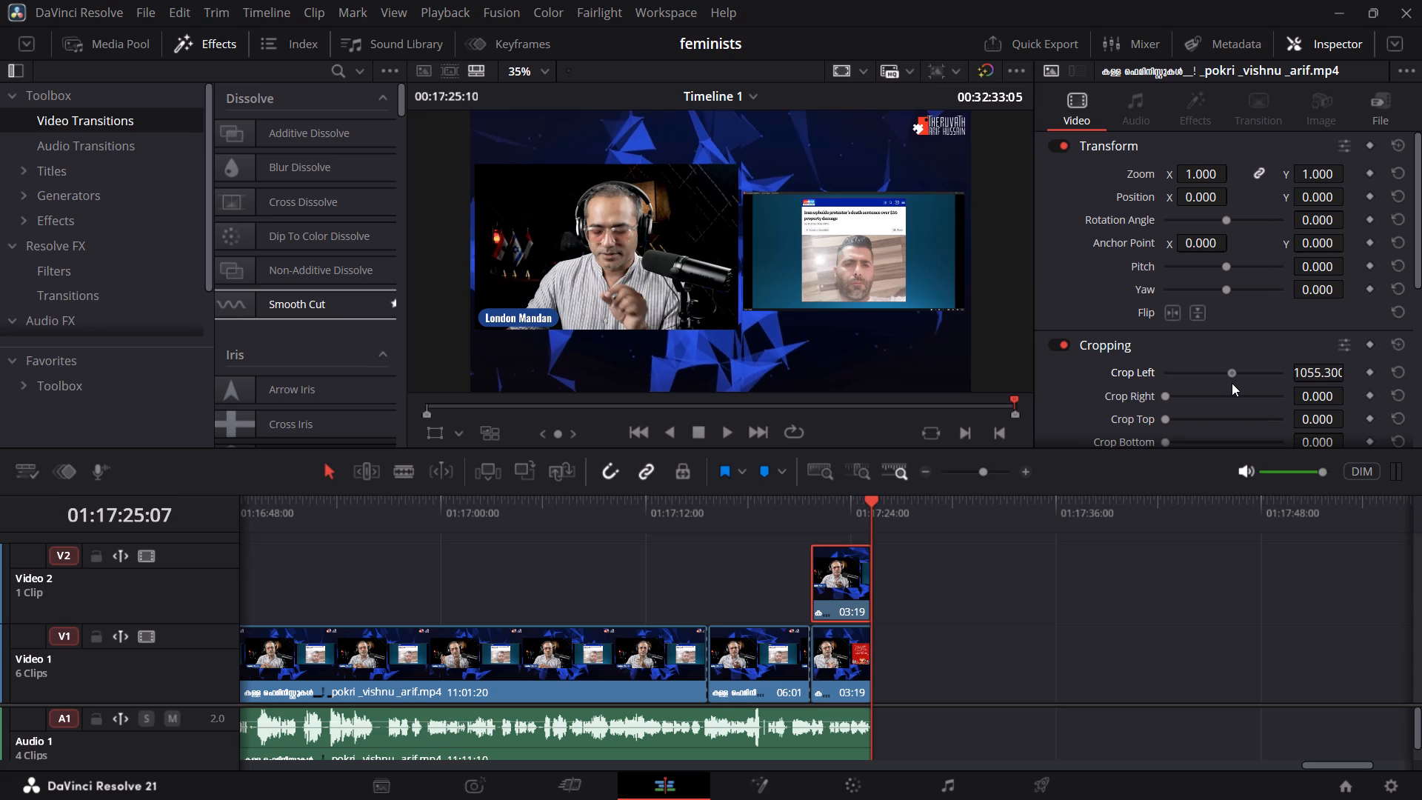
left_click_drag(1232, 383, 1232, 385)
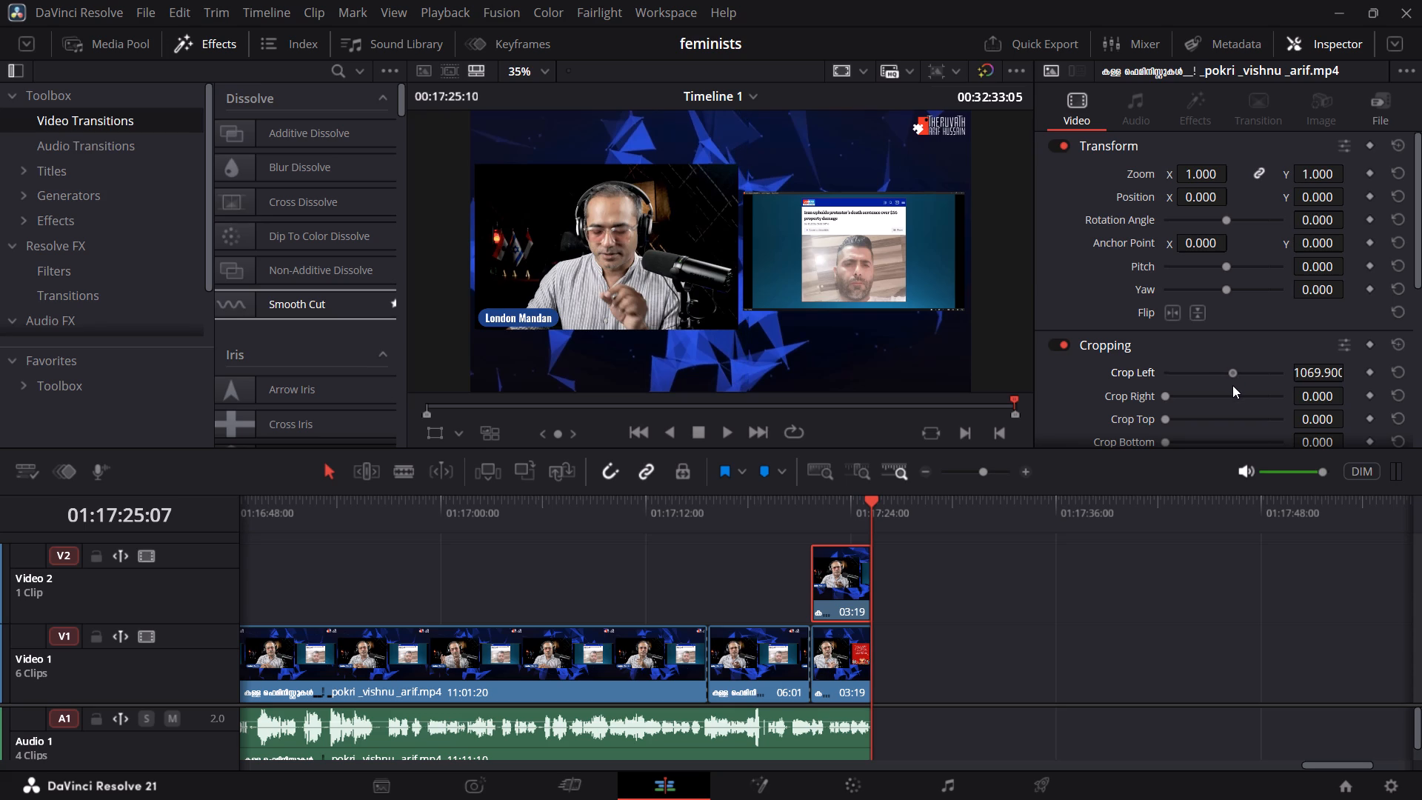
left_click_drag(1232, 385, 1232, 387)
Crop the overlay clip by about 29.3 on the right, 296.8 at the top and 313.3 at the bottom, then play back the ending.
left_click_drag(1162, 398, 1162, 399)
left_click_drag(1162, 399, 1164, 408)
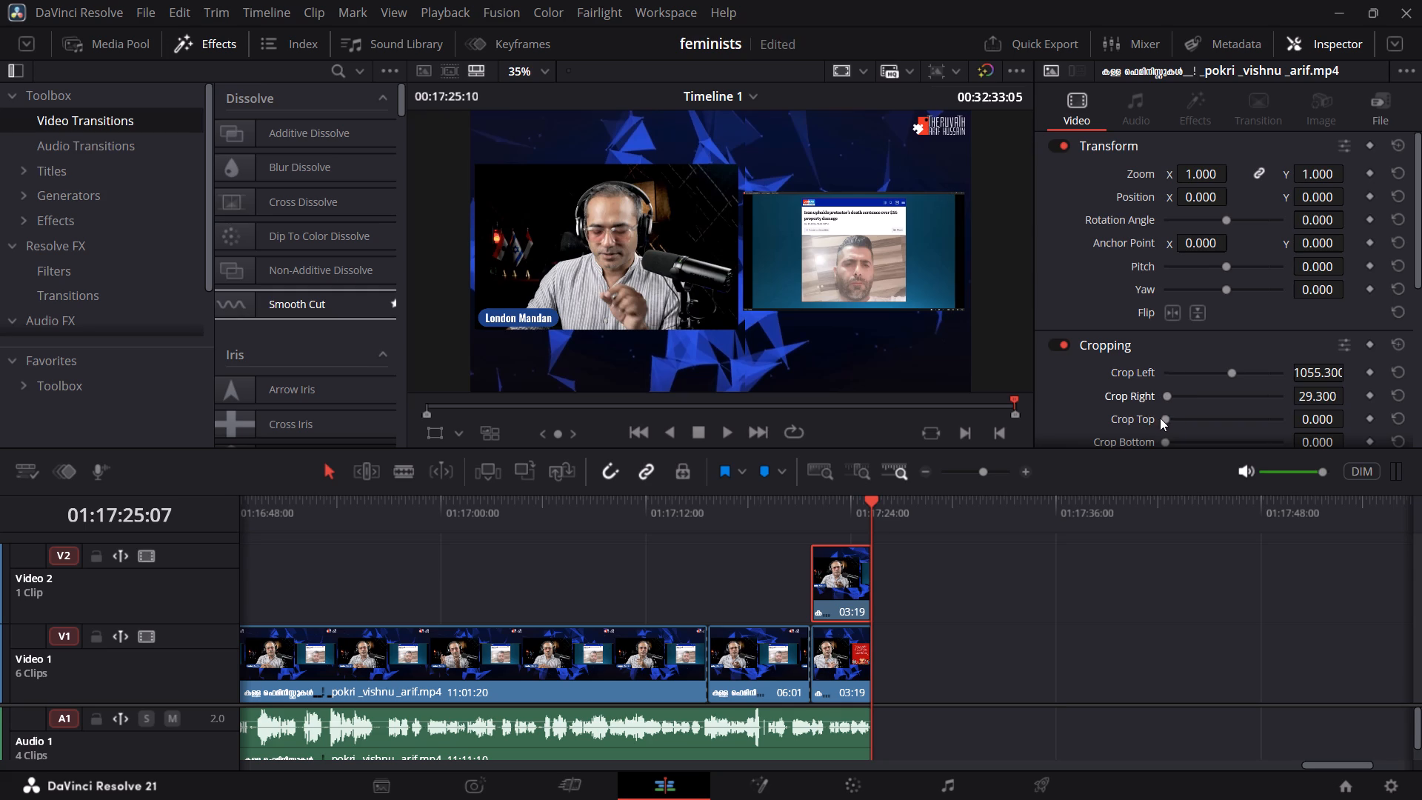
left_click_drag(1166, 418, 1196, 425)
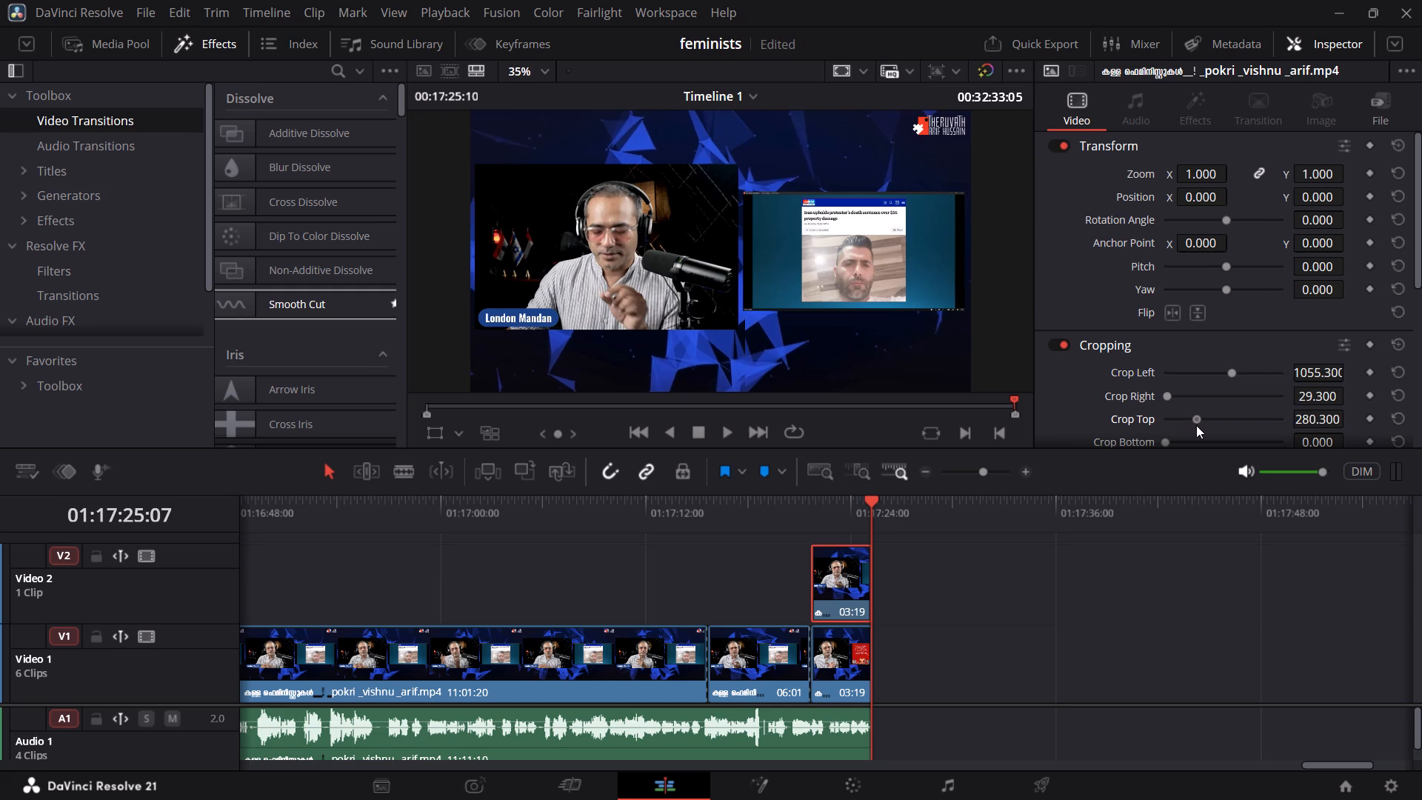
left_click_drag(1196, 425, 1198, 426)
scroll(1221, 410, "down", 1)
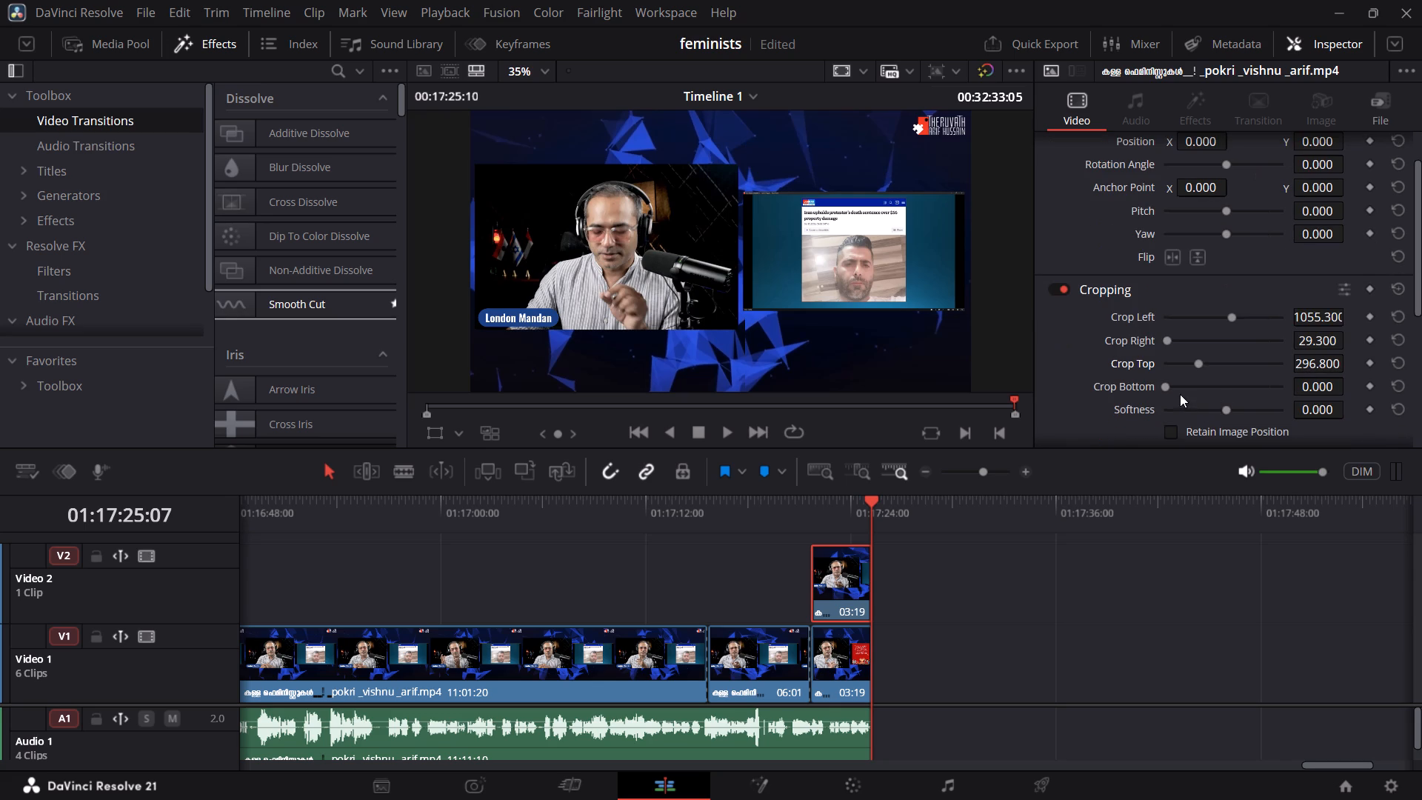
left_click_drag(1187, 385, 1198, 388)
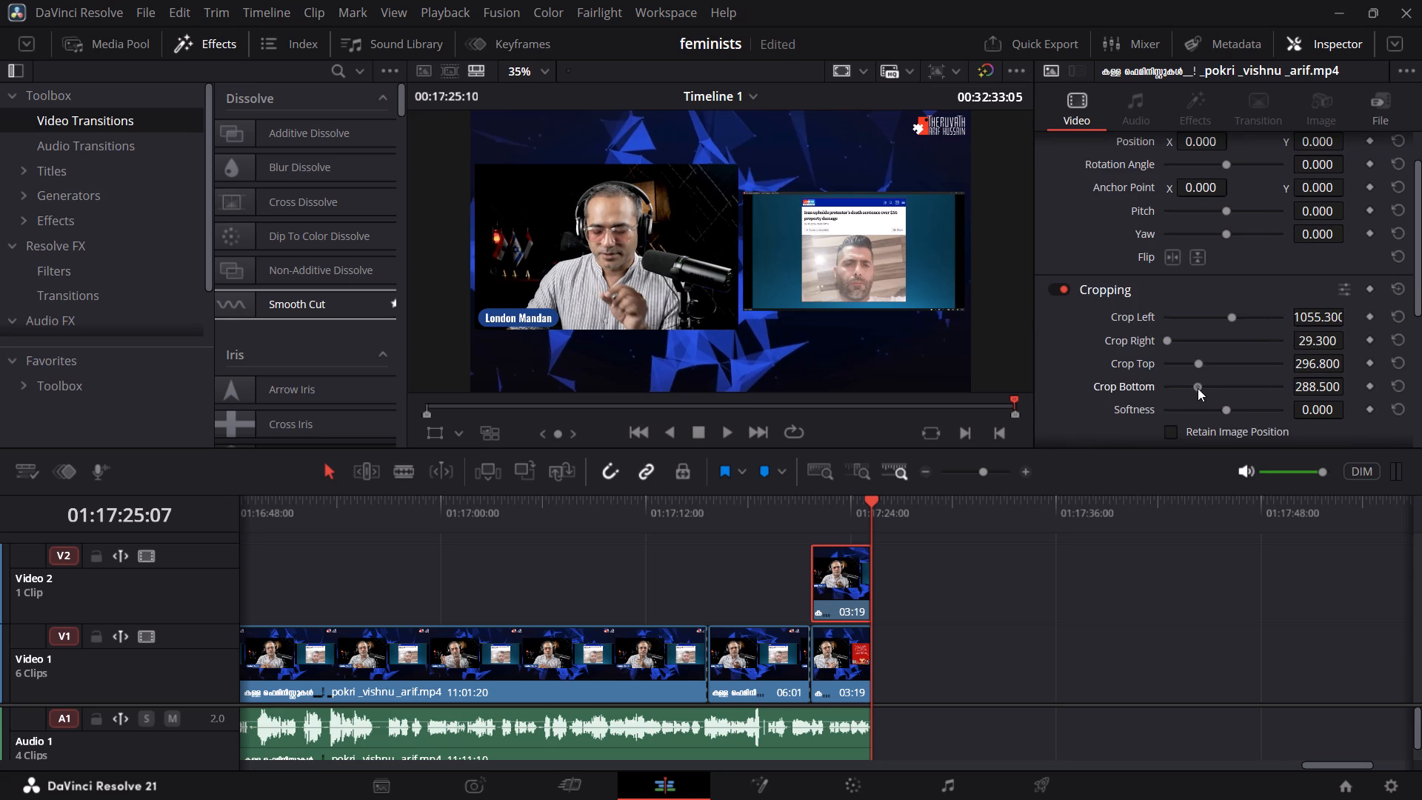
left_click_drag(1198, 388, 1200, 389)
key("space")
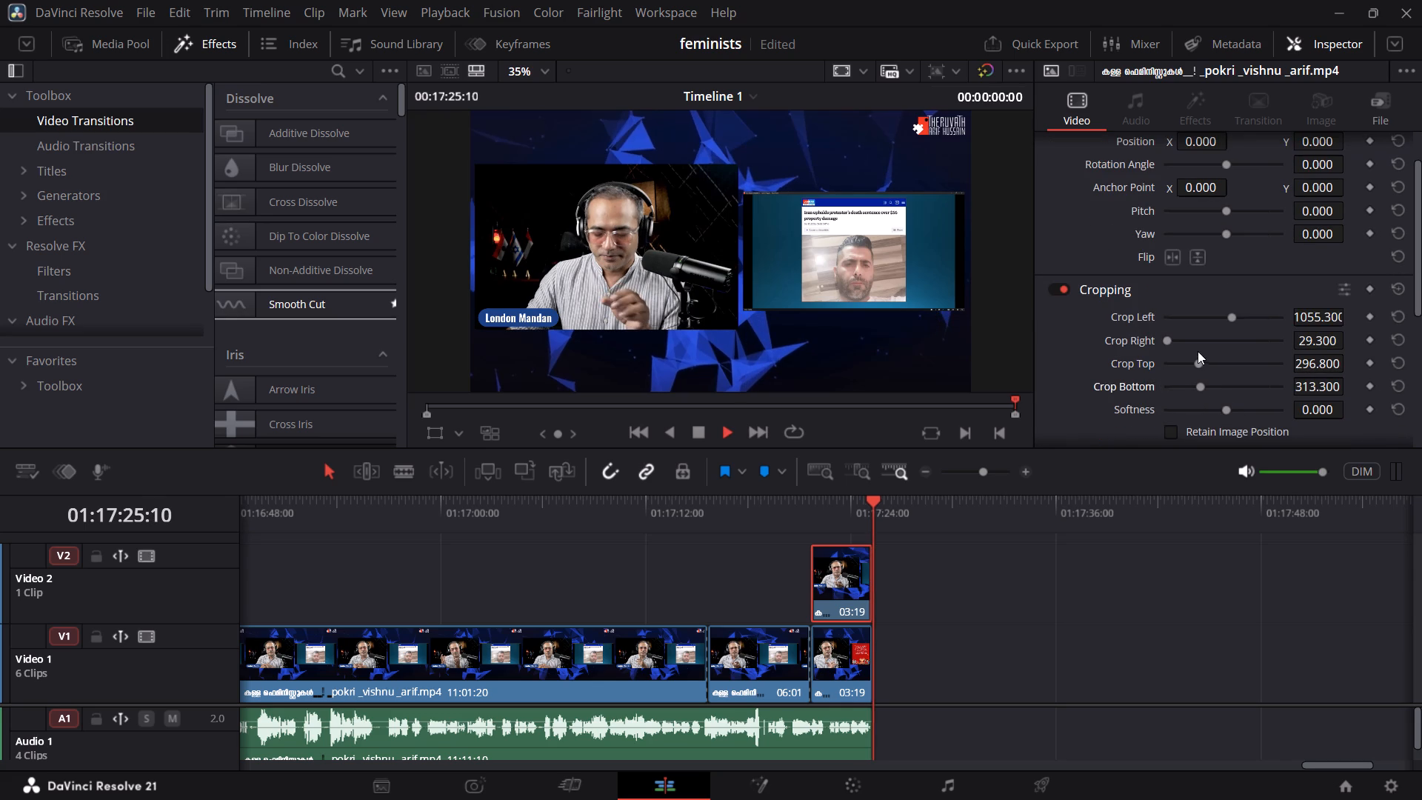
left_click(754, 516)
key("space")
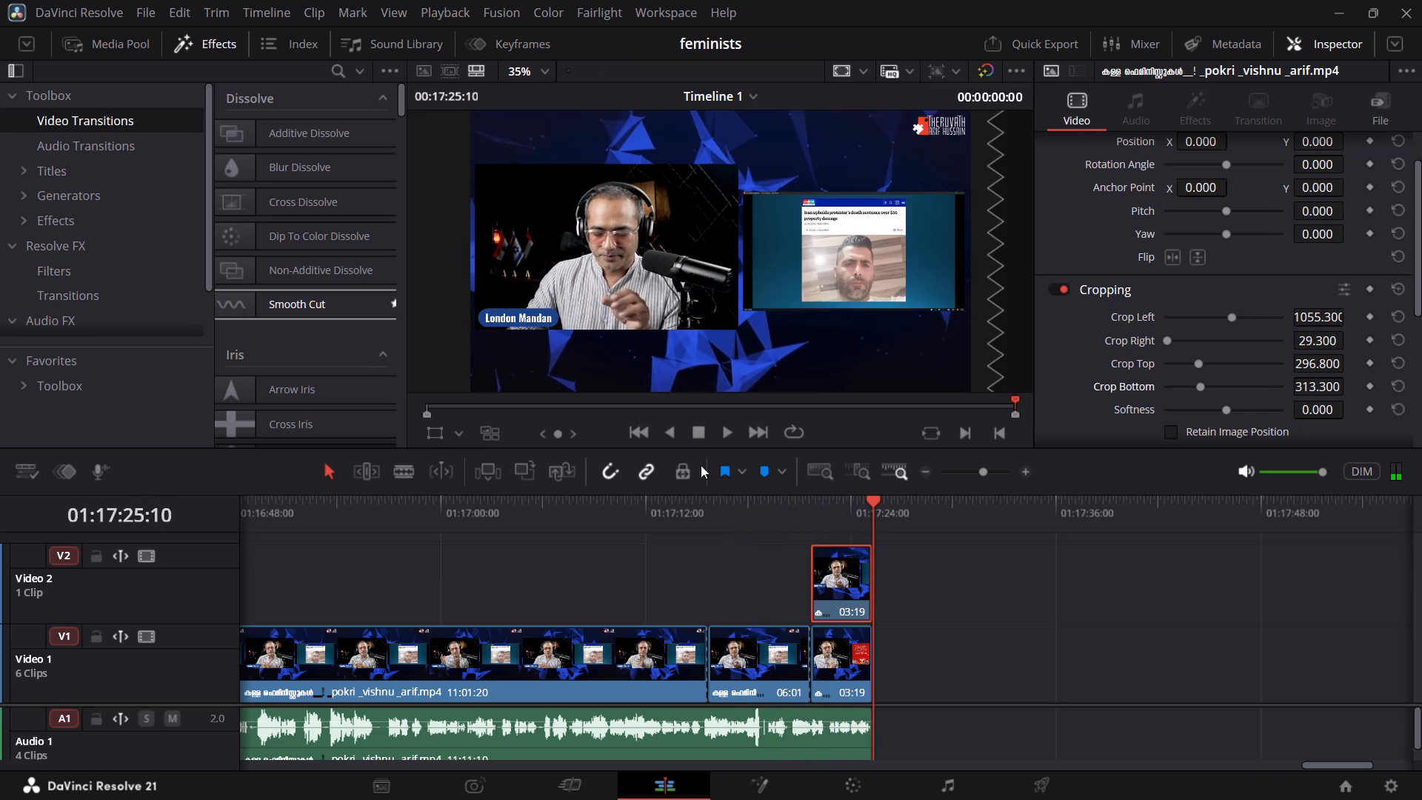
Add 1000000443.mp4 from the AH IN-OUT DRAW power bin after the last clip and close the gap so it starts at 01:17:25:10.
left_click(992, 476)
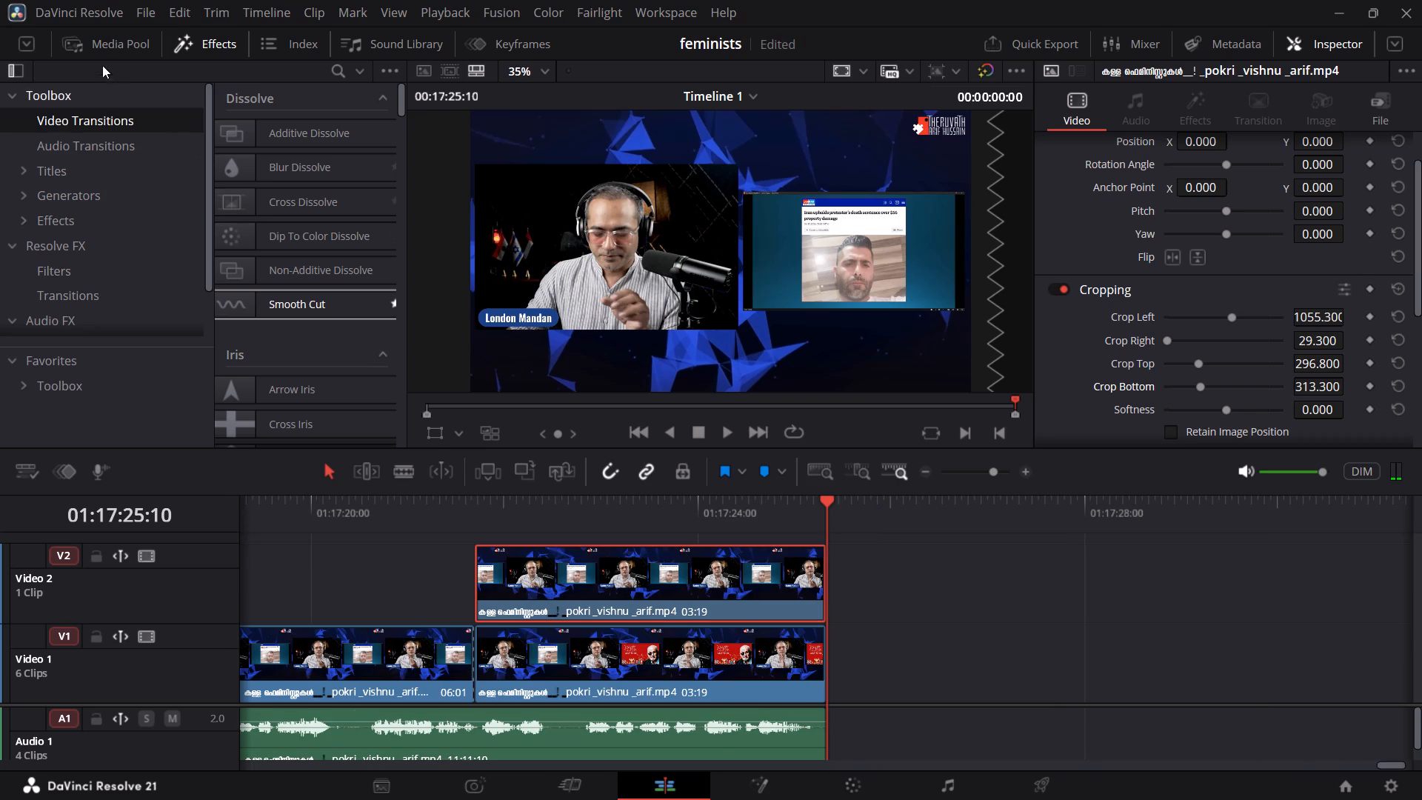
left_click(102, 50)
left_click_drag(190, 156, 216, 163)
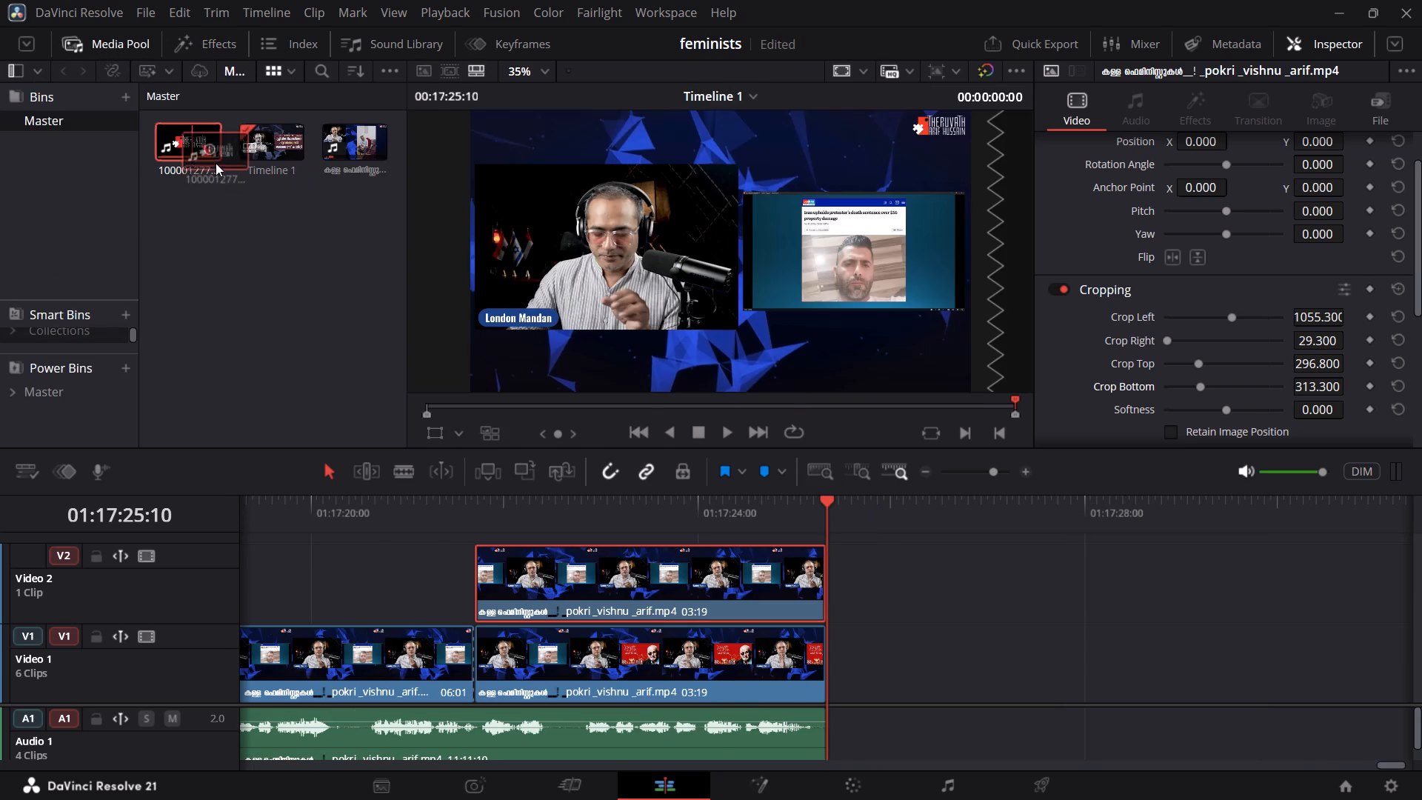
left_click_drag(216, 163, 214, 162)
left_click(65, 391)
double_click(207, 151)
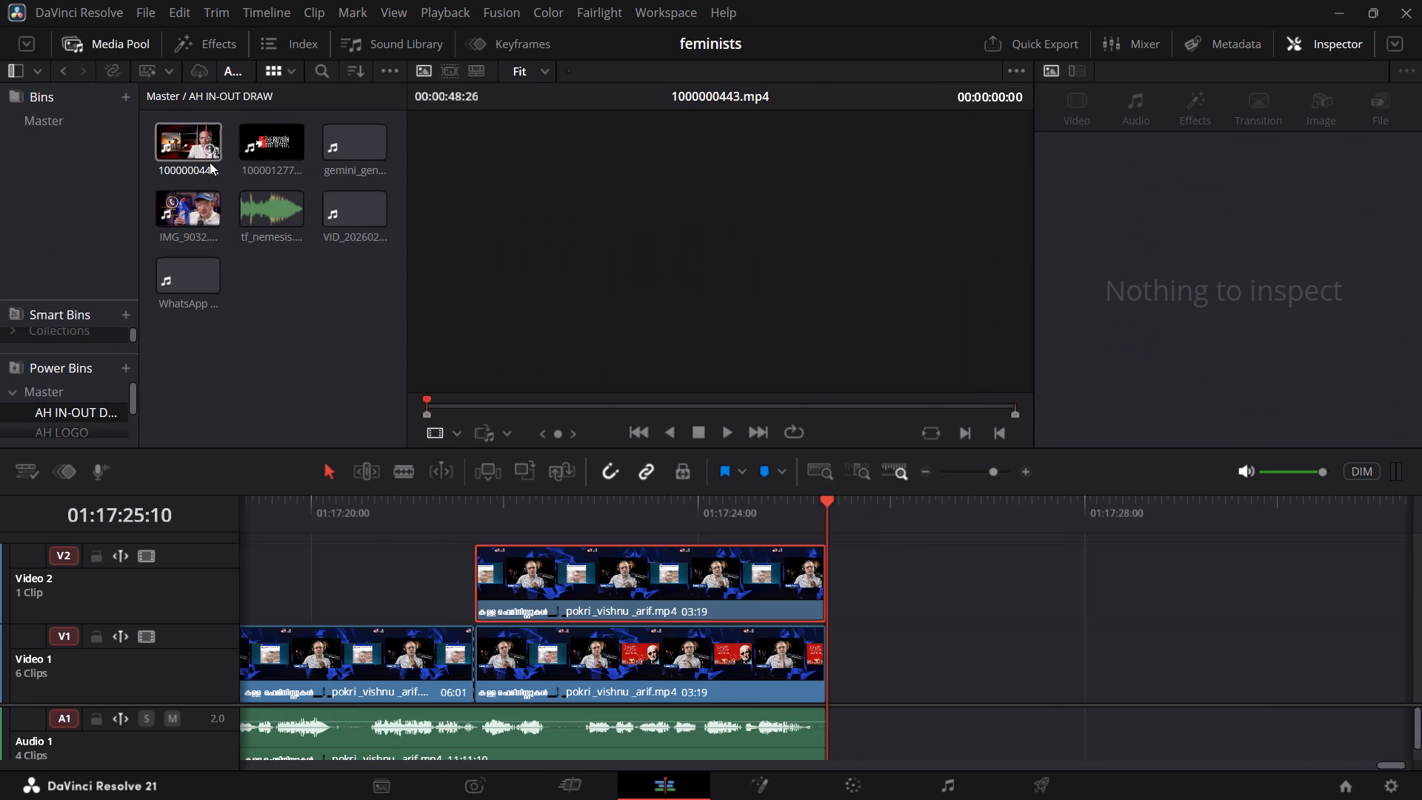
left_click_drag(198, 143, 937, 719)
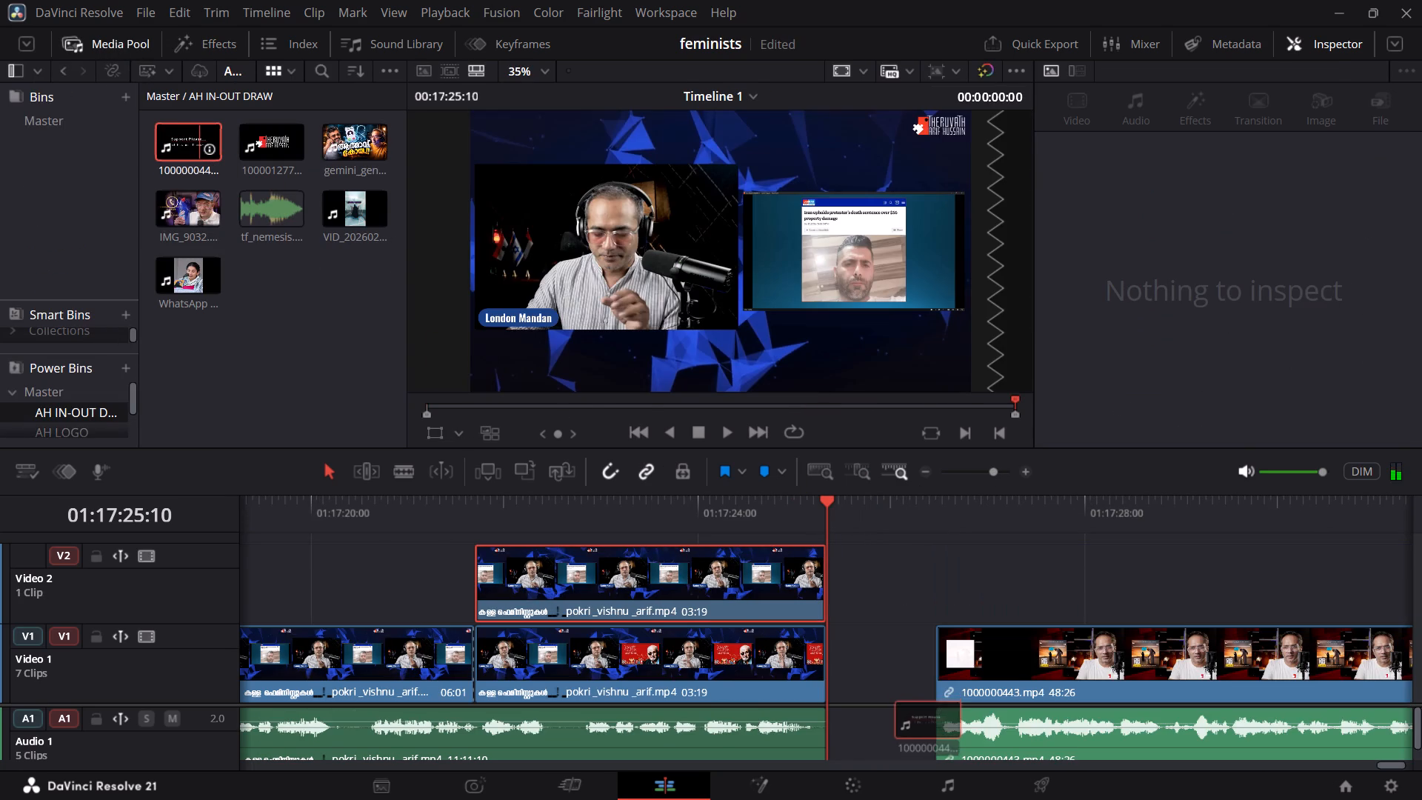
left_click_drag(937, 719, 936, 721)
left_click(903, 684)
key("BackSpace")
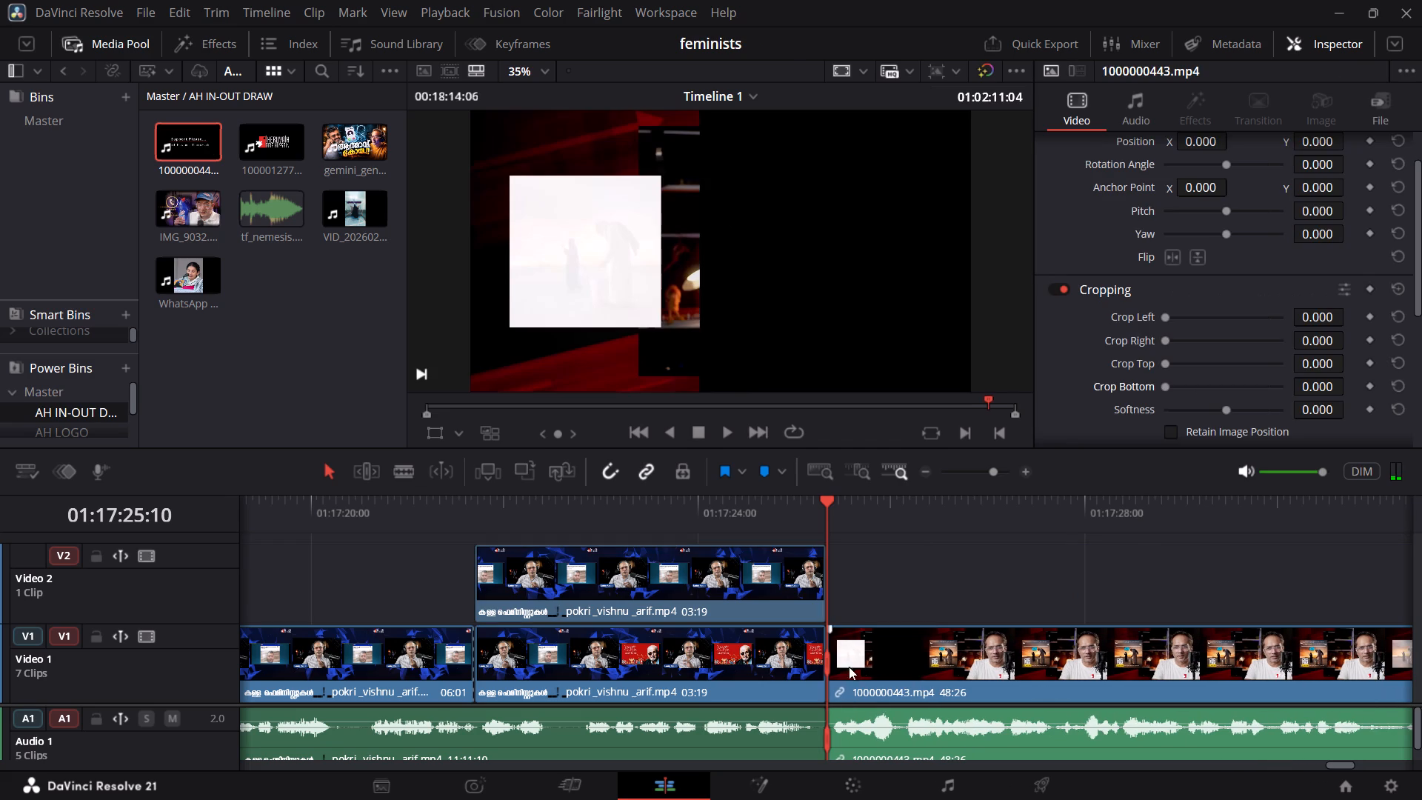
Add a fade-in of about 15 frames to the start of the 1000000443.mp4 outro clip on Video 1.
left_click_drag(830, 630, 864, 635)
left_click_drag(864, 635, 891, 636)
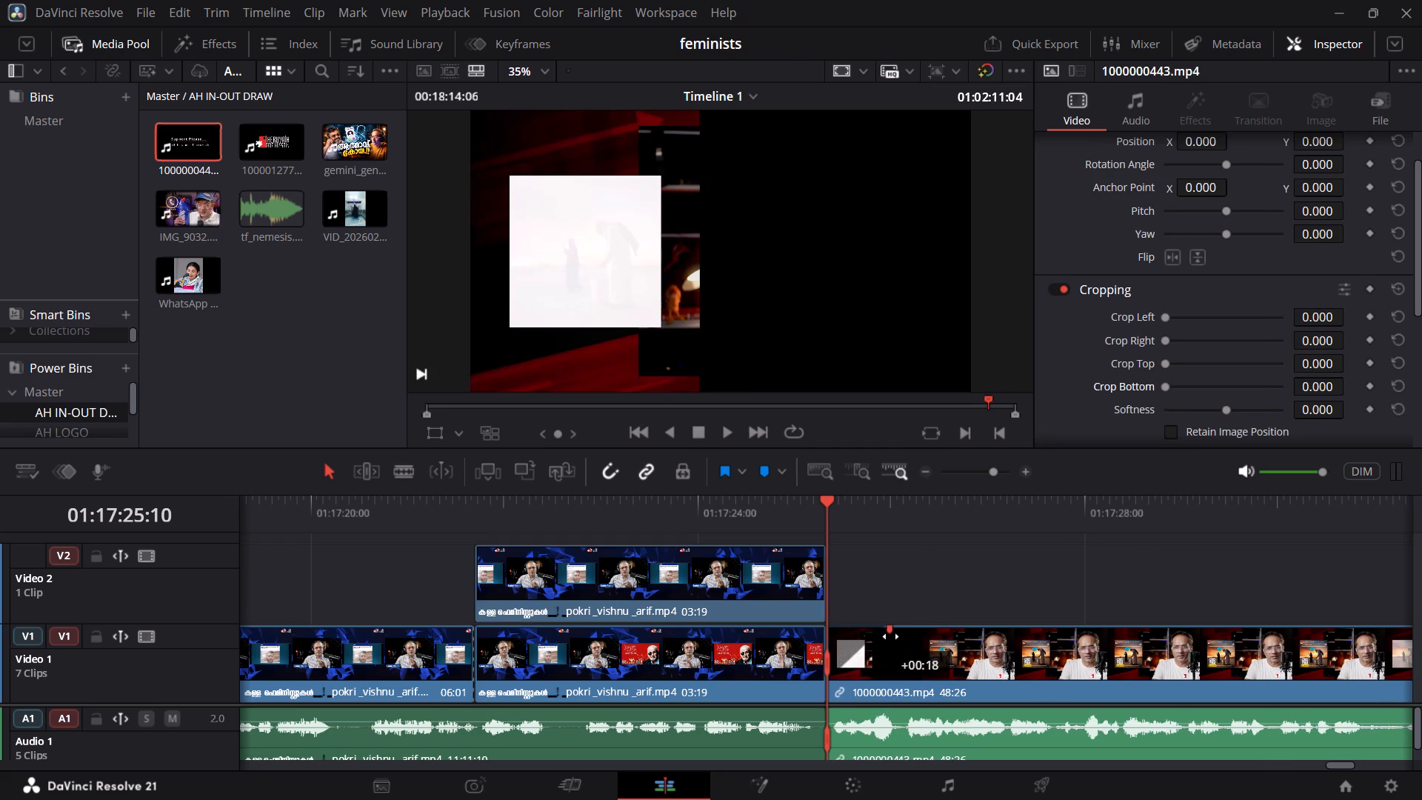
left_click_drag(891, 636, 880, 638)
Fade out the end of the Video 2 overlay briefly and the Video 1 clip beneath it by about 20 frames, and play the transition.
left_click_drag(821, 552, 812, 550)
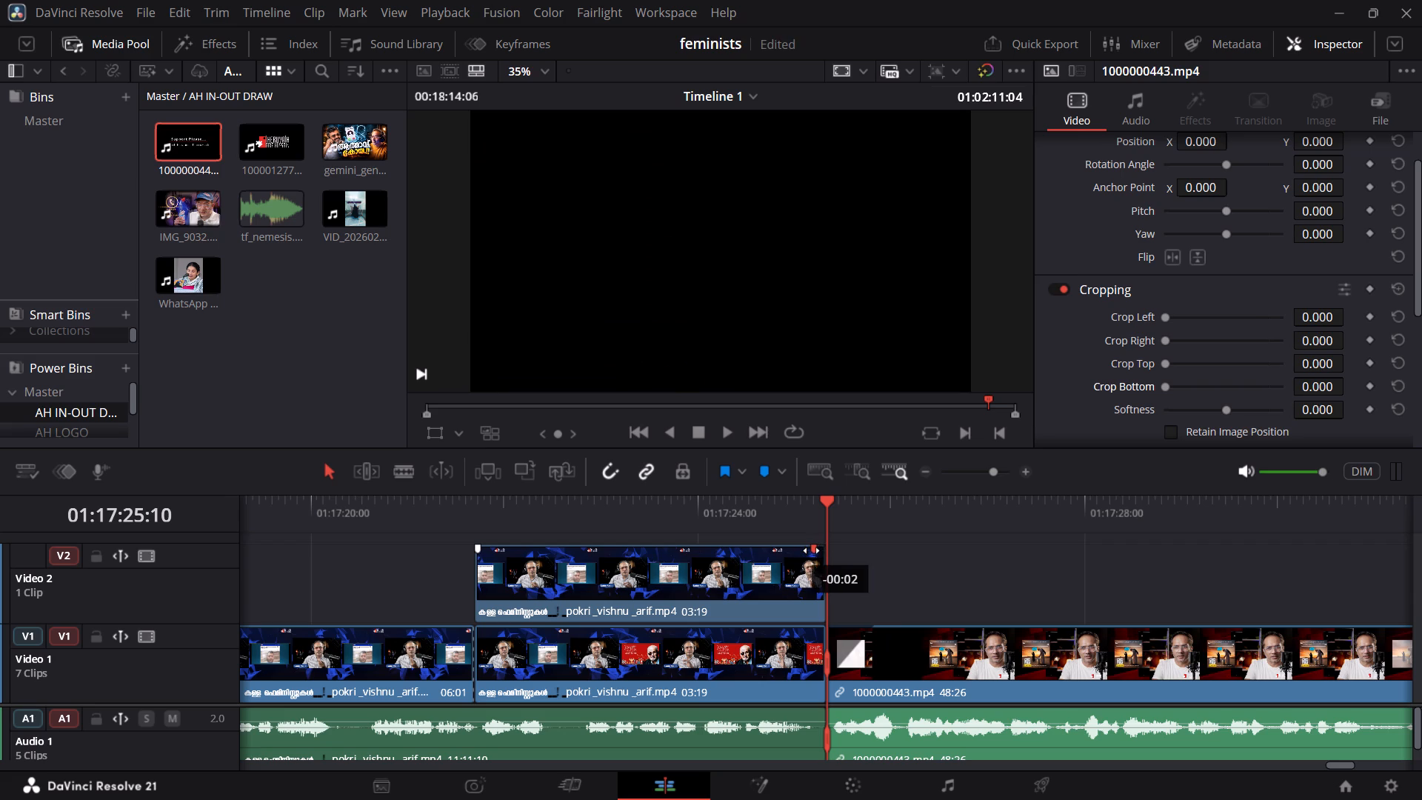
left_click_drag(812, 550, 801, 555)
left_click_drag(824, 634, 796, 630)
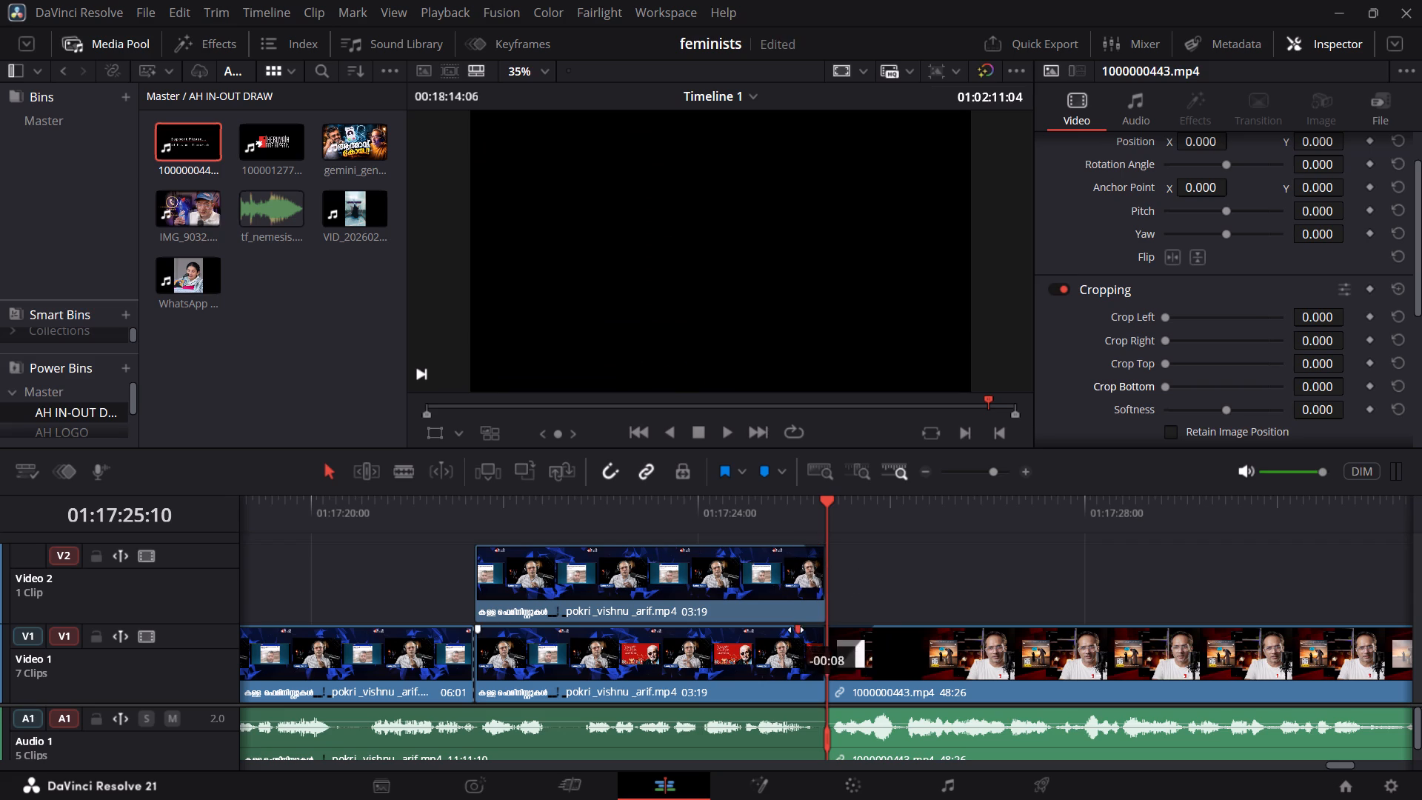
left_click_drag(796, 630, 767, 624)
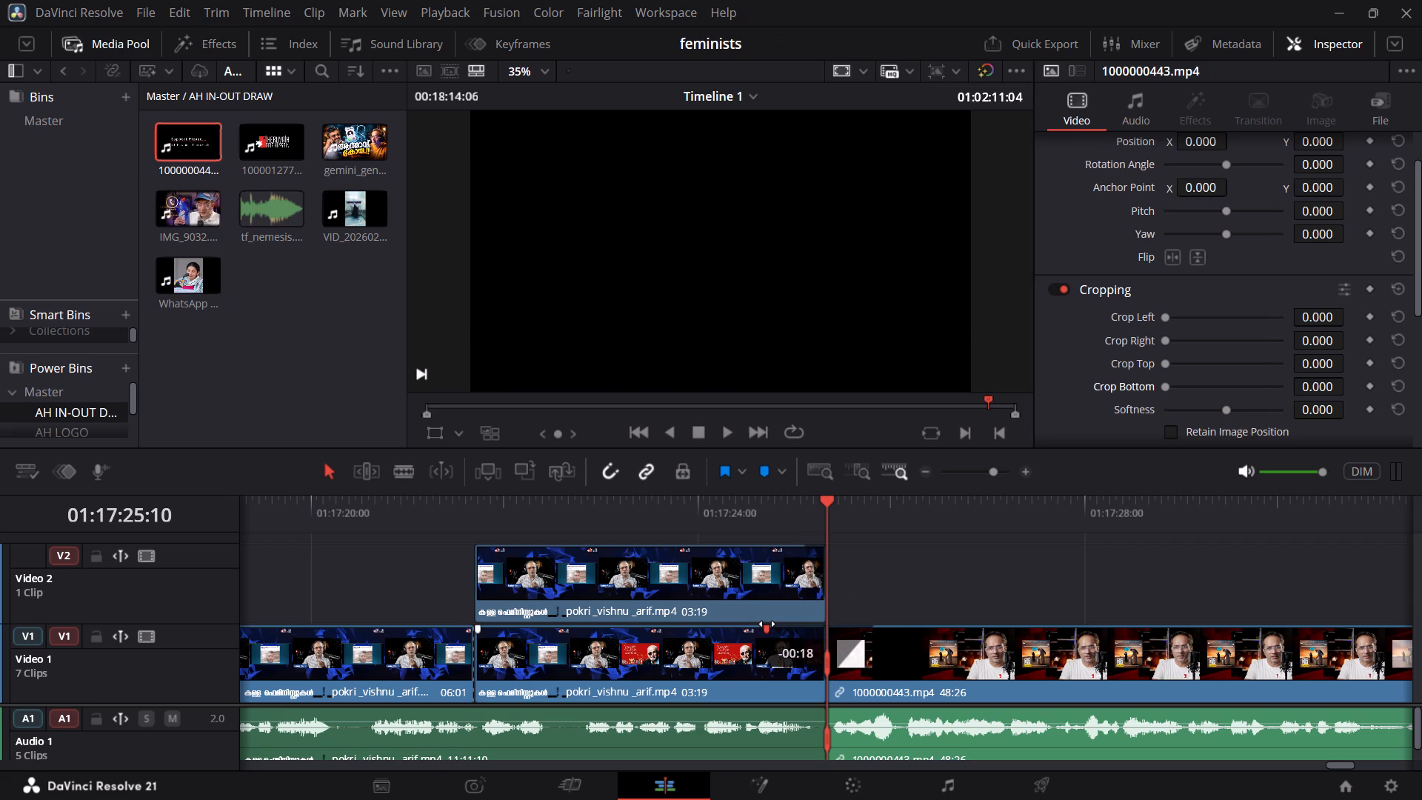
left_click_drag(767, 624, 761, 624)
left_click(741, 503)
key("space")
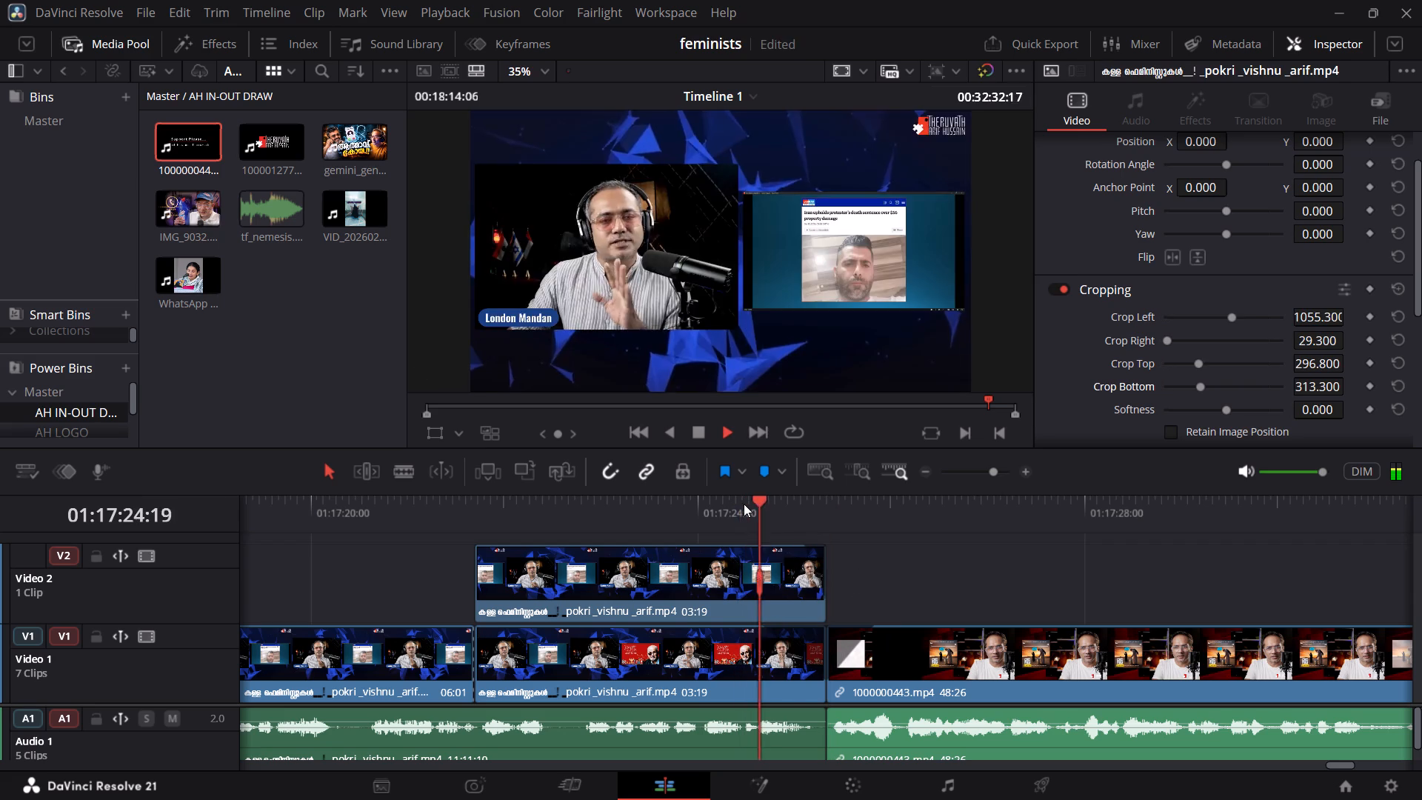
key("space")
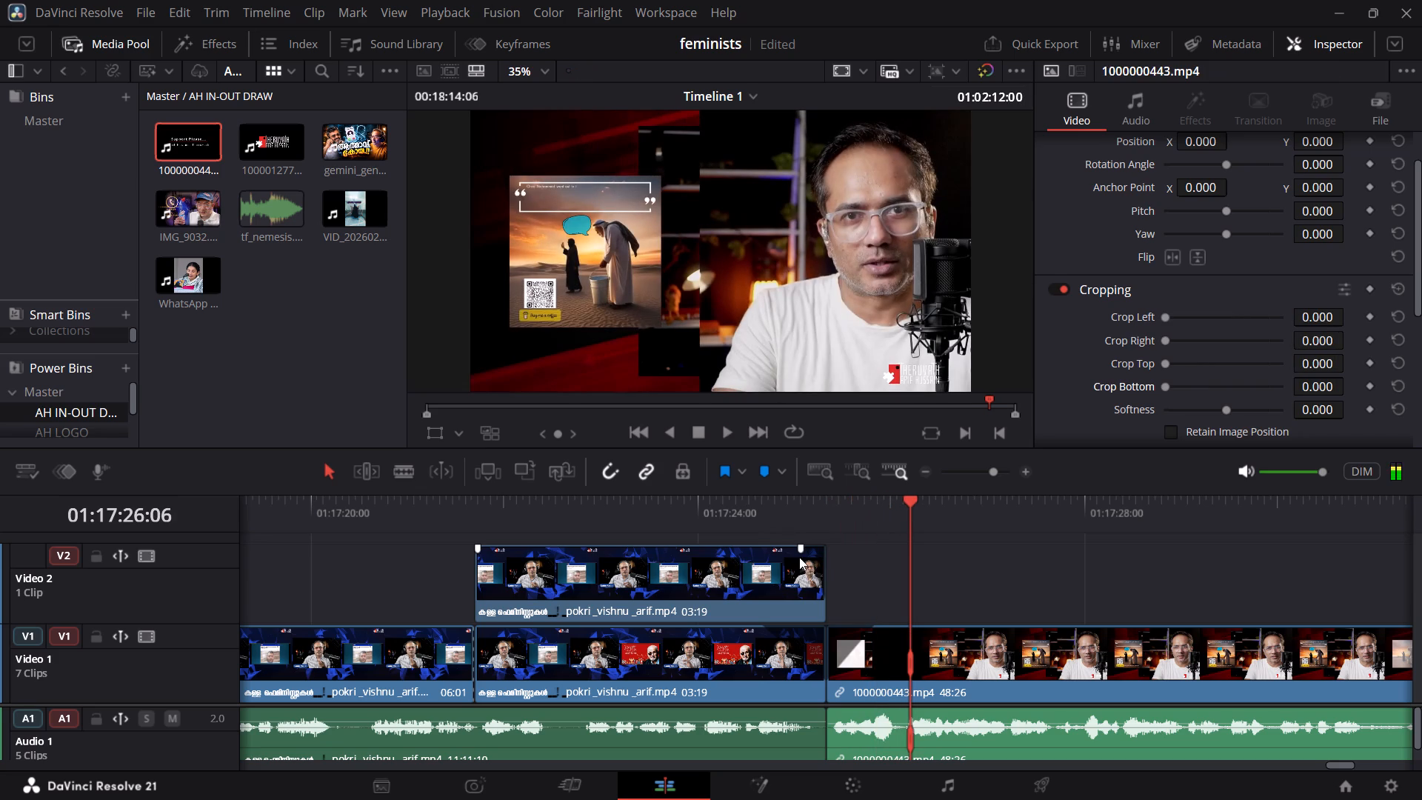
Shorten the Video 2 overlay's fade-out to about 5 frames and play back the transition into the outro clip.
left_click_drag(799, 551, 804, 553)
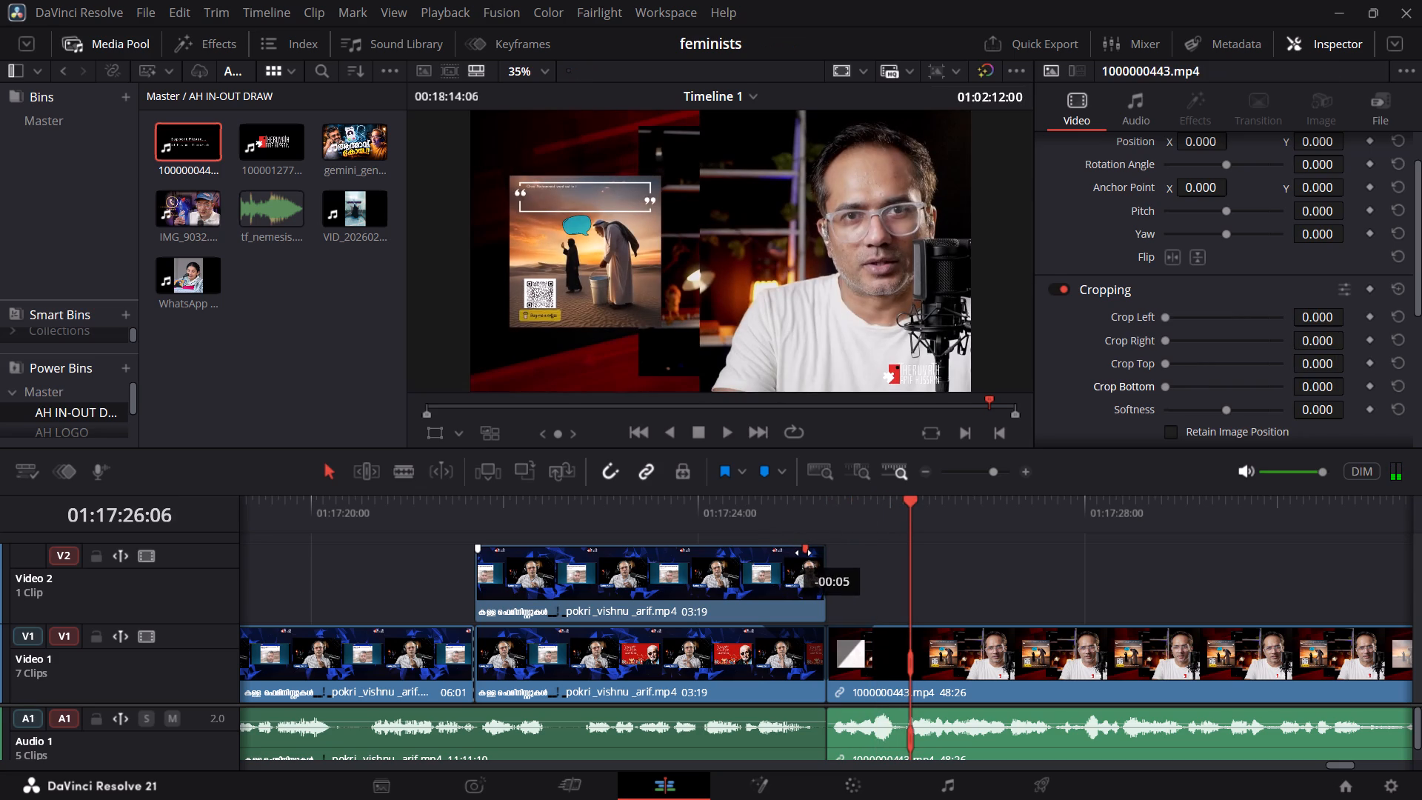
left_click_drag(804, 553, 807, 553)
left_click(760, 511)
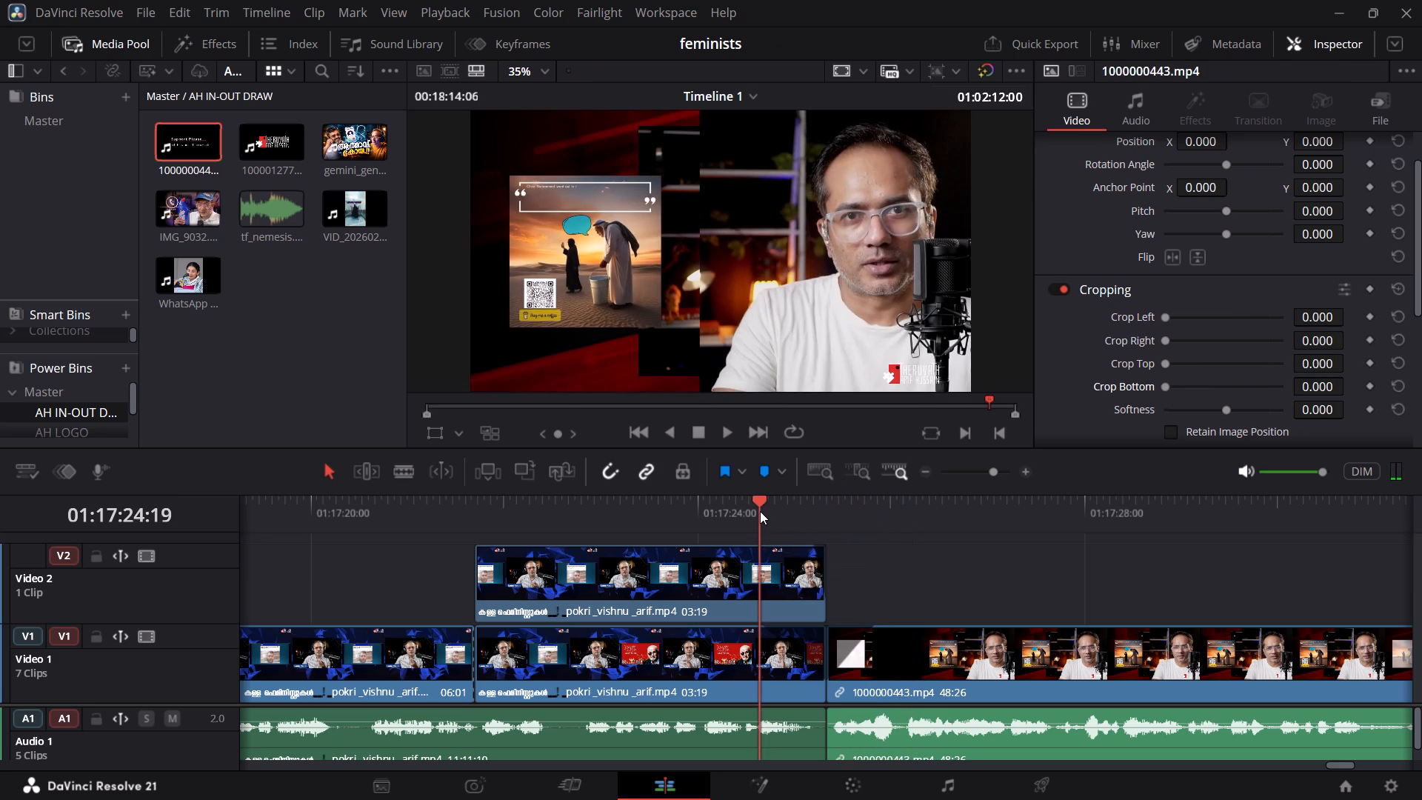
key("space")
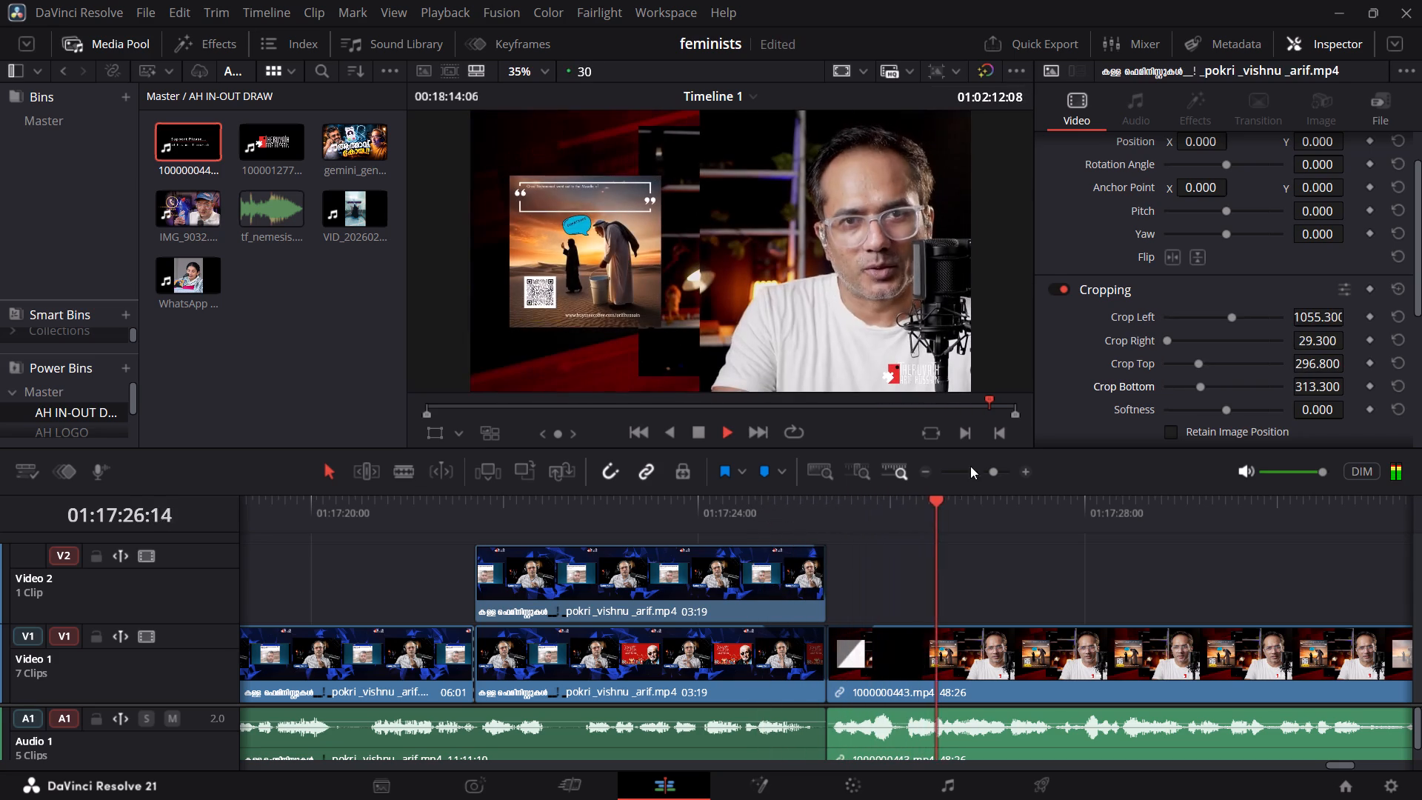
left_click(984, 472)
key("space")
left_click(681, 514)
key("space")
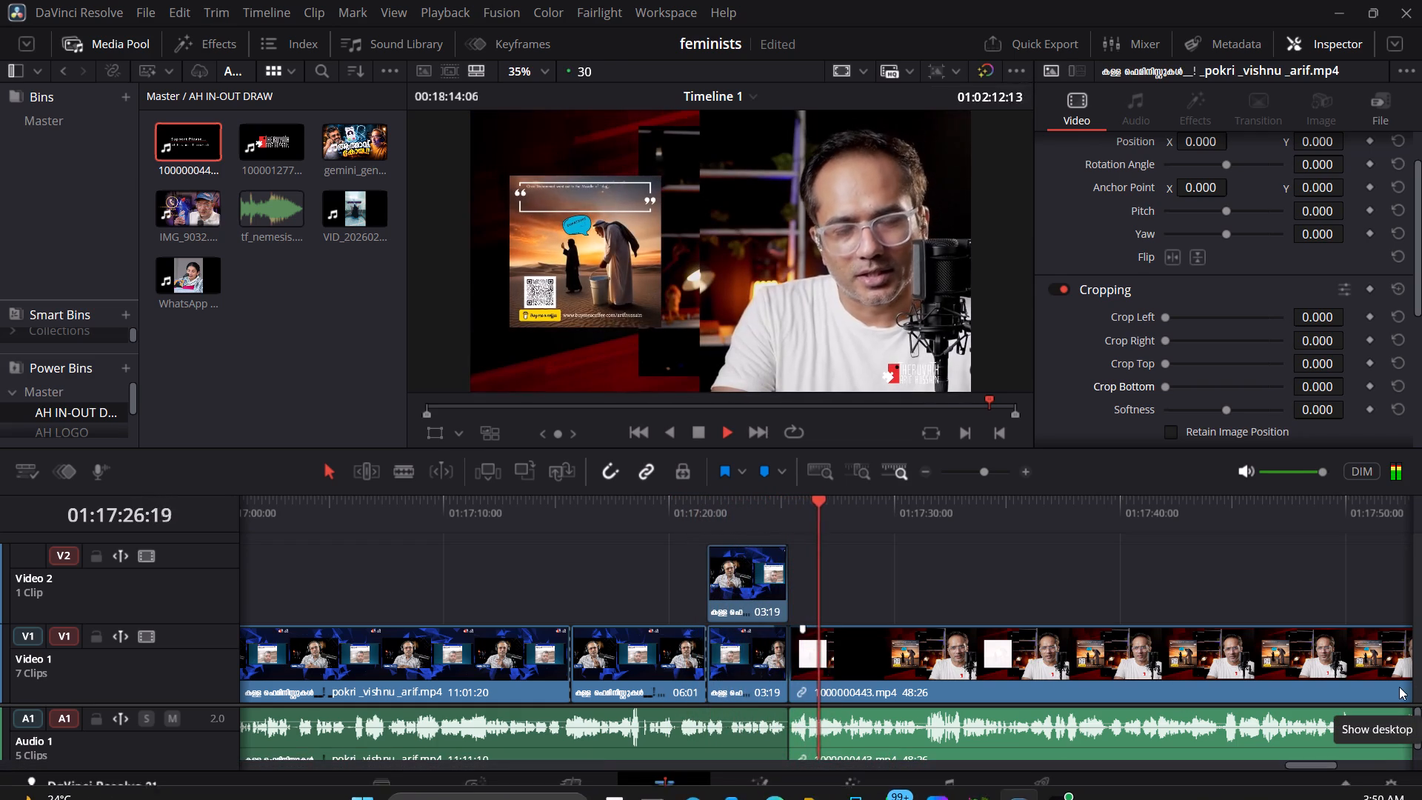
key("space")
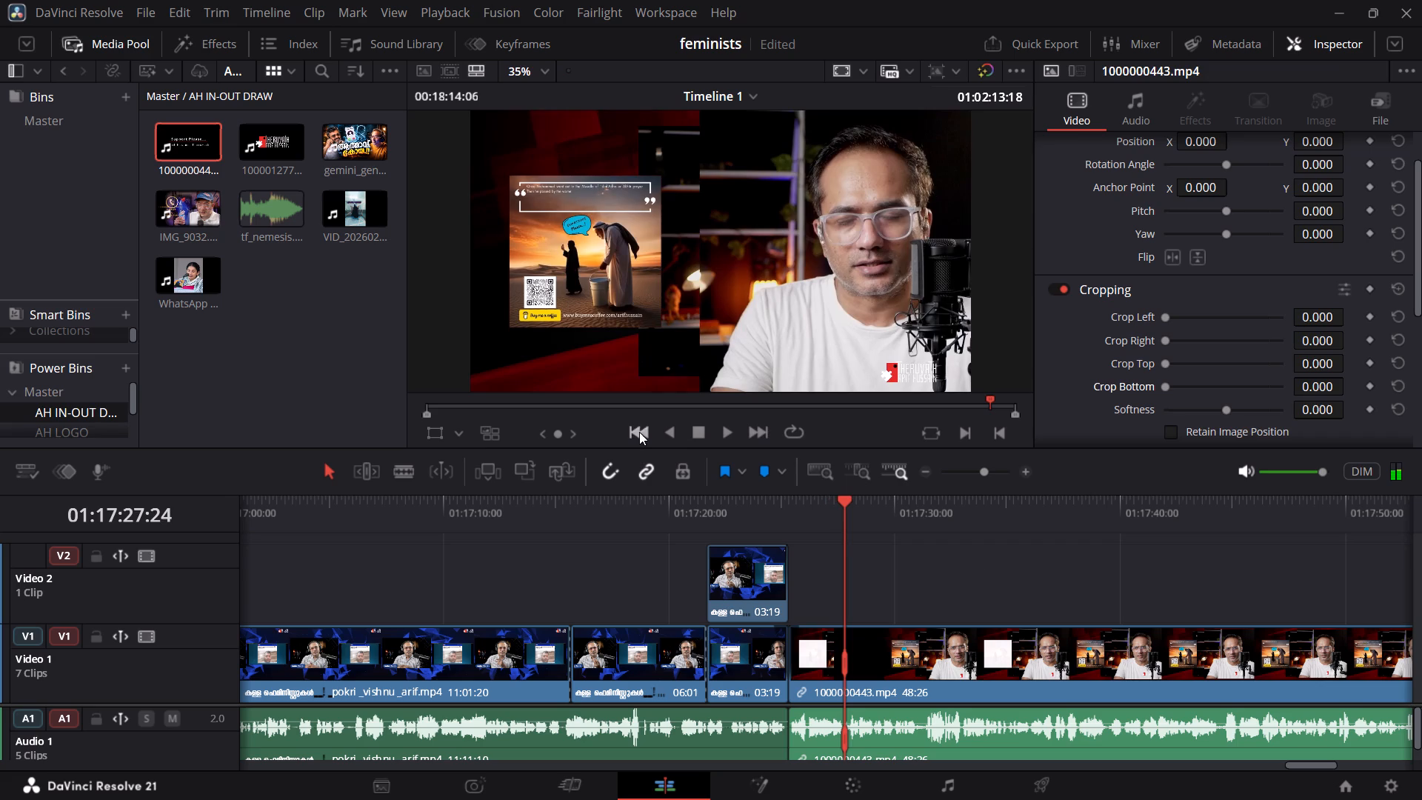
Review the stream clip following the 1000012775.mp4 intro, from 01:03:31 to about 01:05:12, for a place to cut.
triple_click(640, 433)
double_click(640, 433)
key("space")
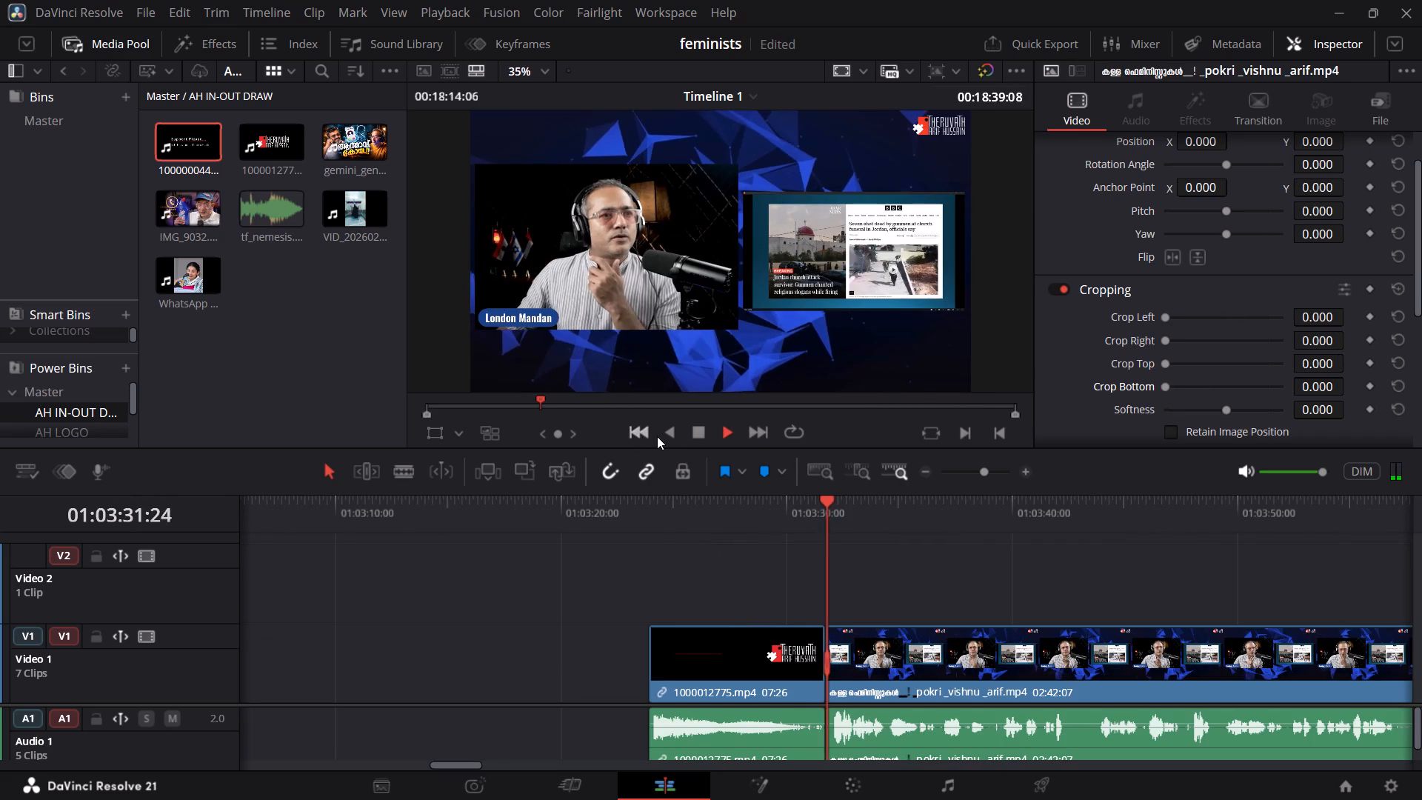
left_click(973, 469)
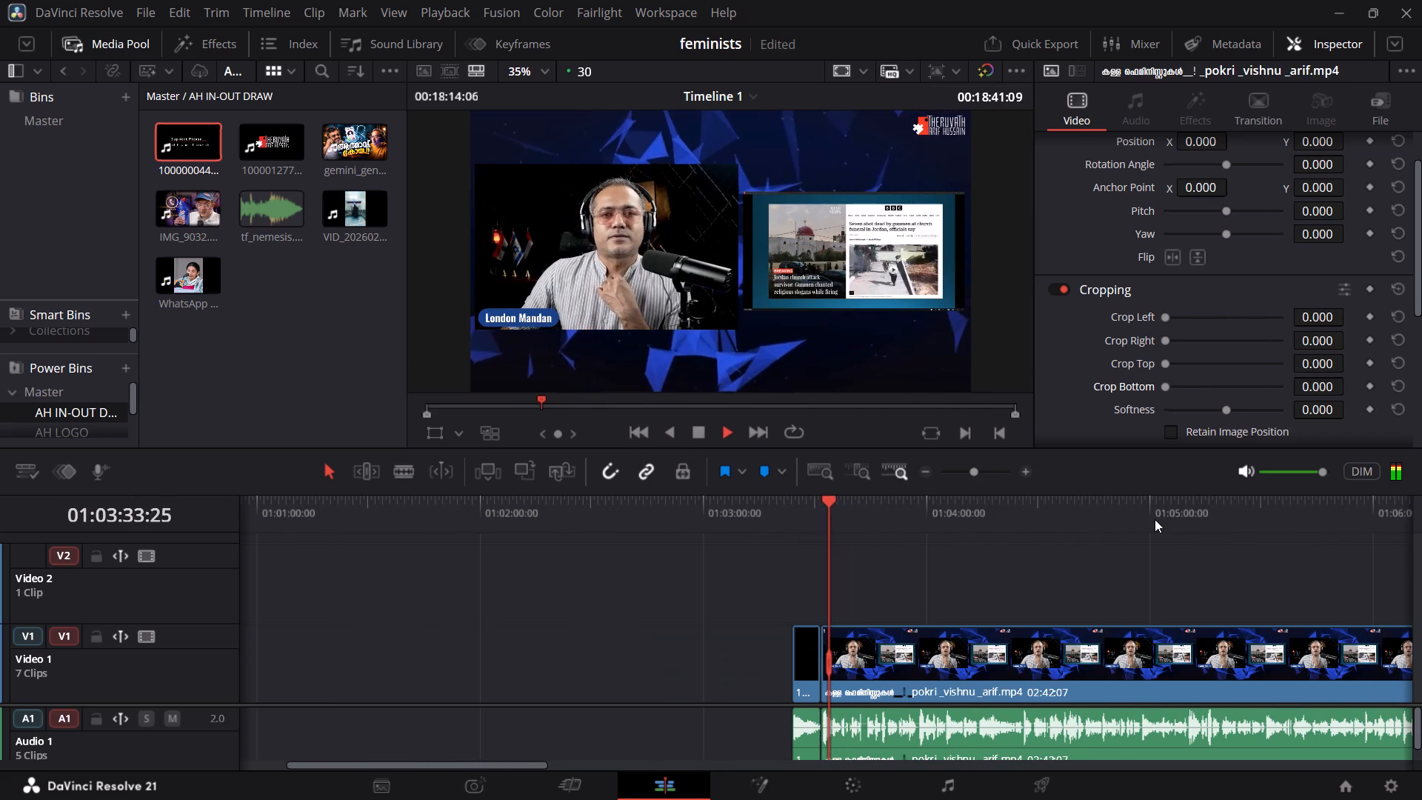
left_click(1124, 511)
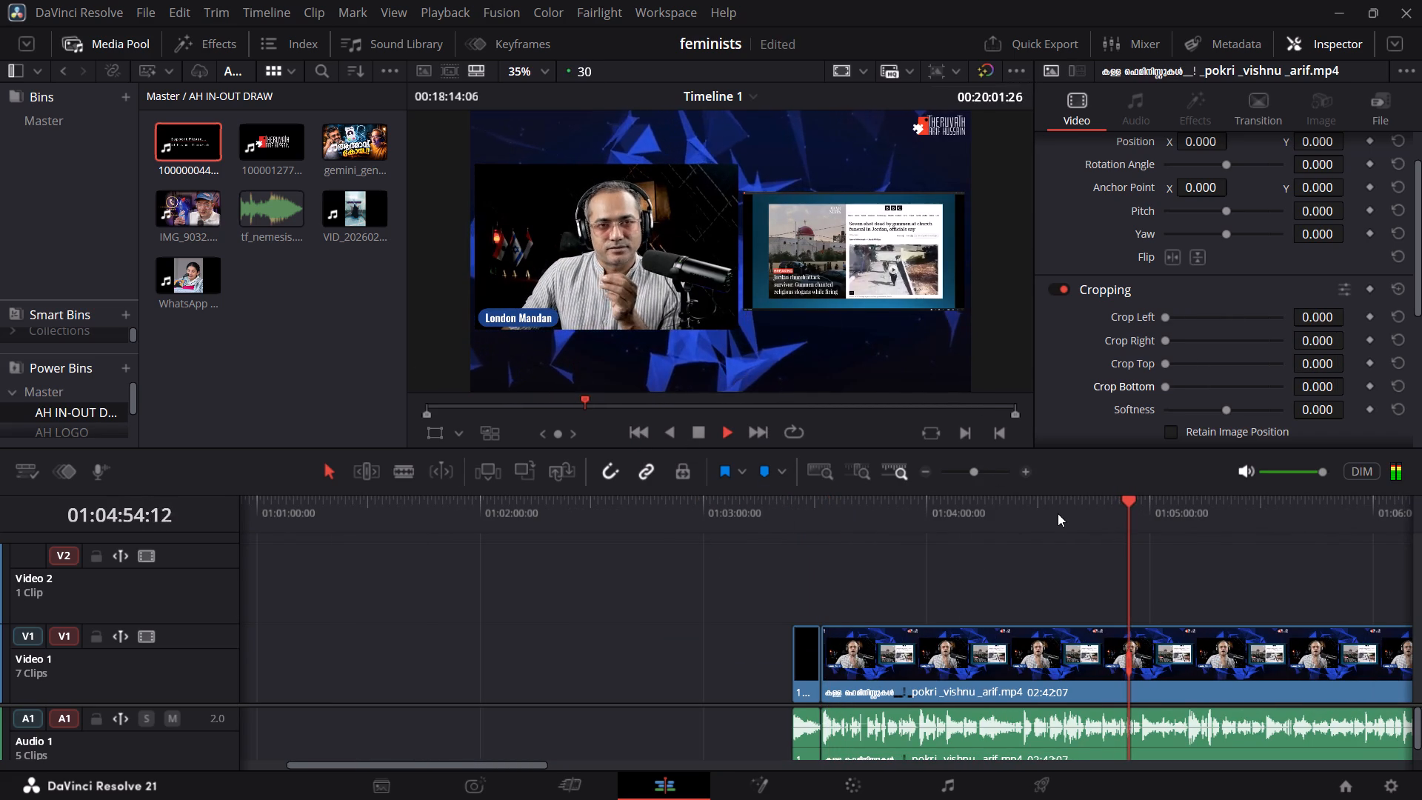
left_click(1072, 507)
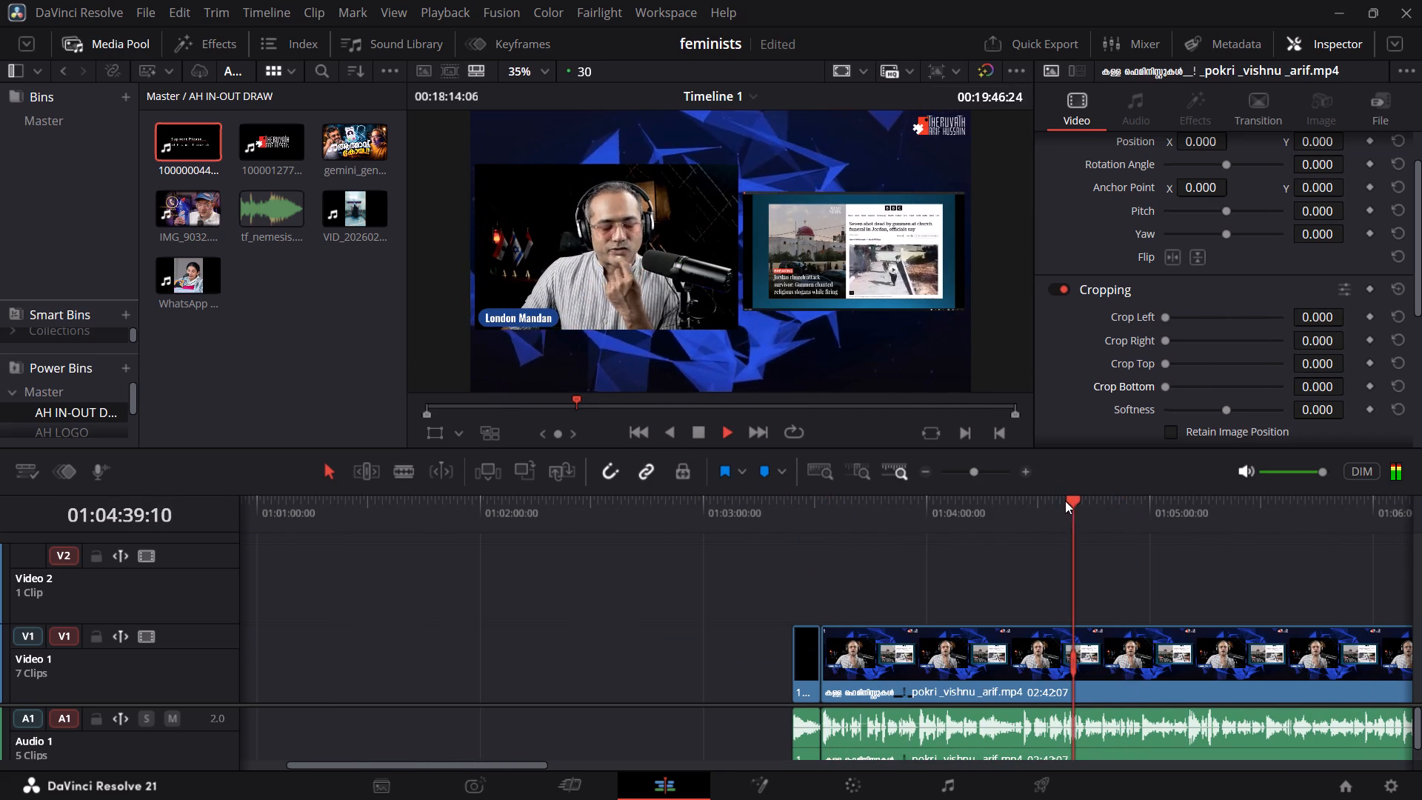
left_click(979, 474)
left_click(963, 514)
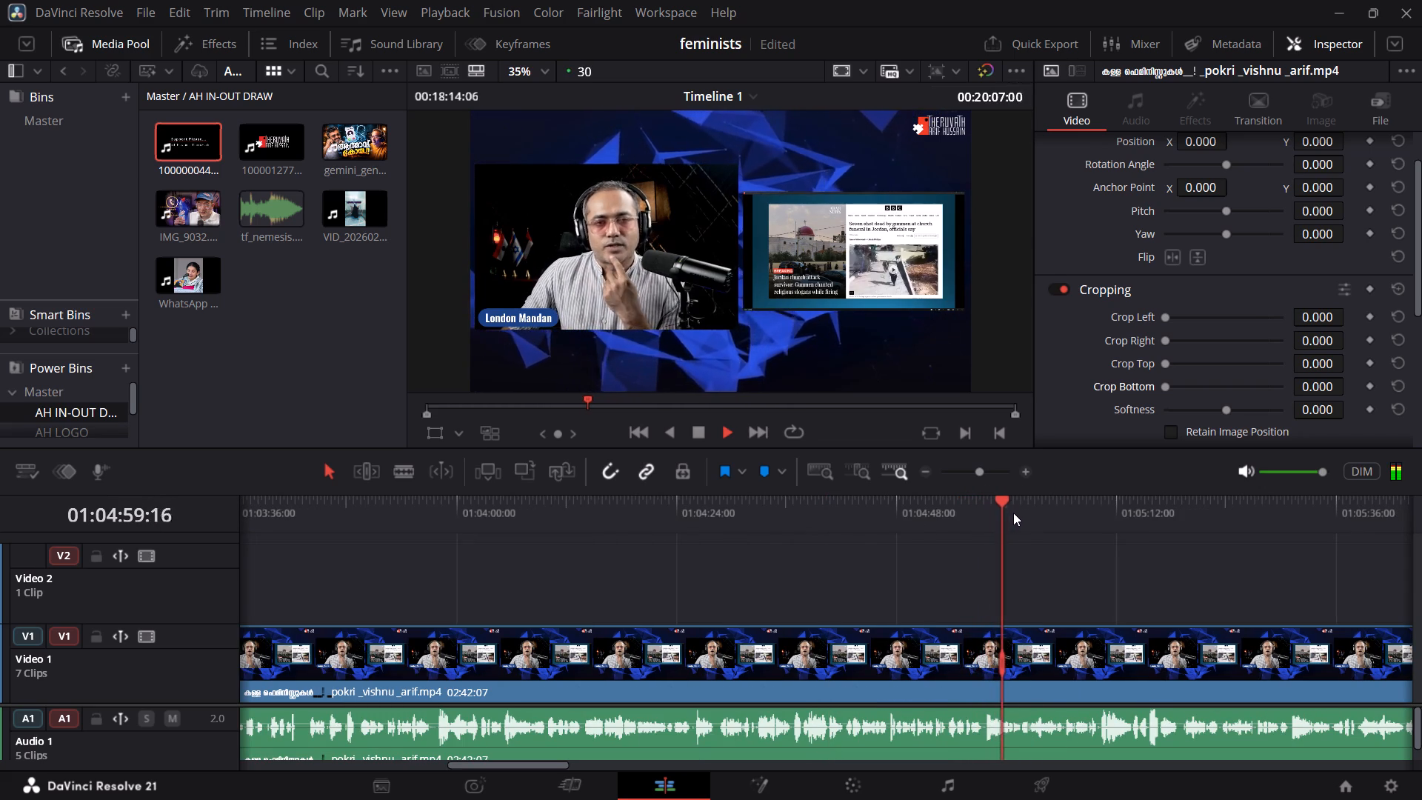
left_click(1096, 497)
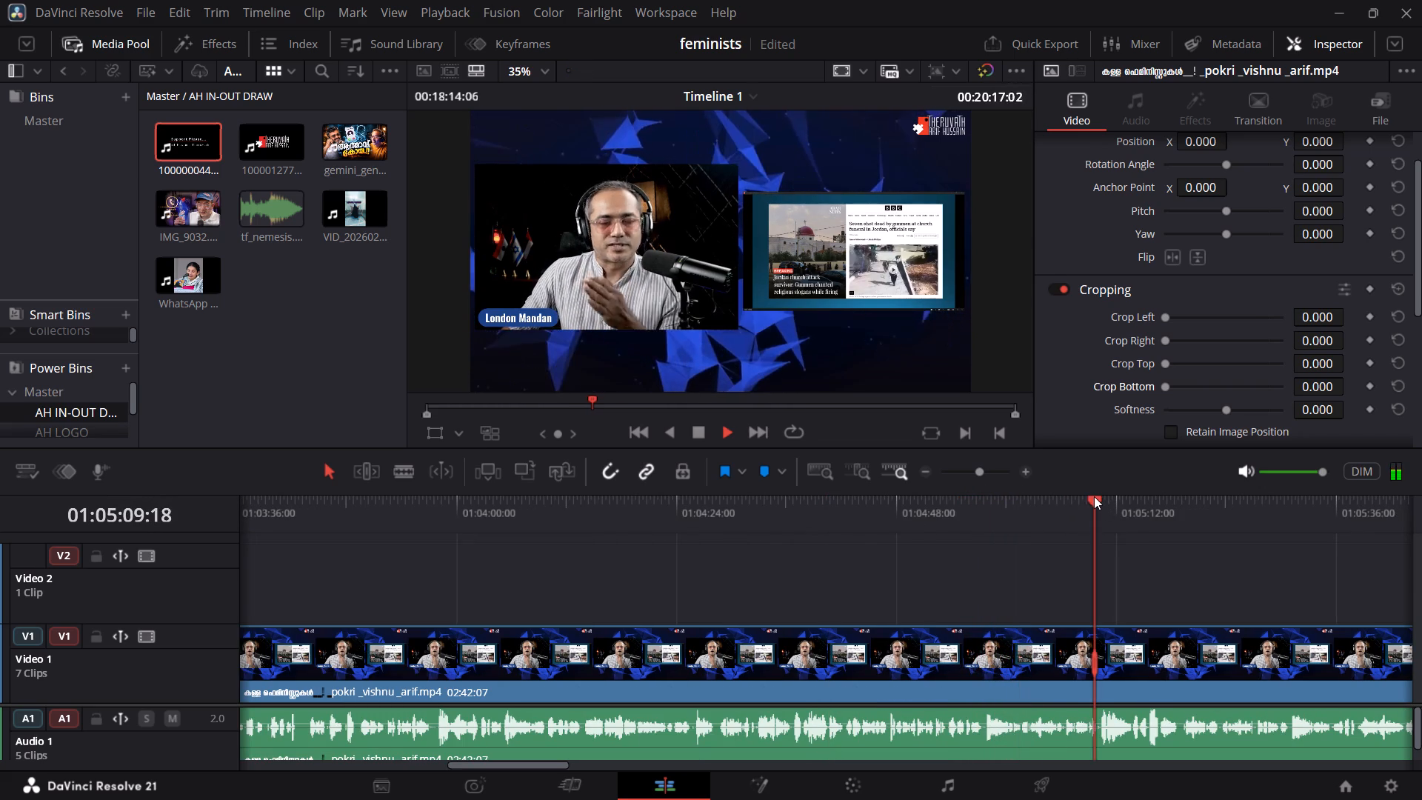
left_click(393, 501)
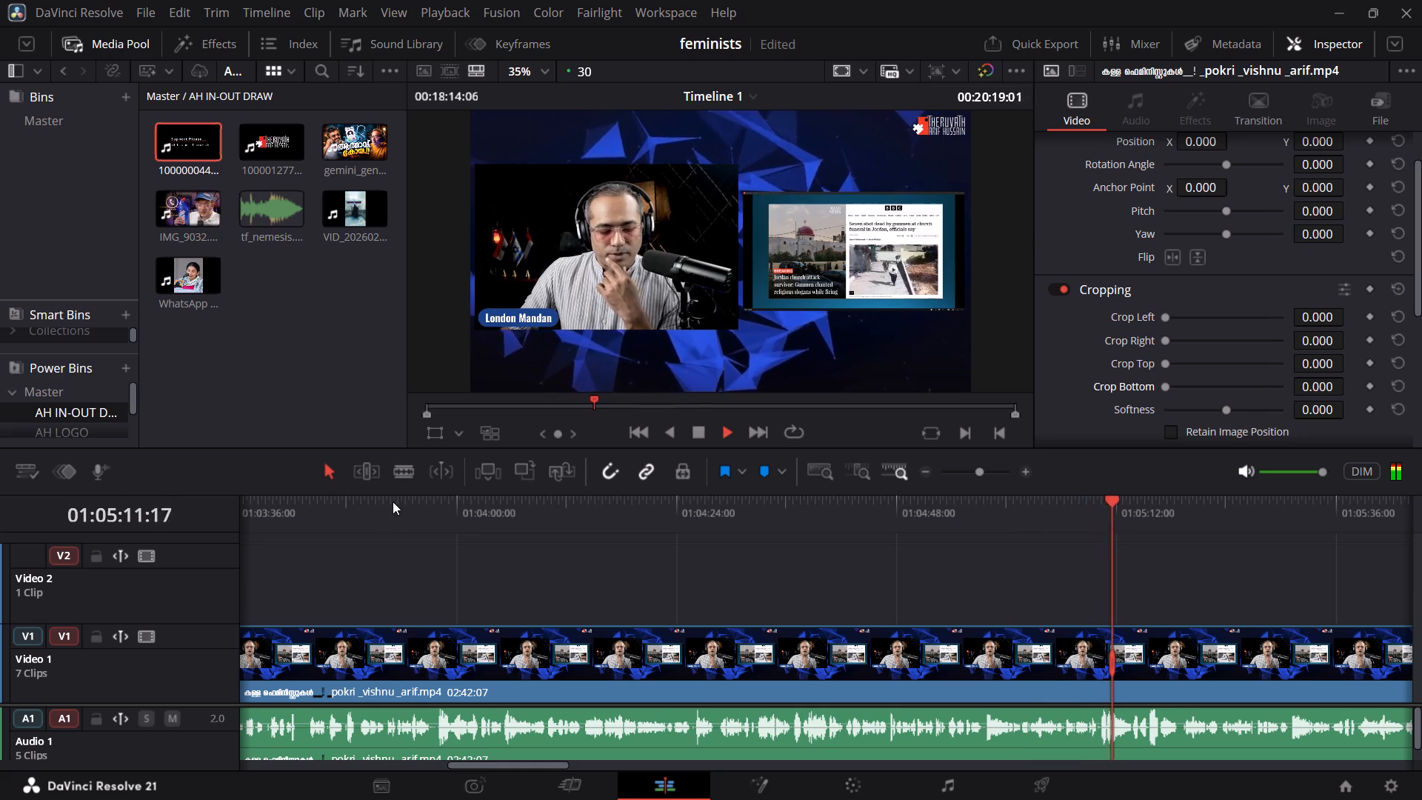
left_click(438, 500)
left_click_drag(481, 498, 521, 506)
left_click_drag(576, 505, 612, 514)
left_click(650, 518)
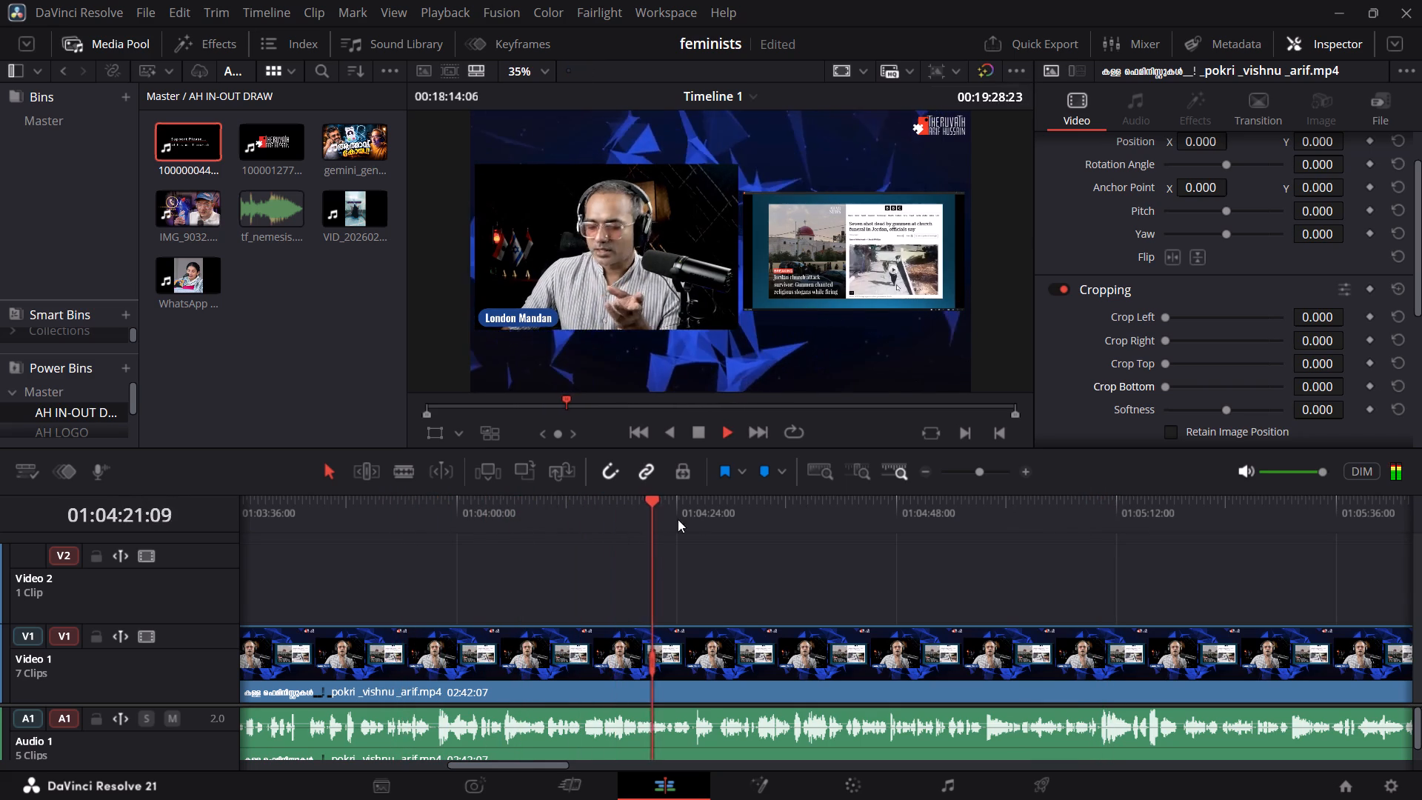
left_click_drag(717, 519, 741, 524)
left_click(807, 523)
left_click(959, 529)
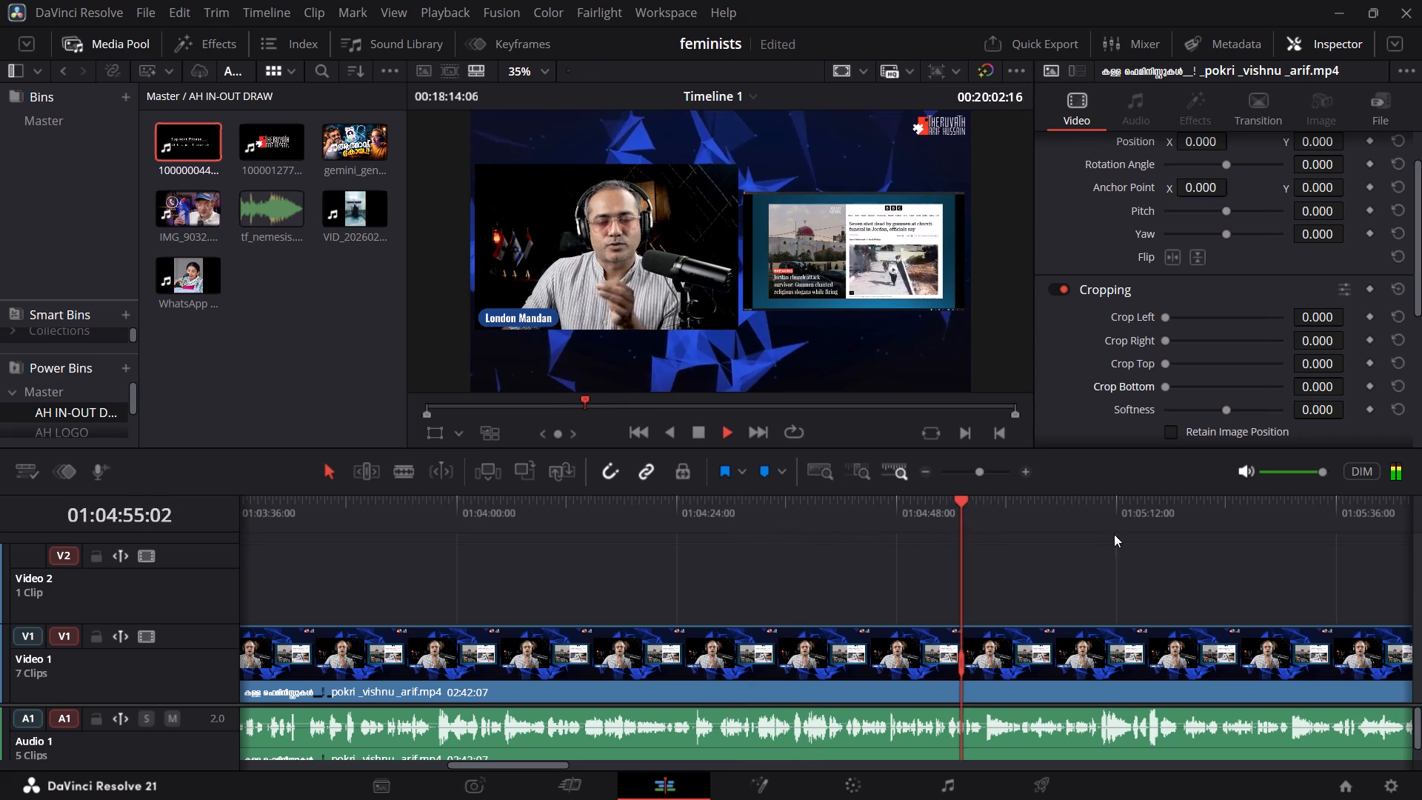
left_click(1118, 534)
Find the cut point around 01:04:37 by playback and split the stream clip and its audio at 01:04:37:16.
left_click(754, 510)
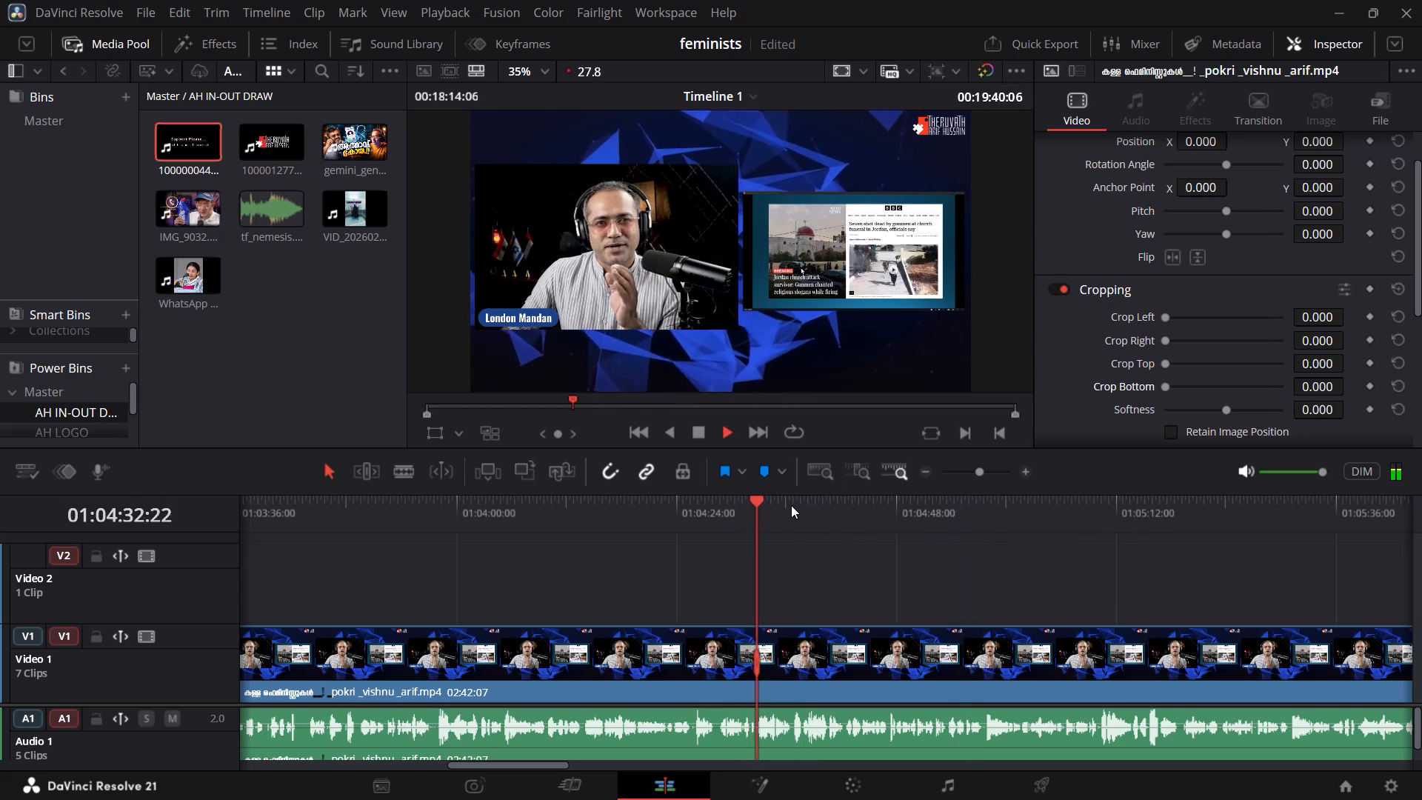
left_click(796, 503)
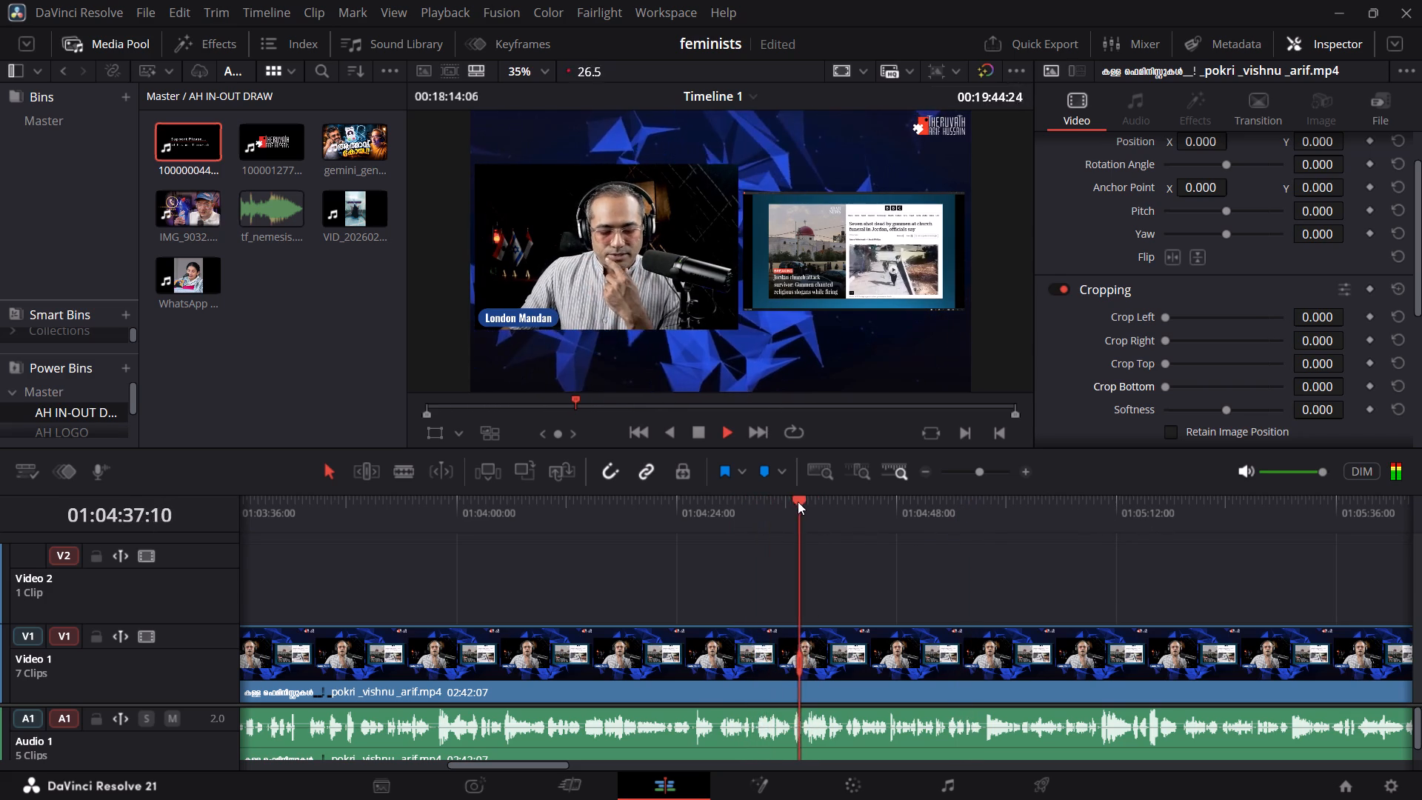
left_click(821, 499)
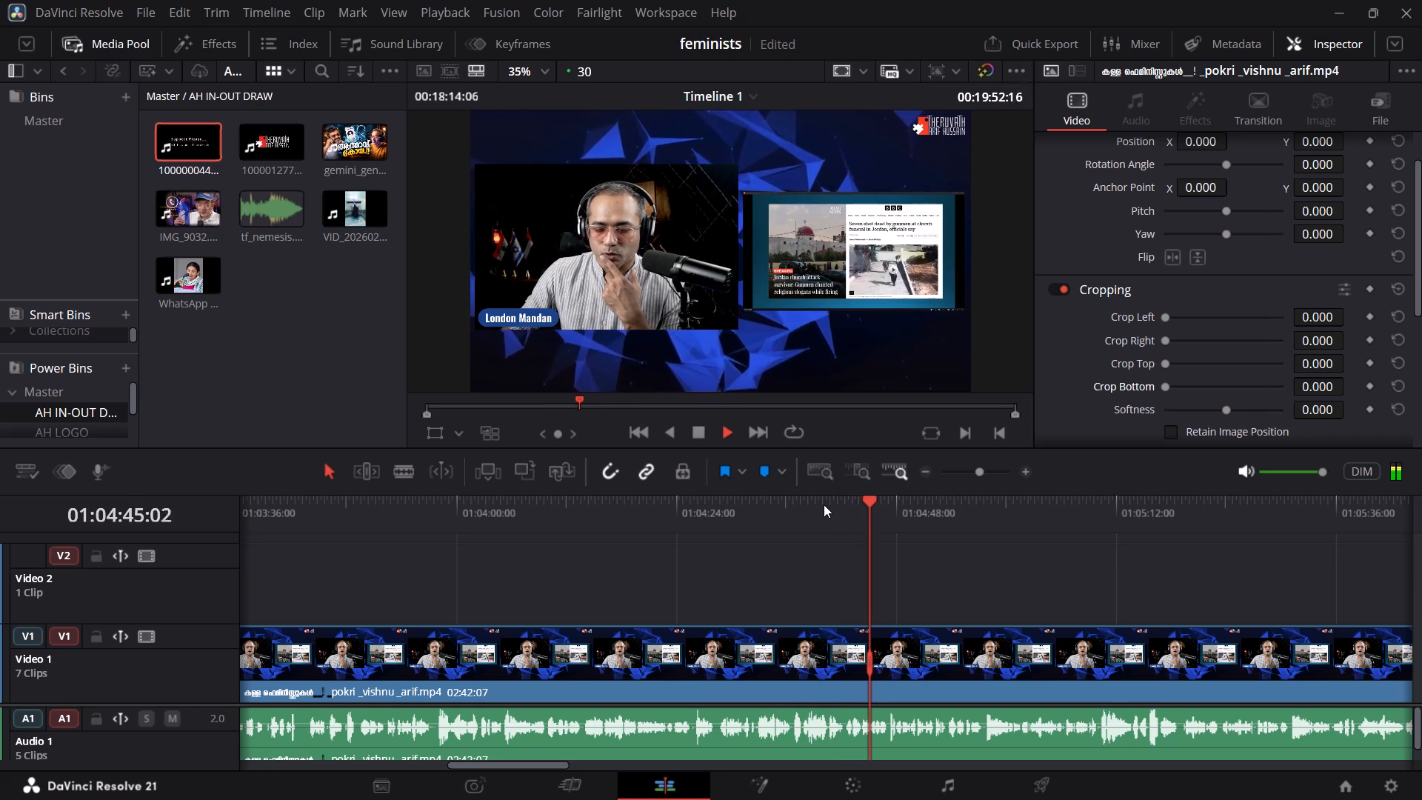
left_click(791, 507)
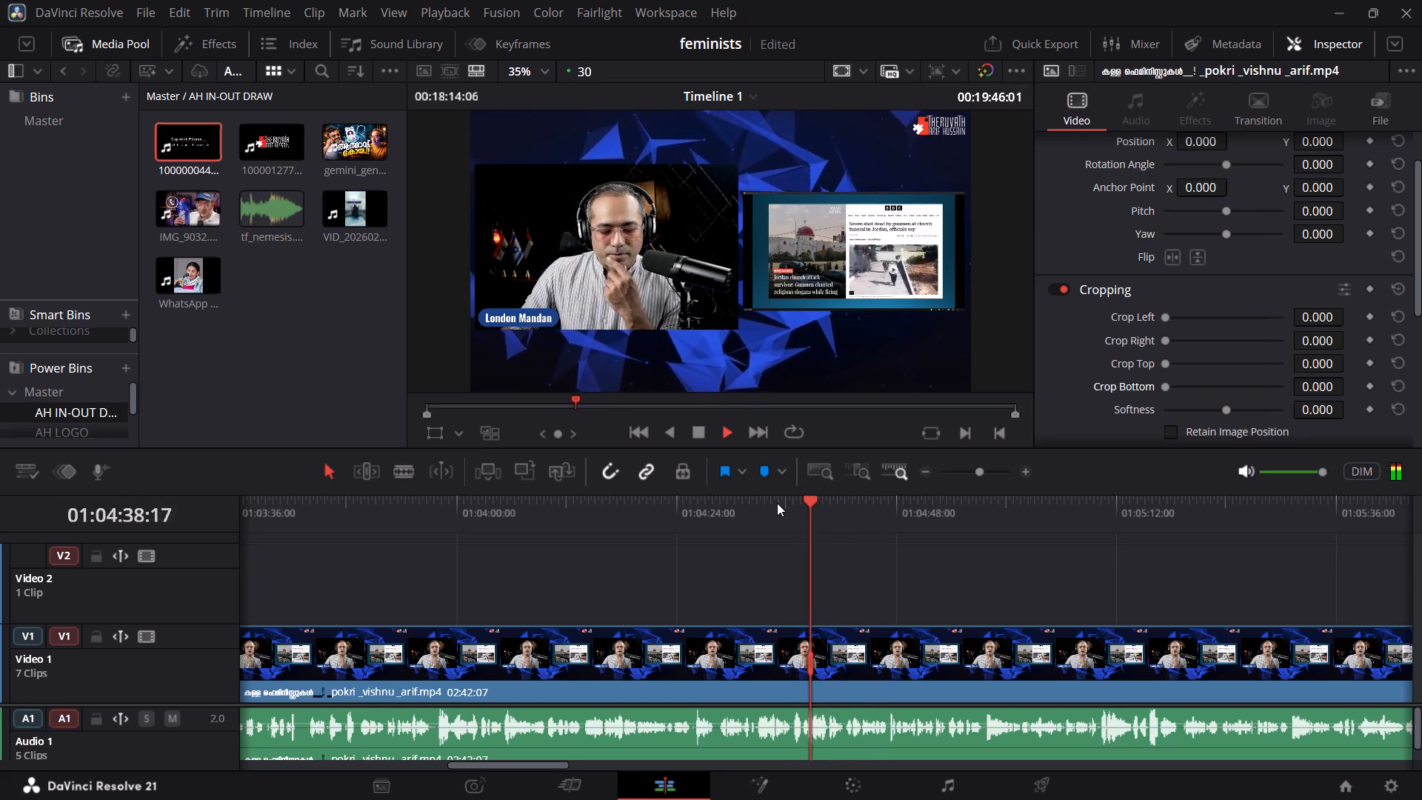
left_click(776, 502)
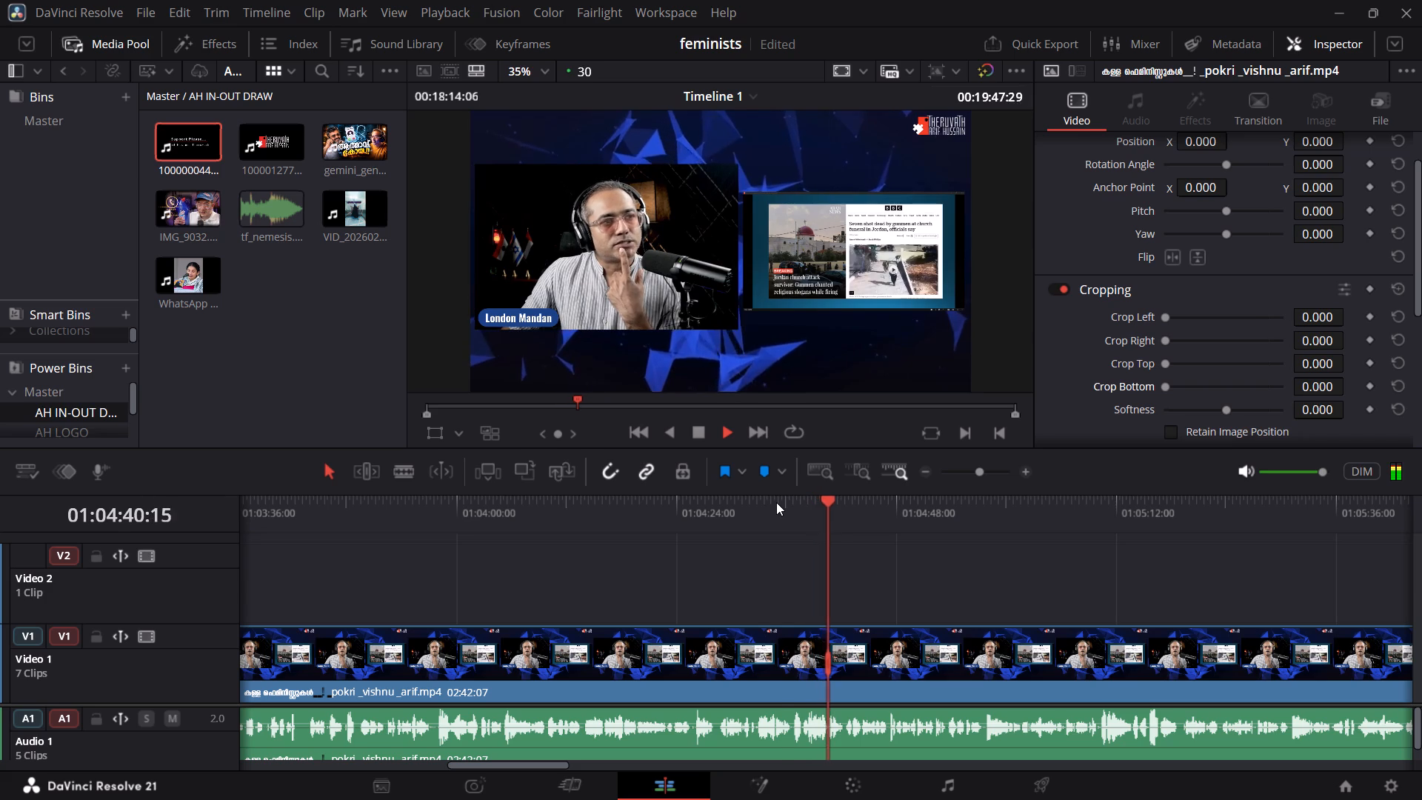
key("space")
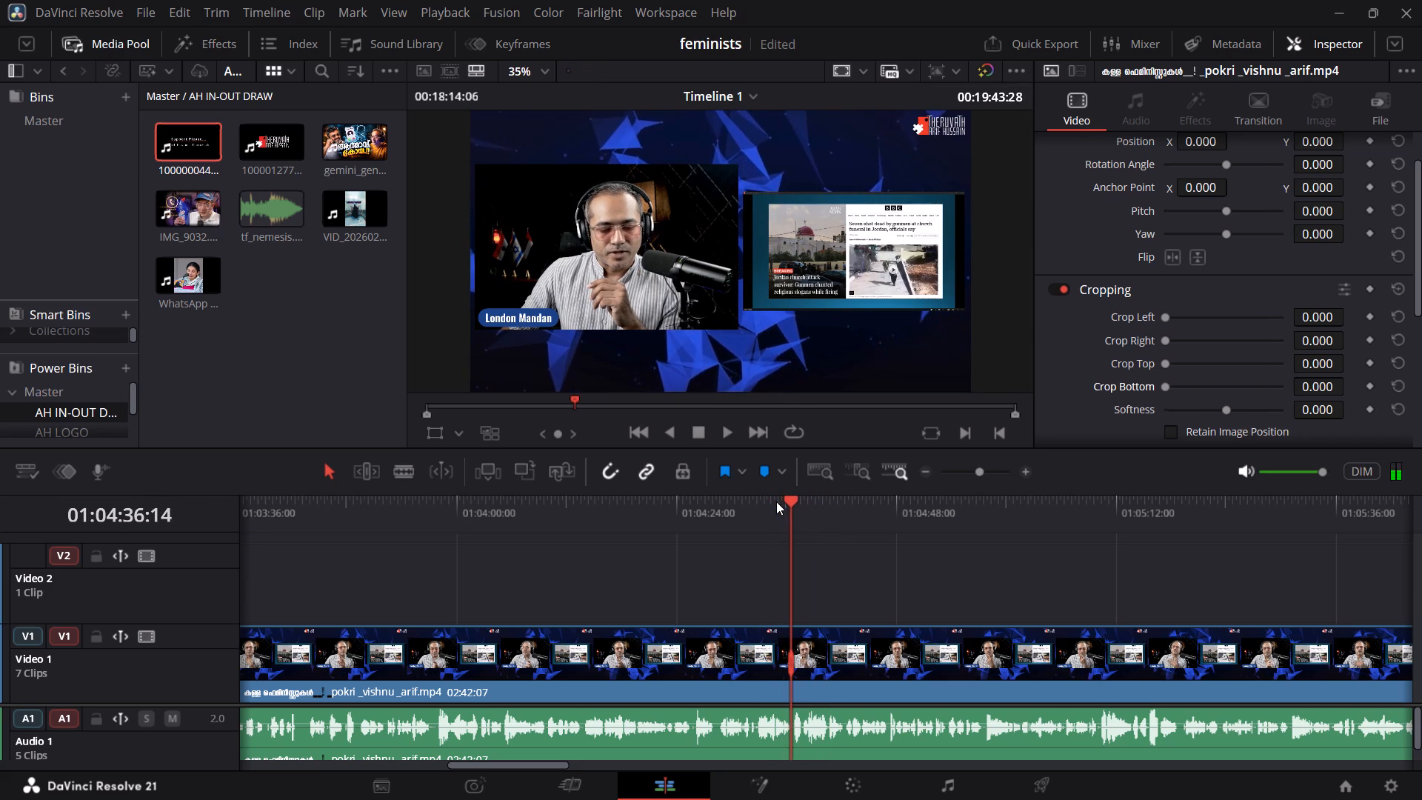
key("space")
key("space")
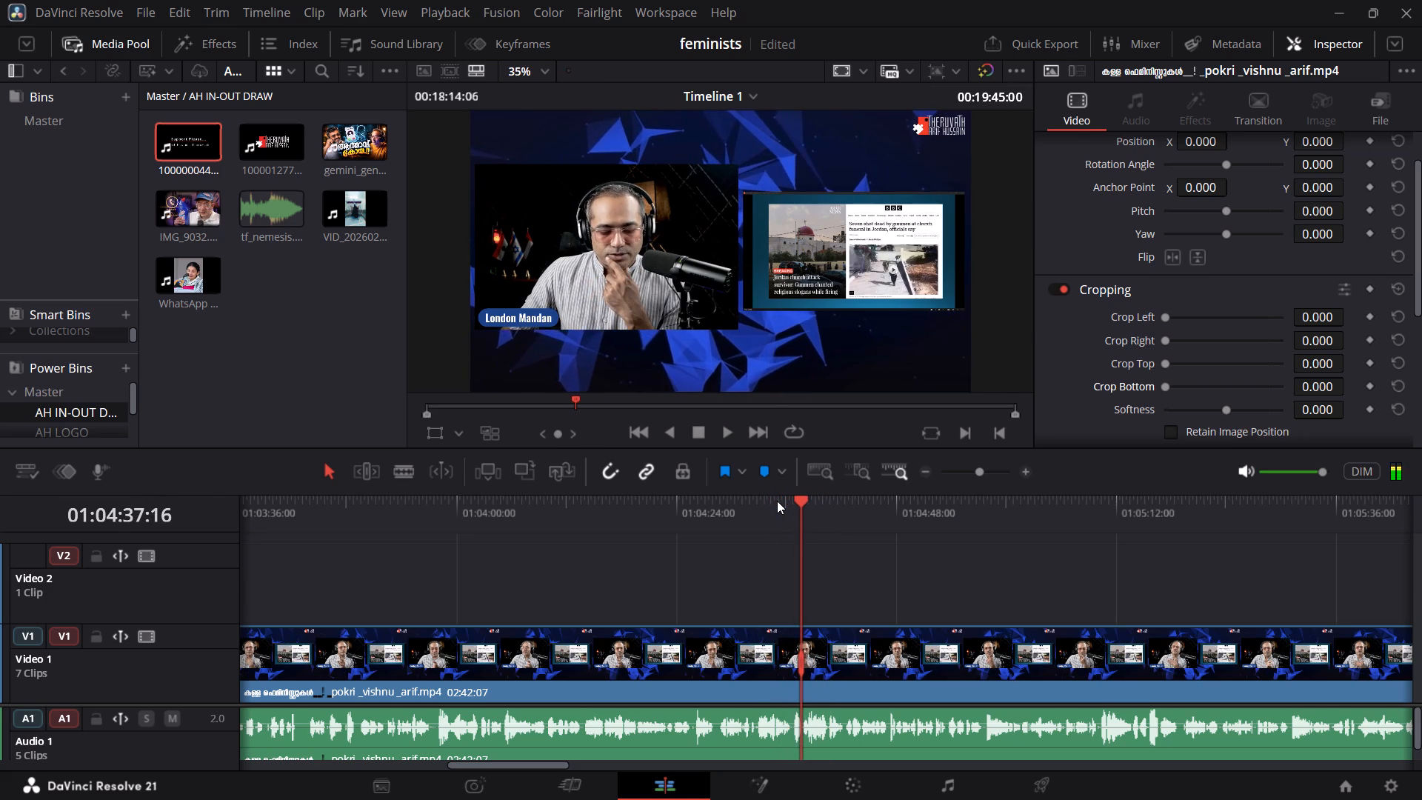
key("ctrl+b")
Play the stream clip from the 01:04:37 cut to about 01:04:57 to find where the excerpt should end.
key("space")
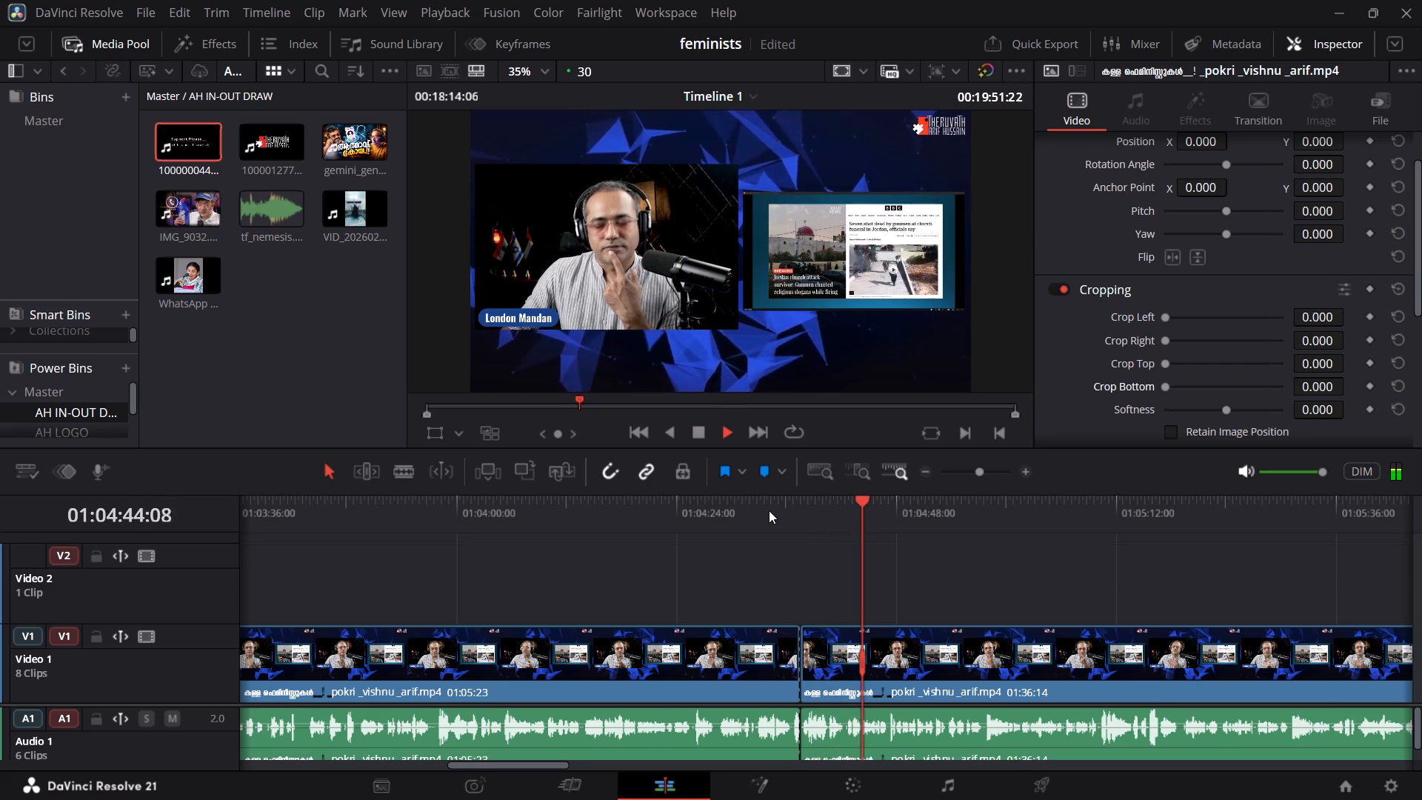
left_click(978, 472)
left_click(972, 474)
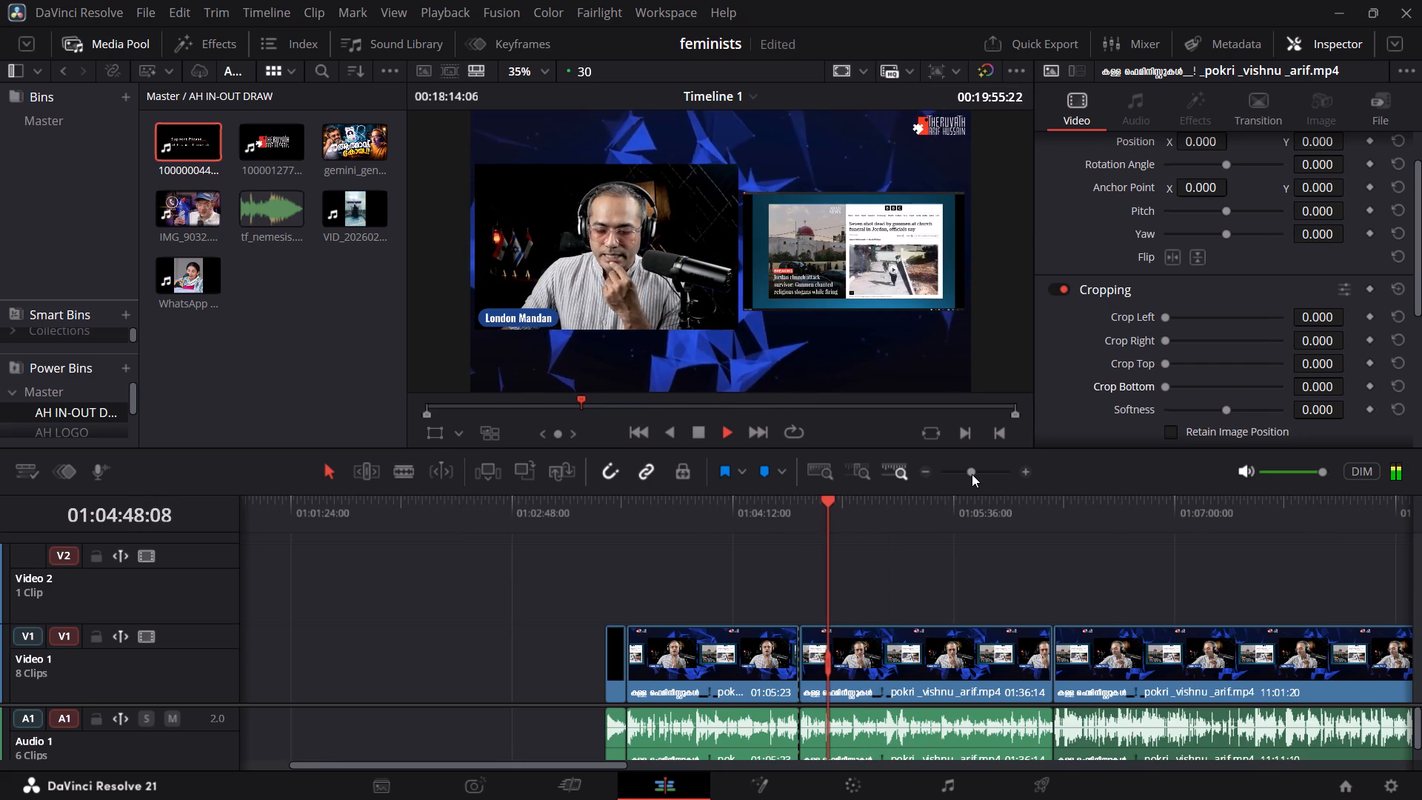
left_click(975, 470)
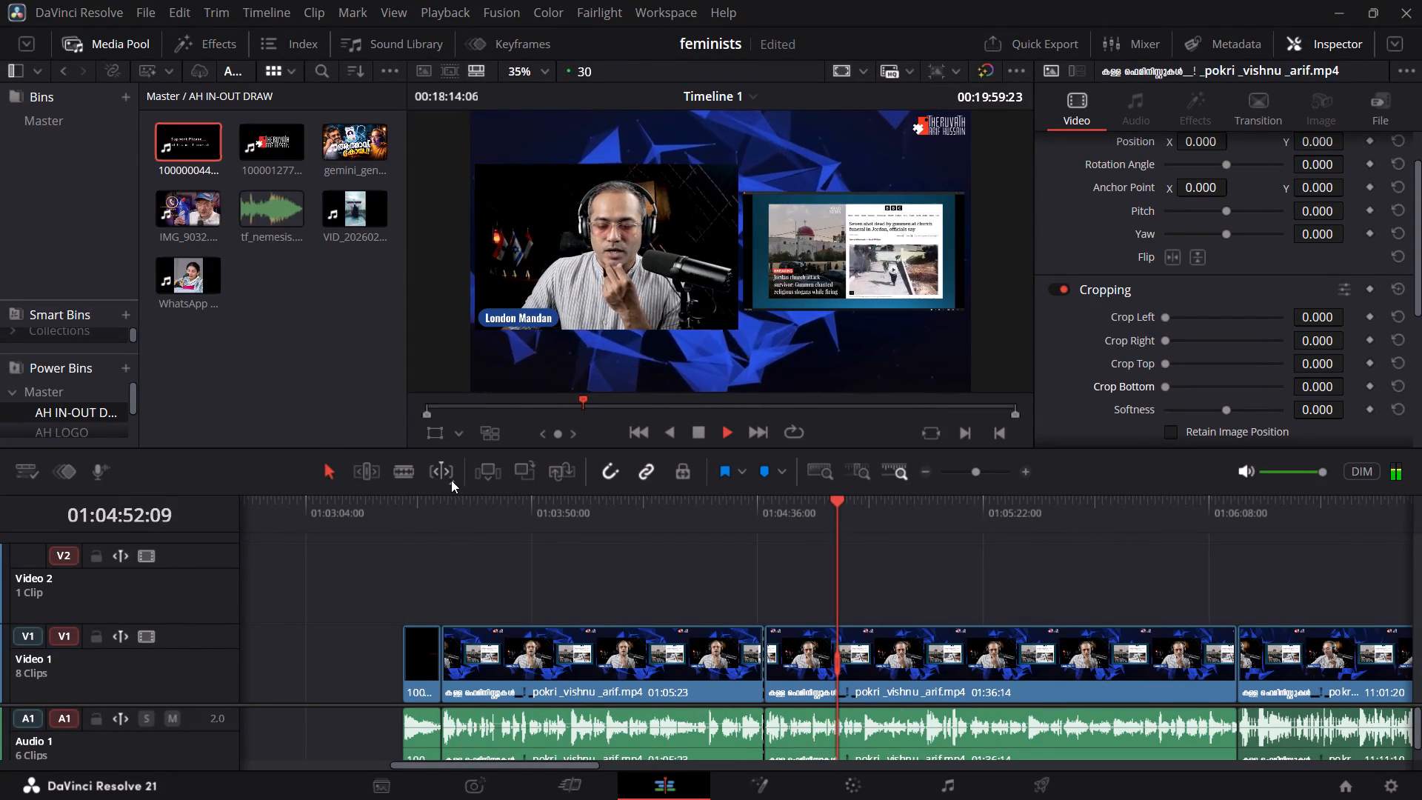
key("space")
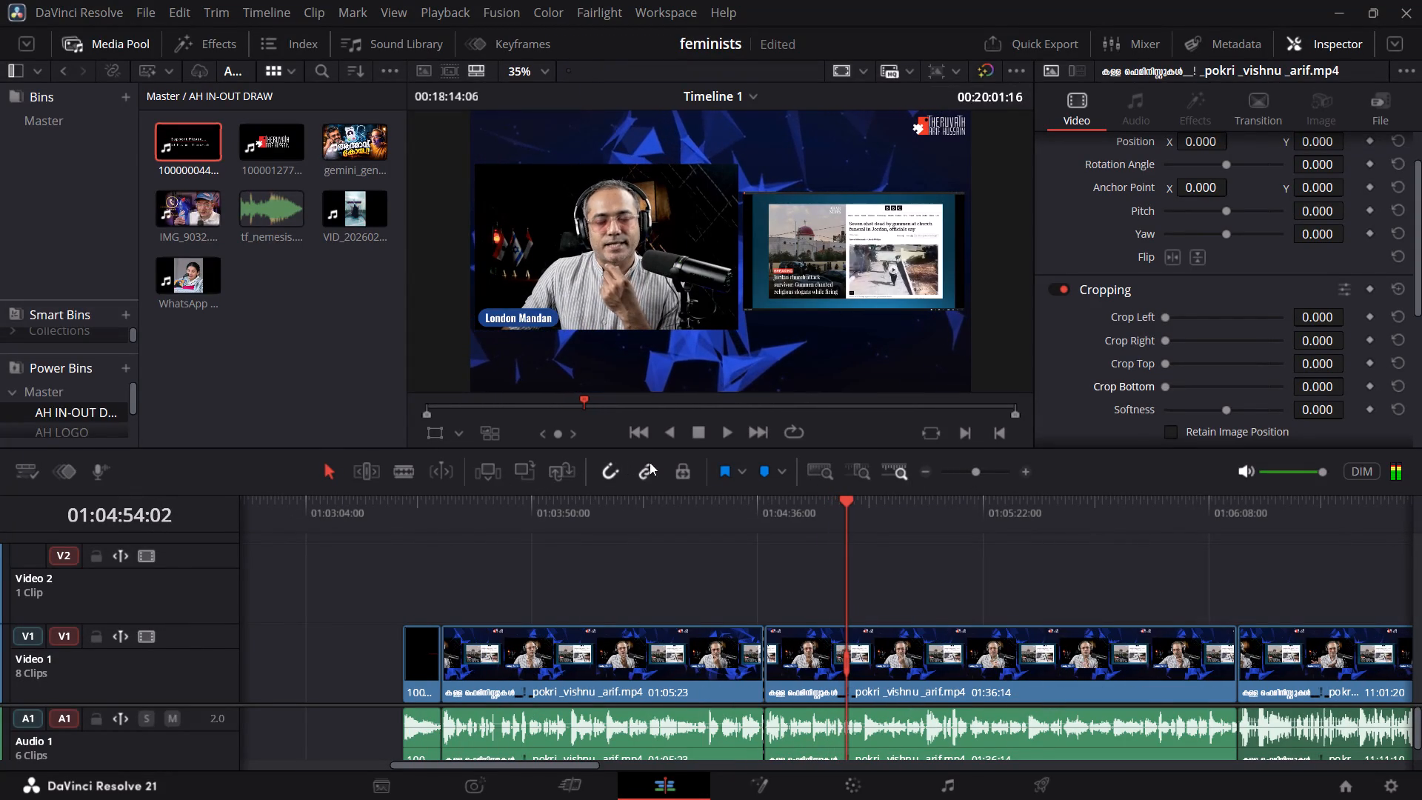
key("space")
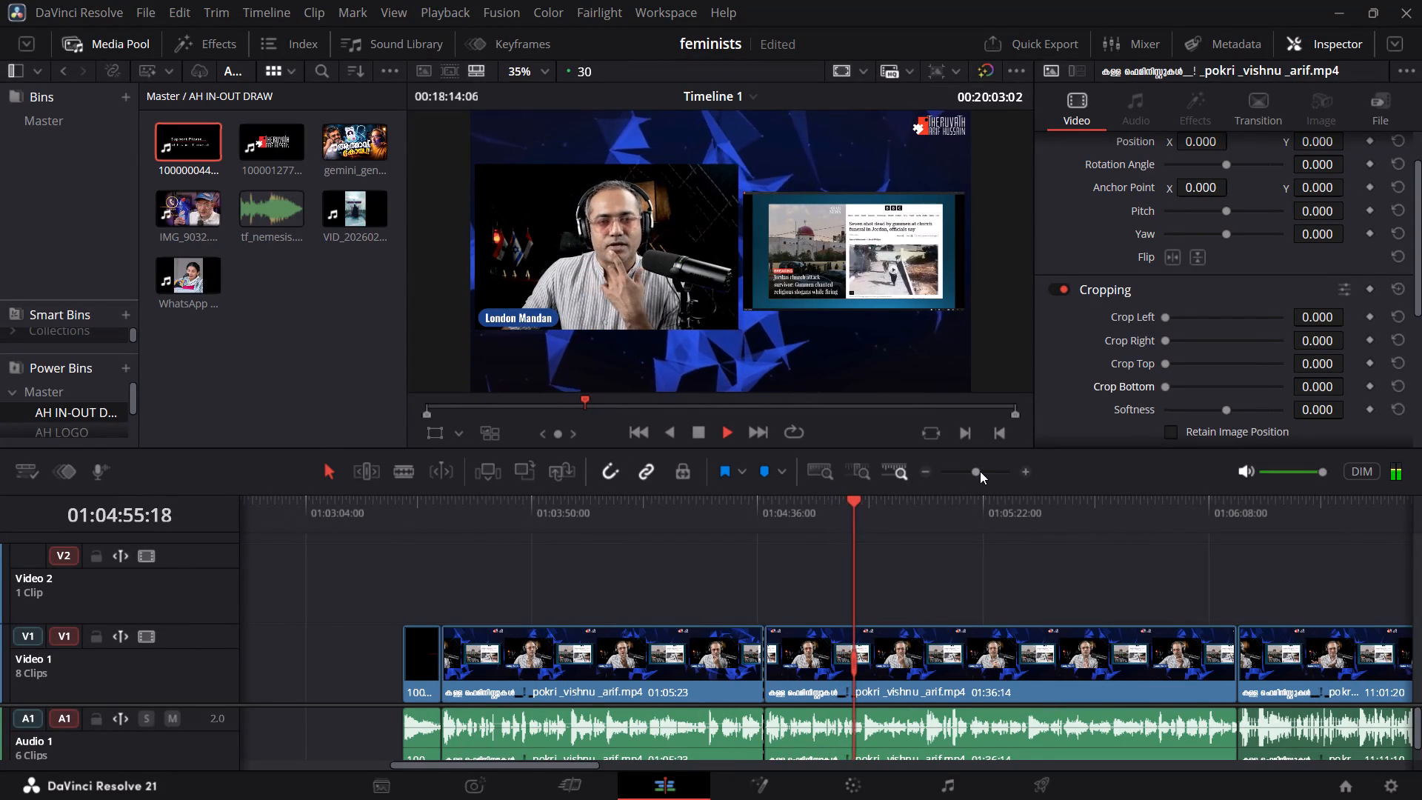
key("space")
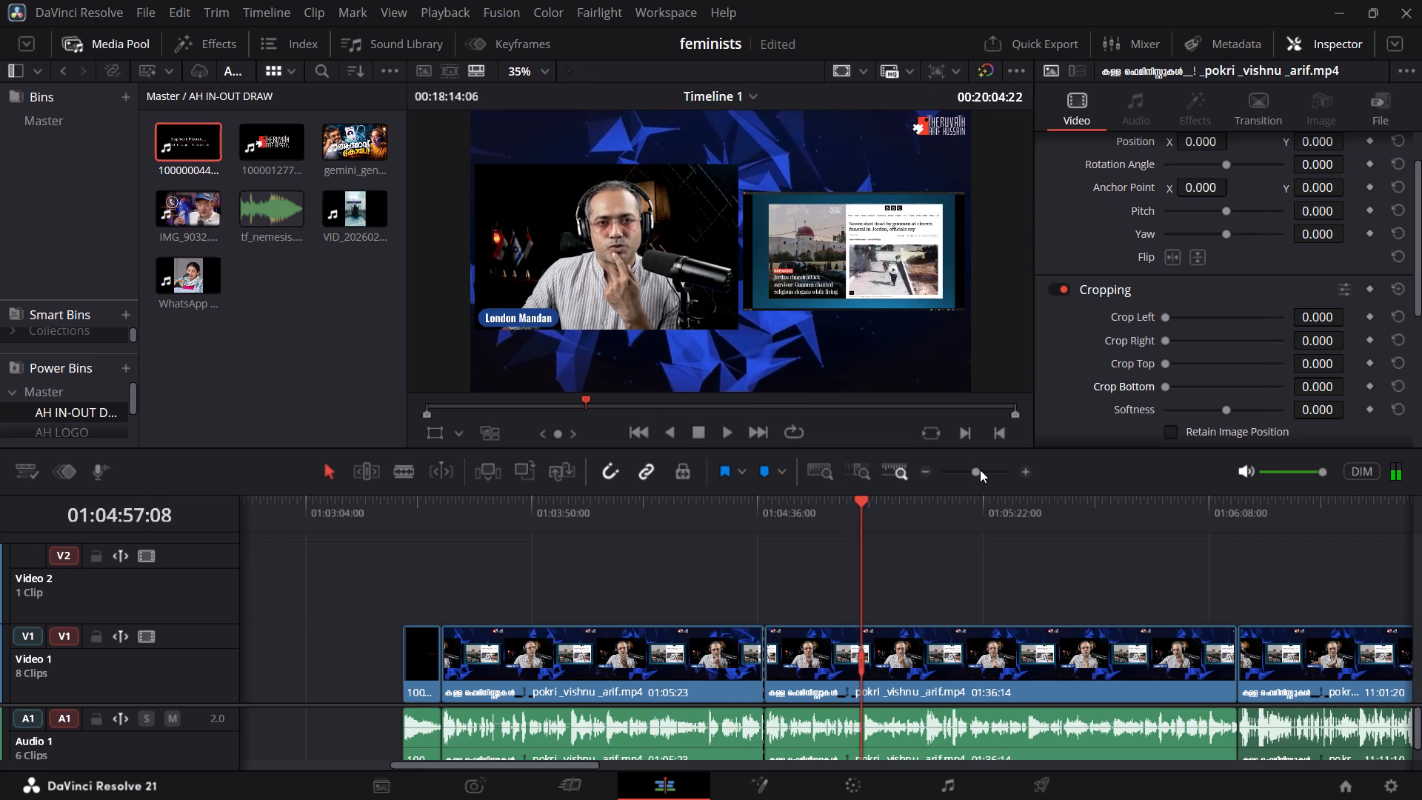
key("space")
Replay the passage around 01:04:53 closely and split the stream clip and its audio at 01:04:53:15.
left_click(980, 470)
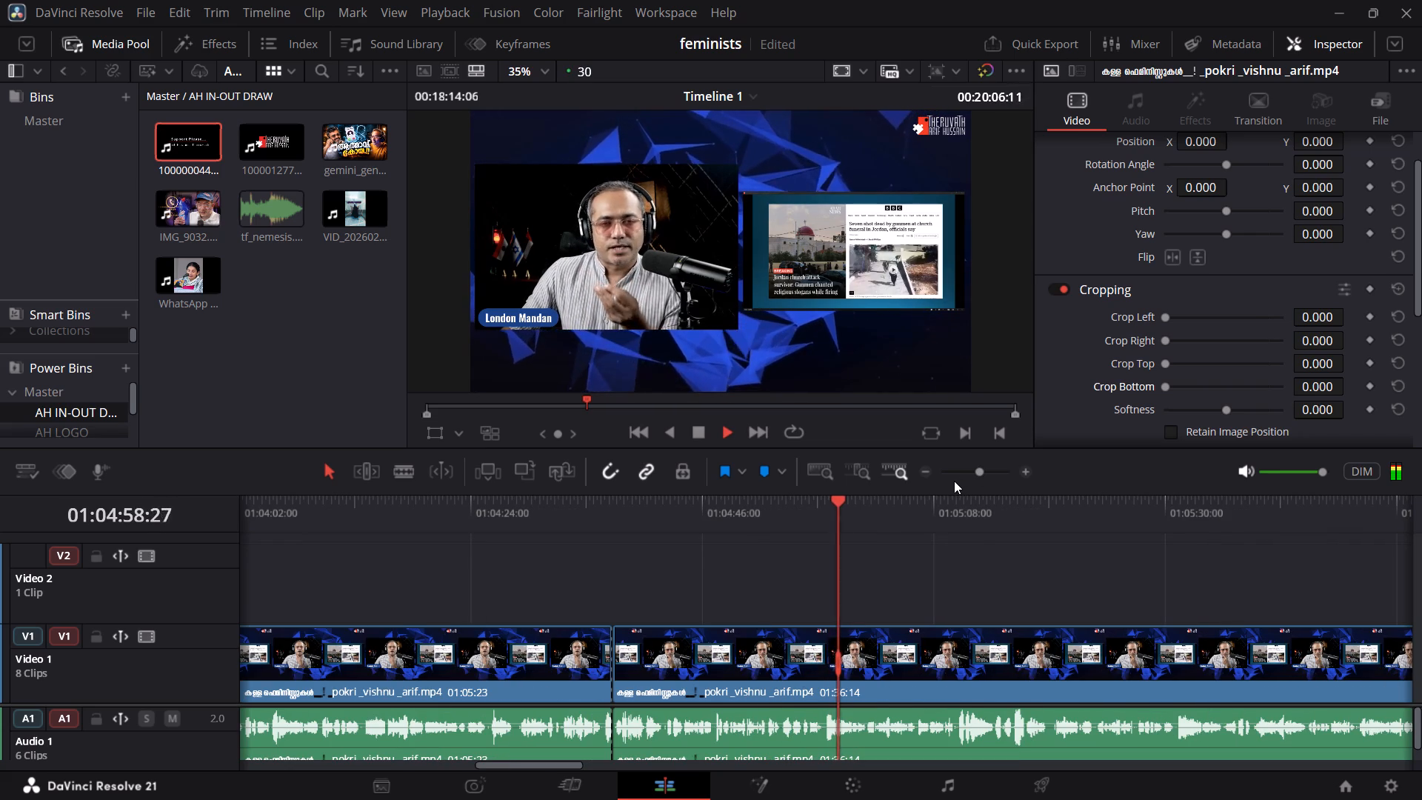
left_click(811, 509)
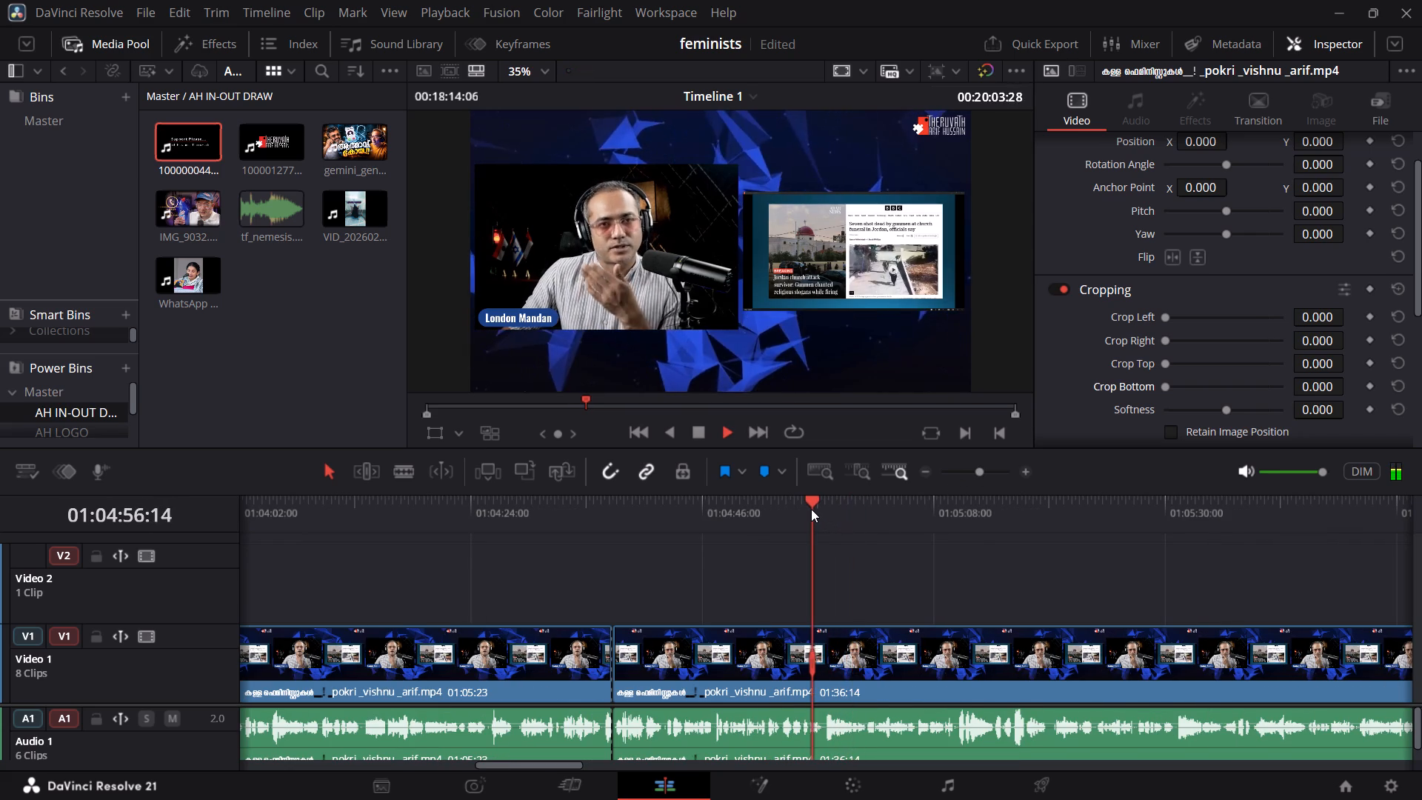
left_click(777, 513)
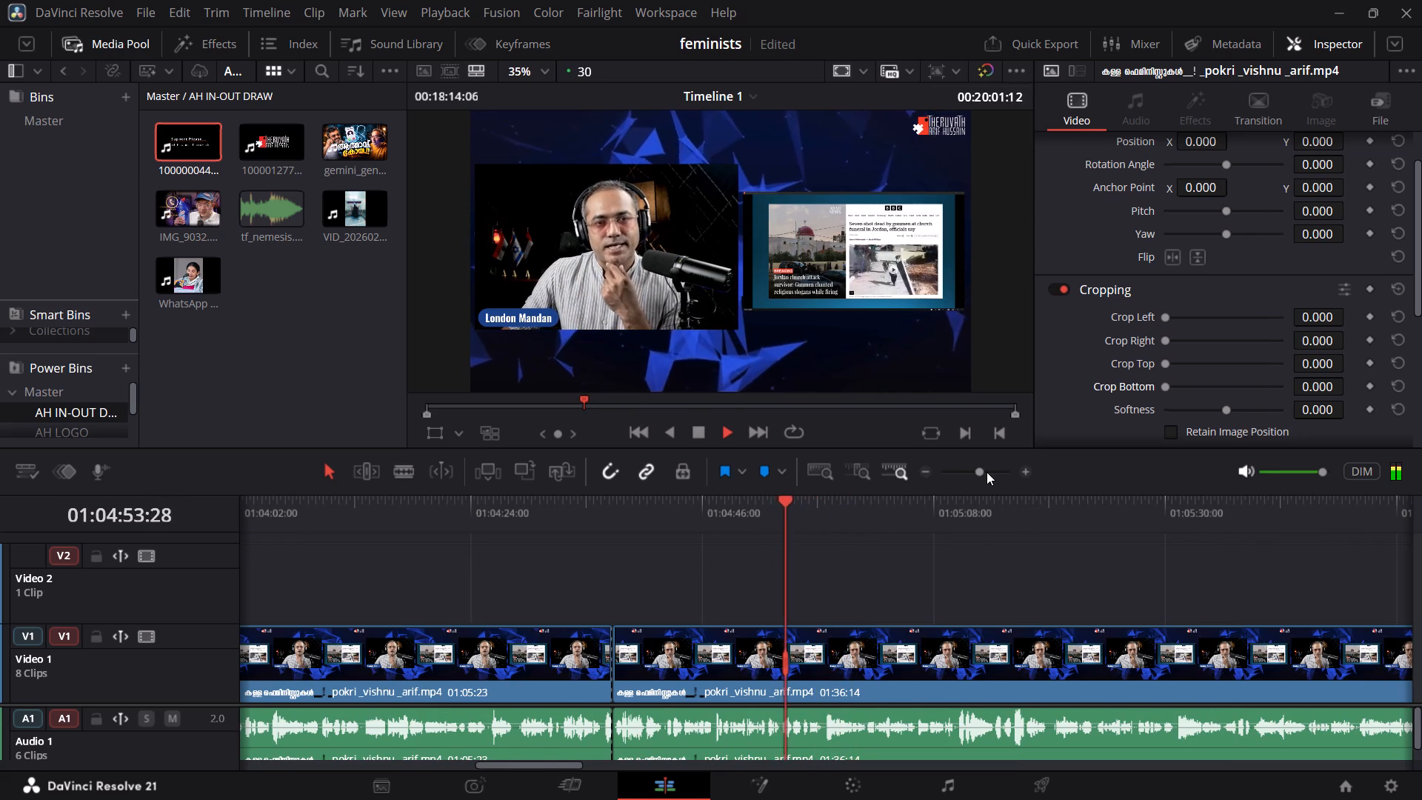
left_click(987, 472)
left_click(732, 507)
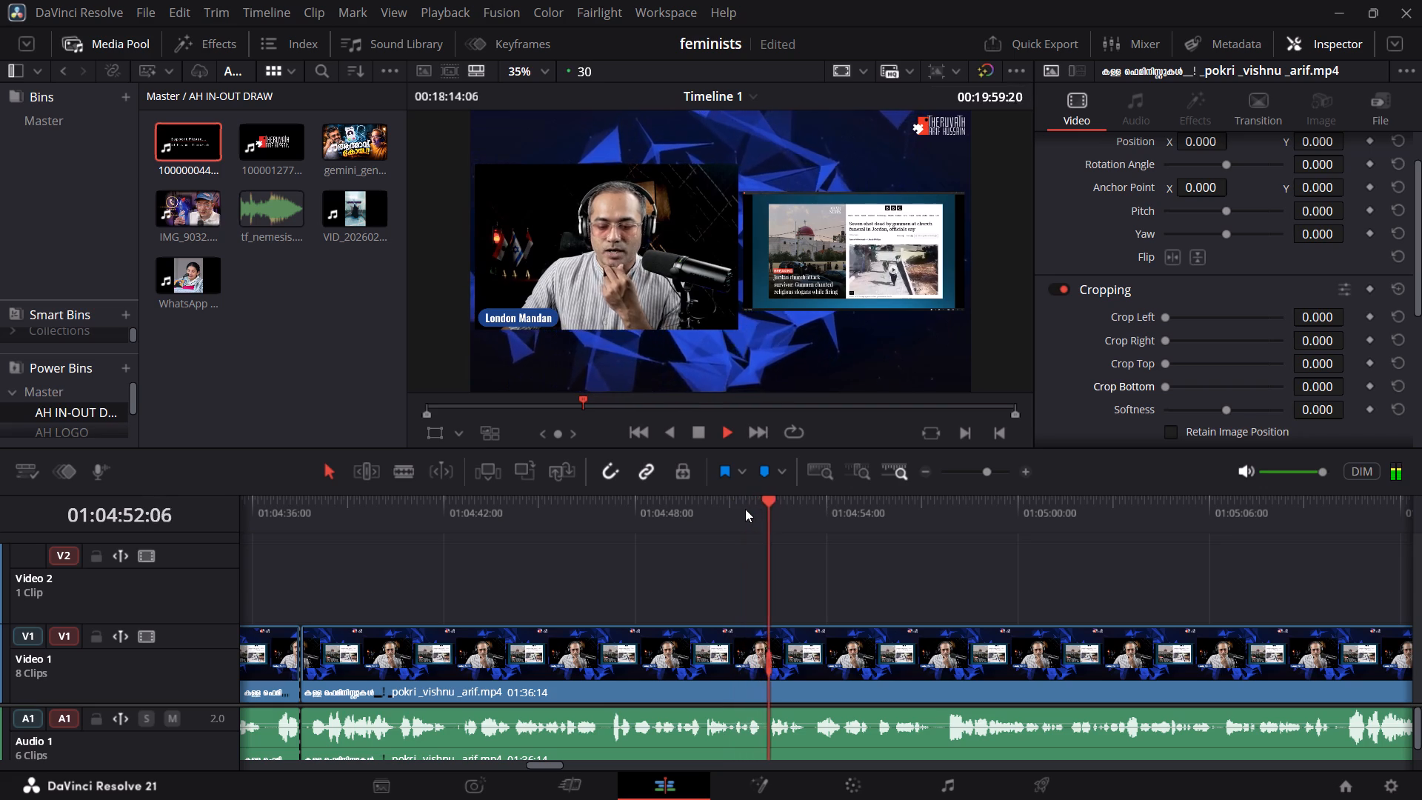
key("space")
key("space")
key("space")
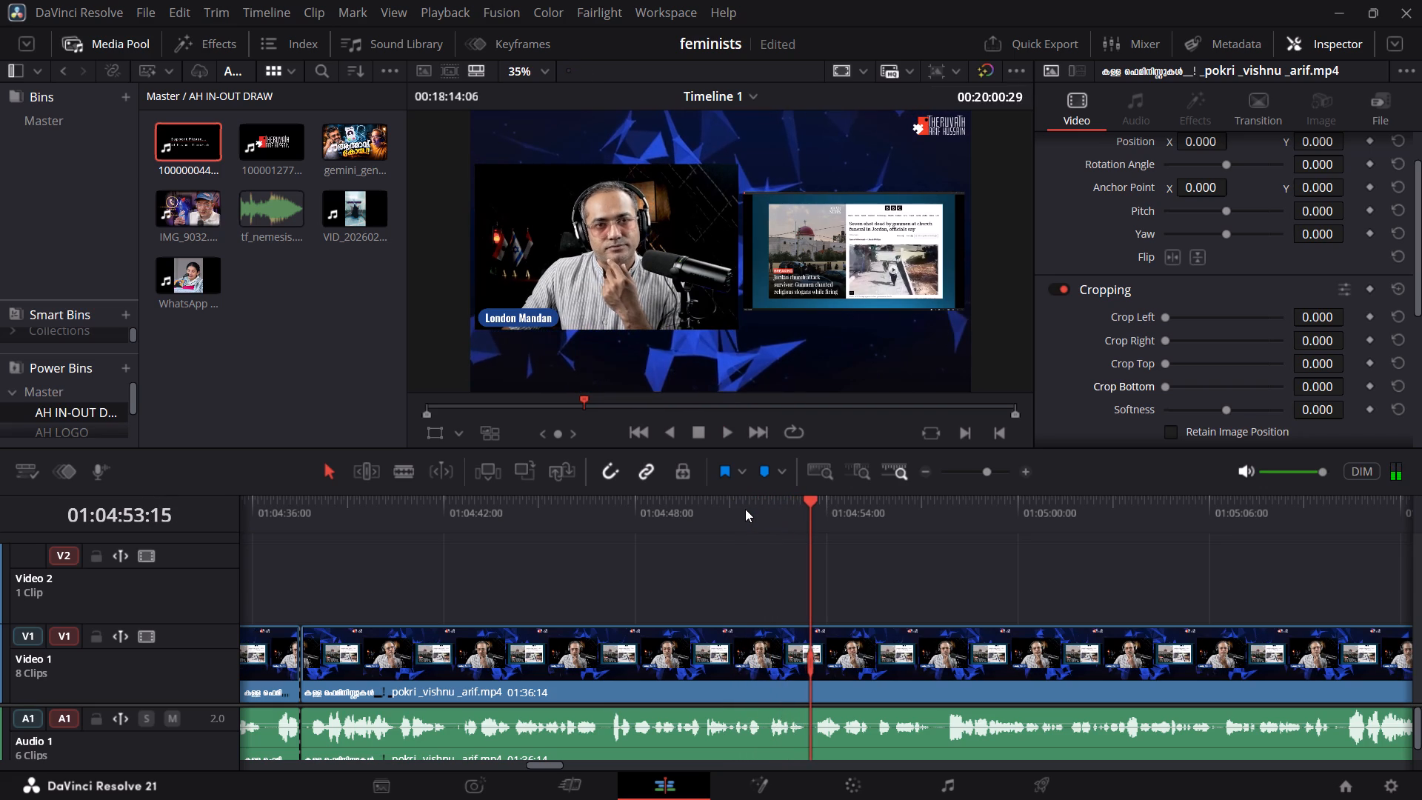
key("ctrl+b")
Duplicate the 15:29 stream segment with its audio into the empty area before the 1000012775.mp4 intro, at about 01:02:00.
left_click(978, 475)
left_click(743, 634)
left_click_drag(788, 540, 783, 784)
left_click_drag(770, 676, 692, 576)
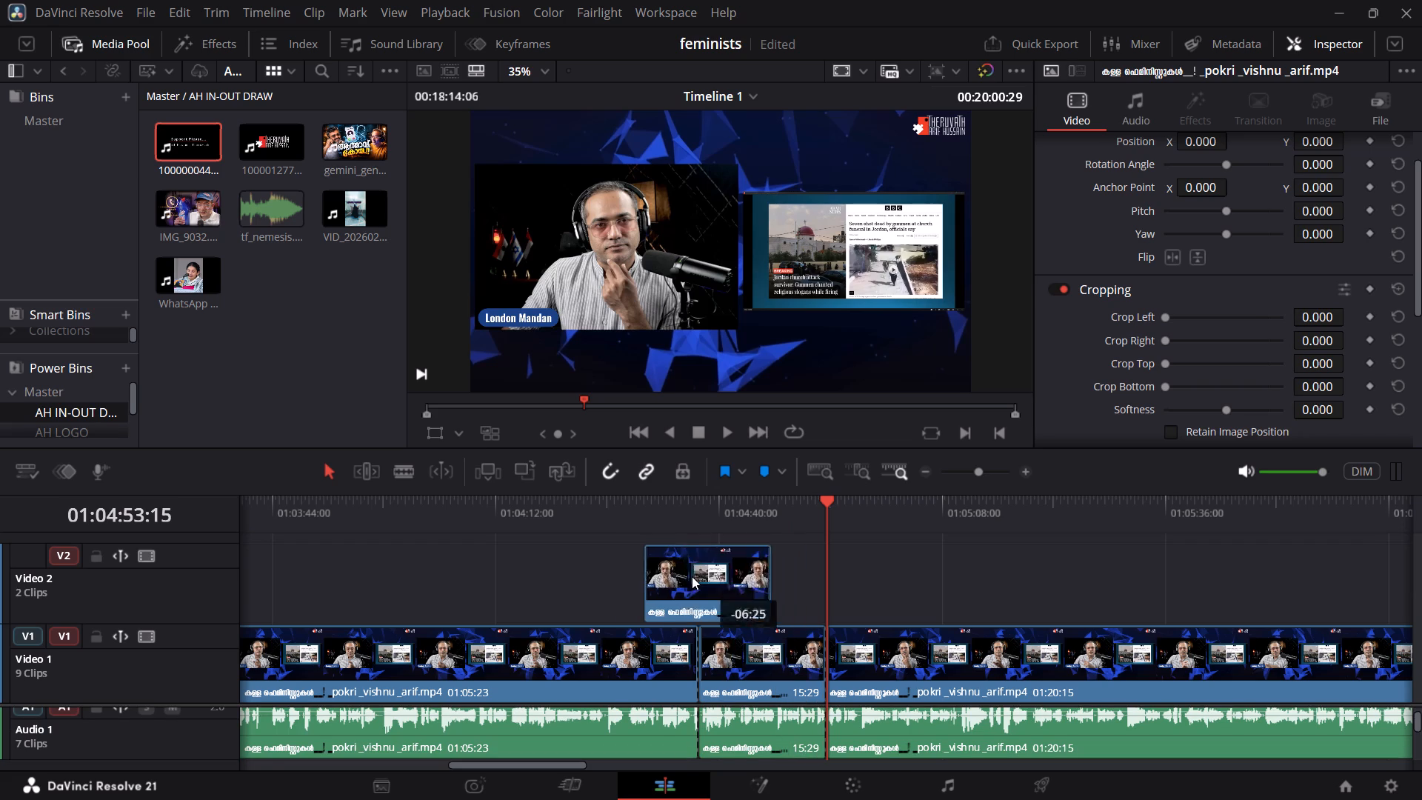
left_click_drag(692, 576, 547, 694)
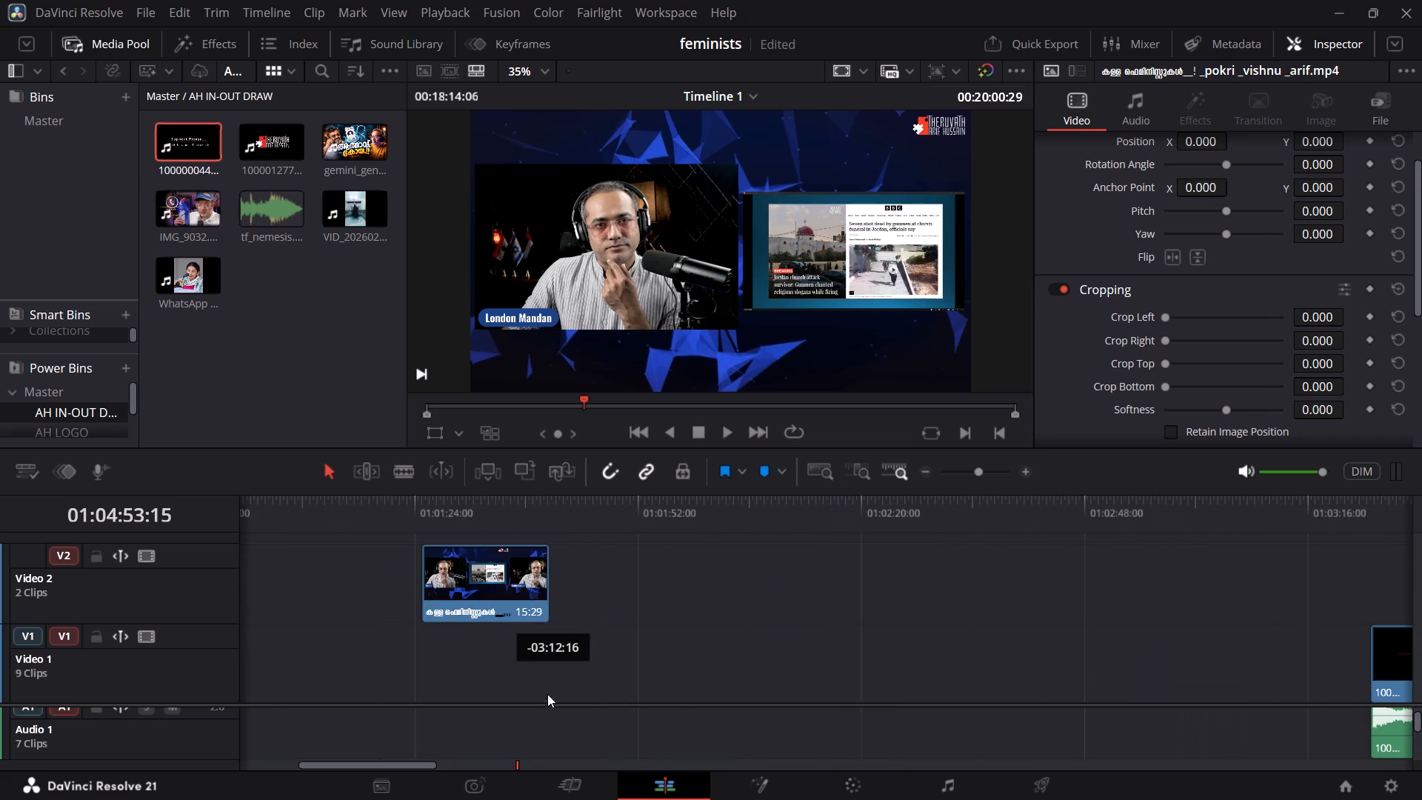
left_click_drag(547, 694, 771, 730)
Close the gaps before and after the duplicated 15:29 segment, joining it to the 11:15 clip and the 1000012775.mp4 intro.
left_click(527, 641)
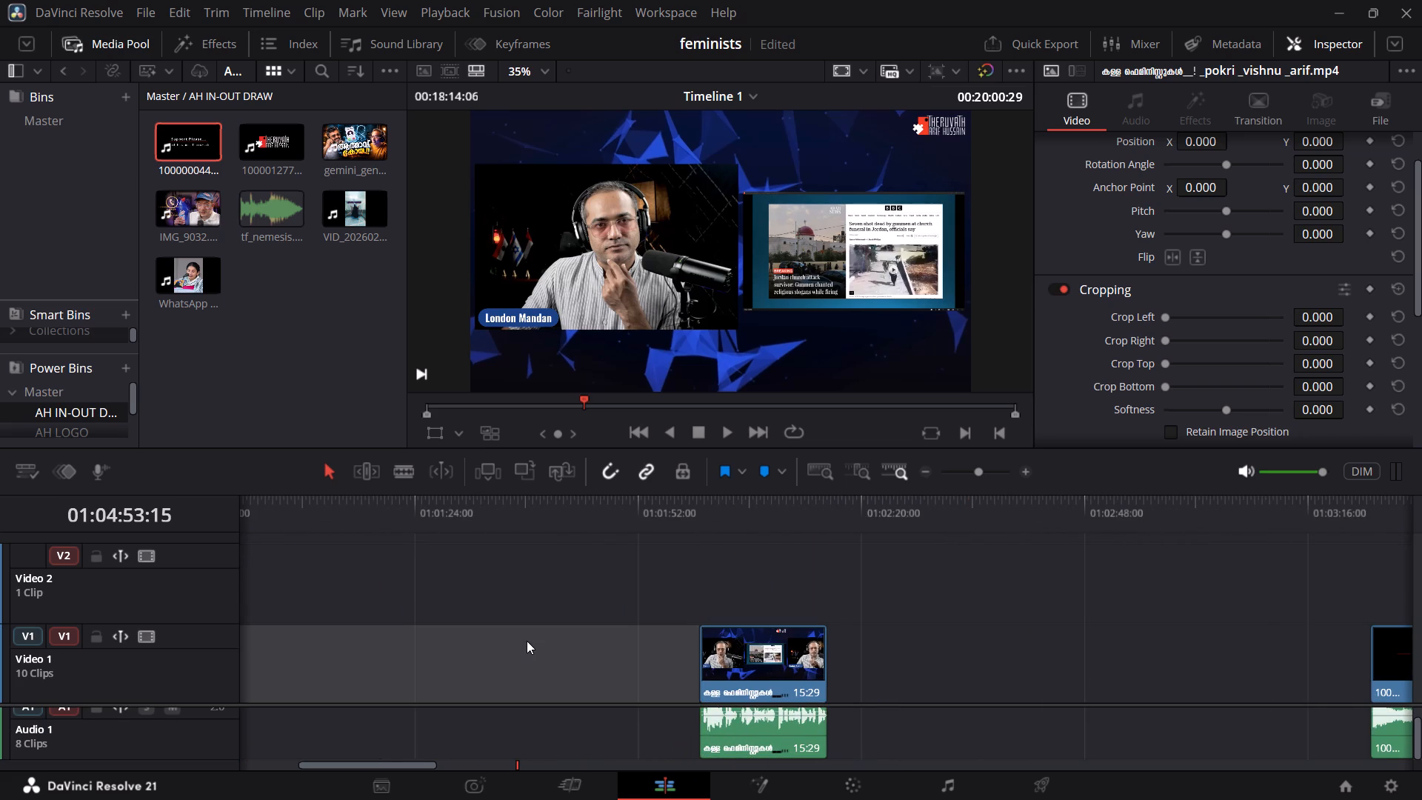
key("BackSpace")
triple_click(640, 431)
left_click(640, 431)
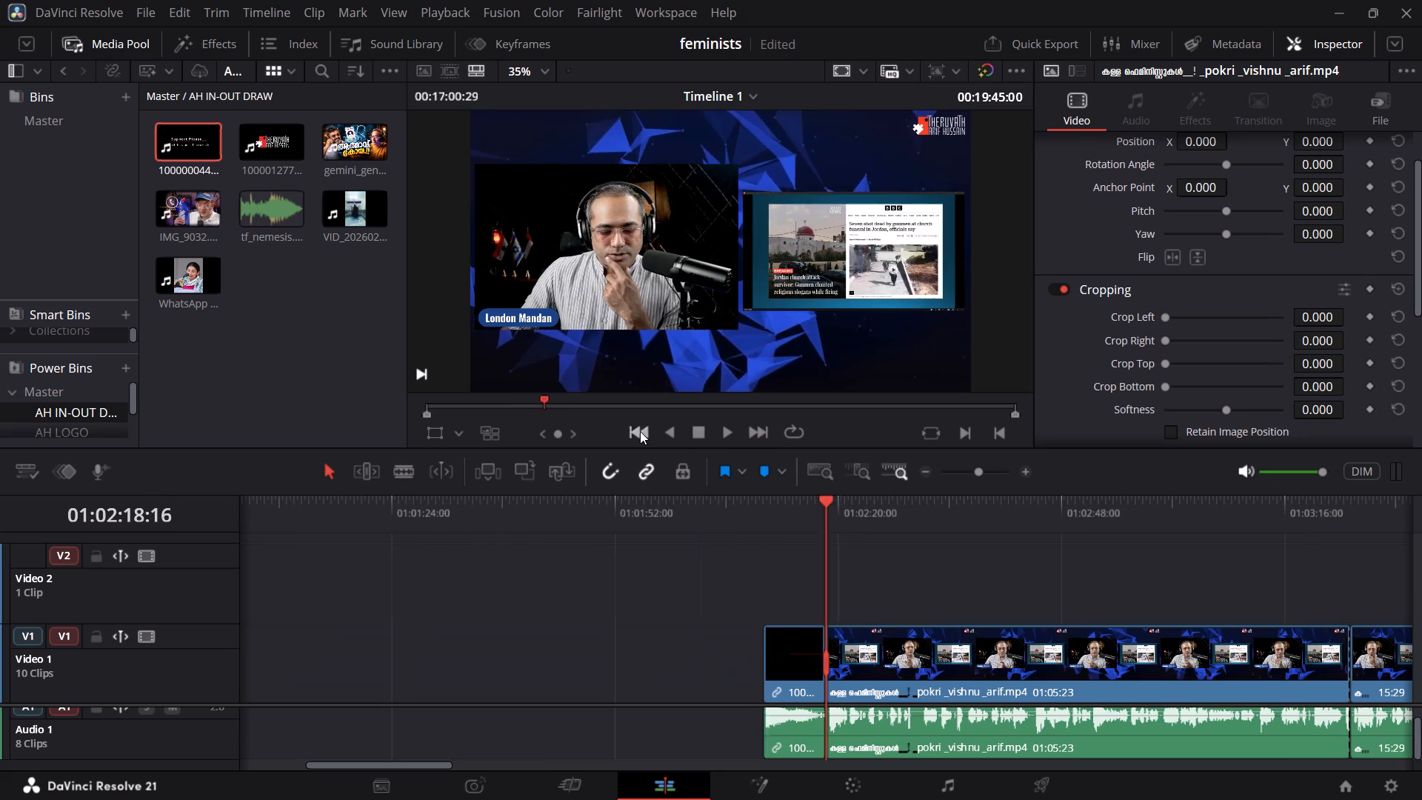
left_click(602, 652)
key("BackSpace")
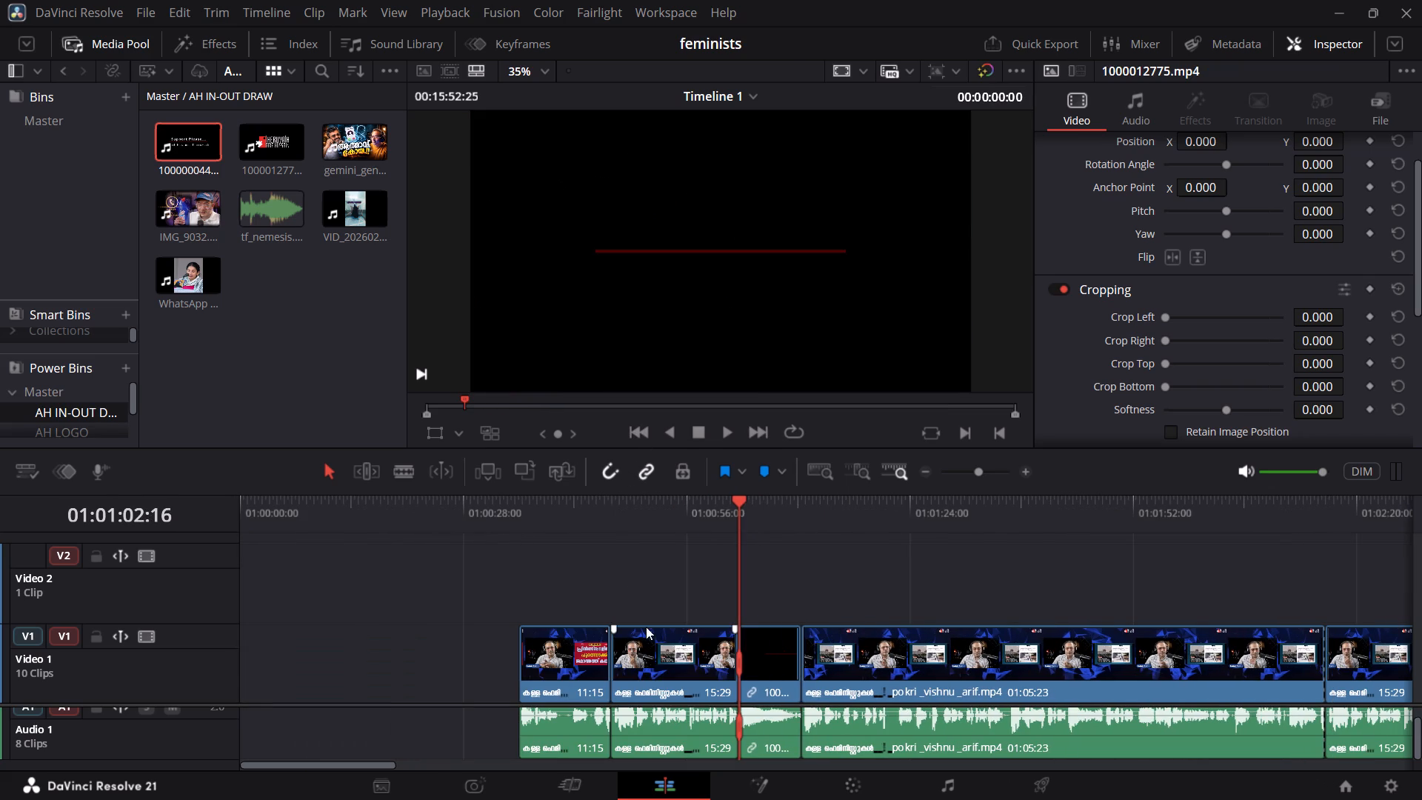
Play the start of the 11:15 opening clip and ripple delete it together with its audio.
left_click(490, 564)
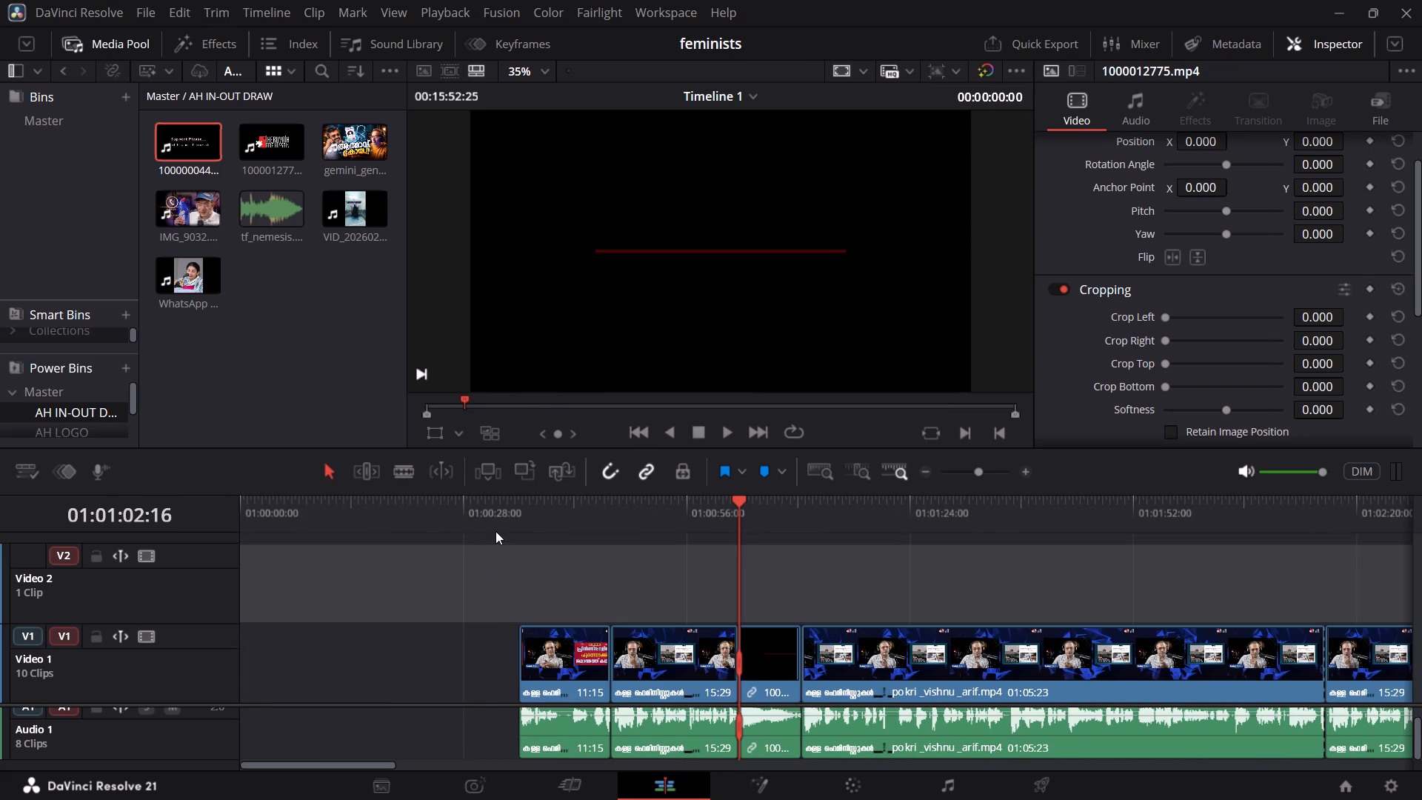
left_click(495, 531)
left_click(515, 527)
key("space")
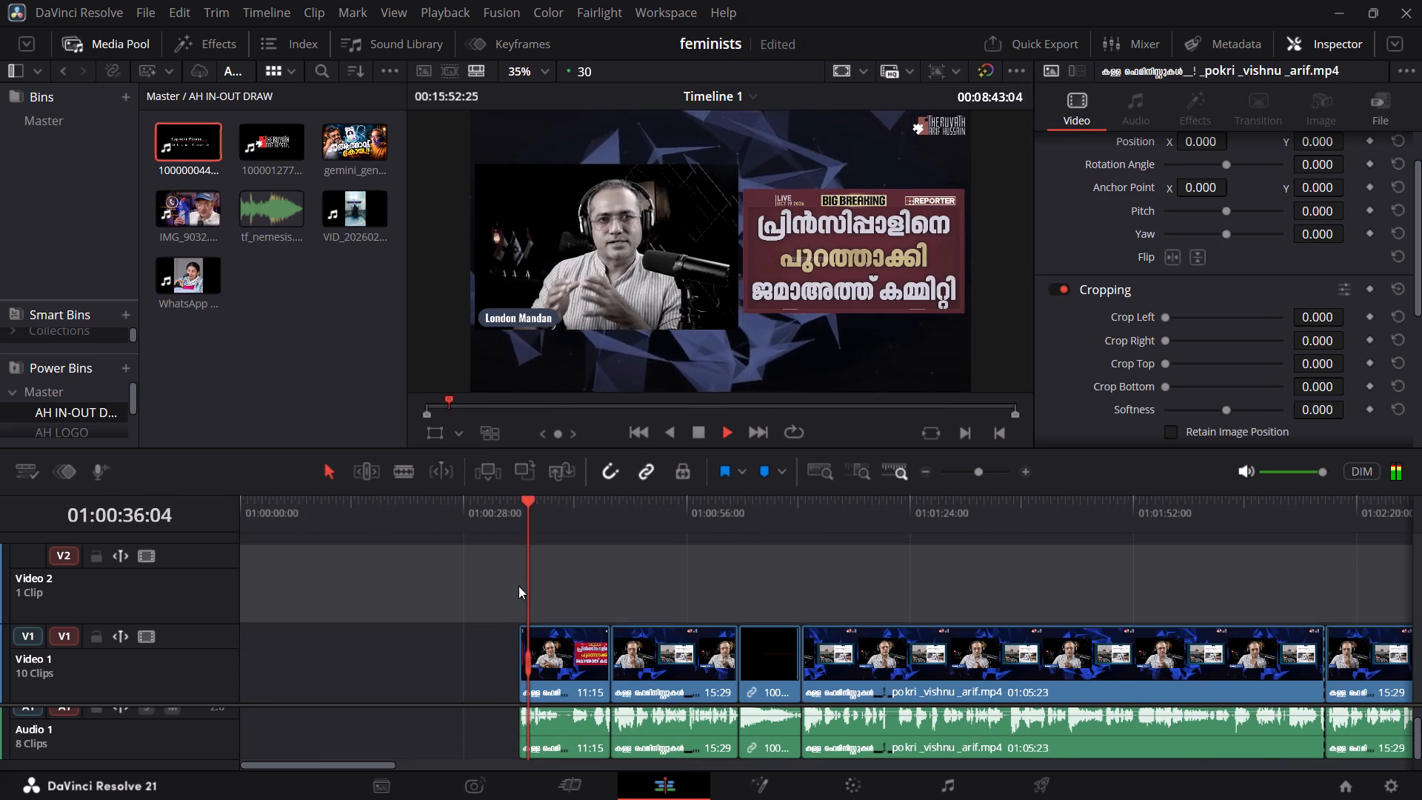
key("space")
left_click(569, 659)
key("Delete")
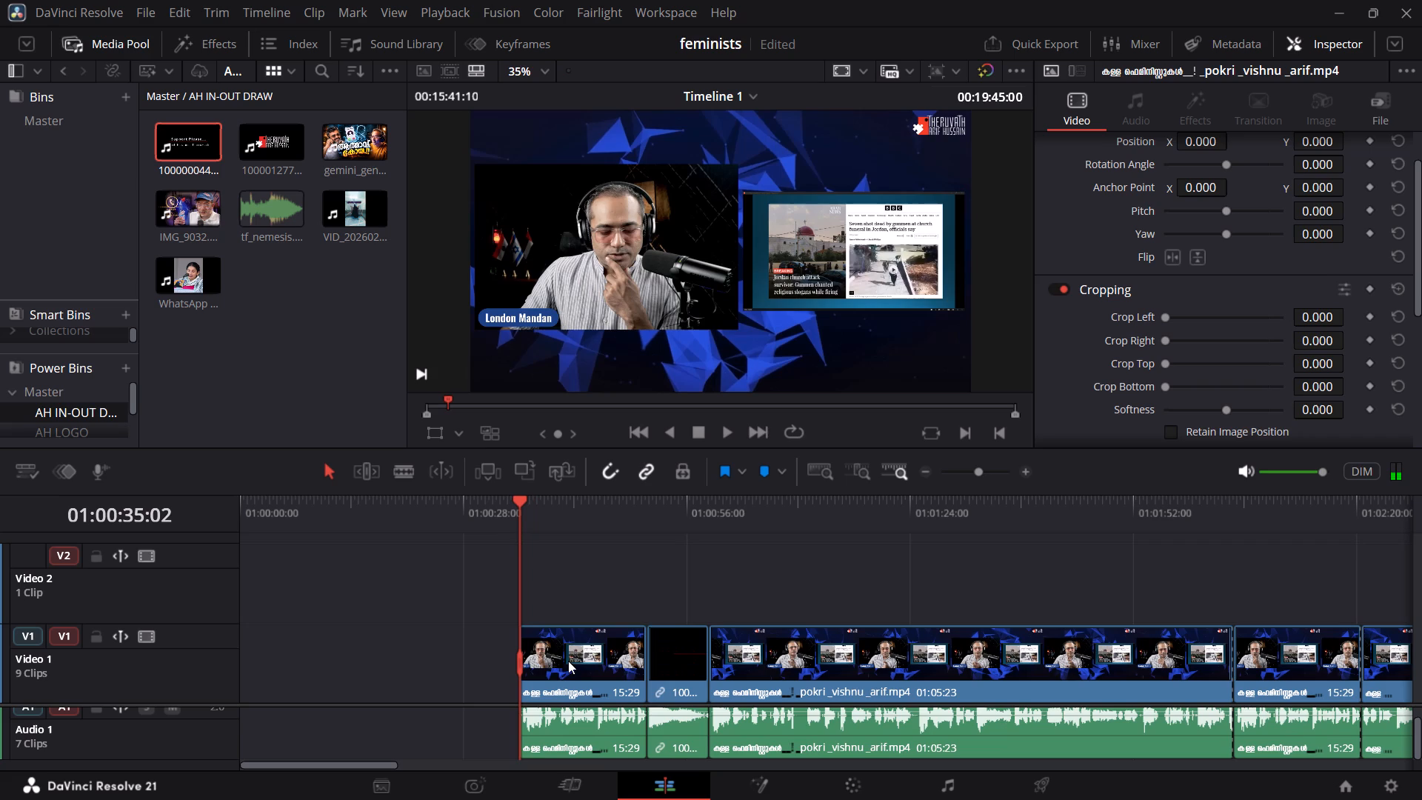
Close the empty gap at the timeline start, play the new opening, and select the 15:29 clip for its Transform settings.
key("space")
key("space")
left_click(394, 675)
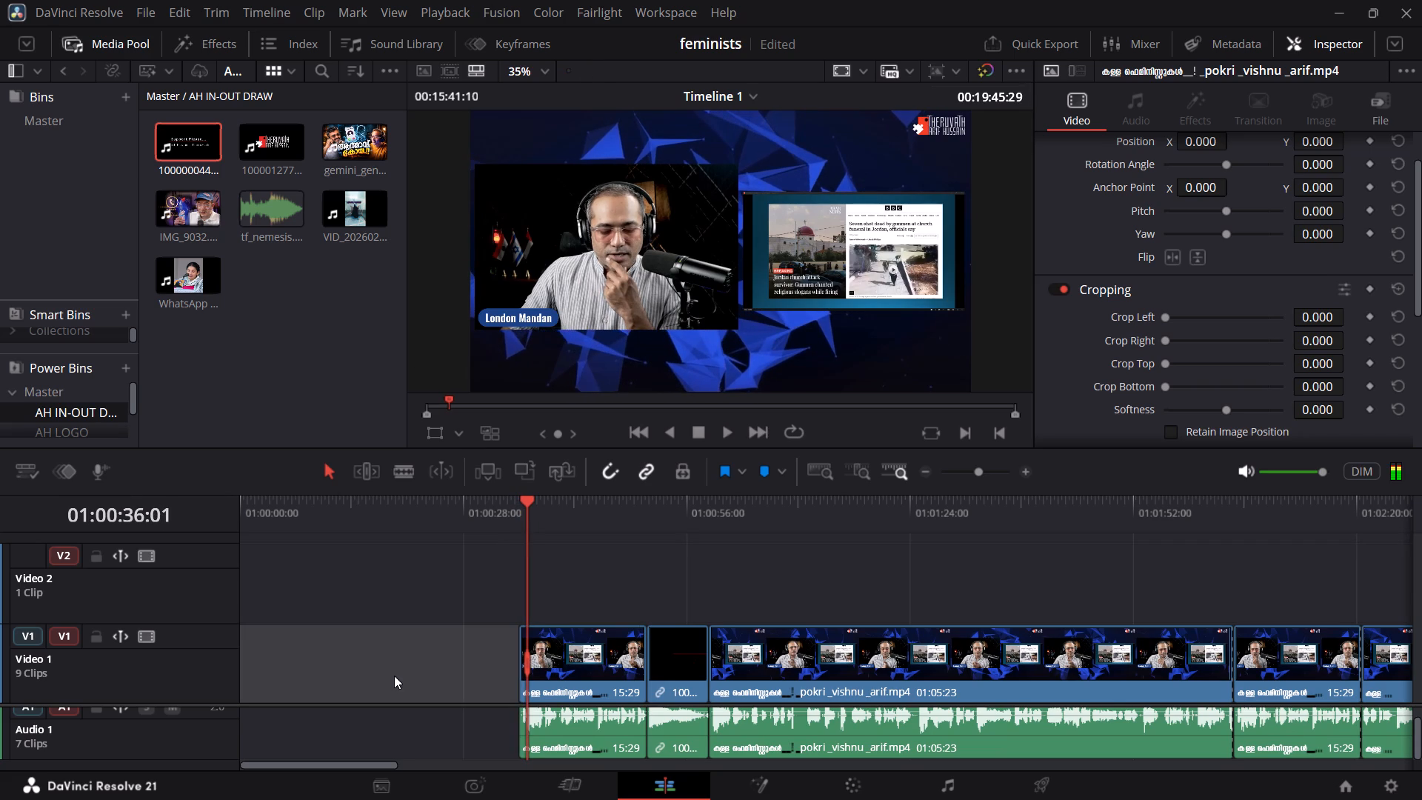
key("BackSpace")
key("space")
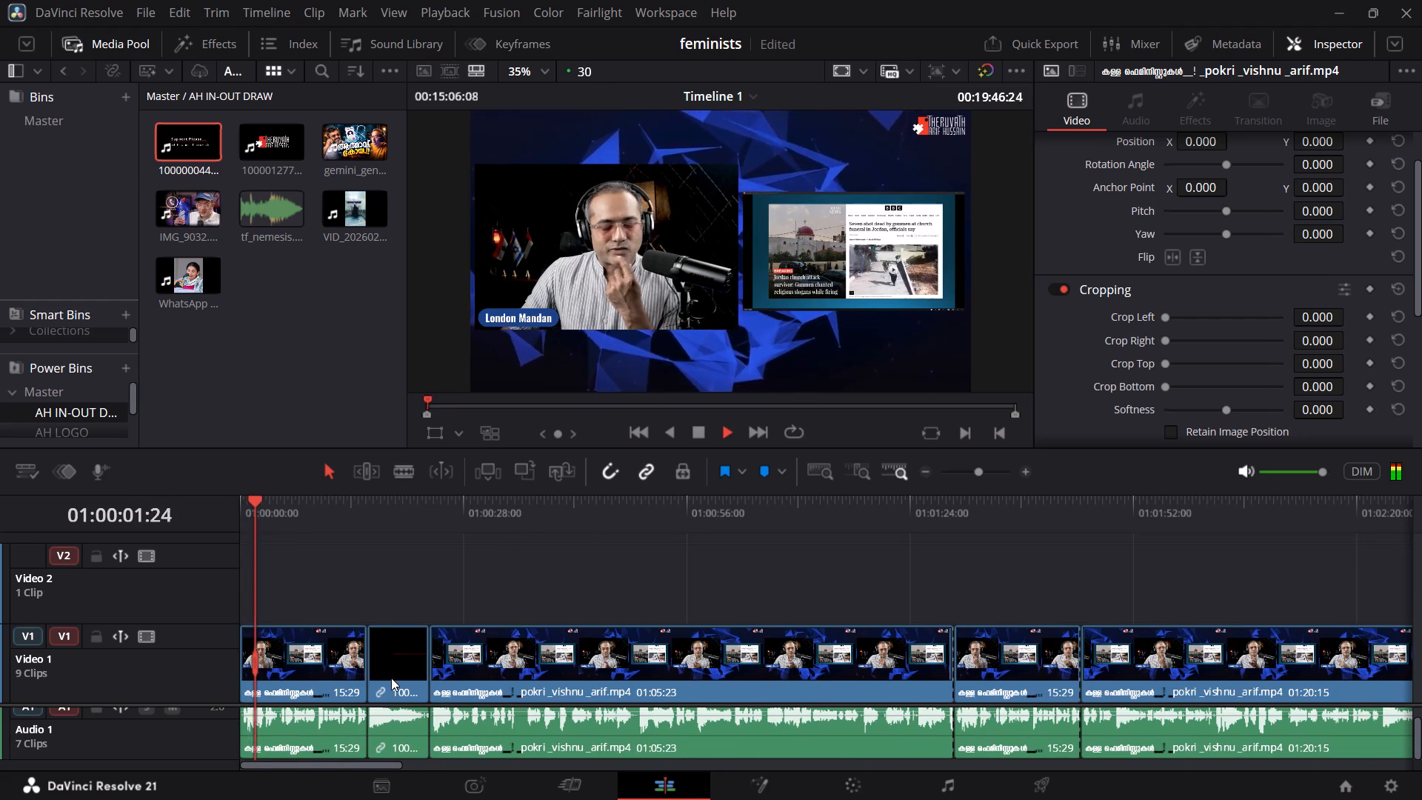
left_click_drag(275, 513, 206, 527)
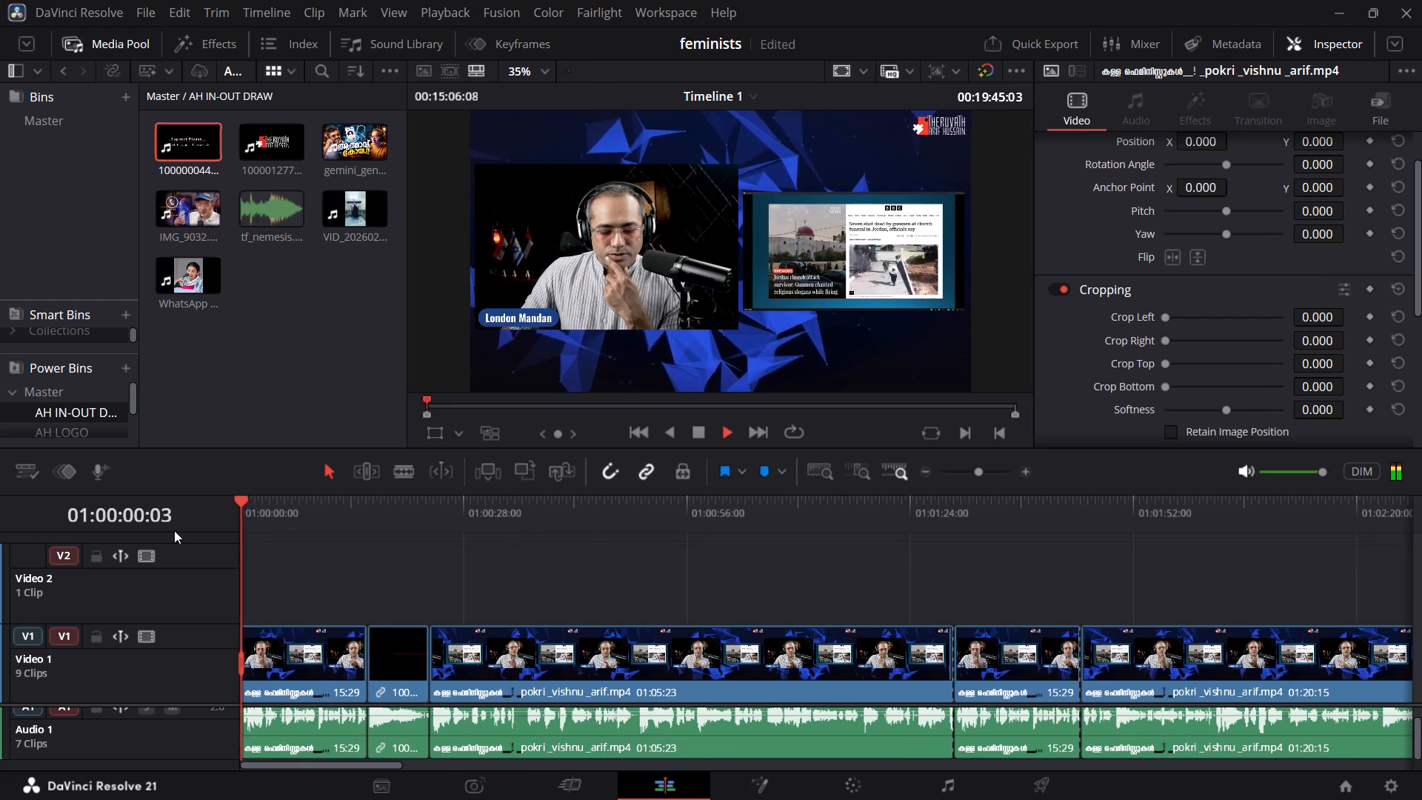
left_click(338, 660)
key("space")
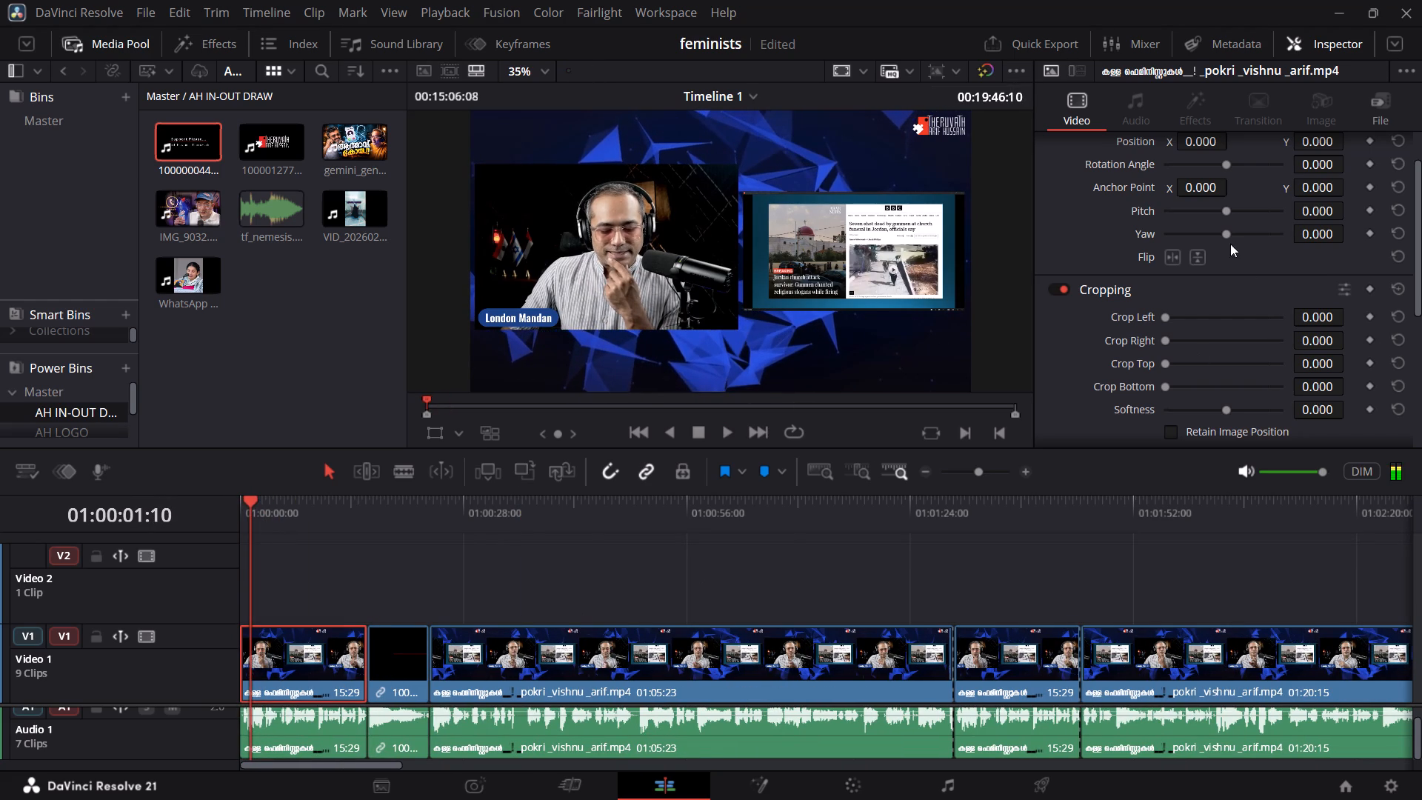
scroll(1218, 219, "up", 4)
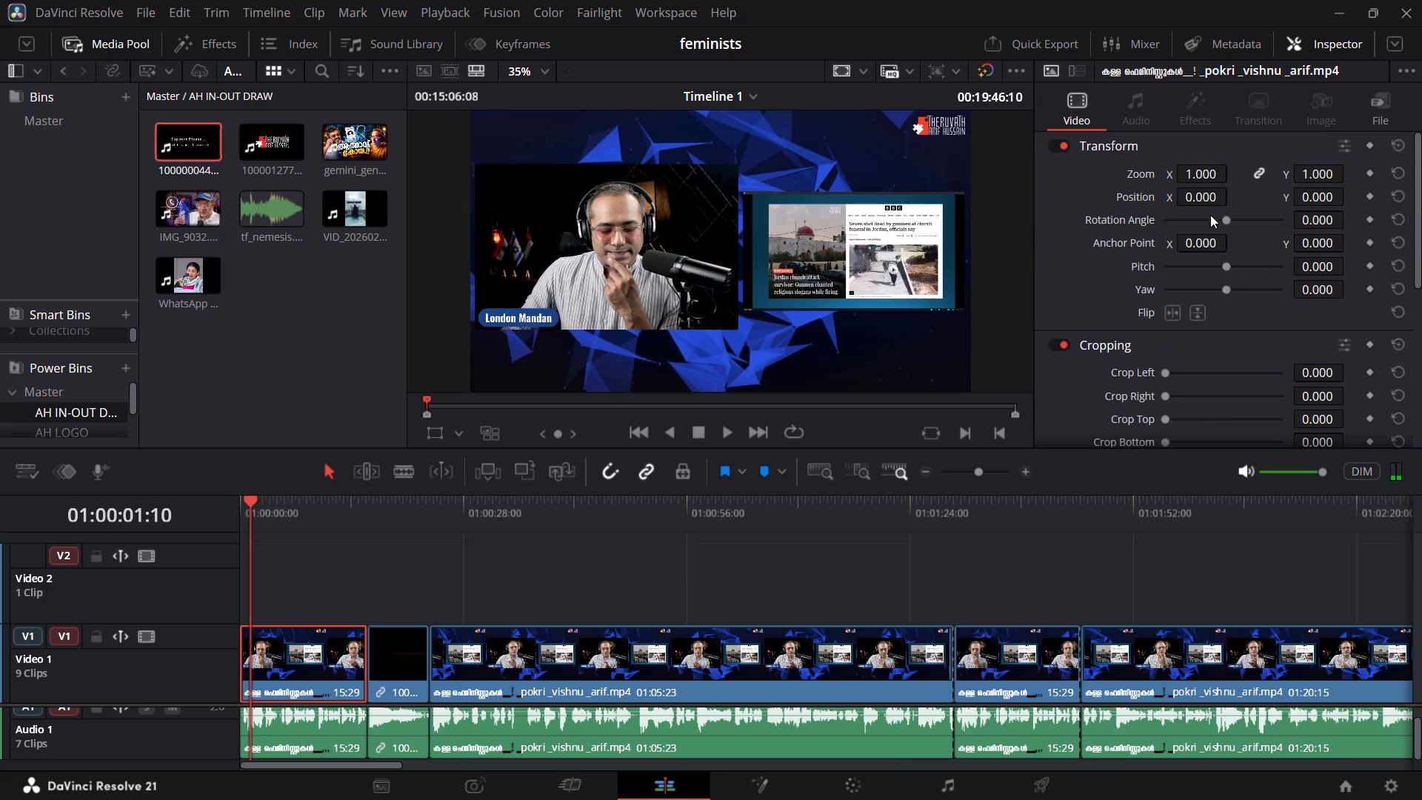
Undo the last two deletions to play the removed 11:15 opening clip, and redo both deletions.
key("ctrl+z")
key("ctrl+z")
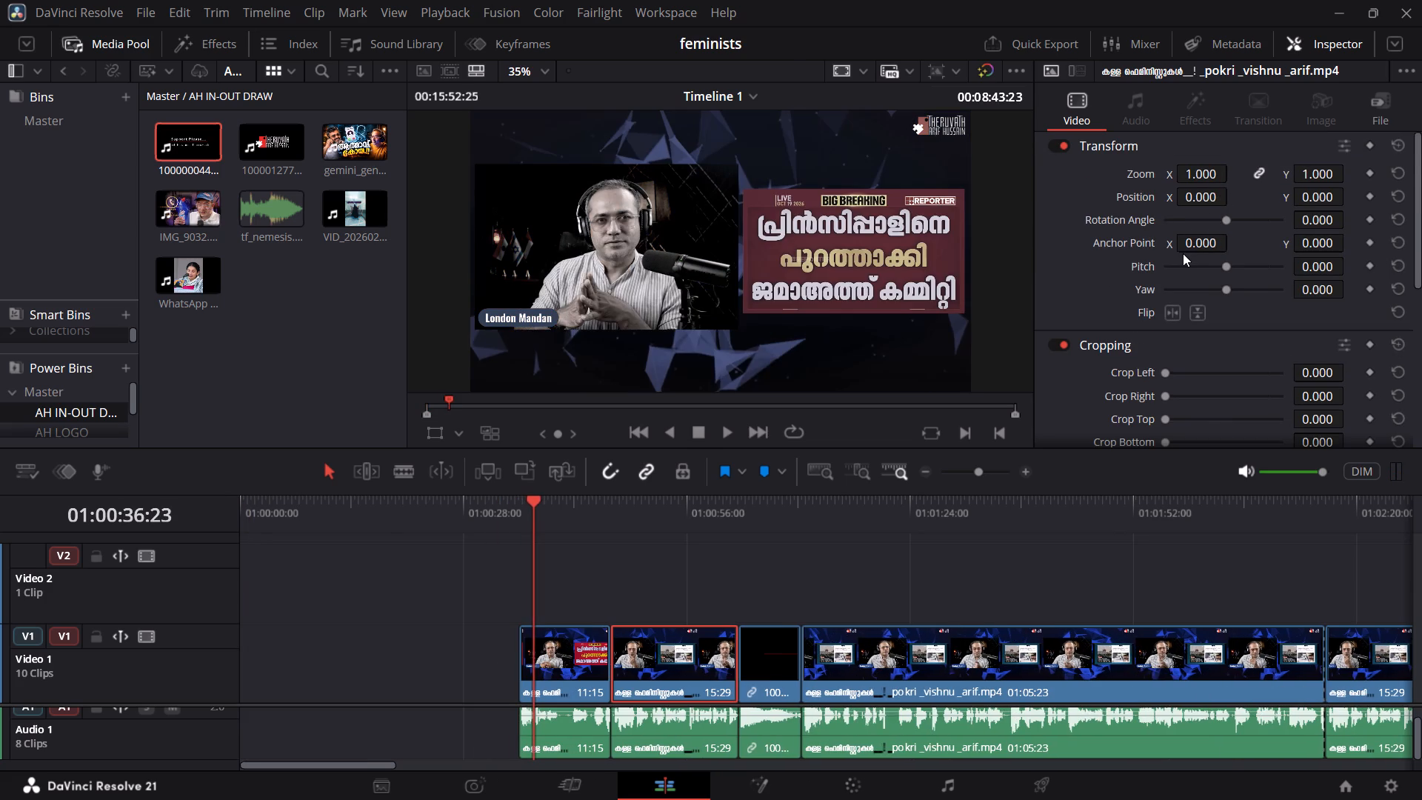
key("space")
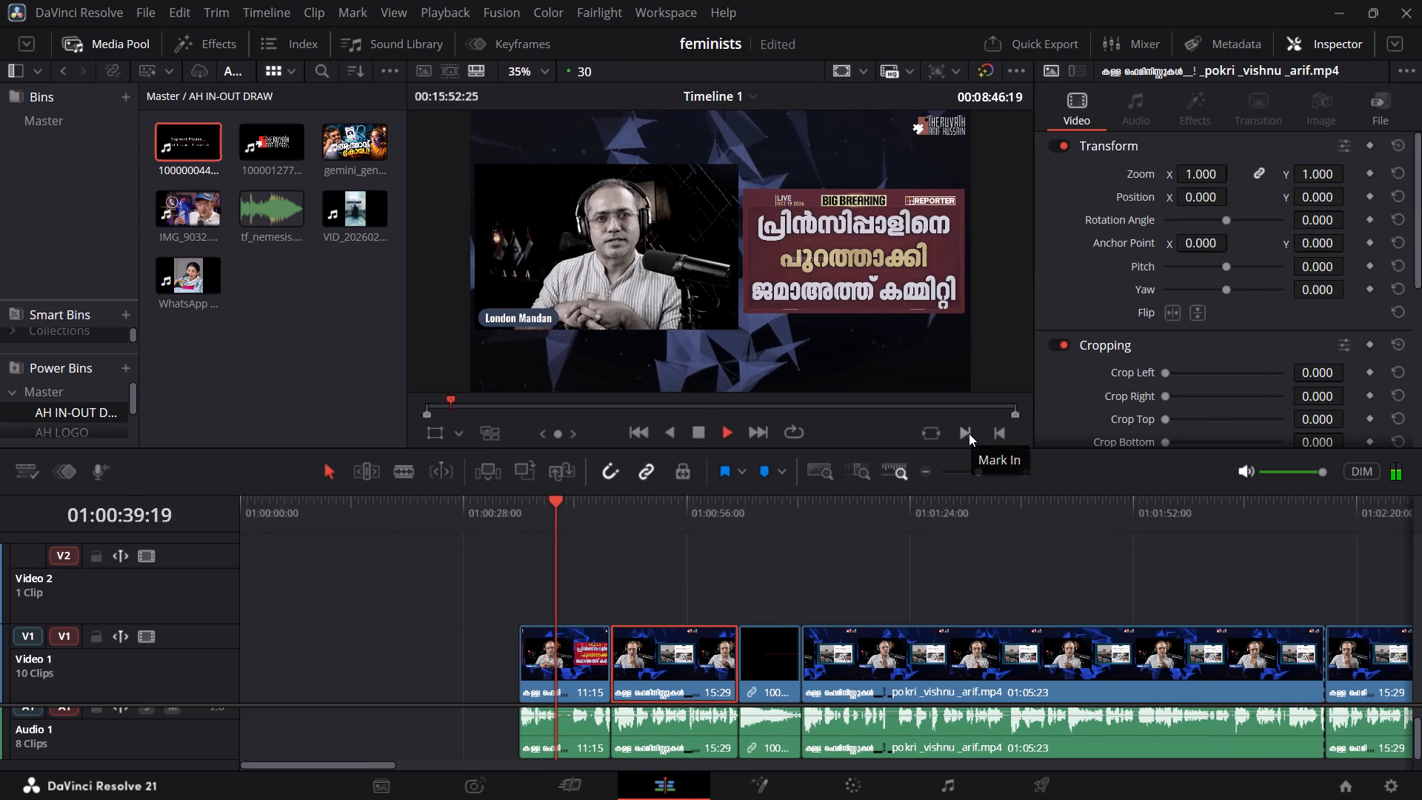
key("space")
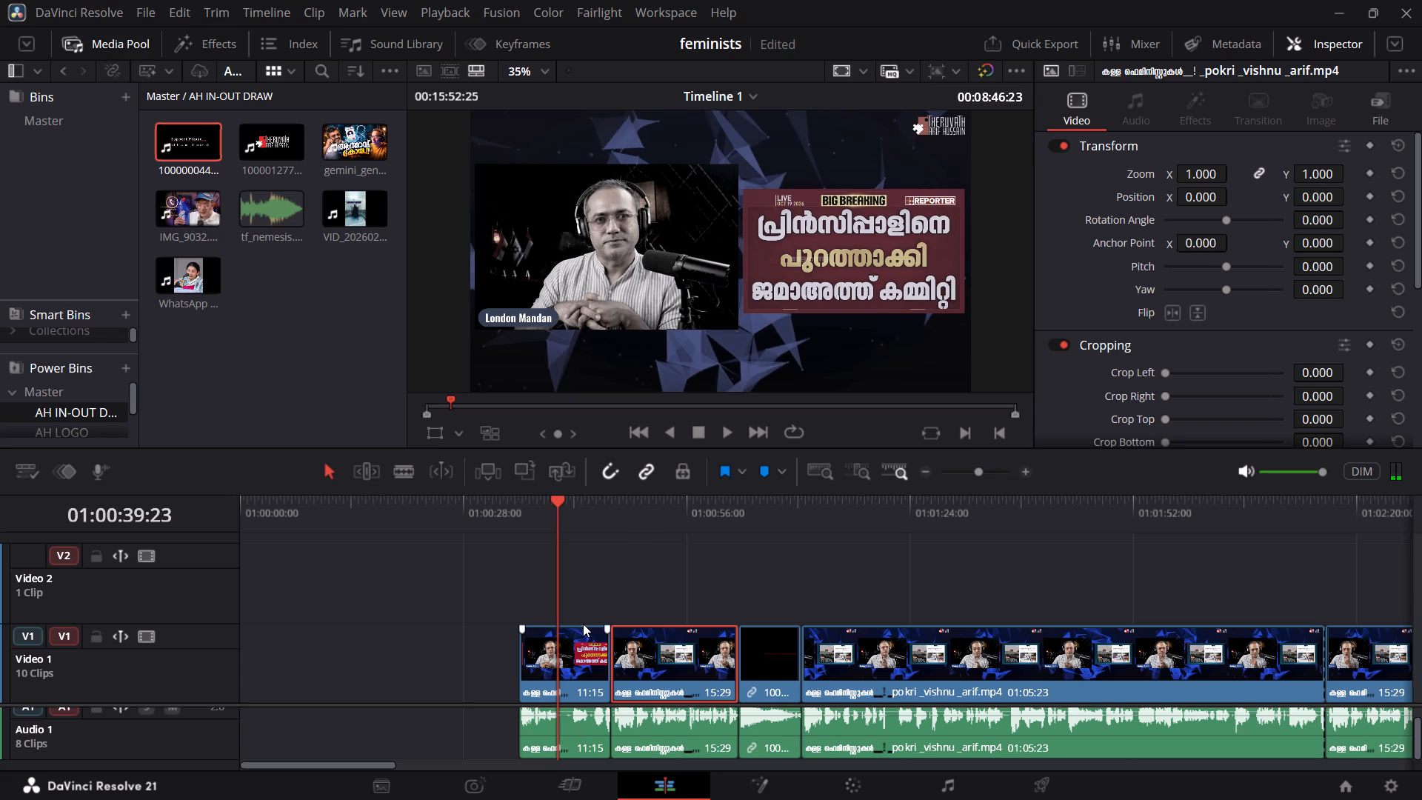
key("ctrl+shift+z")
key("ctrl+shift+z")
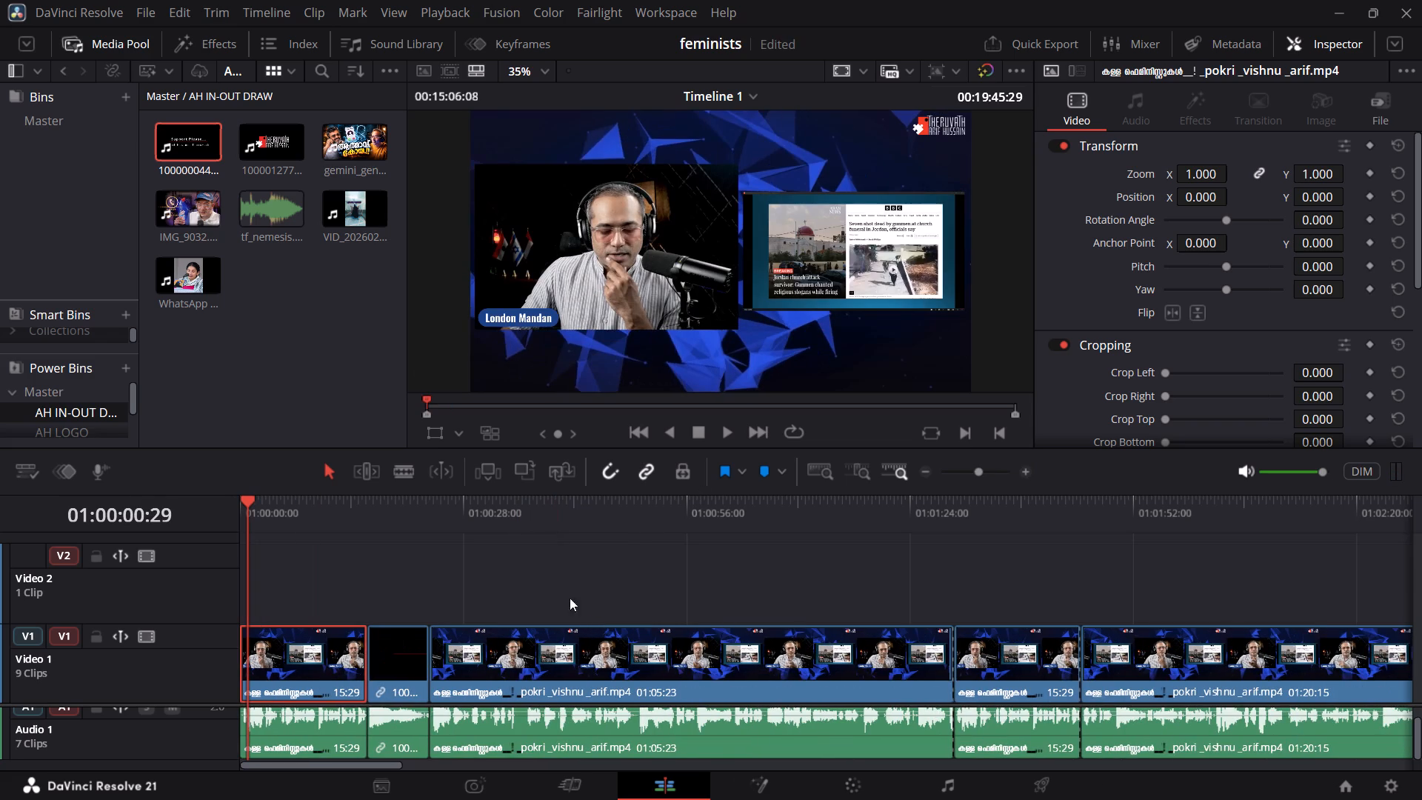
Reframe the opening 15:29 clip on the speaker with Zoom 1.630 and Position X 749.
triple_click(639, 433)
left_click(638, 433)
key("space")
key("space")
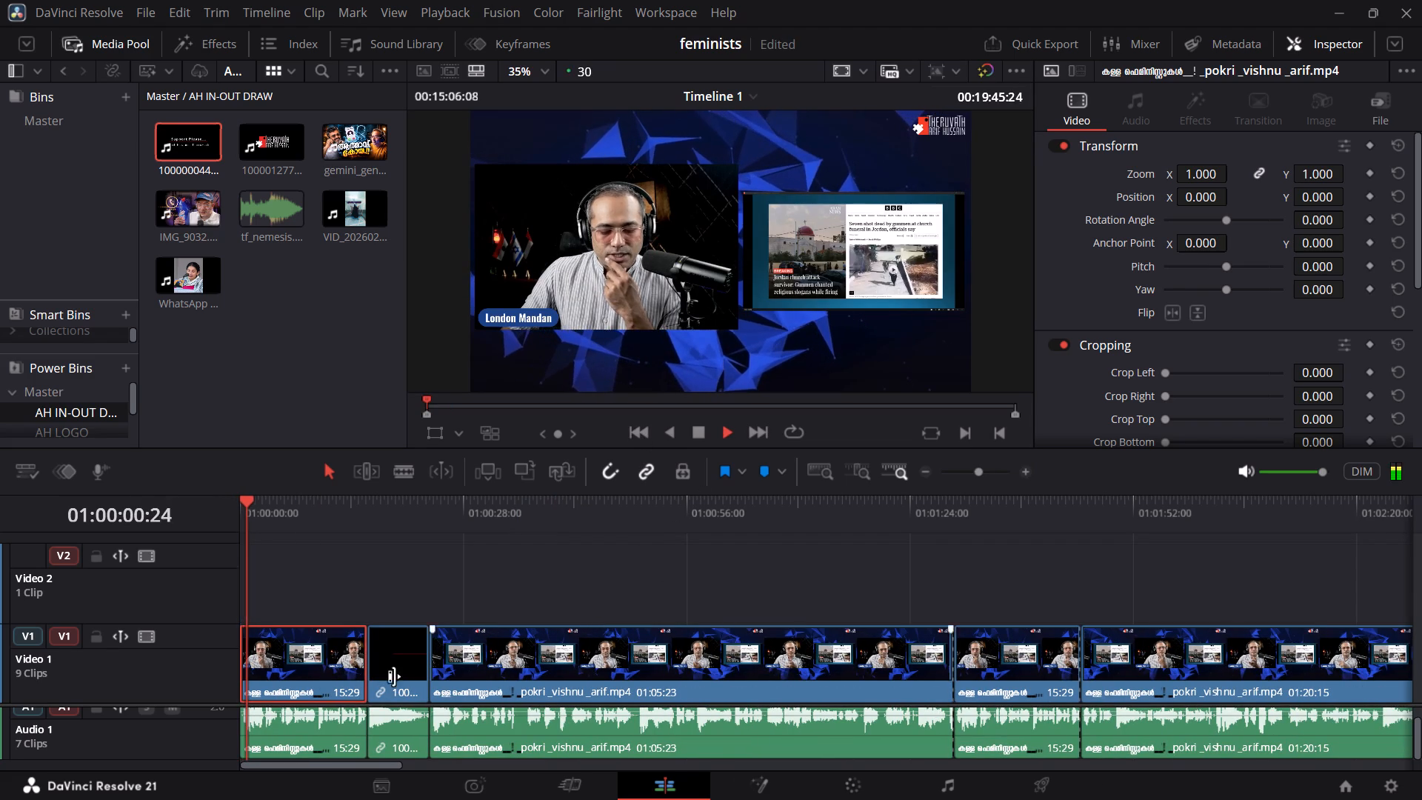
left_click_drag(1209, 178, 1244, 176)
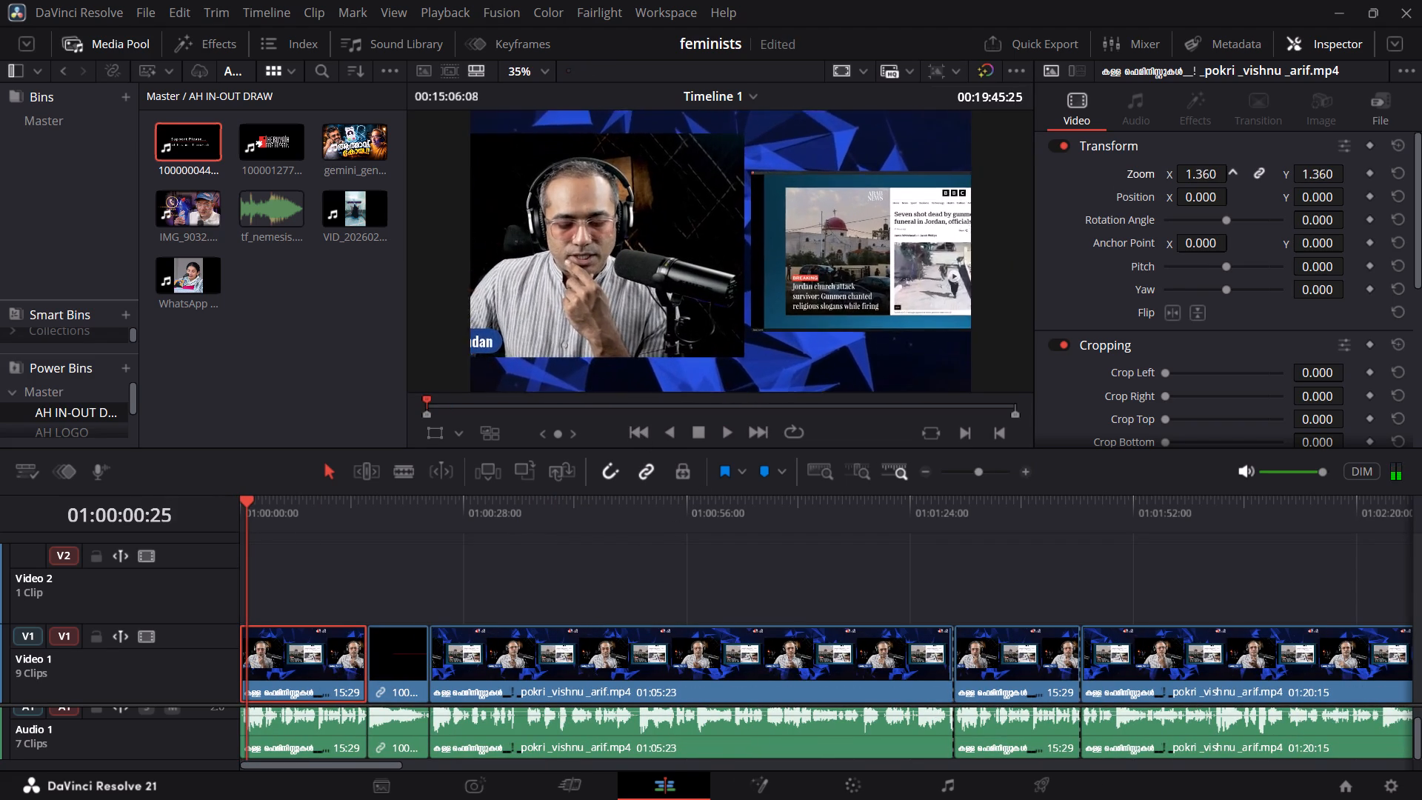
left_click_drag(1244, 176, 1267, 176)
left_click_drag(1199, 199, 1386, 191)
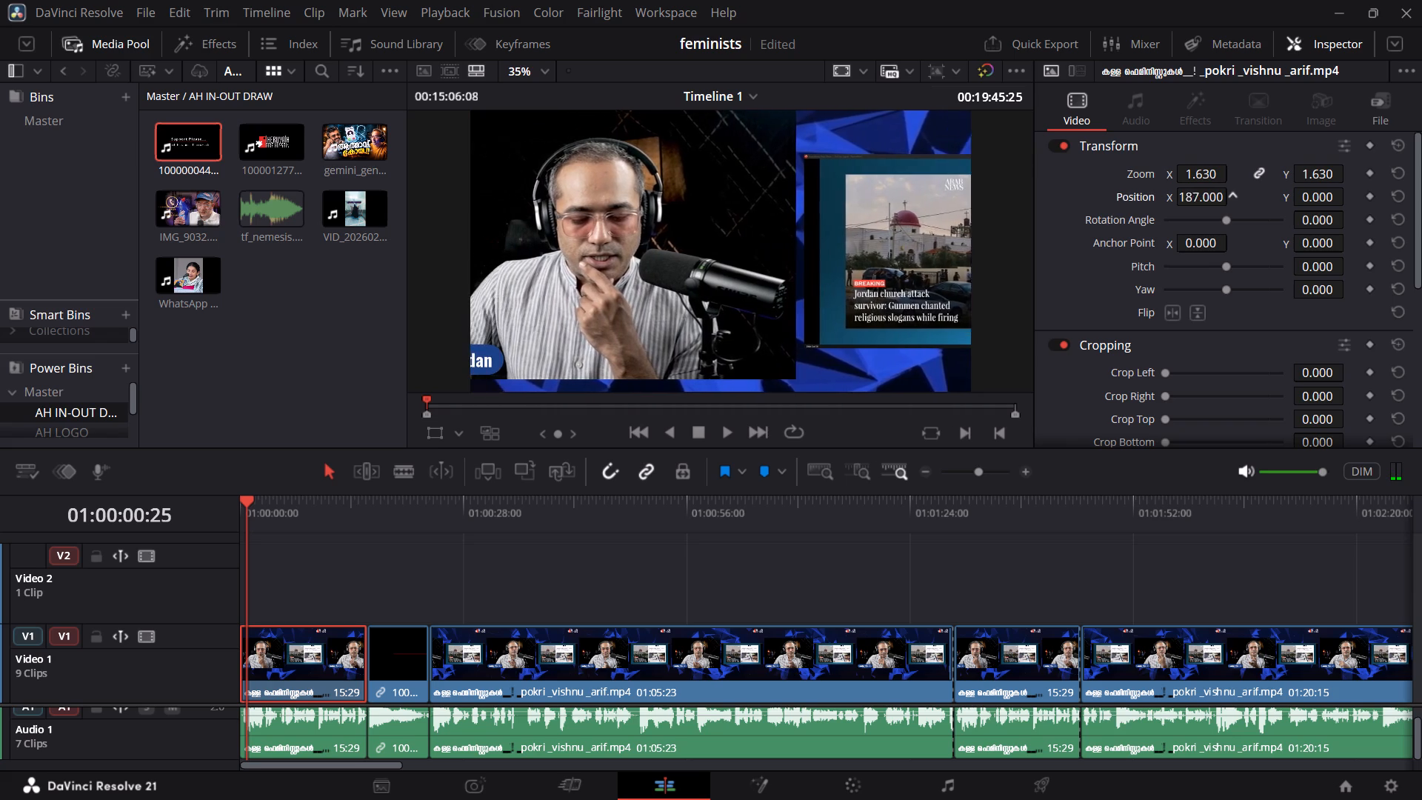
left_click_drag(1386, 191, 1186, 512)
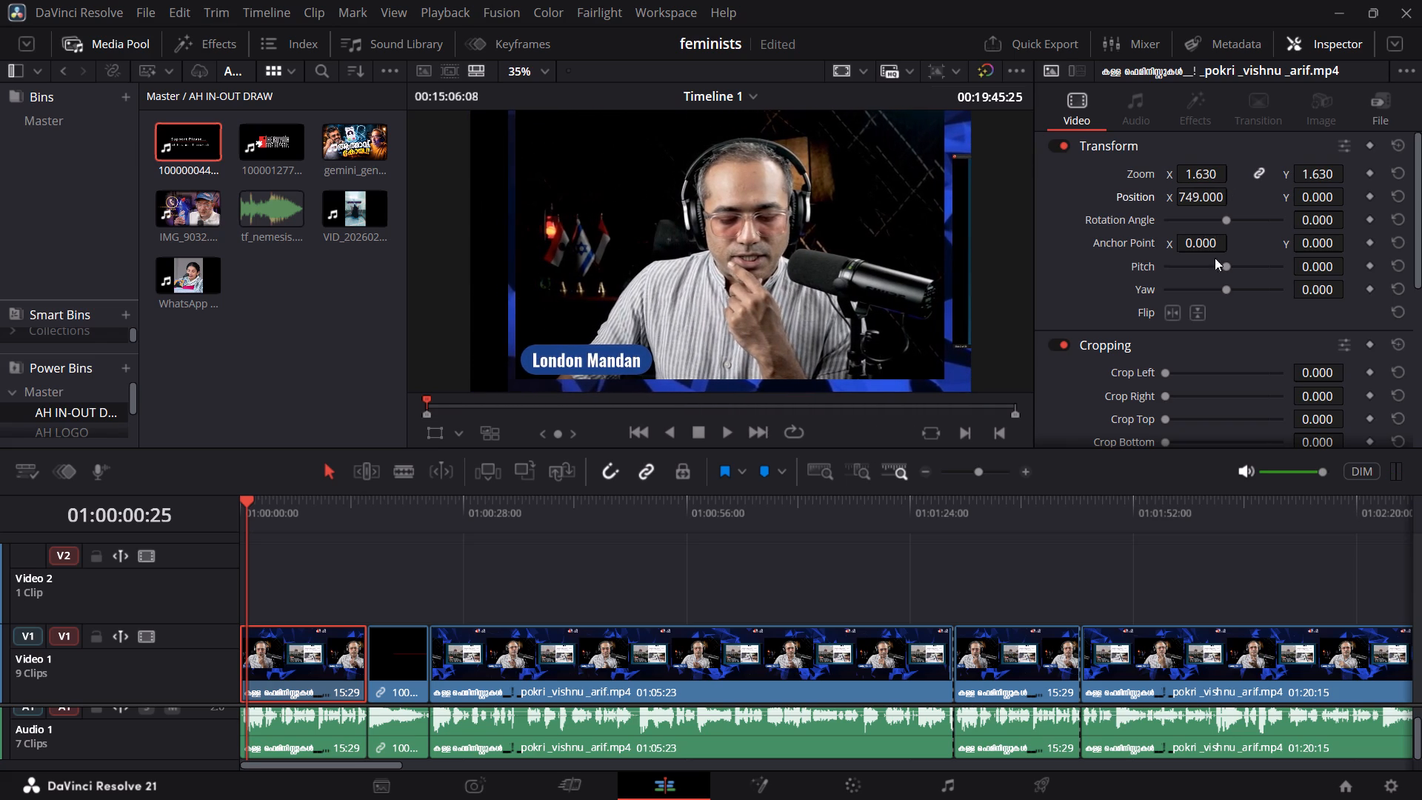
Crop the opening 15:29 clip to the speaker with Crop Left 29.3, Crop Right 894 and Crop Bottom 239.1.
left_click(1169, 373)
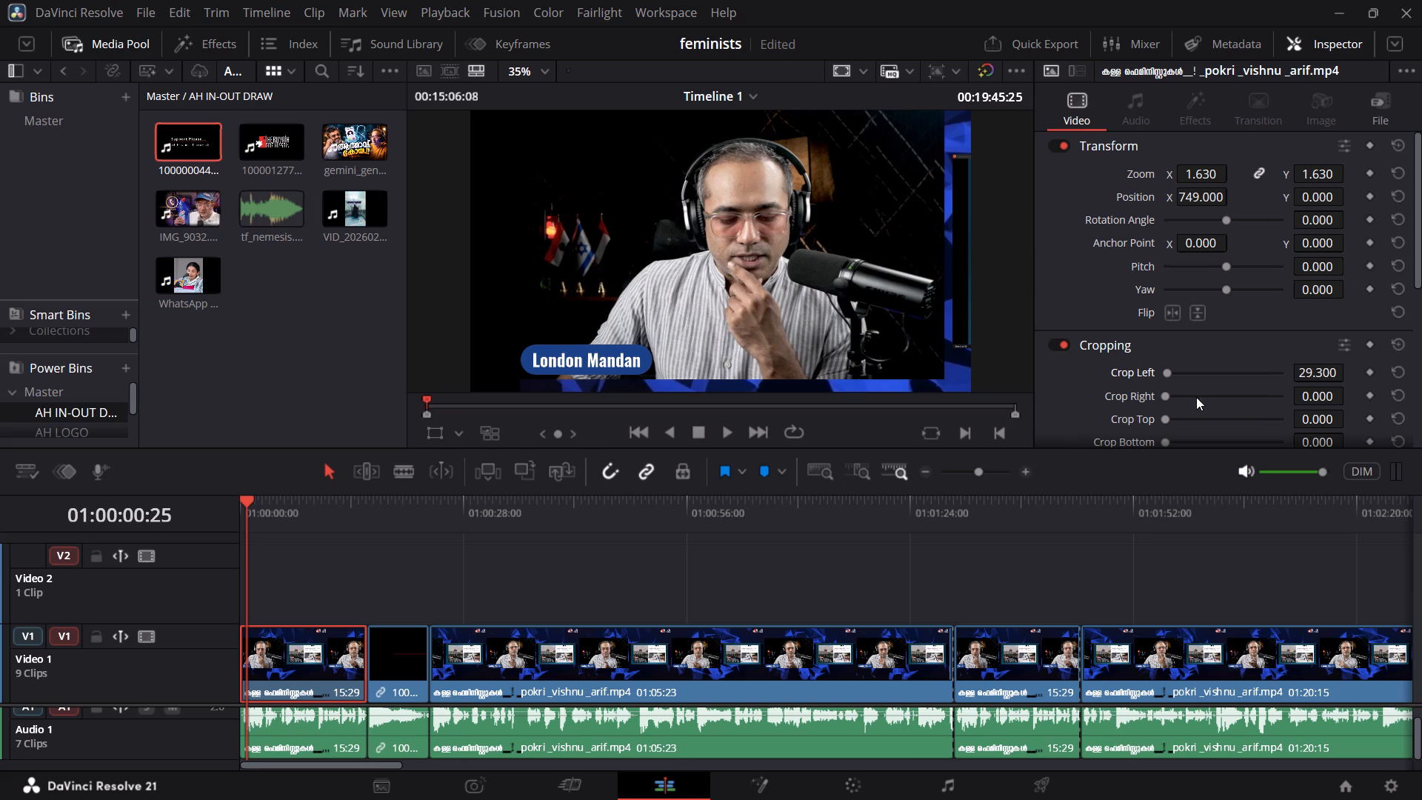
left_click_drag(1163, 393, 1165, 396)
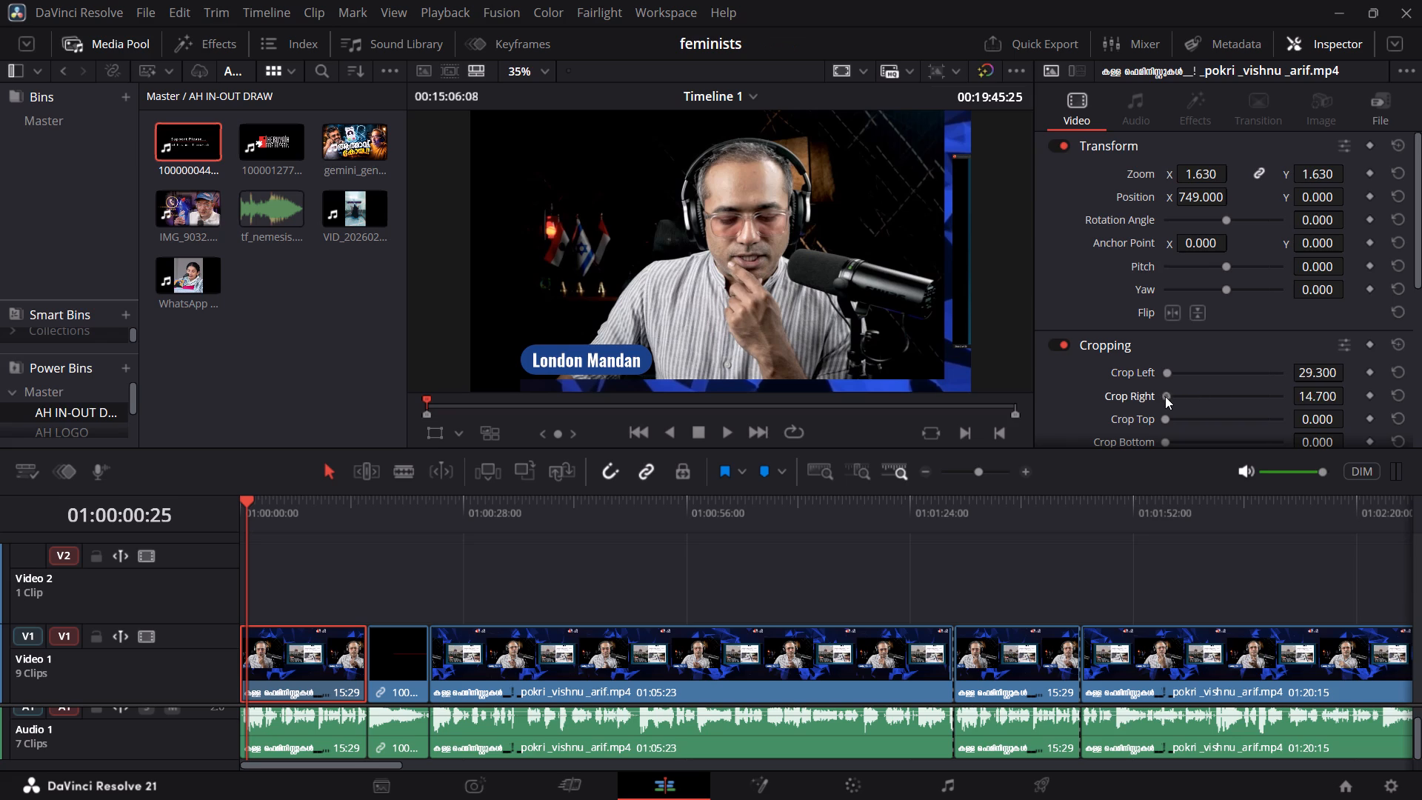
left_click_drag(1165, 396, 1234, 424)
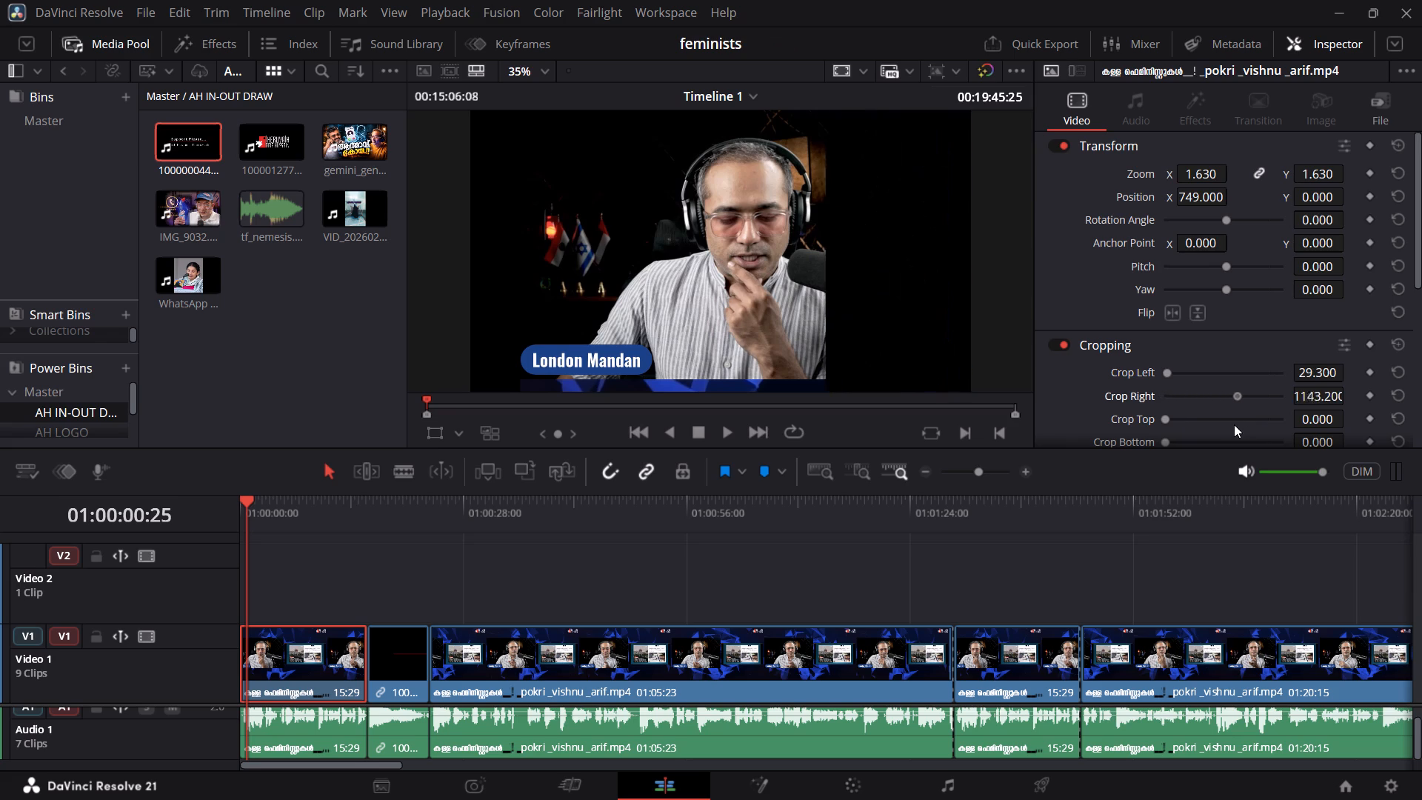
left_click_drag(1234, 424, 1218, 423)
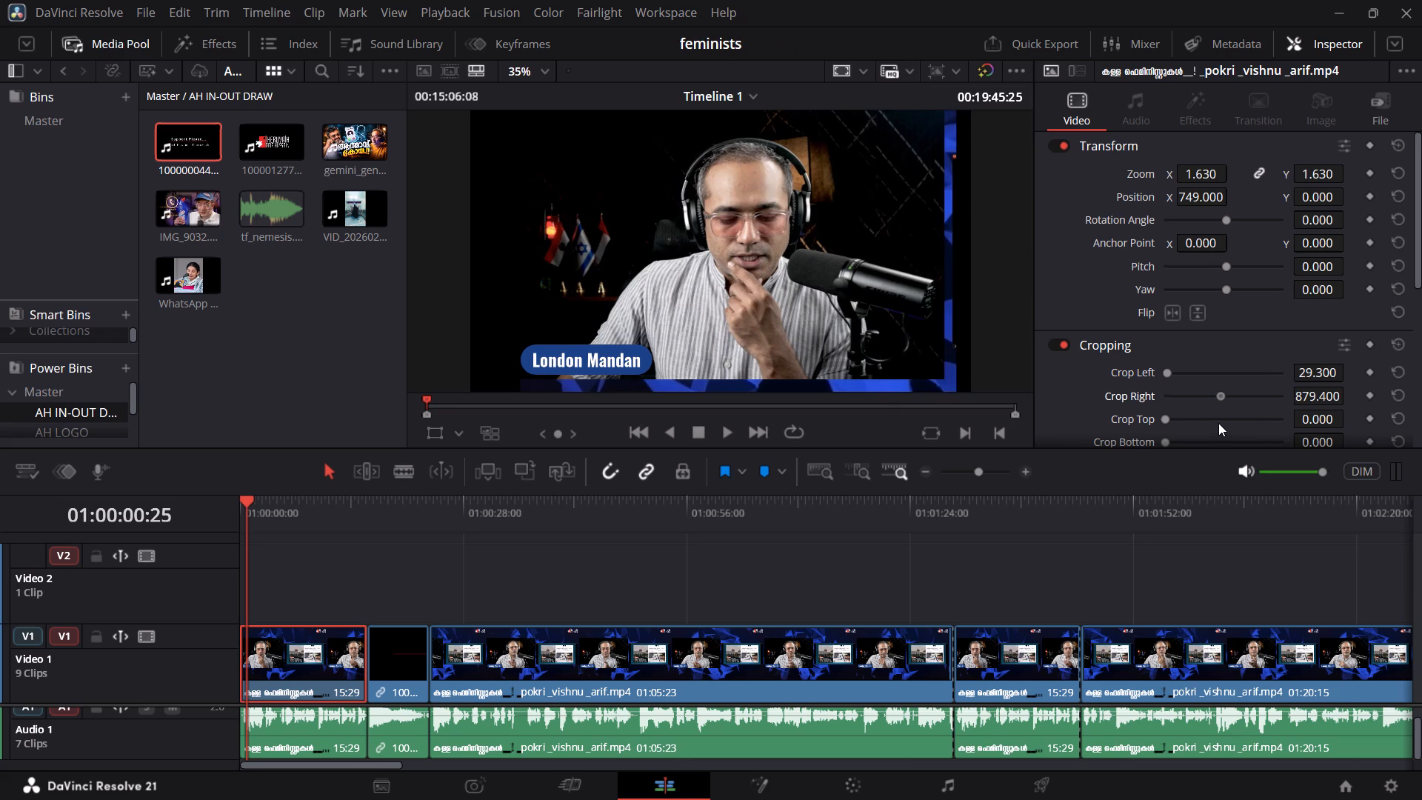
left_click_drag(1218, 423, 1220, 421)
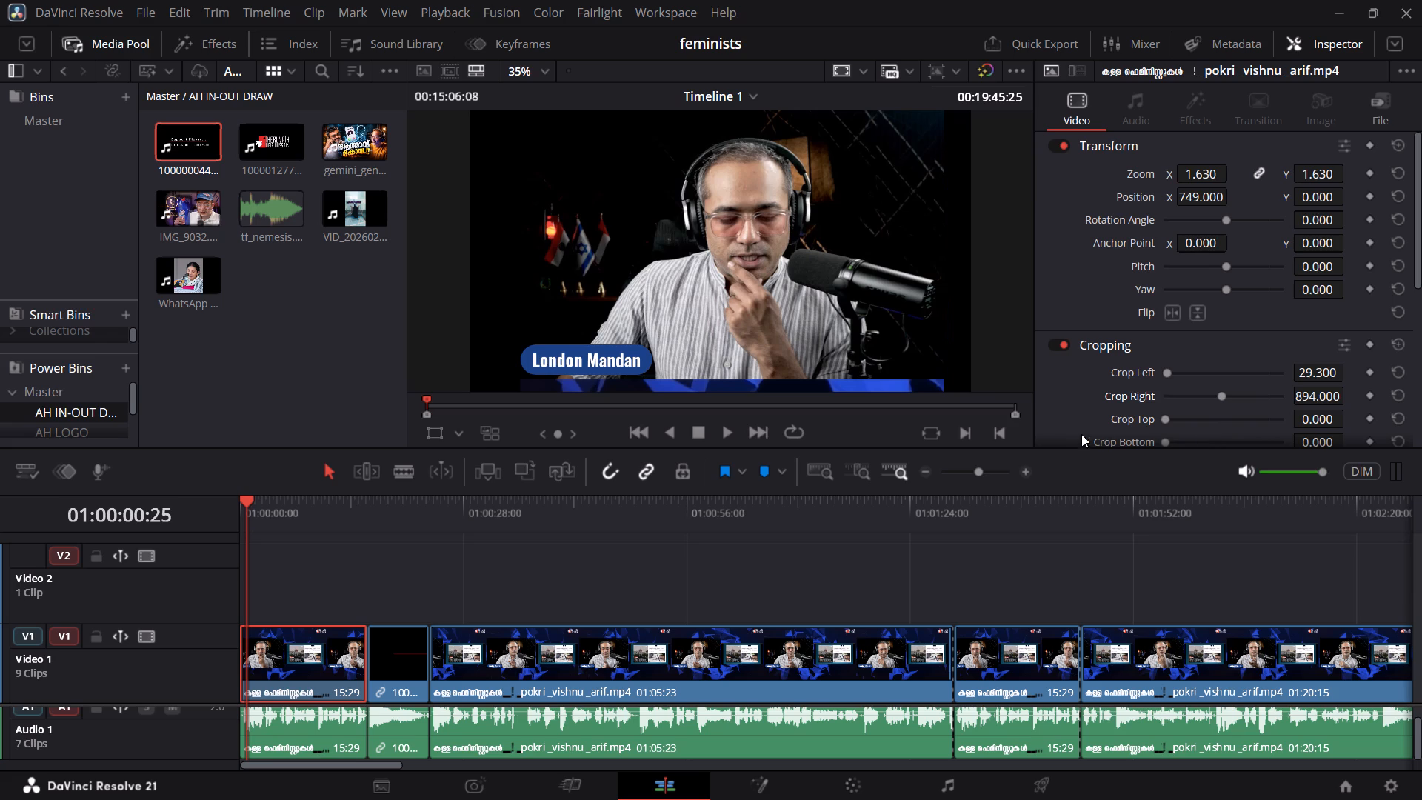
left_click_drag(1166, 439, 1172, 447)
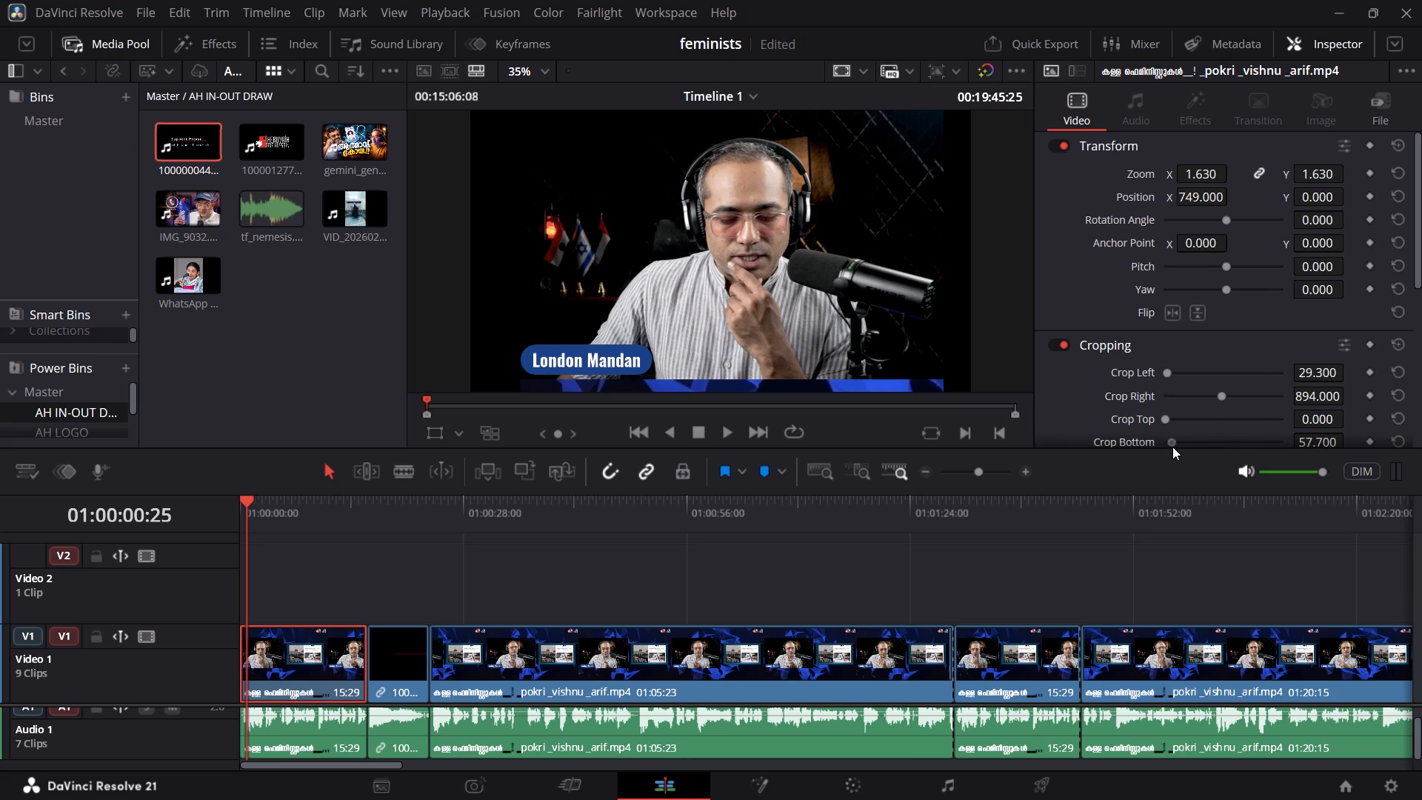
left_click_drag(1172, 447, 1191, 445)
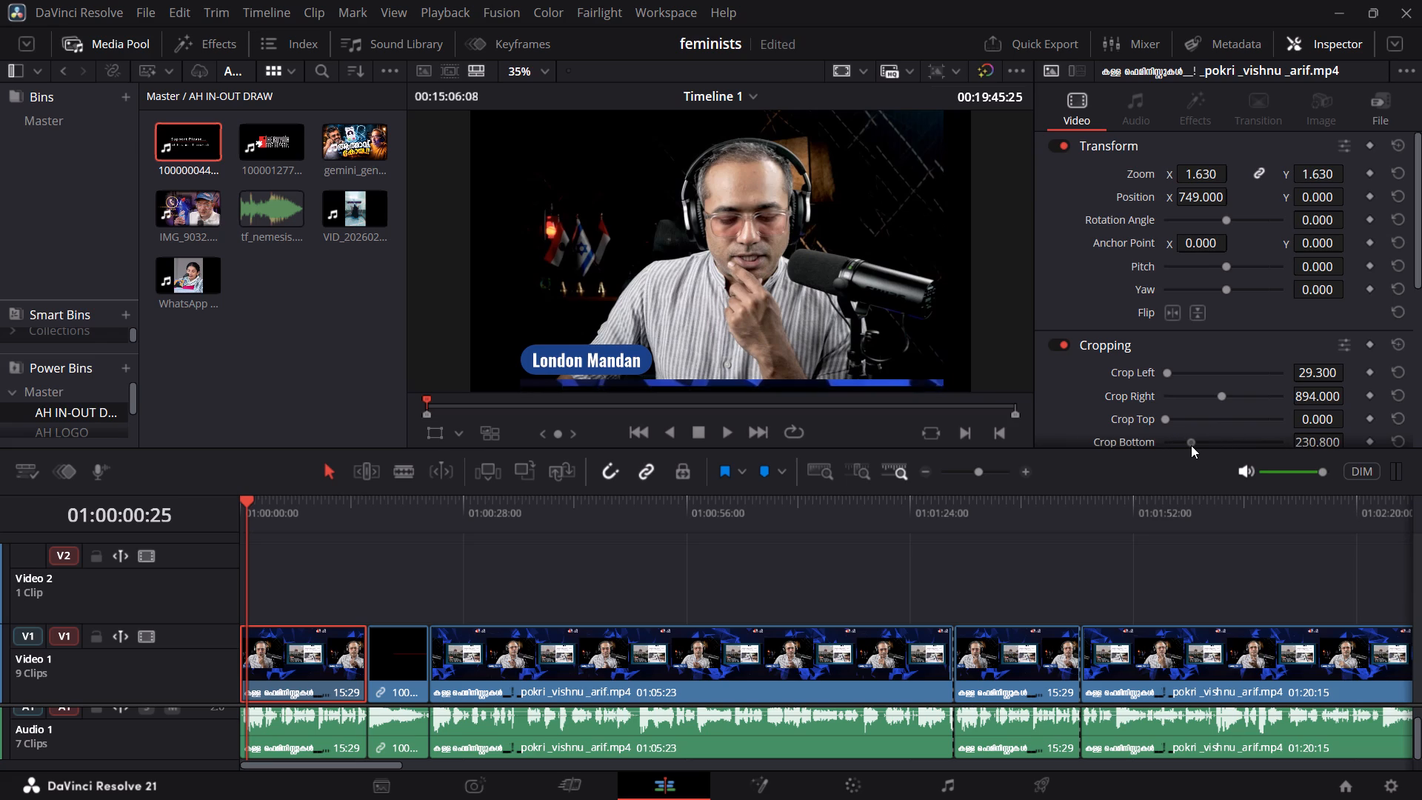
left_click_drag(1191, 445, 1192, 445)
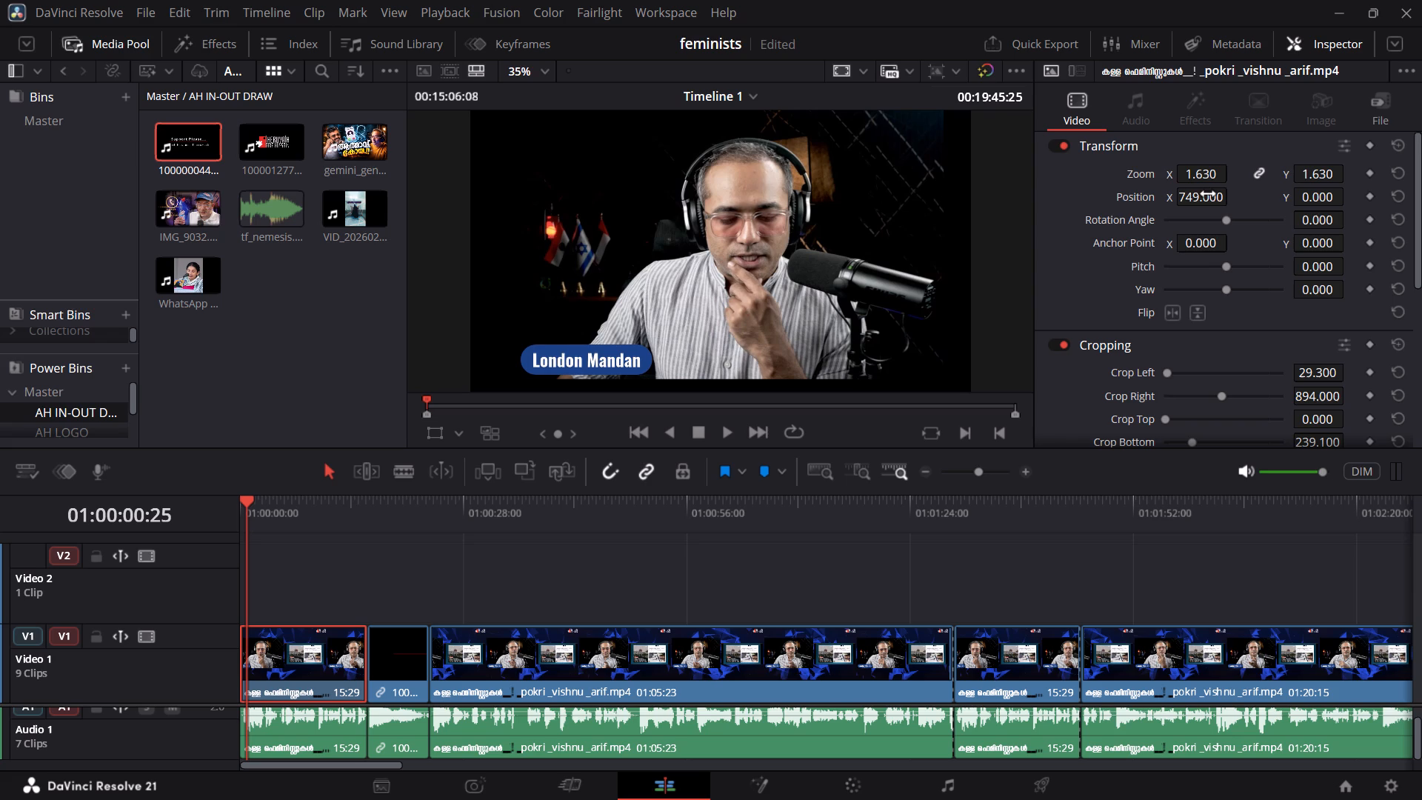
Enlarge and recentre the cropped speaker with Zoom 1.720, Position X 729 and Position Y -25.
left_click_drag(1209, 198, 1193, 215)
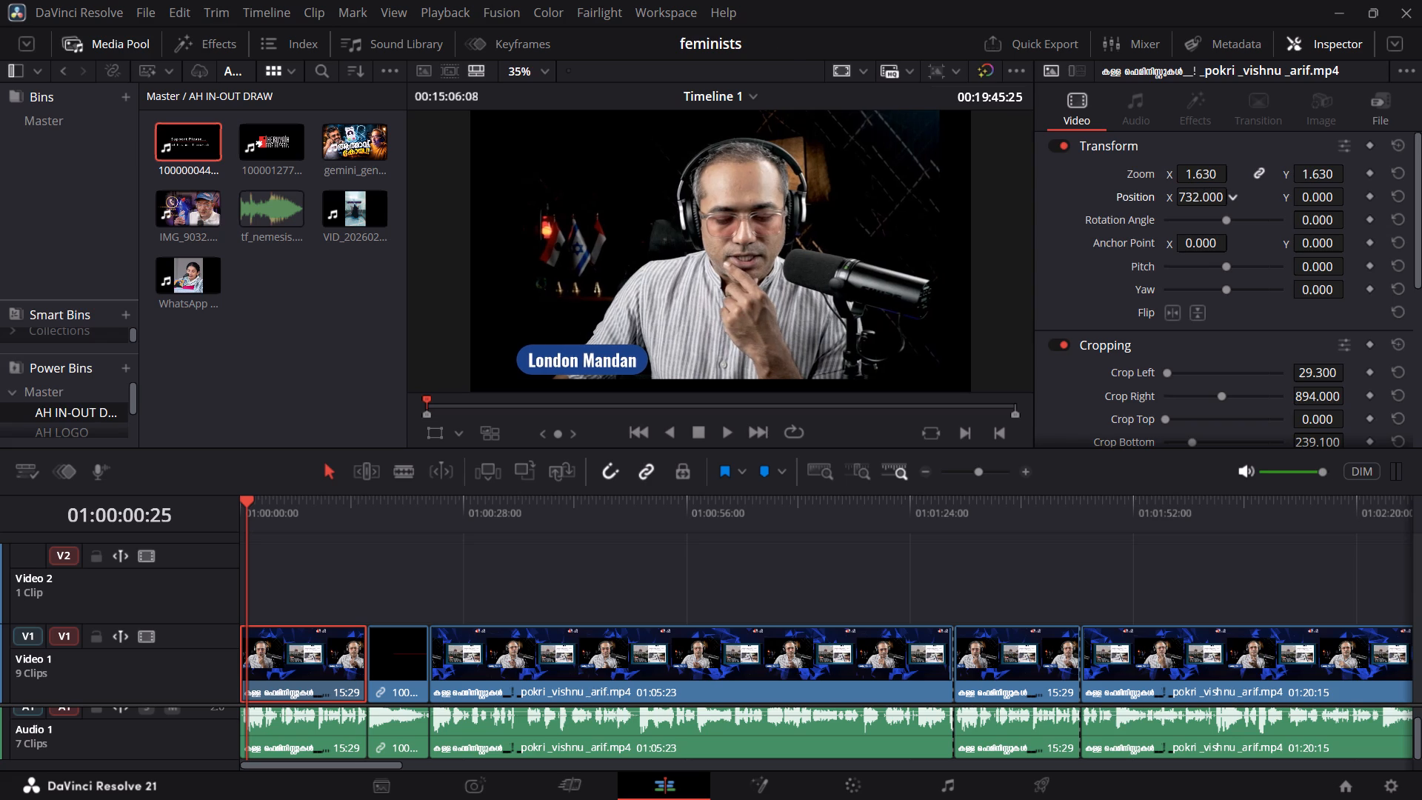
left_click_drag(1193, 215, 1184, 216)
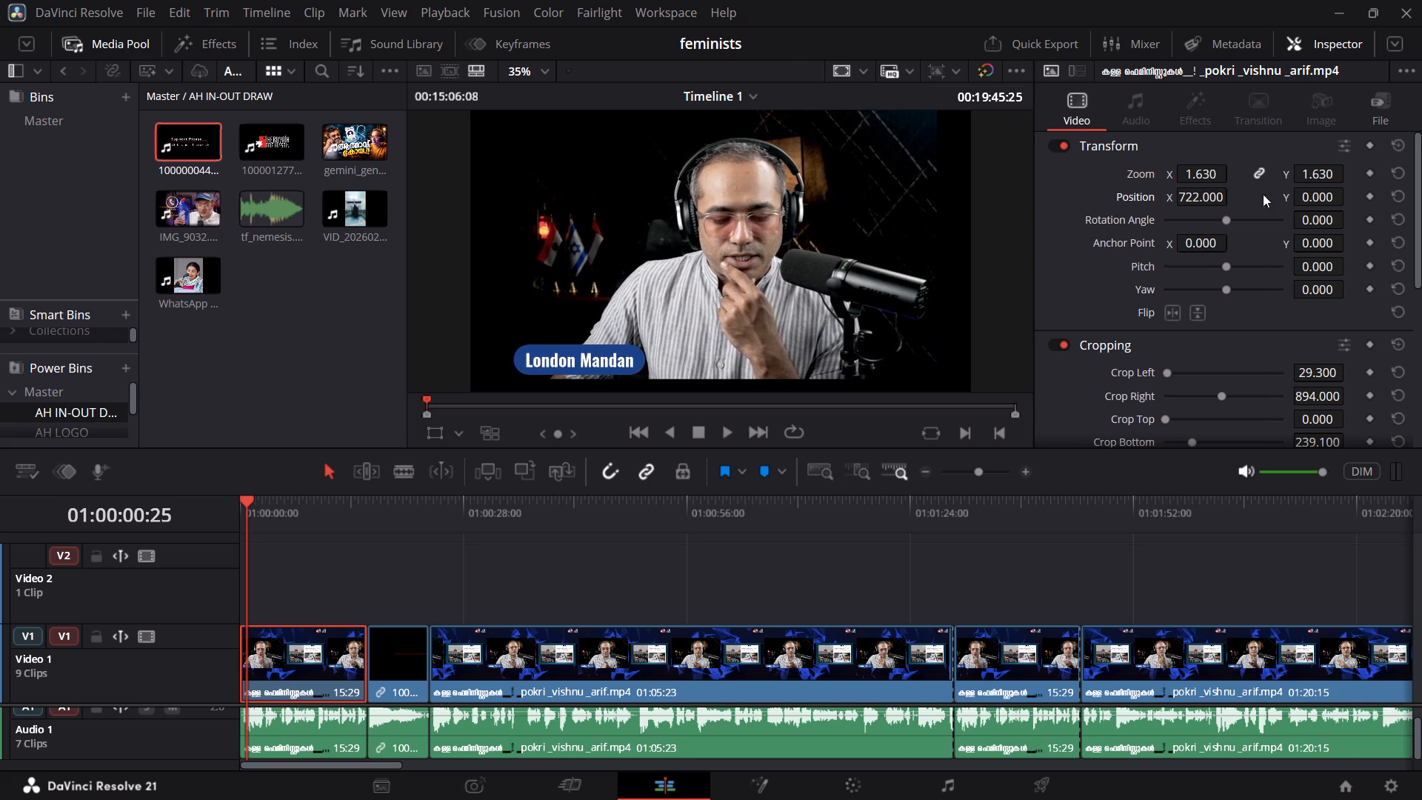
left_click_drag(1328, 196, 1300, 203)
left_click(1210, 178)
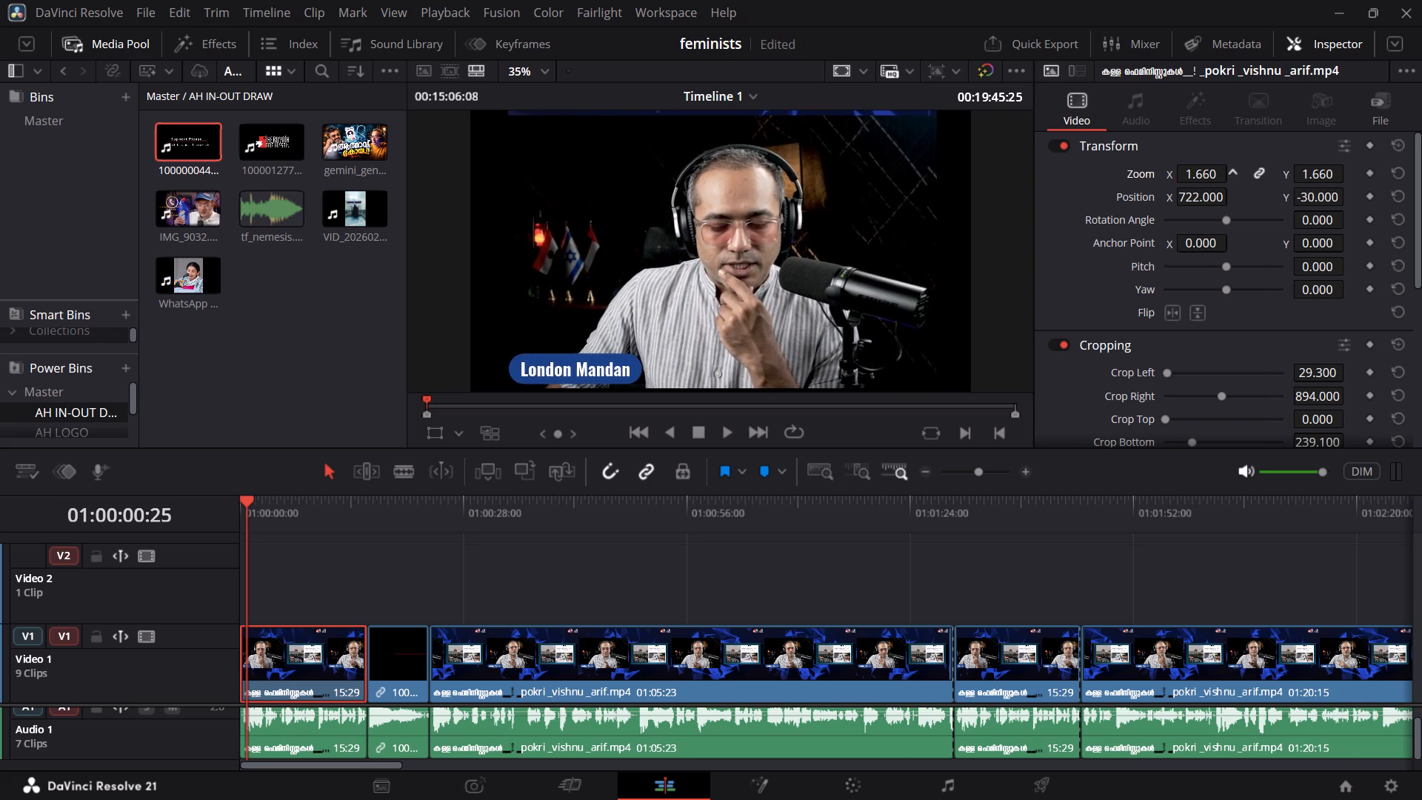
left_click(1323, 199)
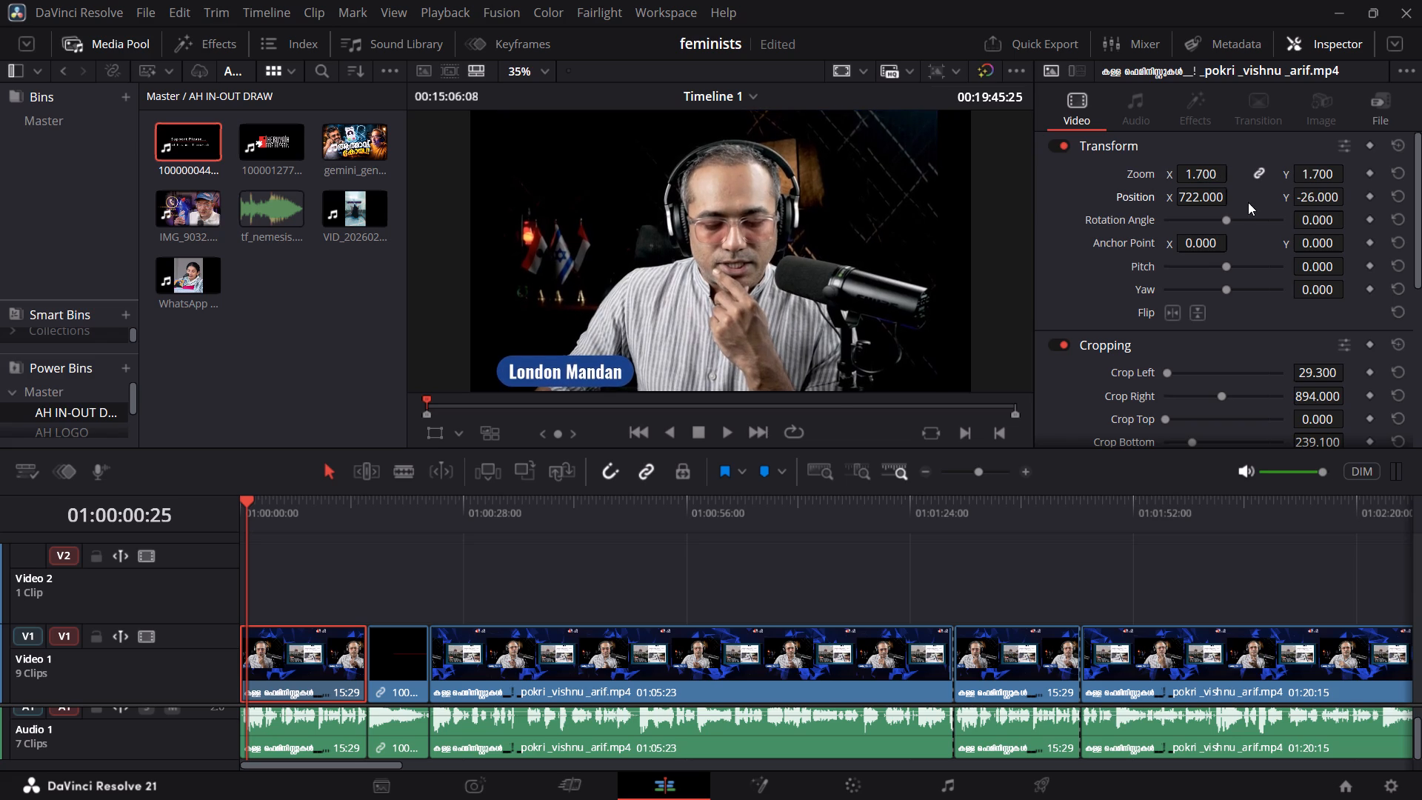
left_click(1210, 167)
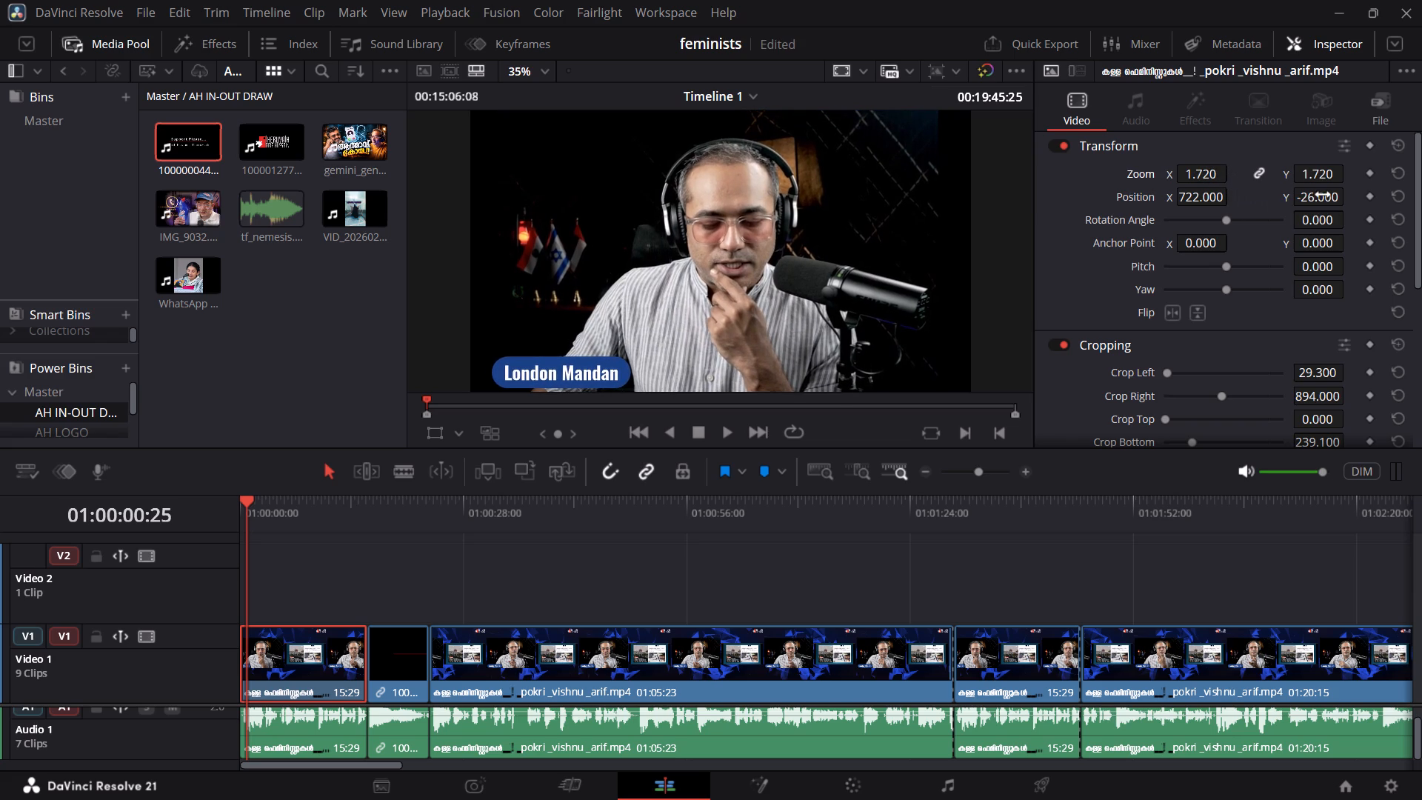
left_click_drag(1325, 196, 1335, 207)
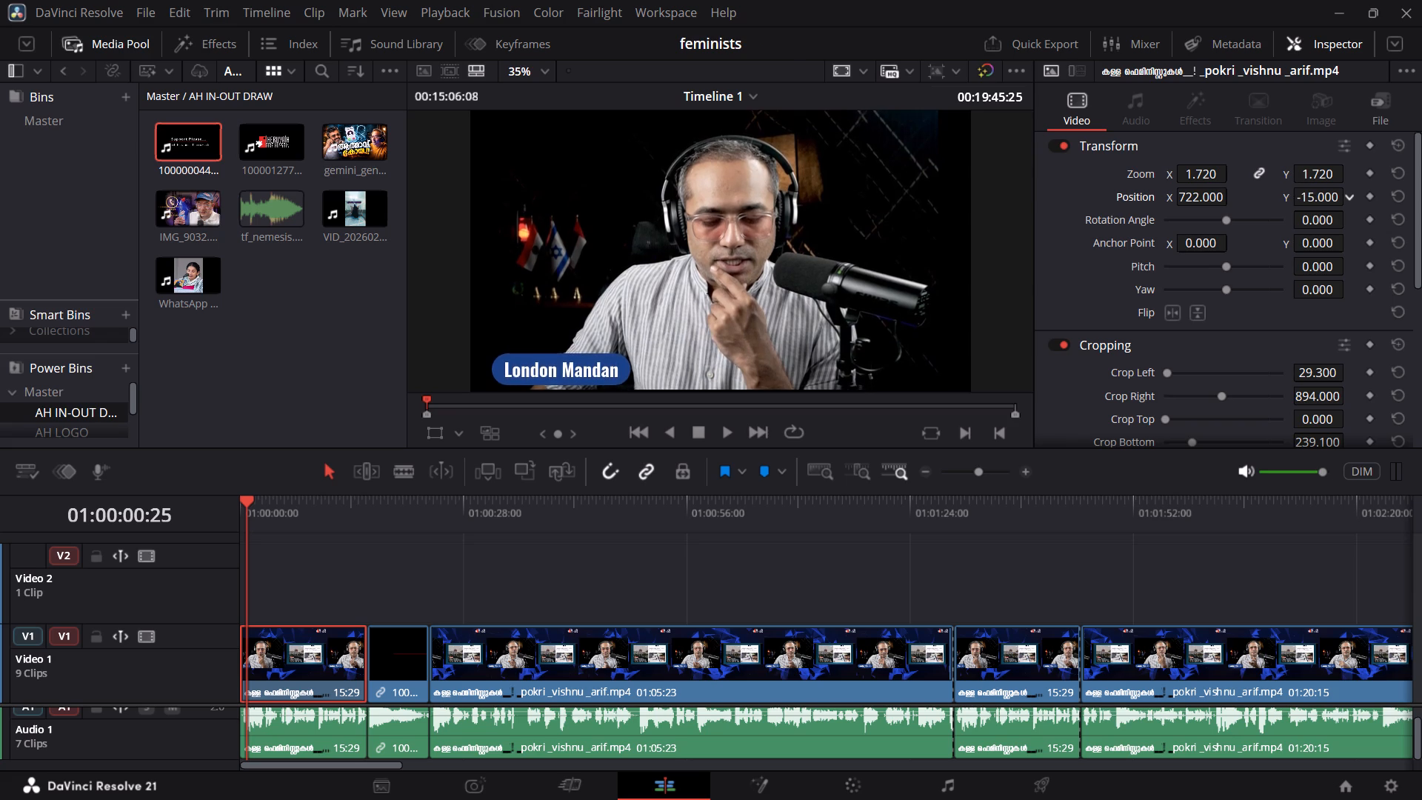
left_click_drag(1335, 207, 1327, 204)
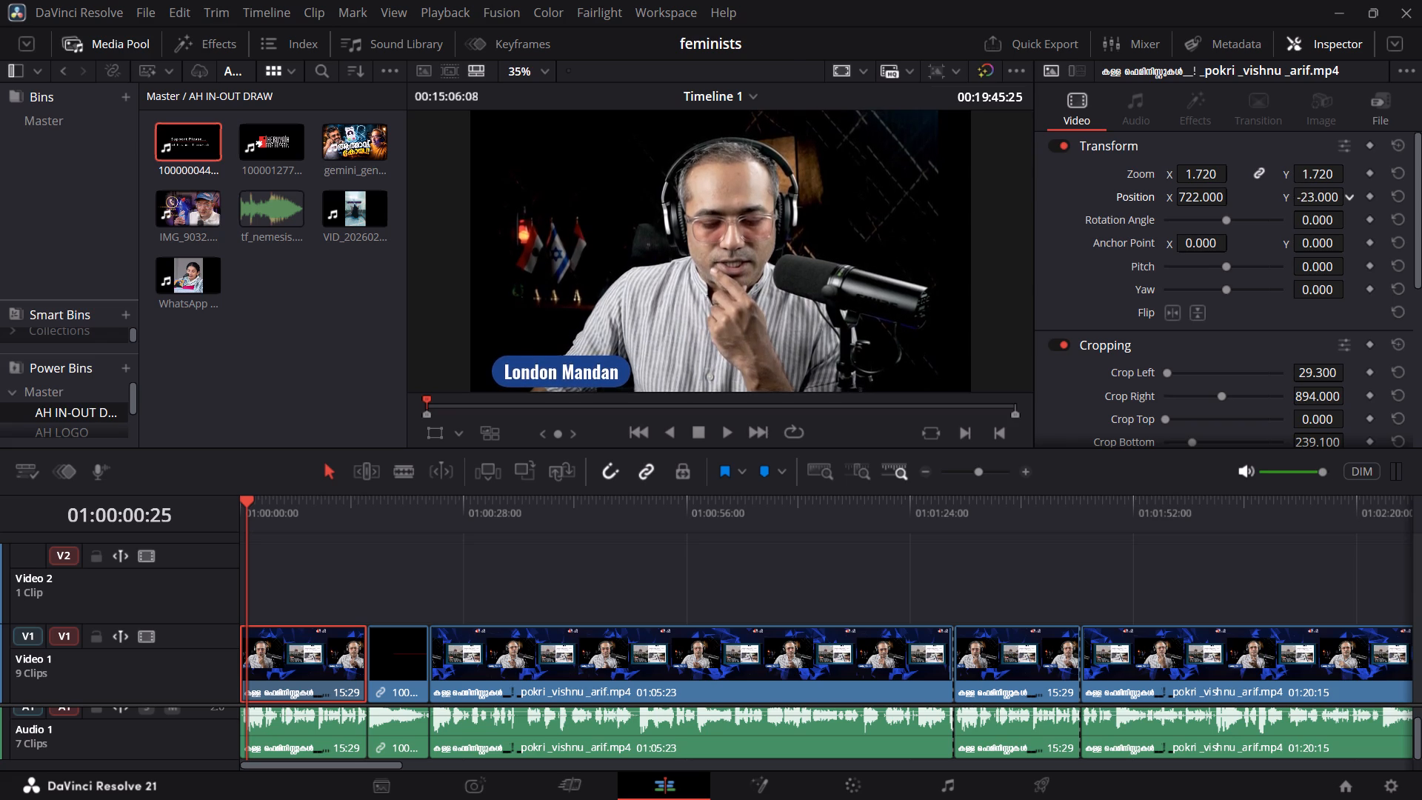
left_click_drag(1327, 204, 1326, 204)
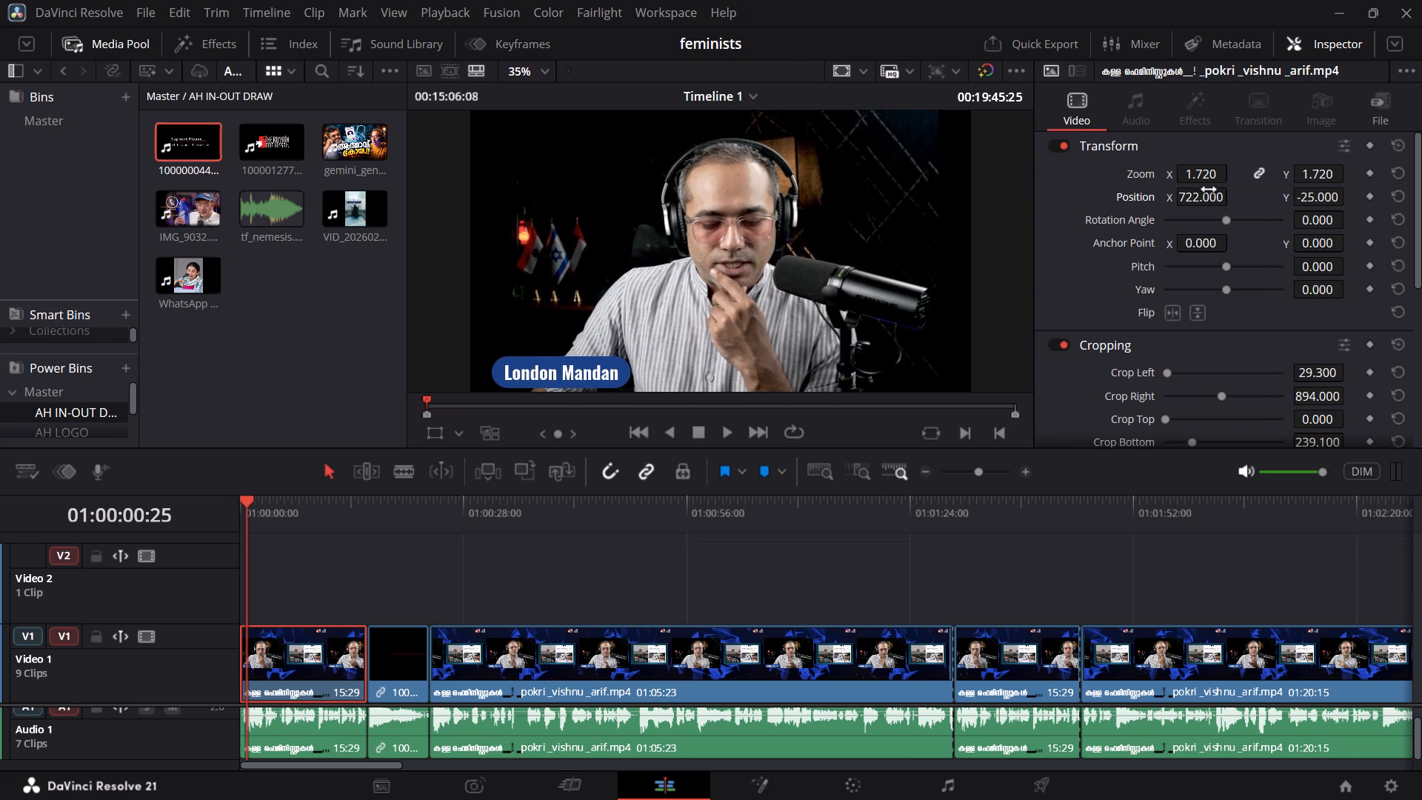
left_click_drag(1199, 198, 1222, 202)
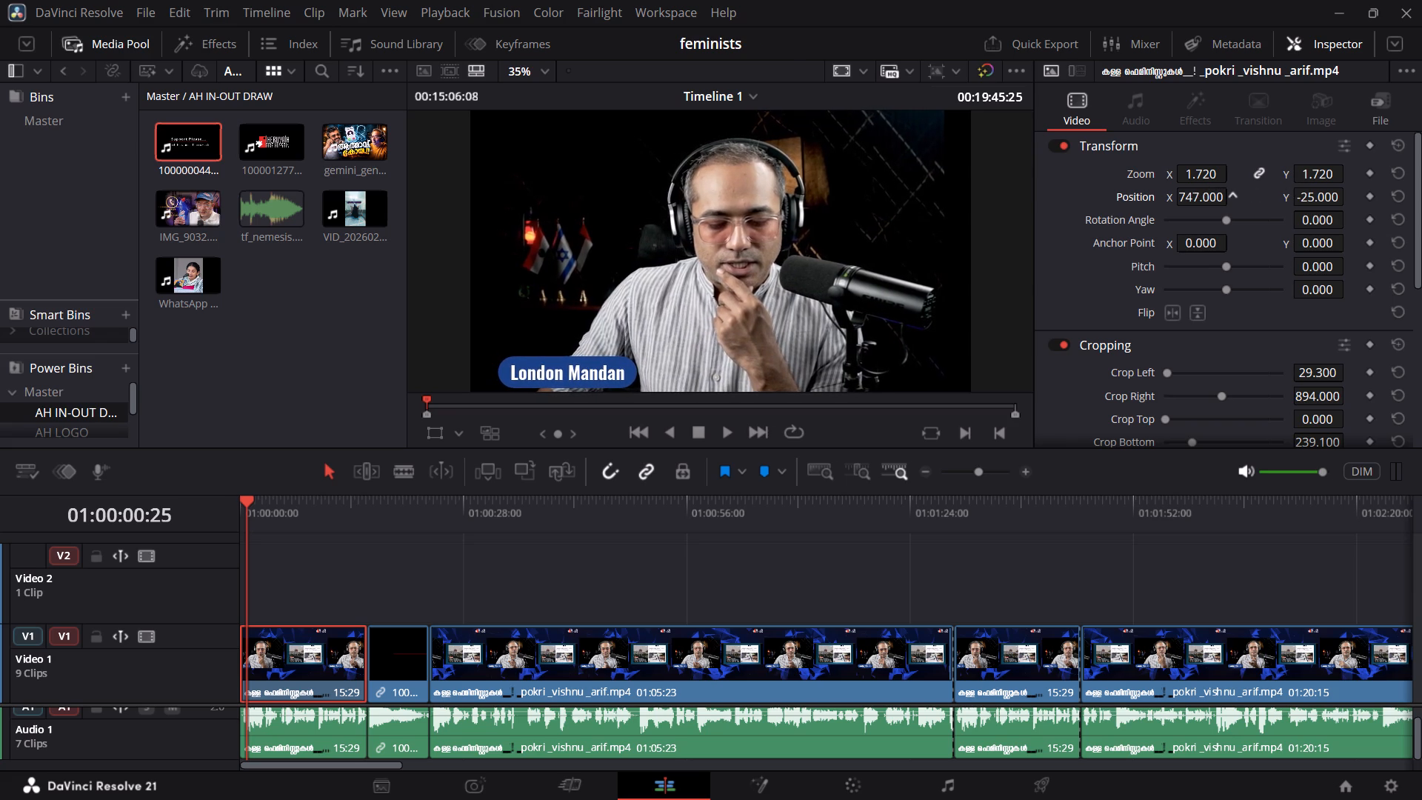
left_click_drag(1222, 202, 1206, 210)
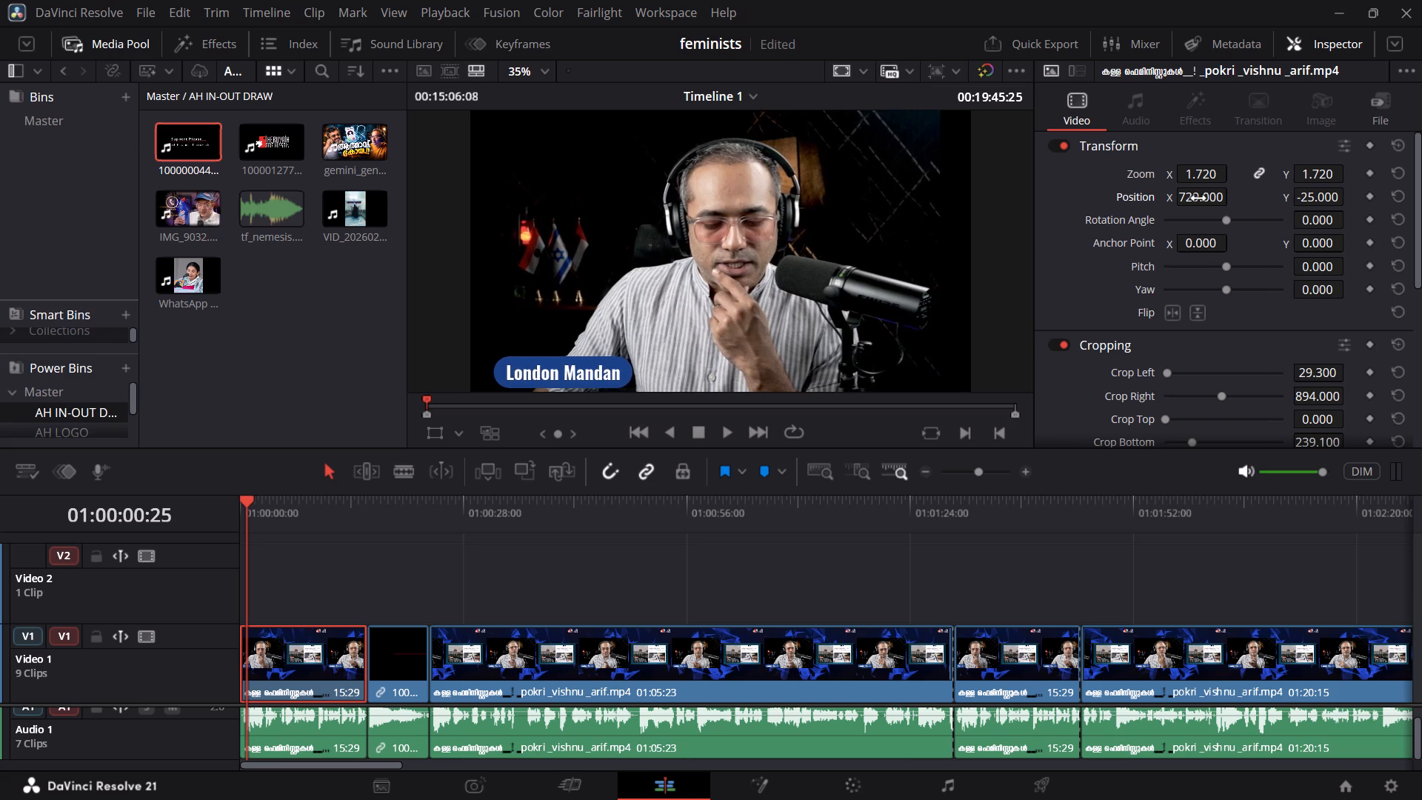
Play the start of the reframed clip, set its Position X to 721, and play its ending into the intro.
key("space")
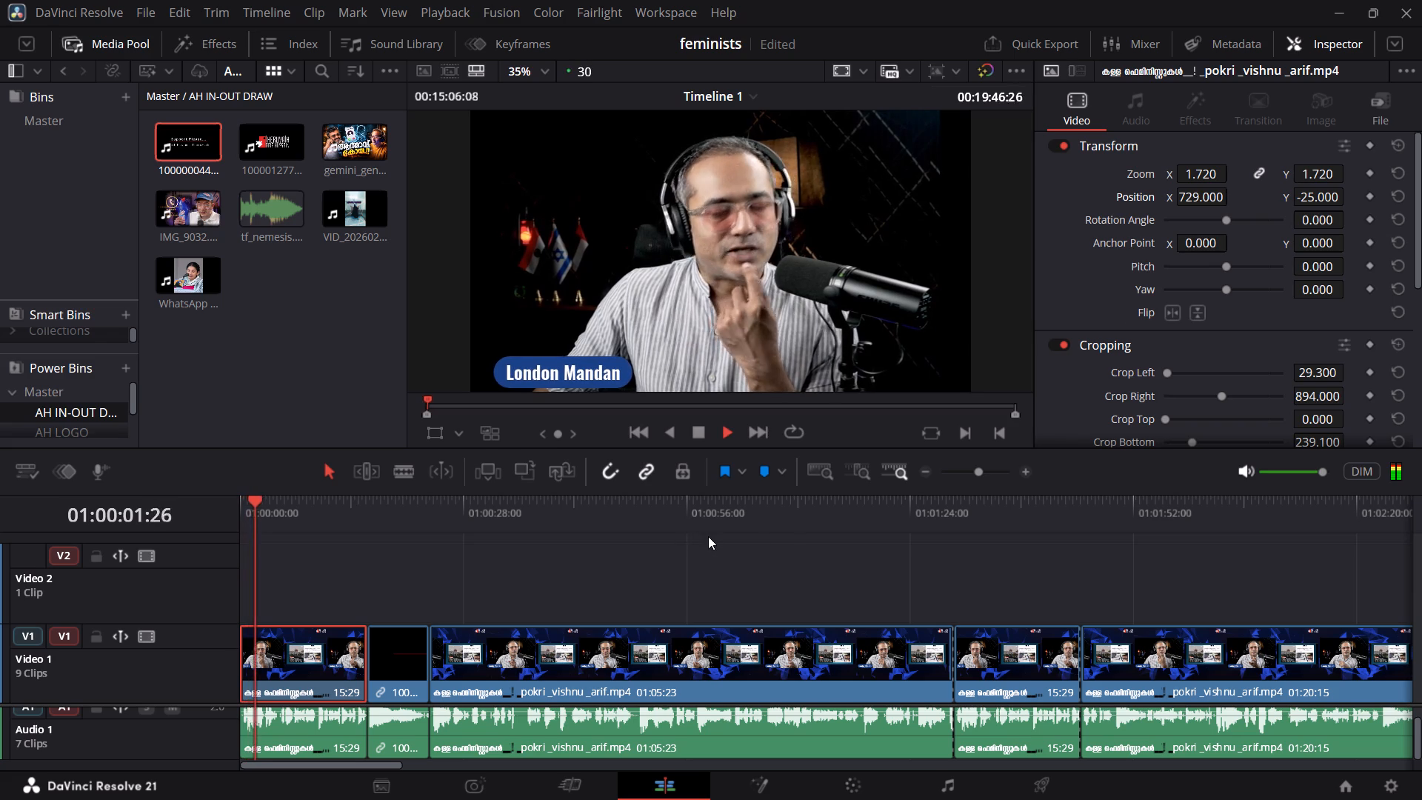
key("space")
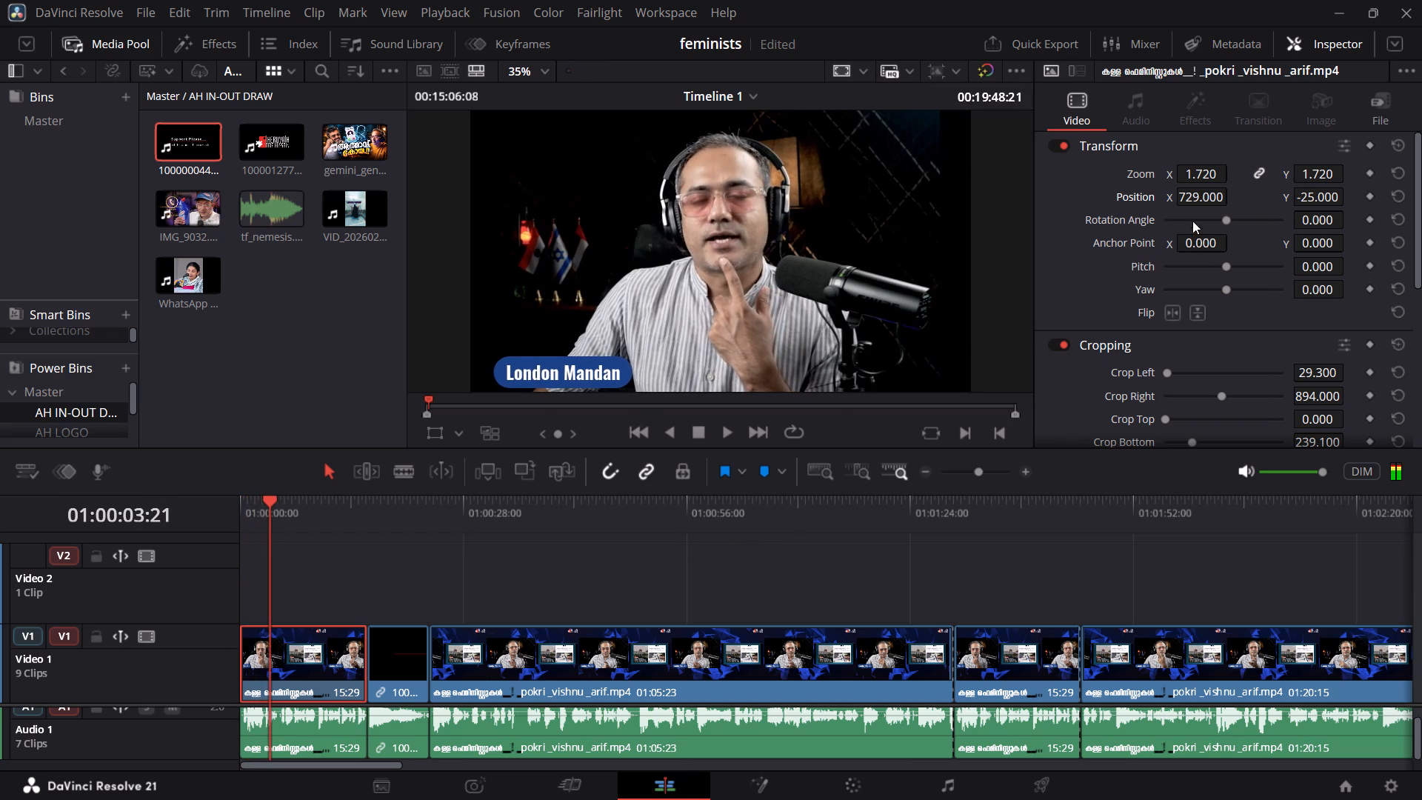
left_click_drag(1205, 201, 1198, 204)
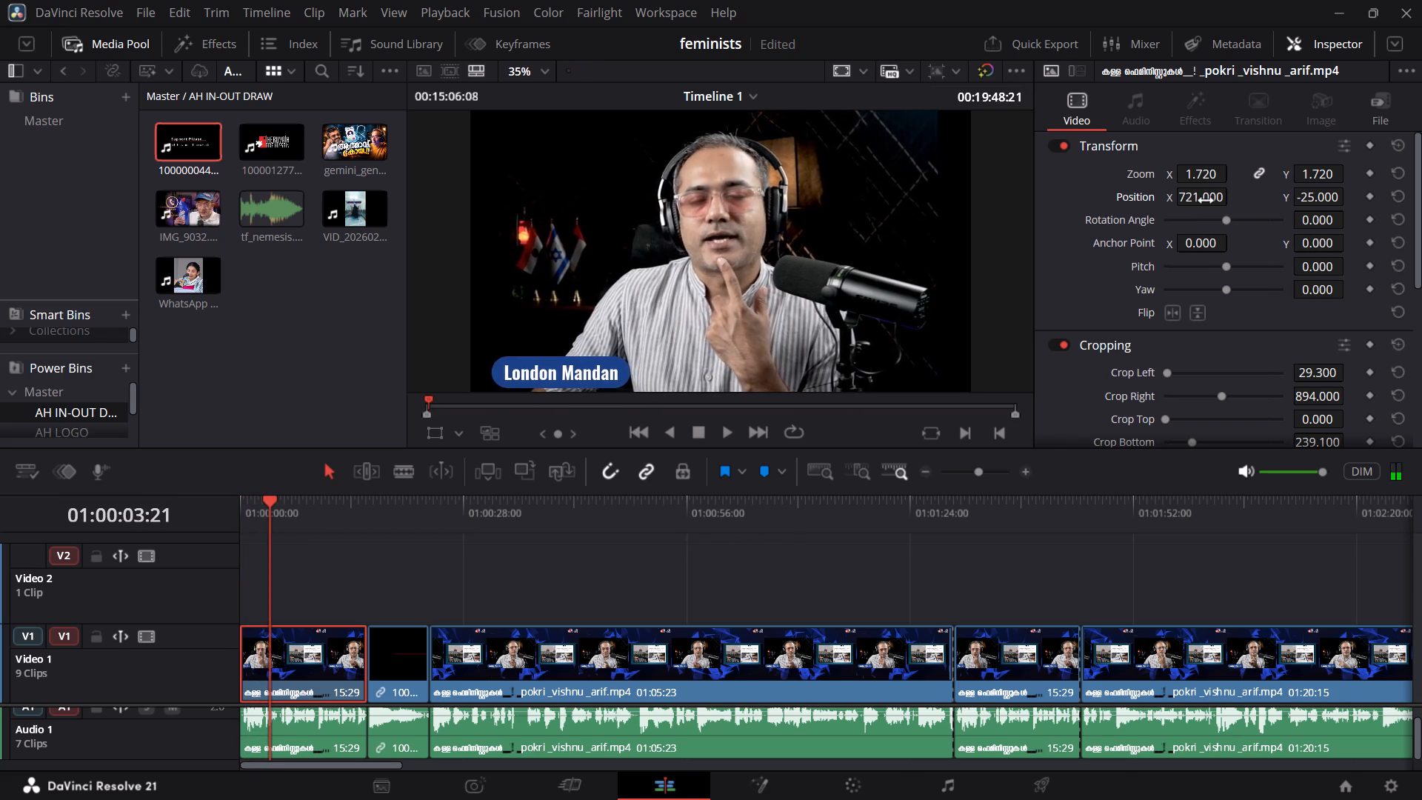
key("space")
left_click(346, 510)
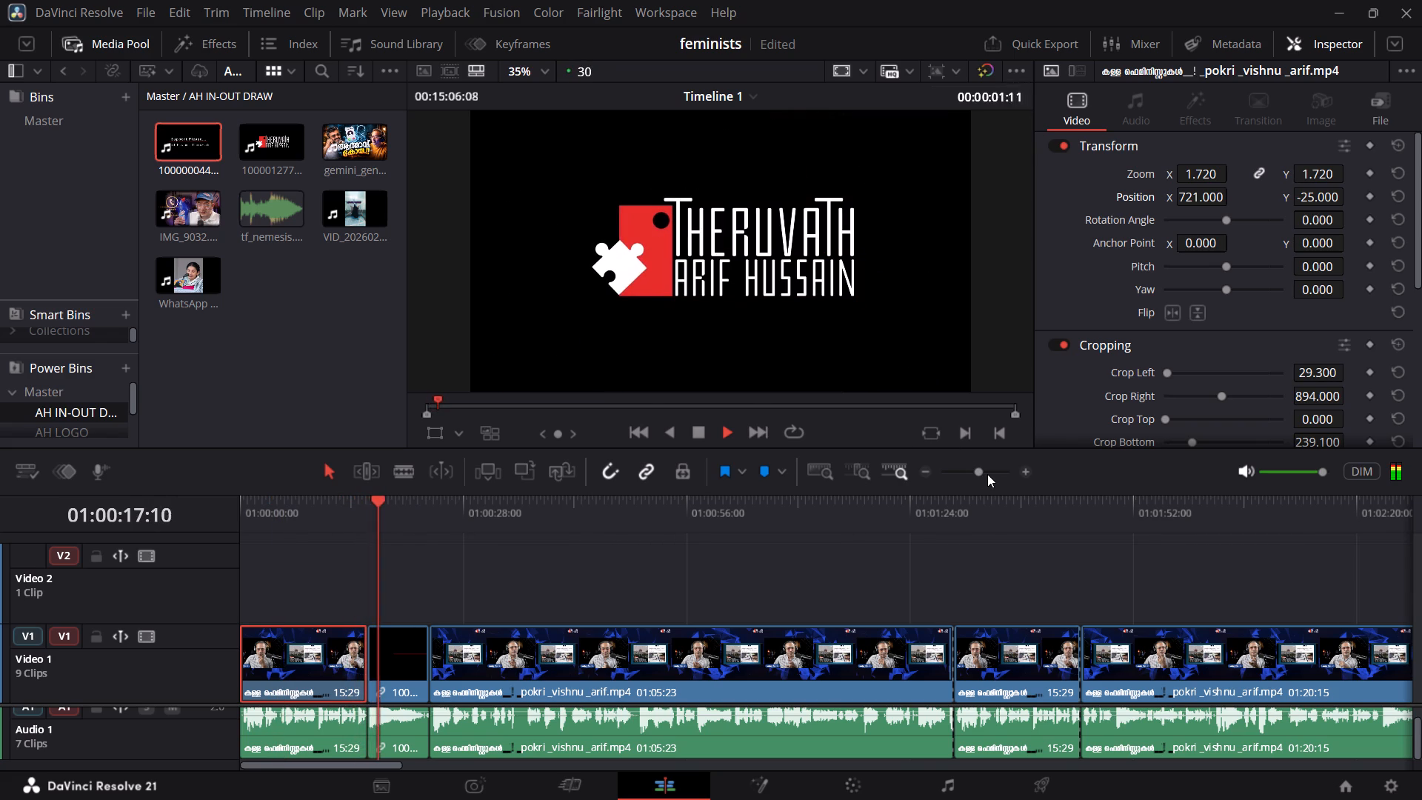
key("space")
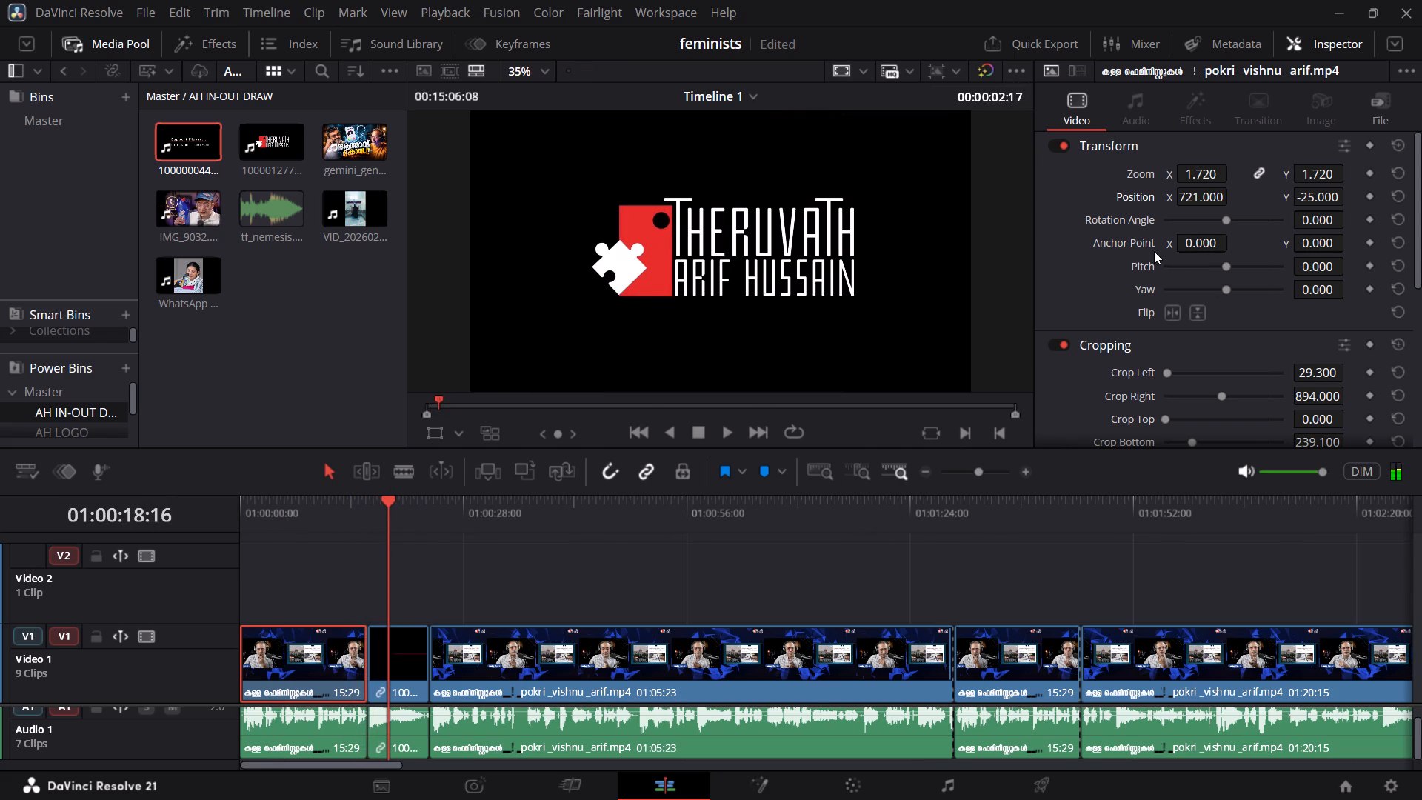
Enable Dynamic Zoom on the opening 15:29 clip and swap its start and end framing so it zooms in.
scroll(1197, 263, "up", 2)
scroll(1194, 236, "down", 2)
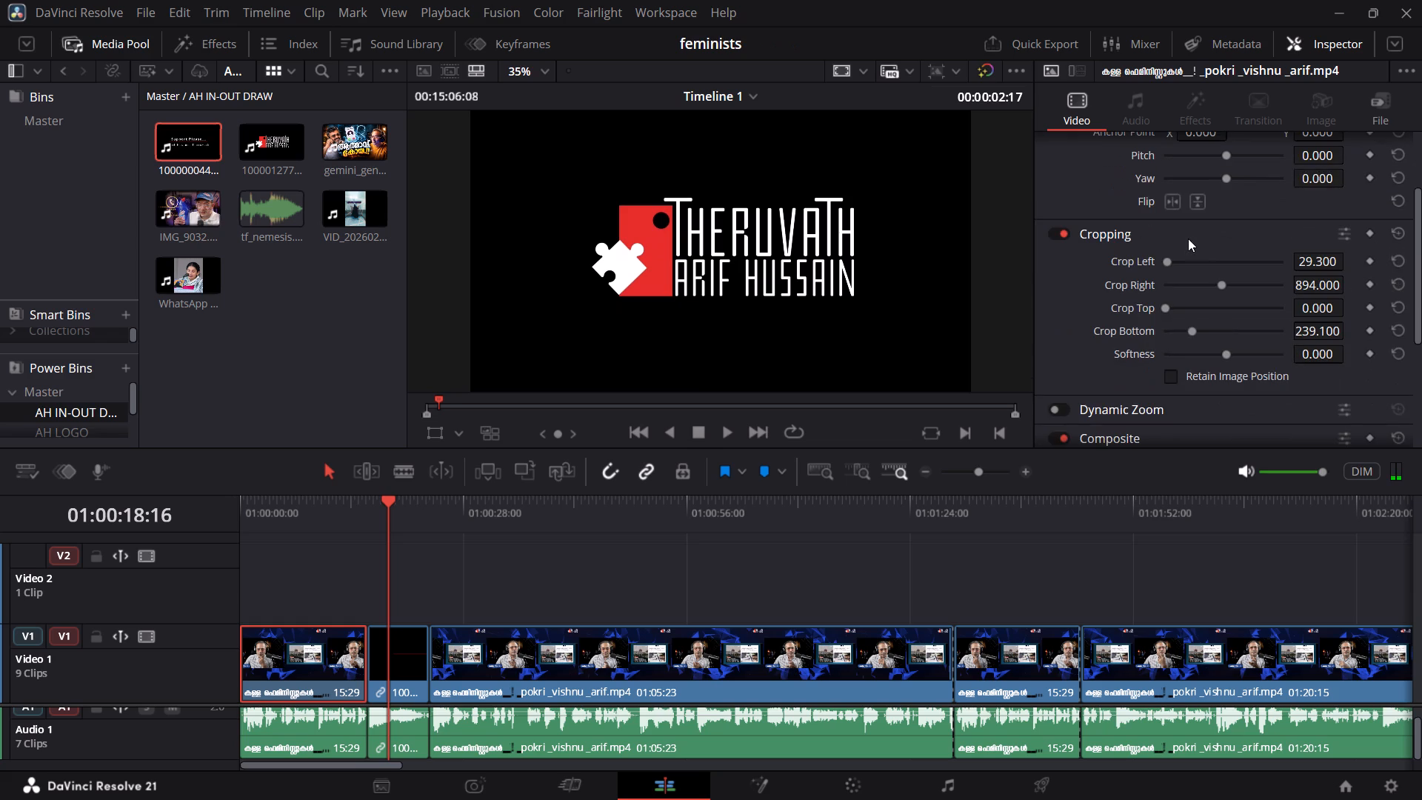
scroll(1139, 319, "down", 1)
left_click(1073, 351)
left_click(1065, 353)
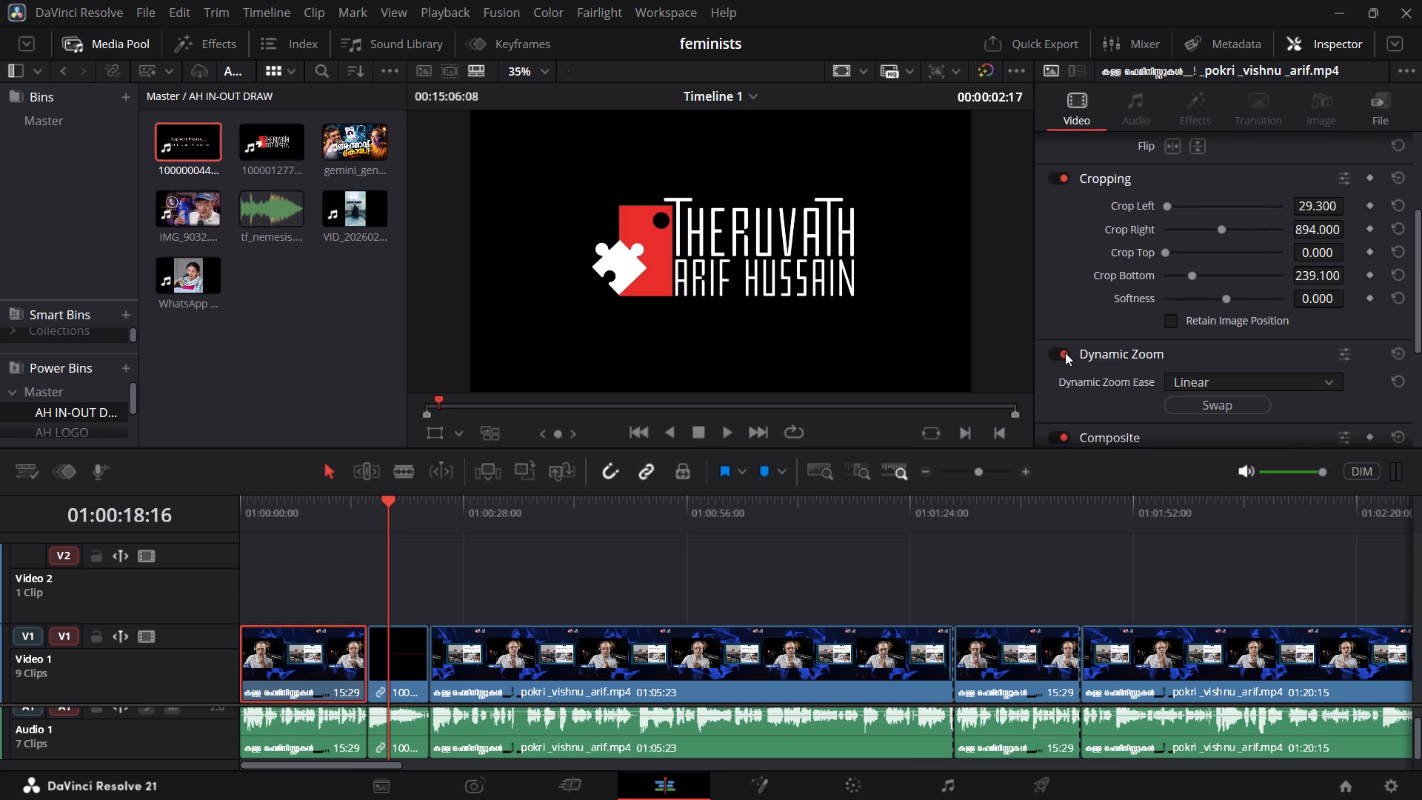
left_click(1228, 386)
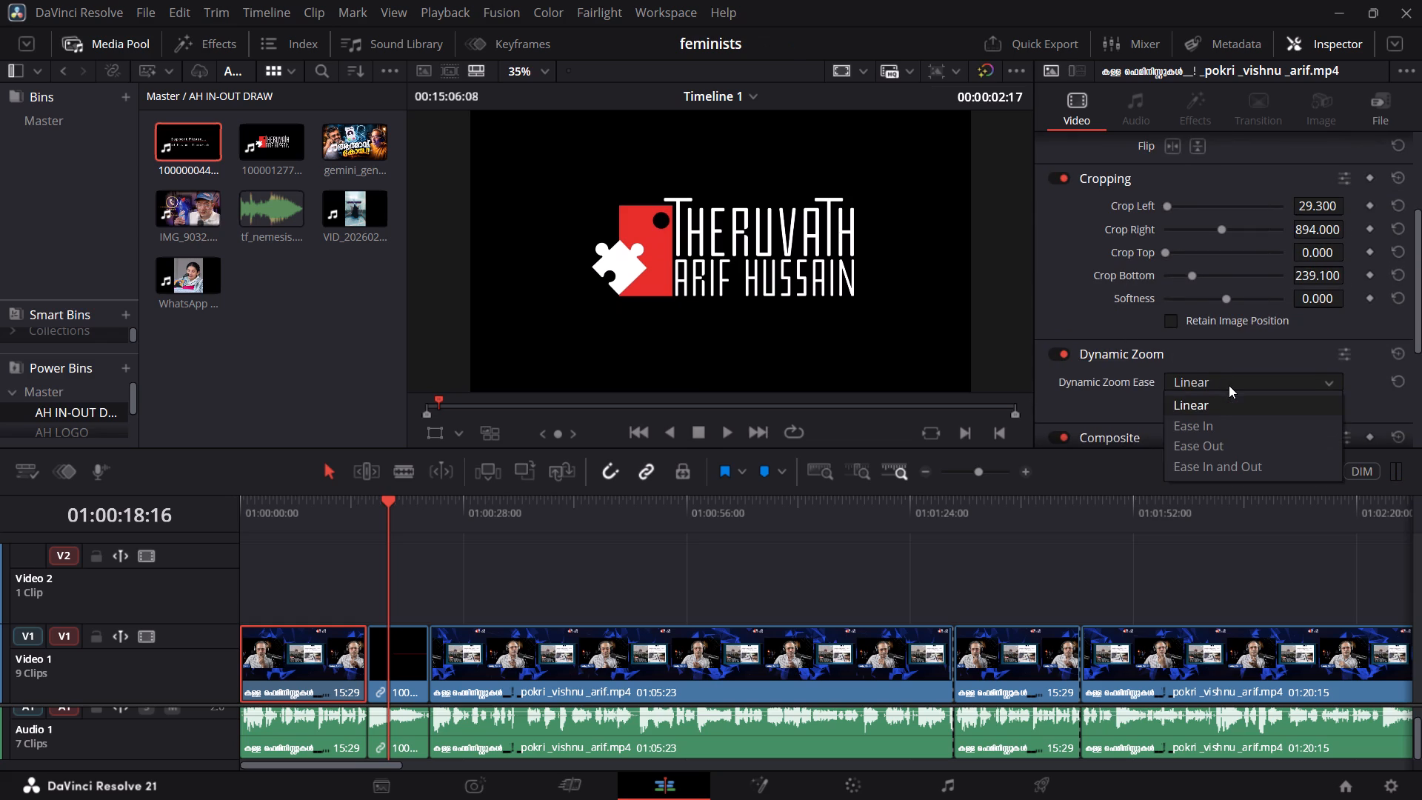
left_click(1228, 386)
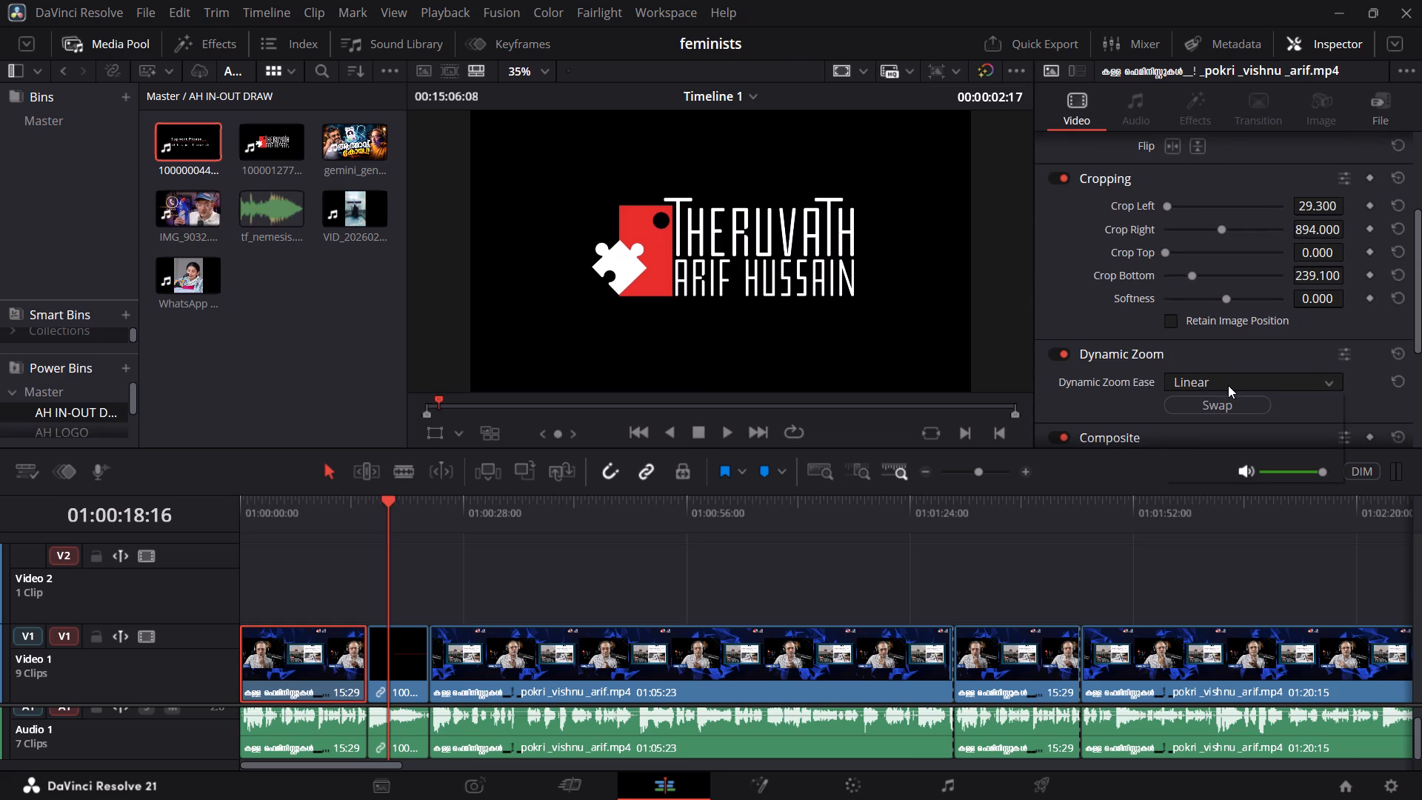
left_click(1221, 404)
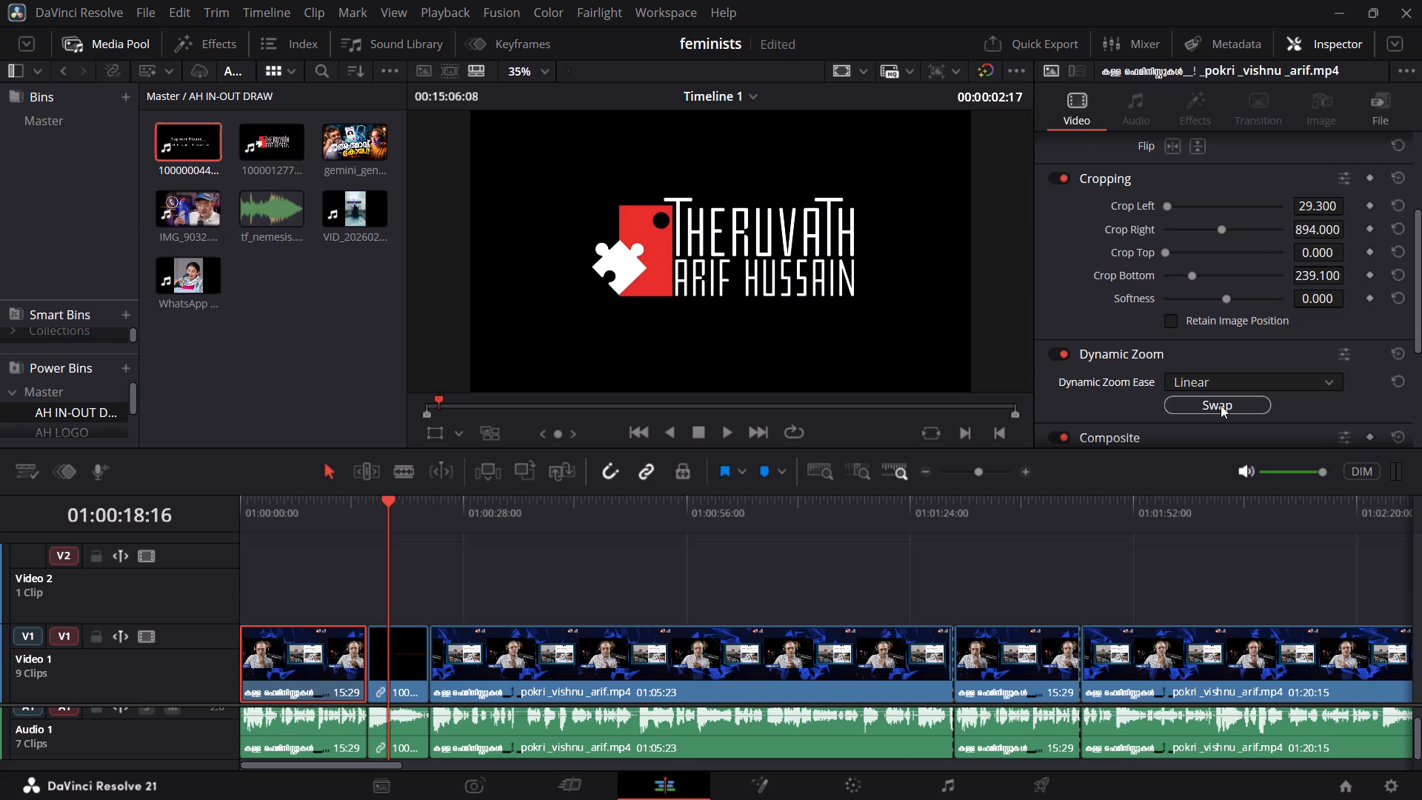
left_click(1221, 405)
left_click(1221, 405)
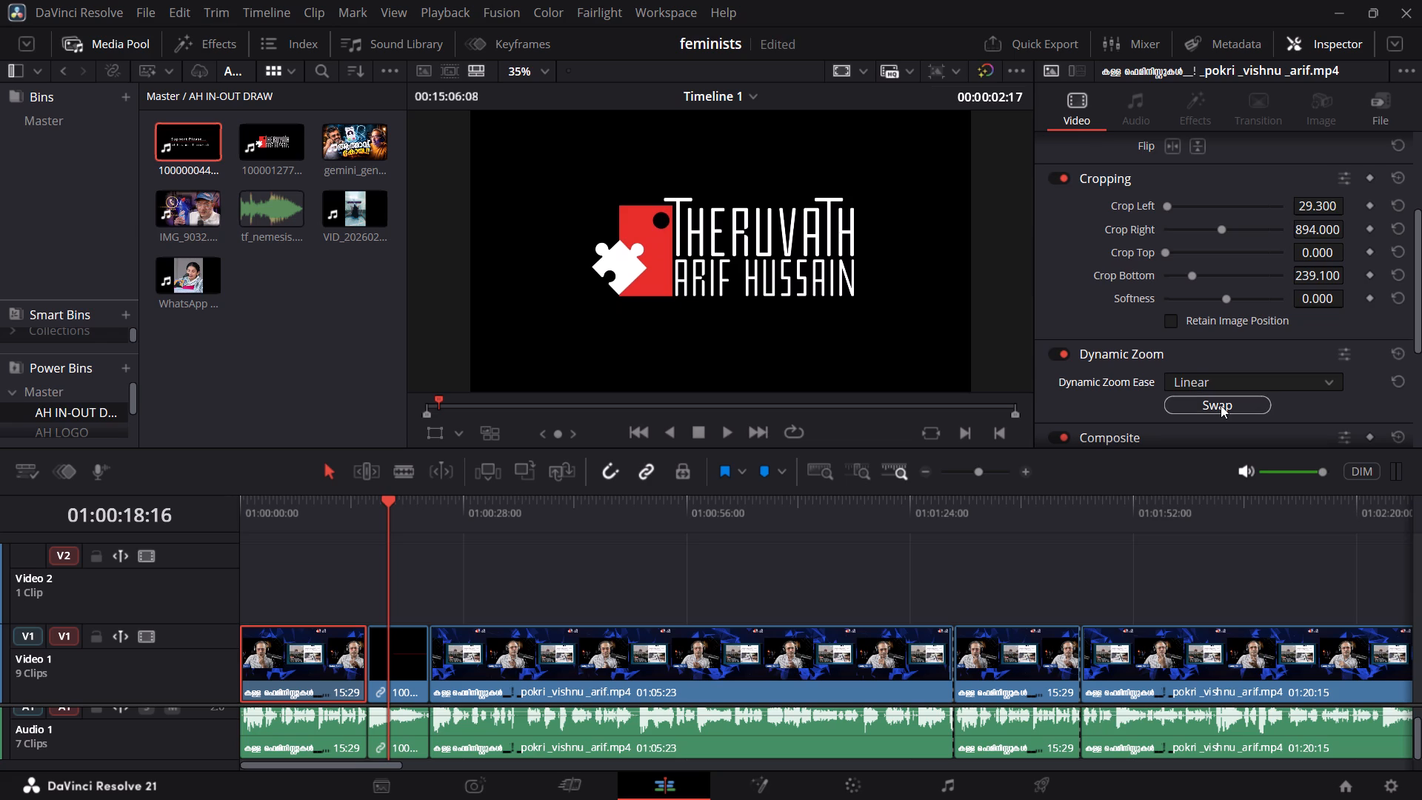
left_click(1221, 405)
left_click(1221, 405)
Set the opening clip's Dynamic Zoom Ease to Ease In and Out.
left_click(1220, 383)
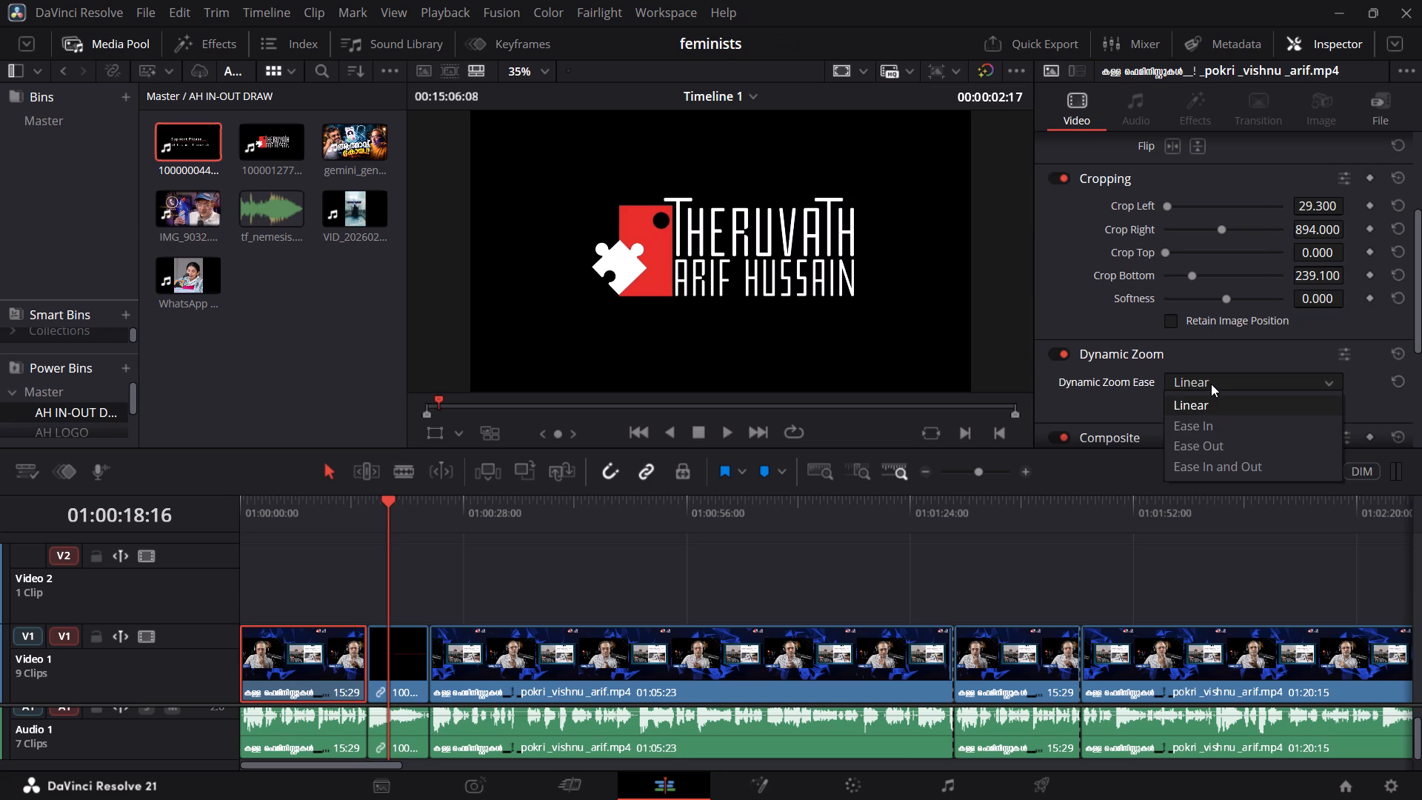
scroll(1203, 436, "down", 1)
left_click(1212, 467)
Preview the opening 15:29 clip's eased zoom into the intro, and set its Dynamic Zoom Ease to Linear.
left_click(337, 513)
key("space")
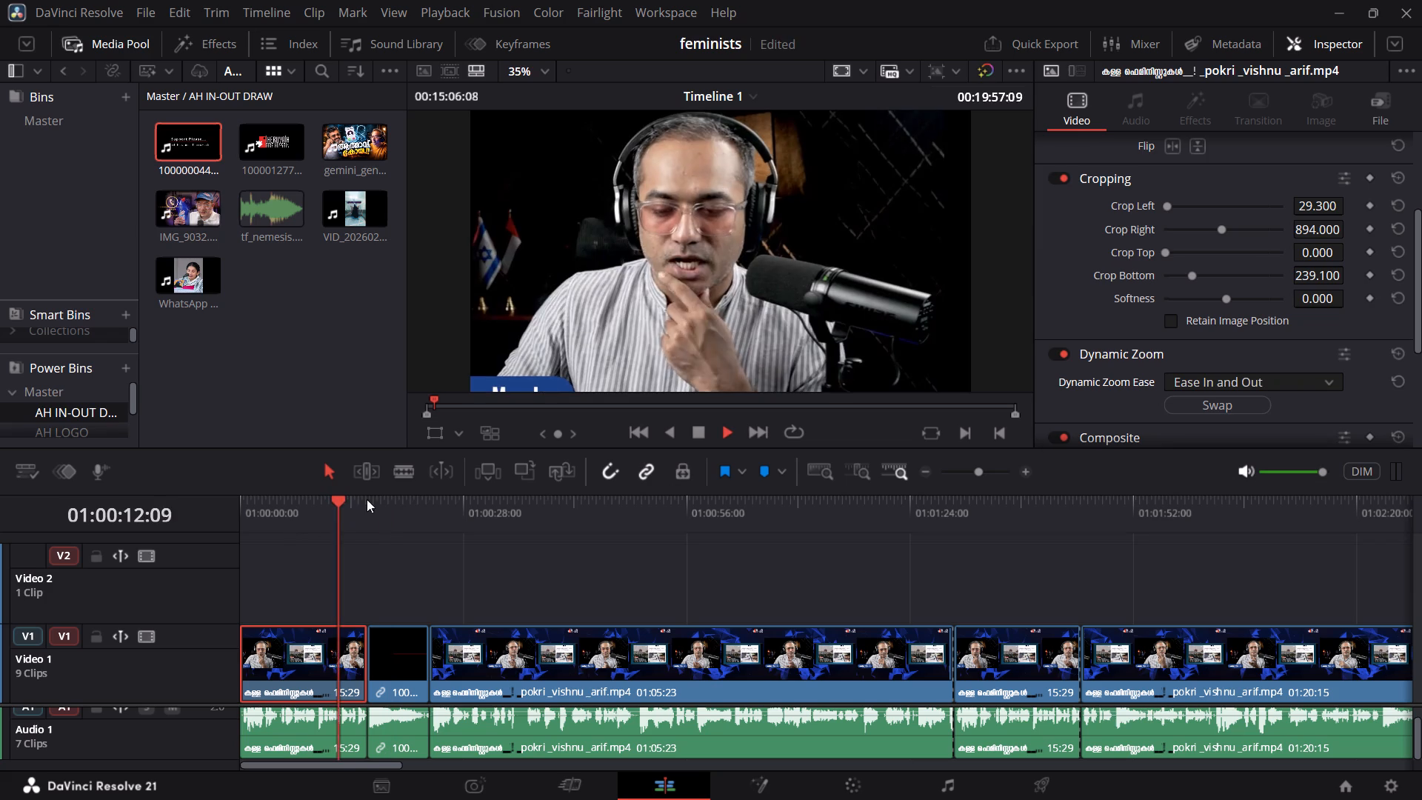
left_click_drag(314, 523, 233, 516)
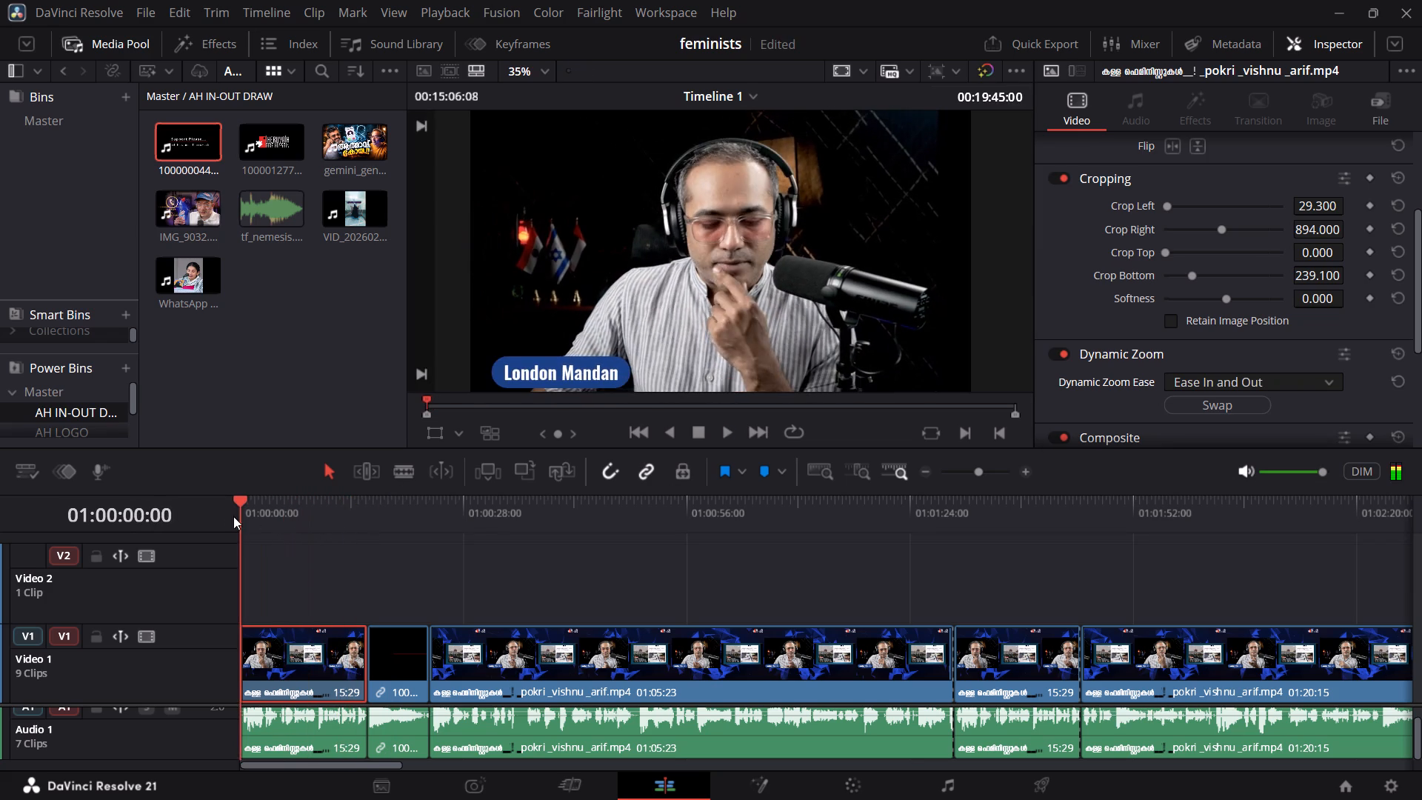
left_click_drag(233, 516, 229, 515)
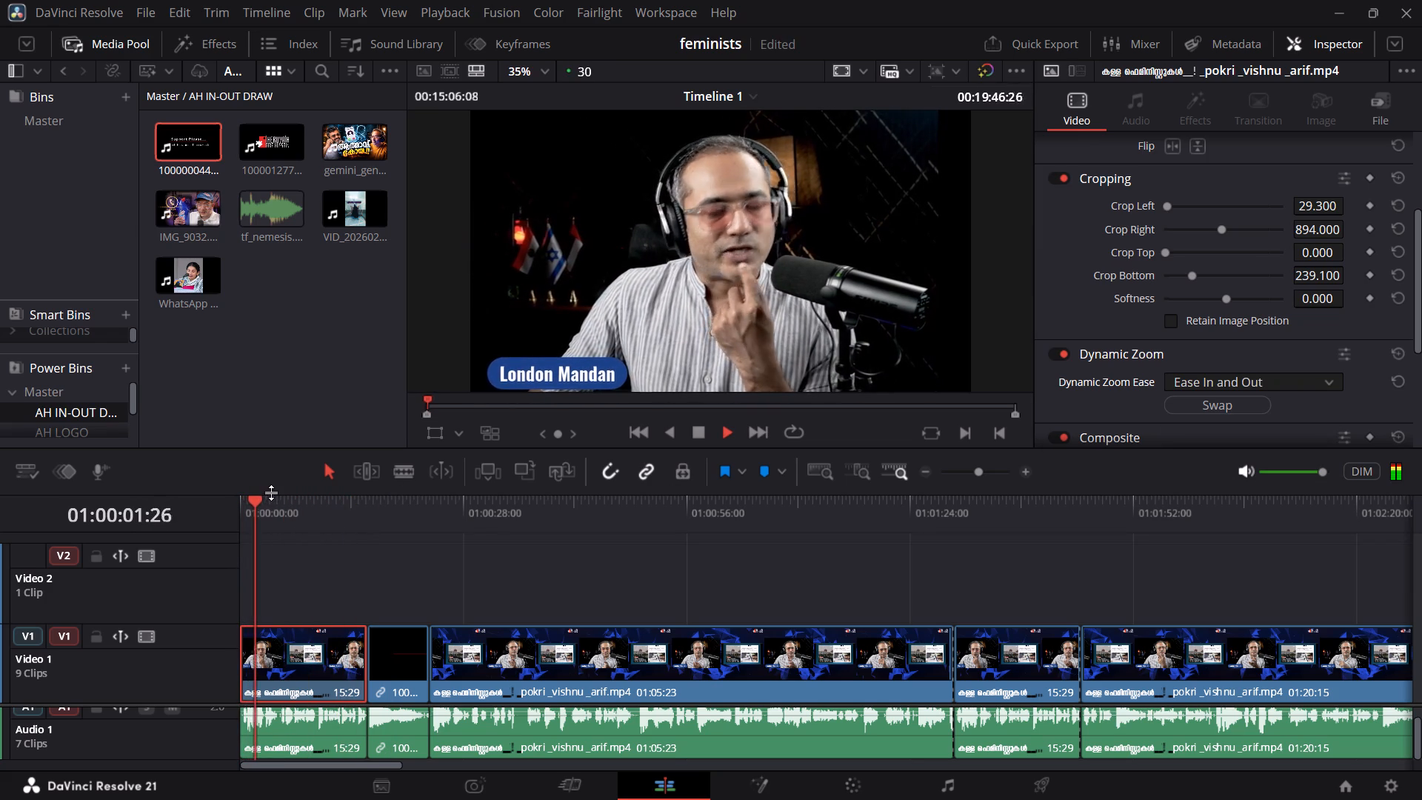
left_click(321, 504)
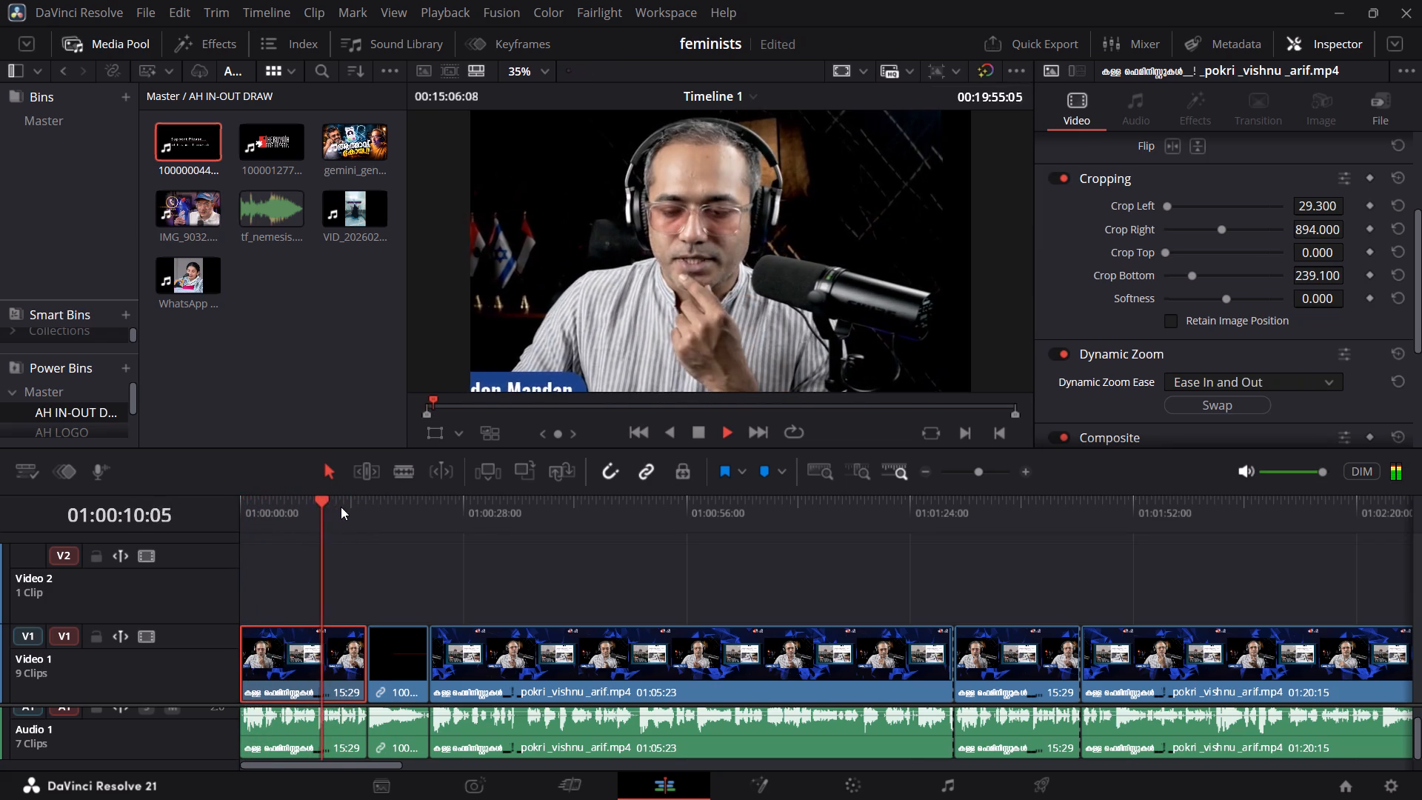
left_click(341, 507)
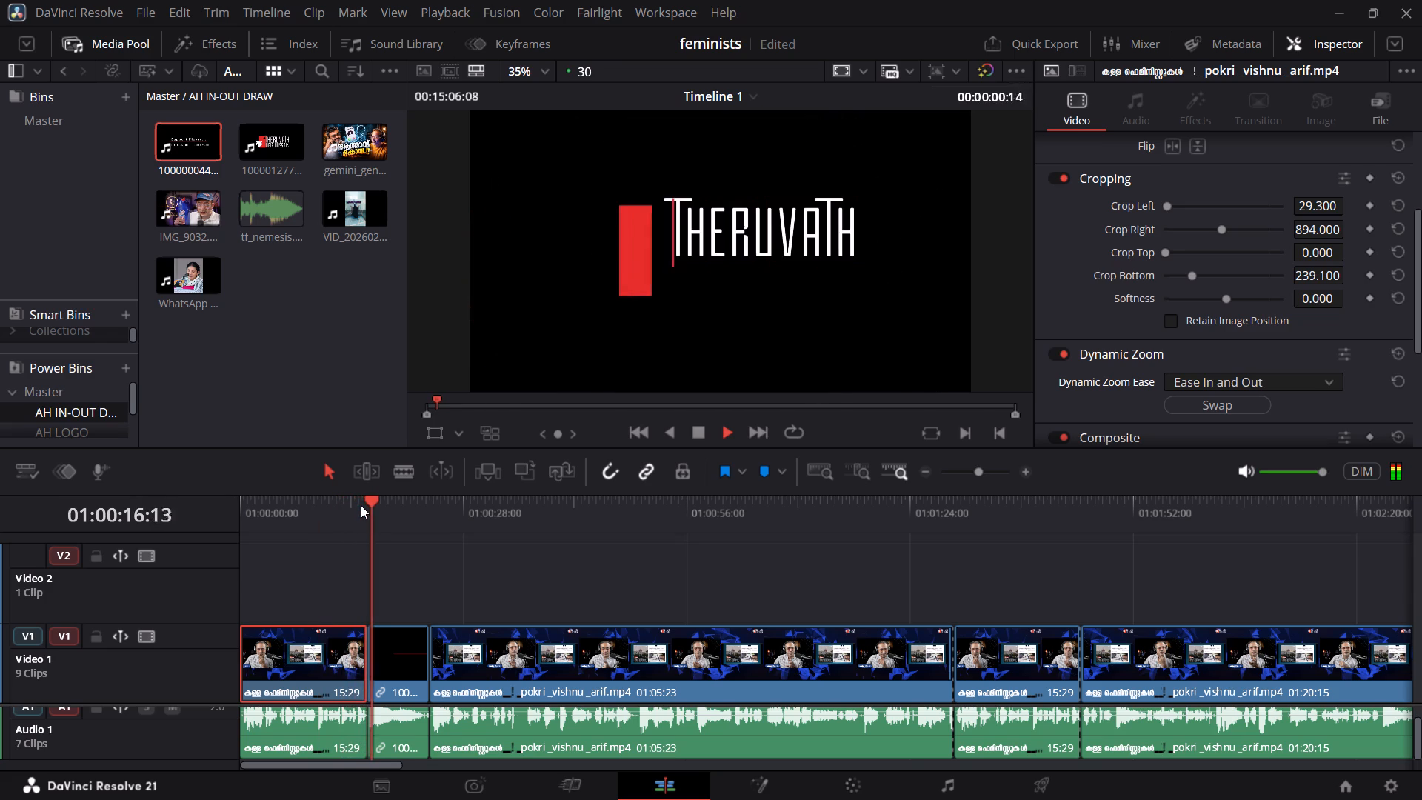
left_click_drag(293, 524, 214, 530)
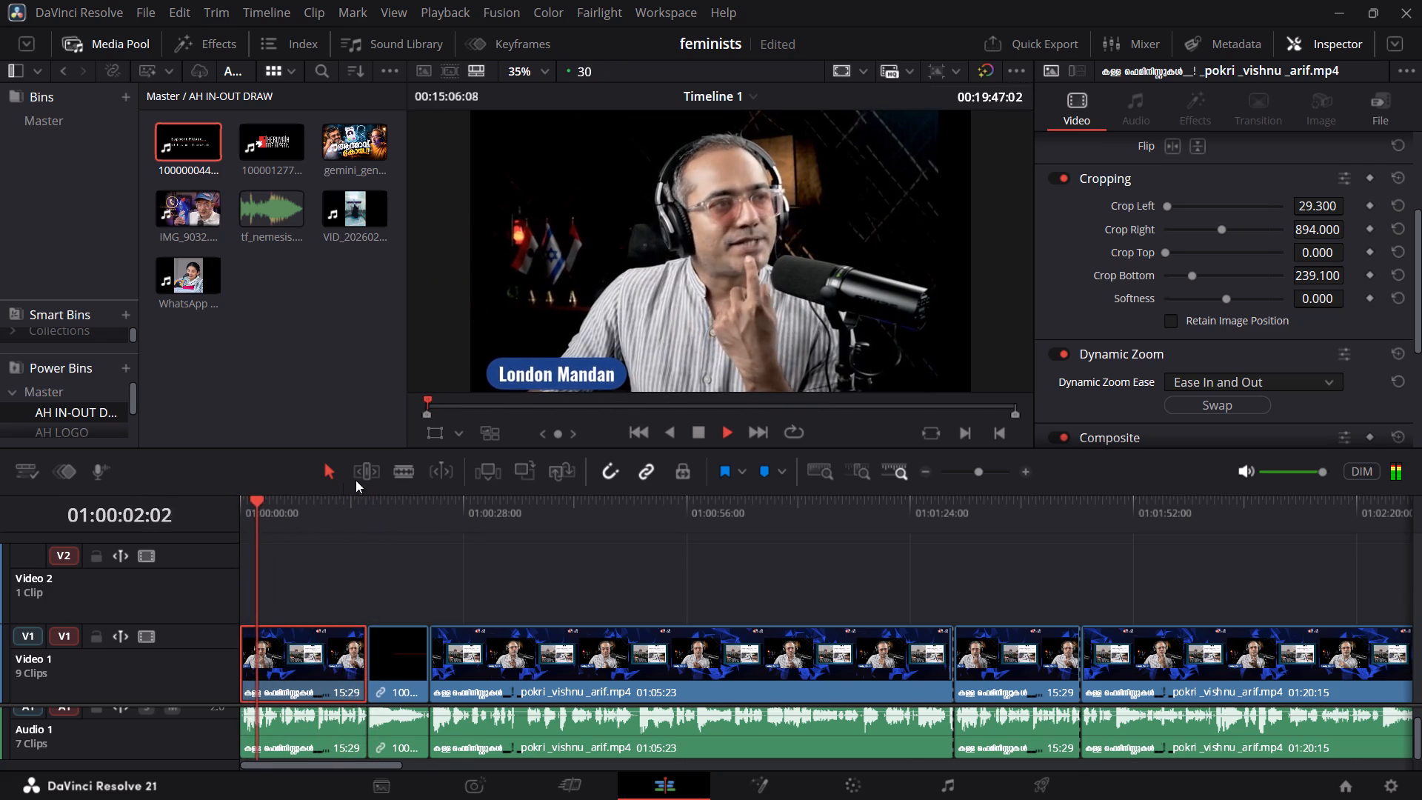
key("space")
left_click(1211, 384)
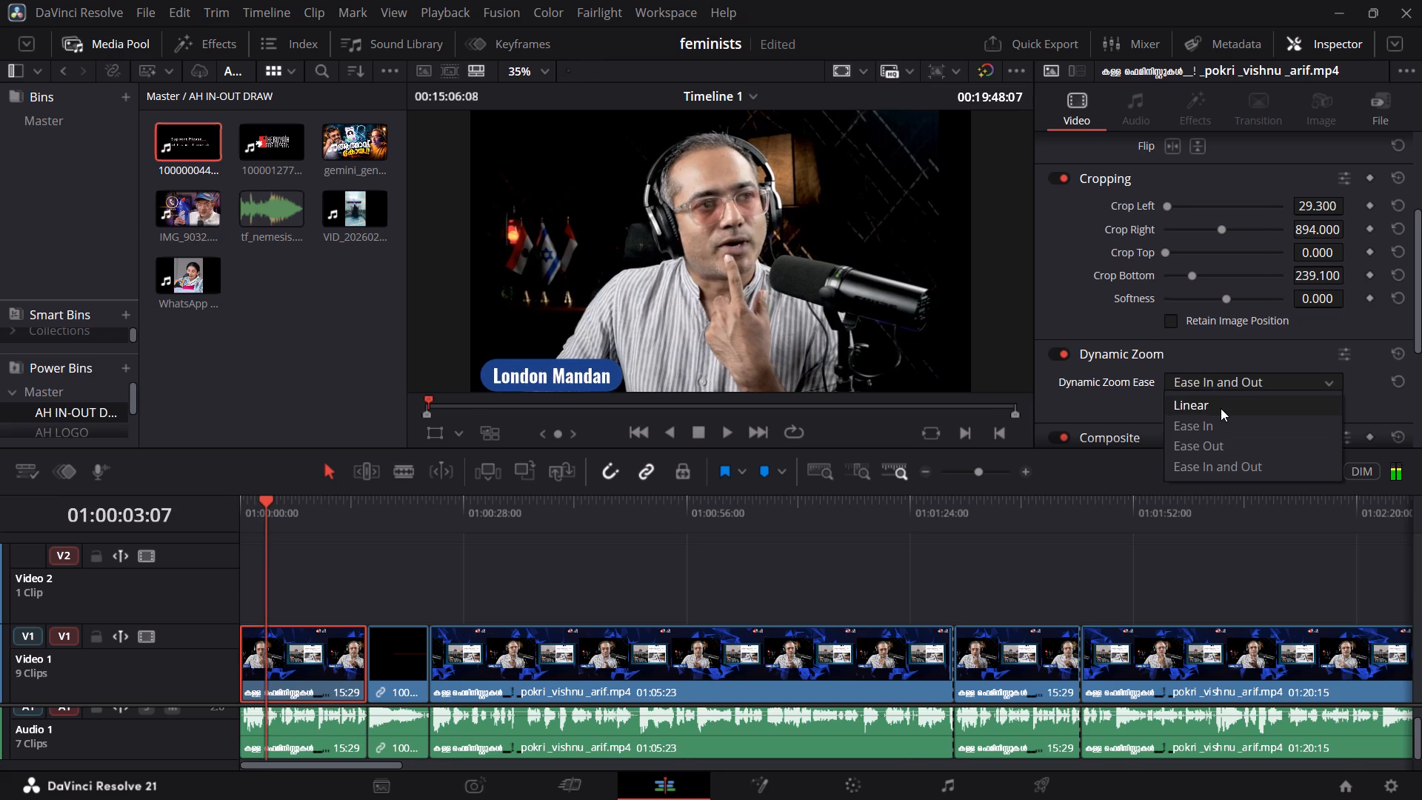
left_click(1221, 409)
Replay the opening clip with the linear zoom, and show its Dynamic Zoom frames over the picture.
left_click_drag(303, 508, 178, 520)
key("space")
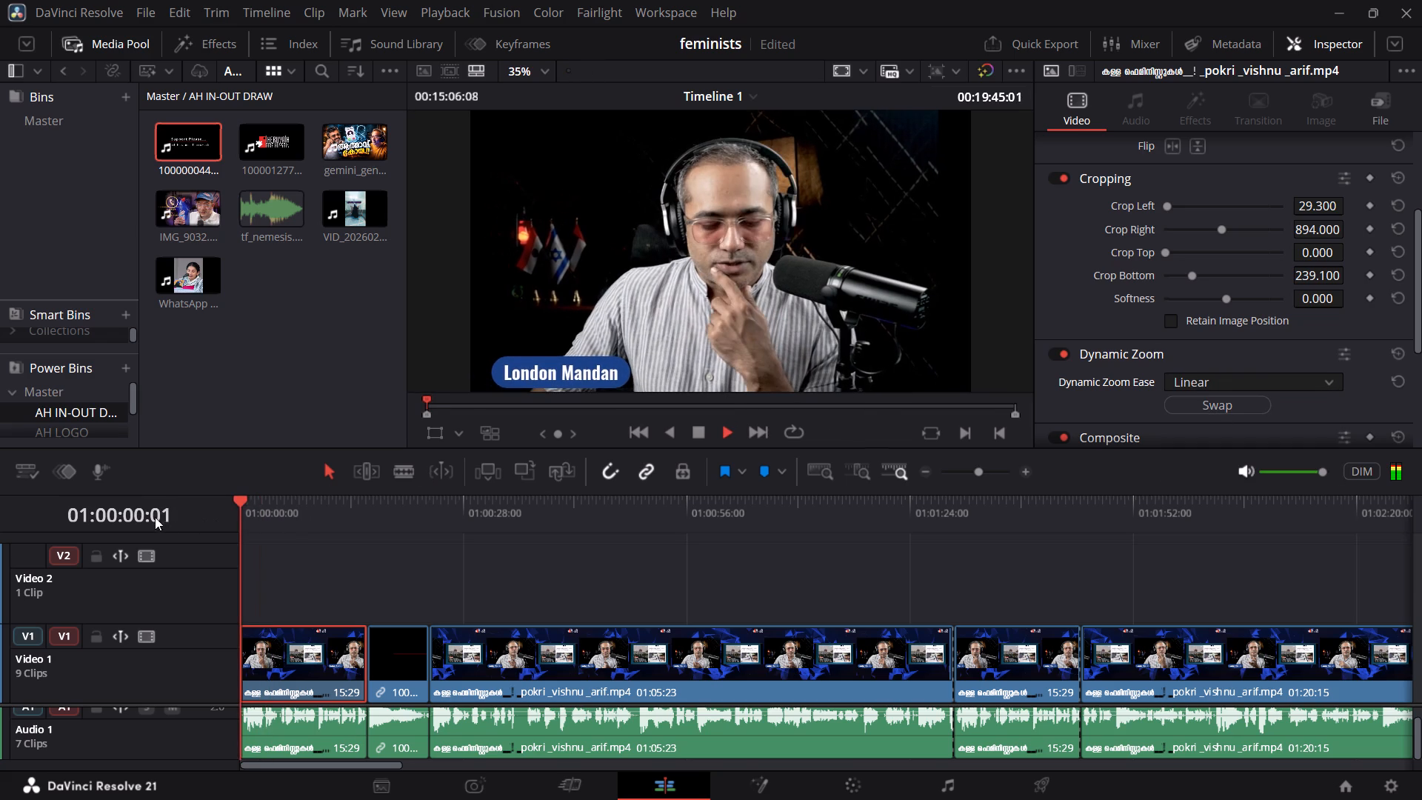
left_click(295, 511)
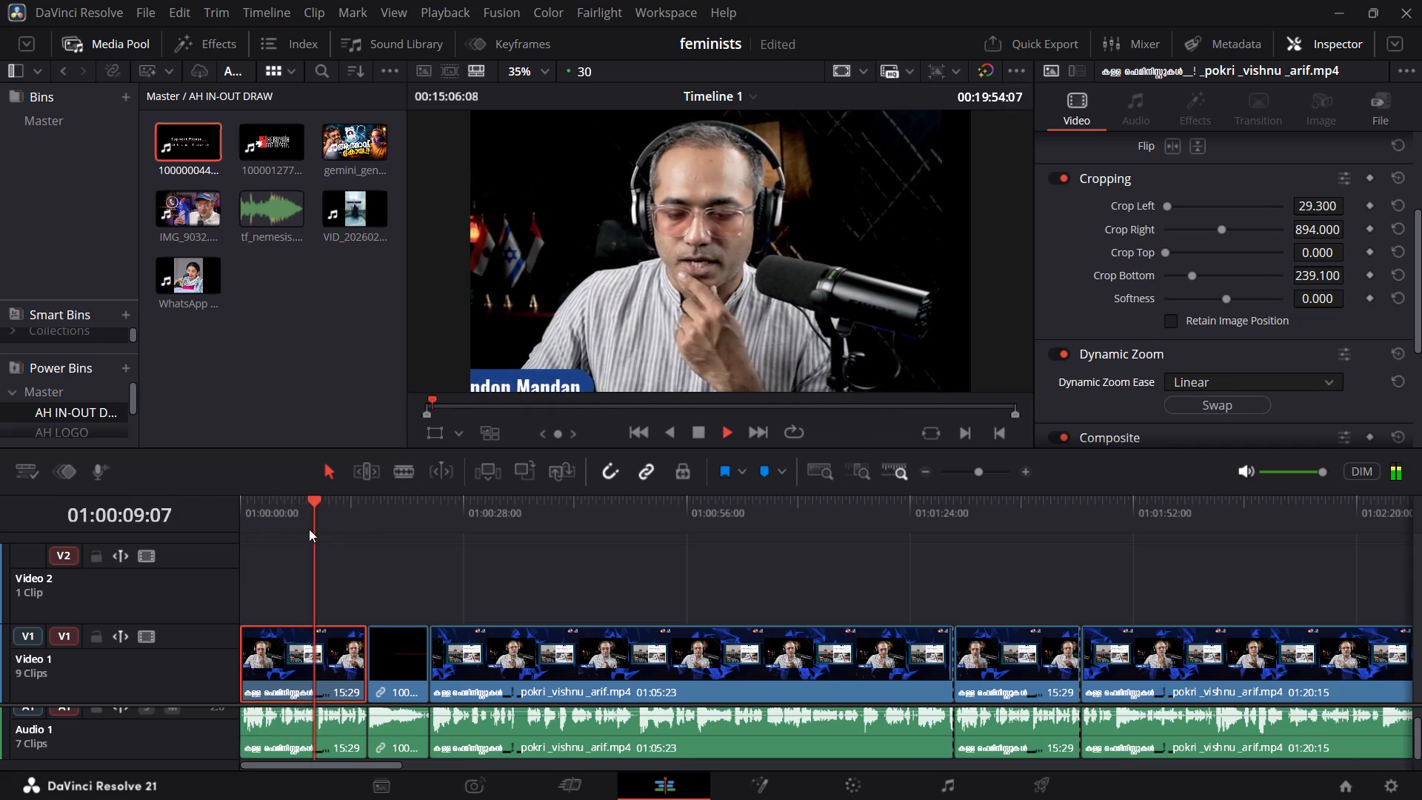
left_click_drag(304, 533, 204, 542)
key("space")
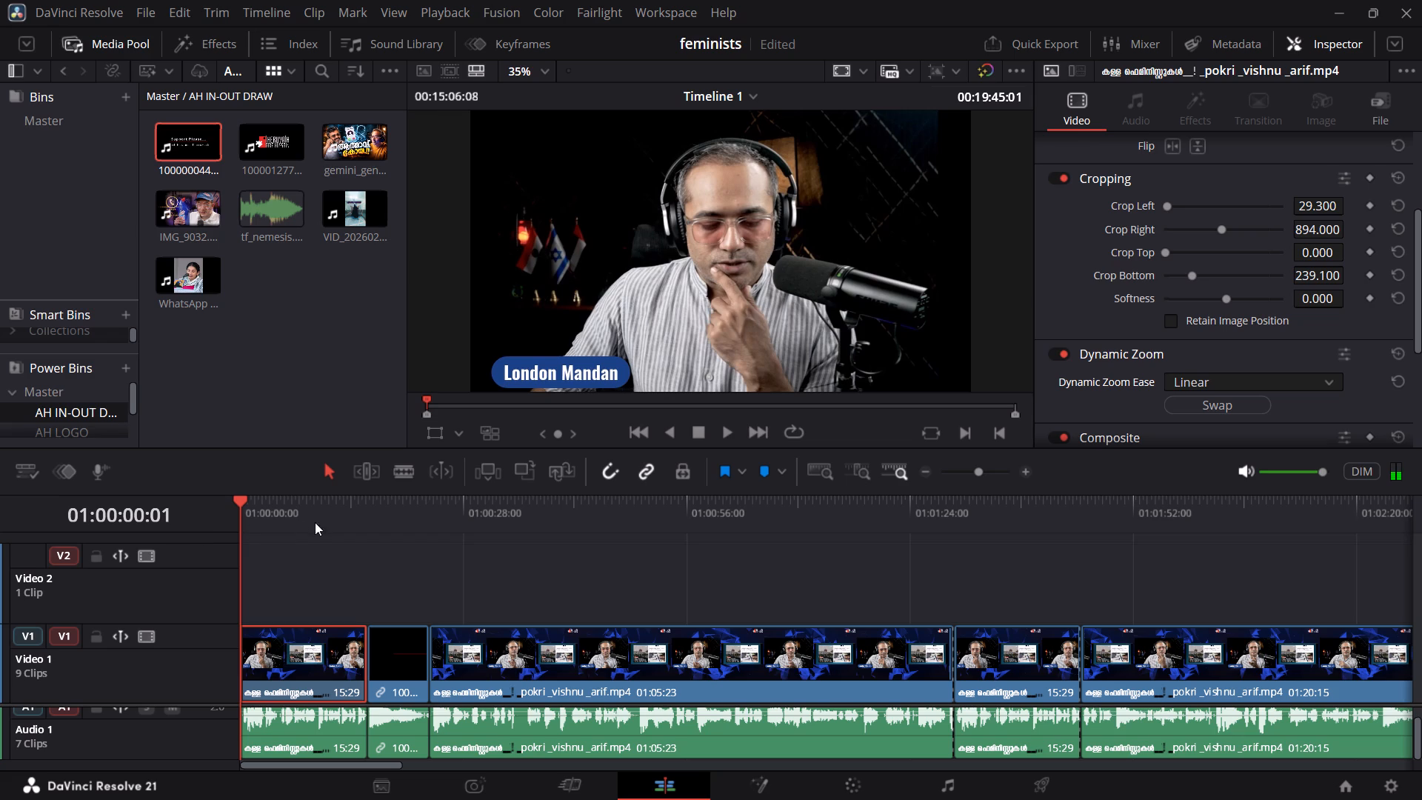
left_click(454, 433)
left_click(465, 511)
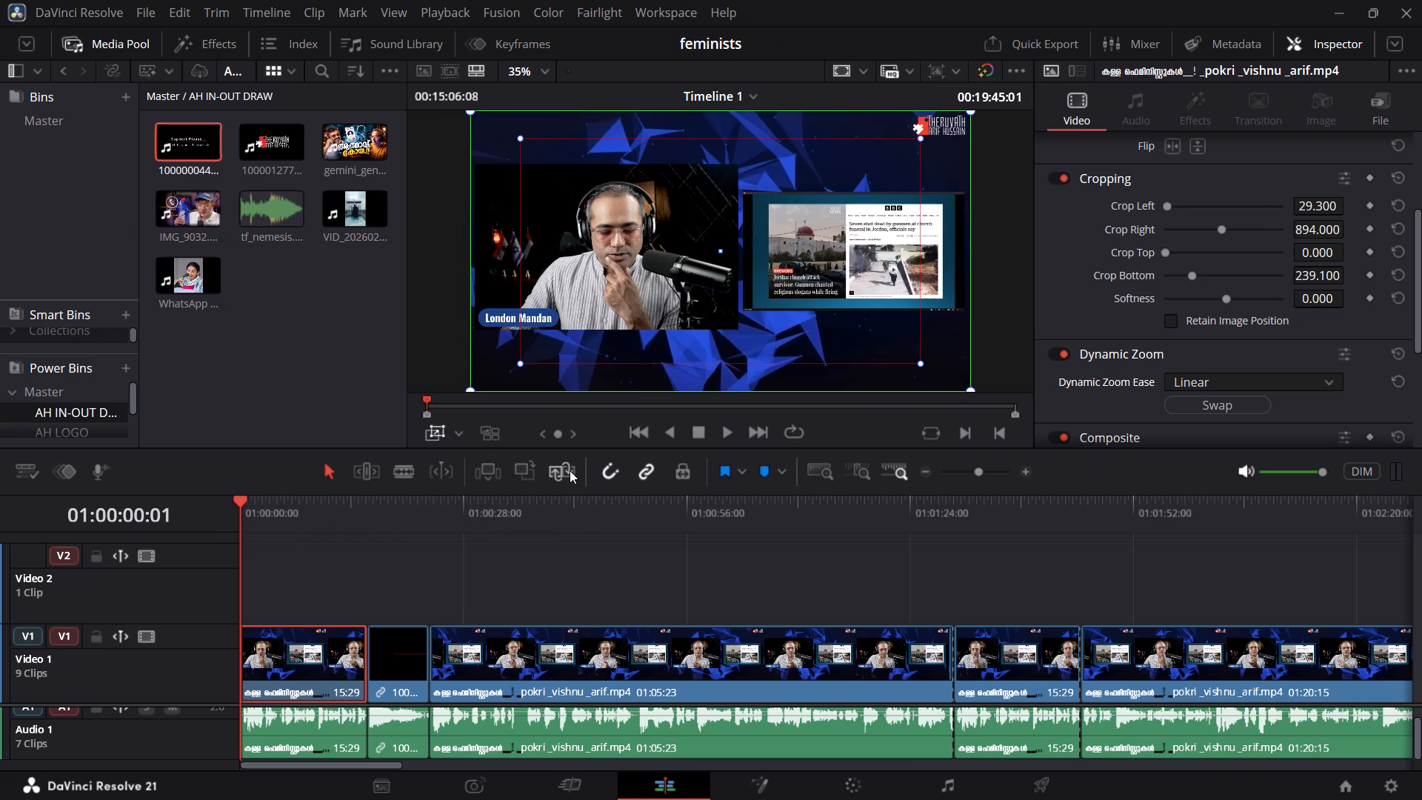
key("space")
key("space")
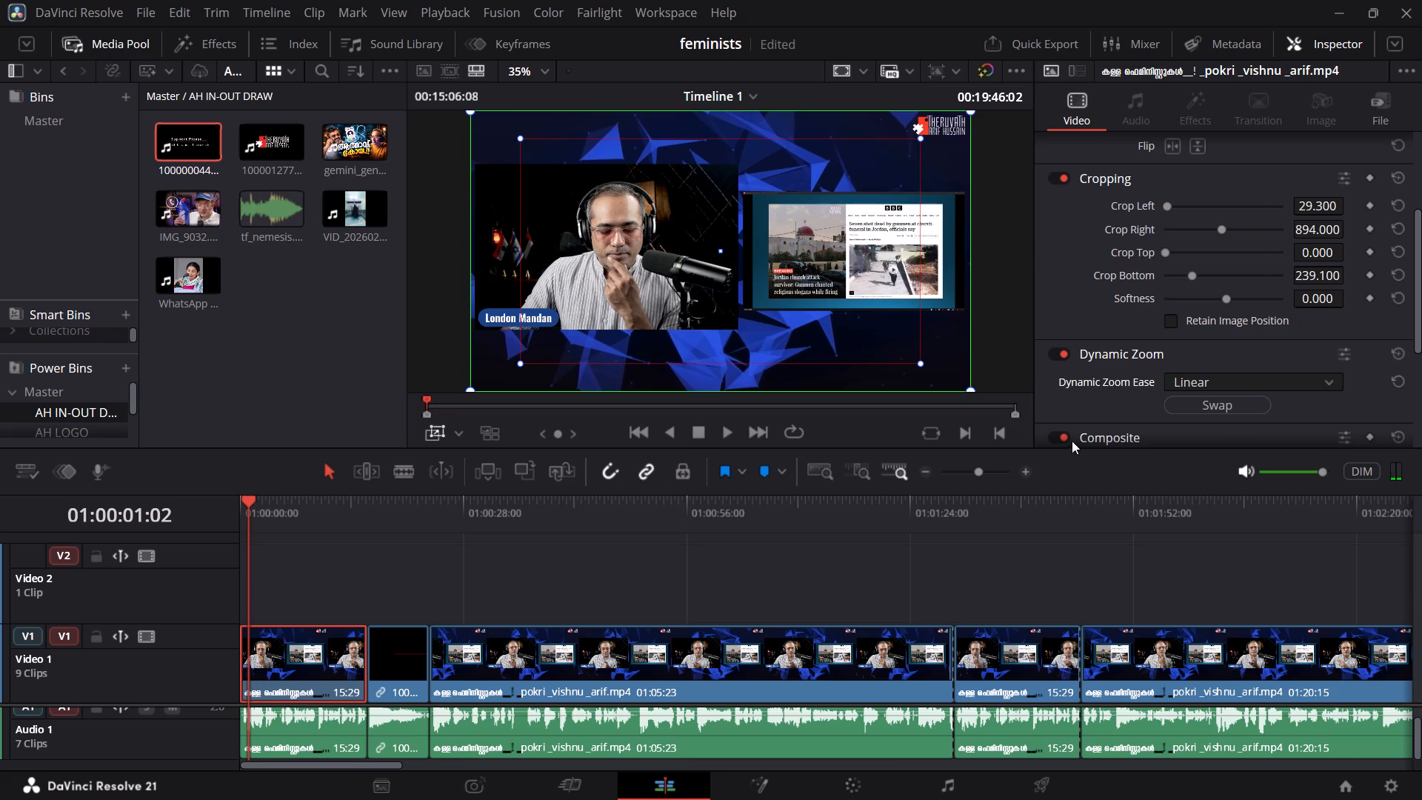
Swap the Dynamic Zoom frames, and shrink the inner one to fit around the speaker's head and shoulders.
left_click(1229, 399)
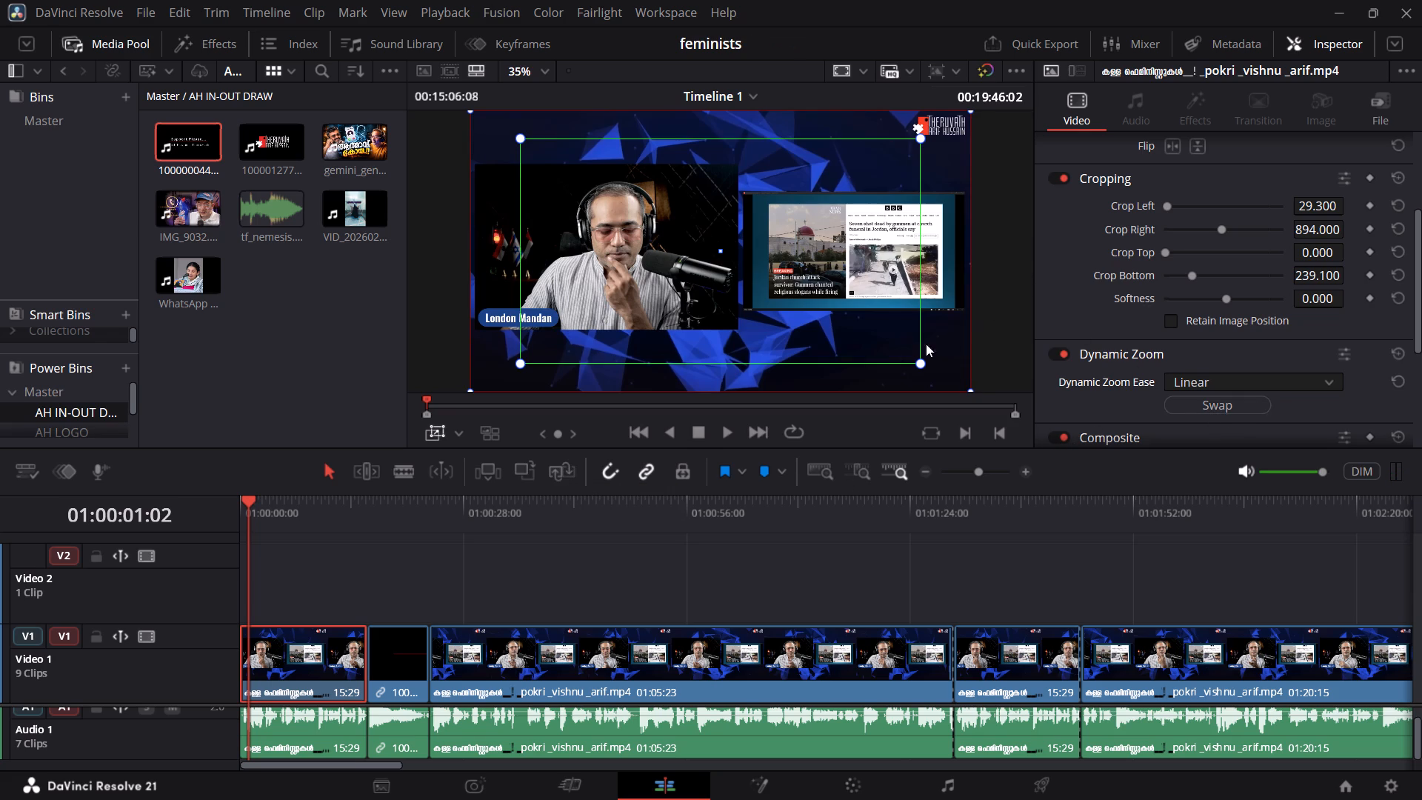
left_click_drag(920, 363, 872, 359)
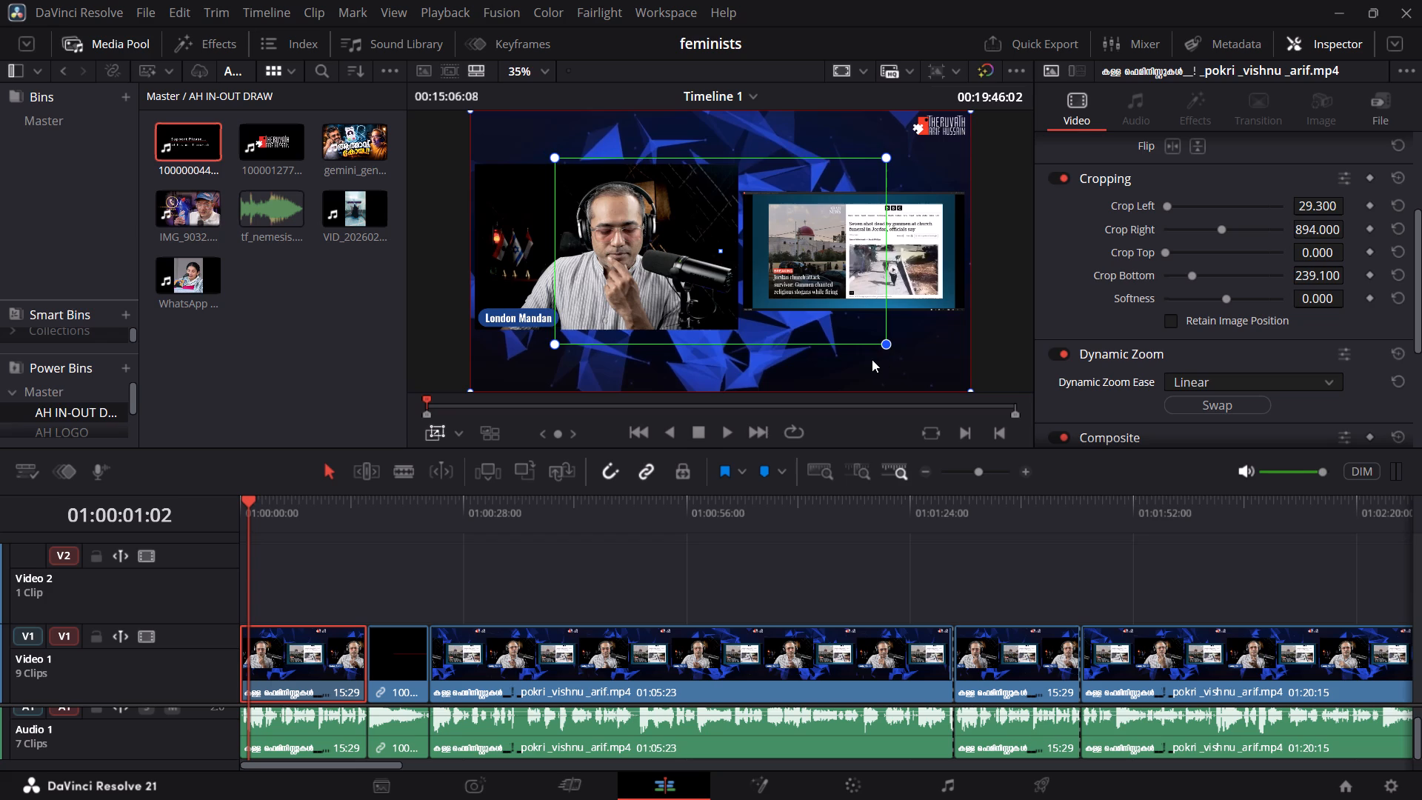
left_click_drag(872, 359, 815, 350)
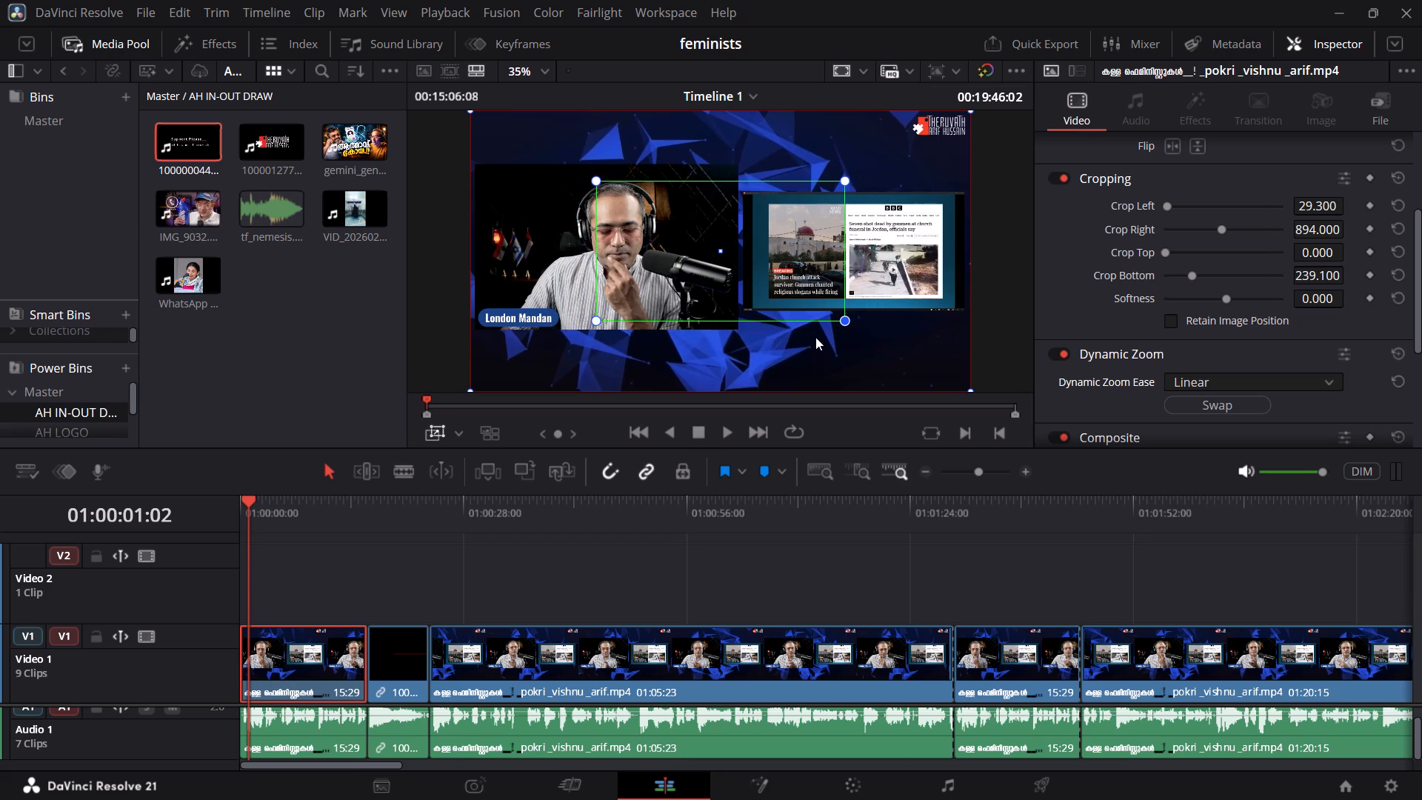
left_click_drag(790, 267, 692, 256)
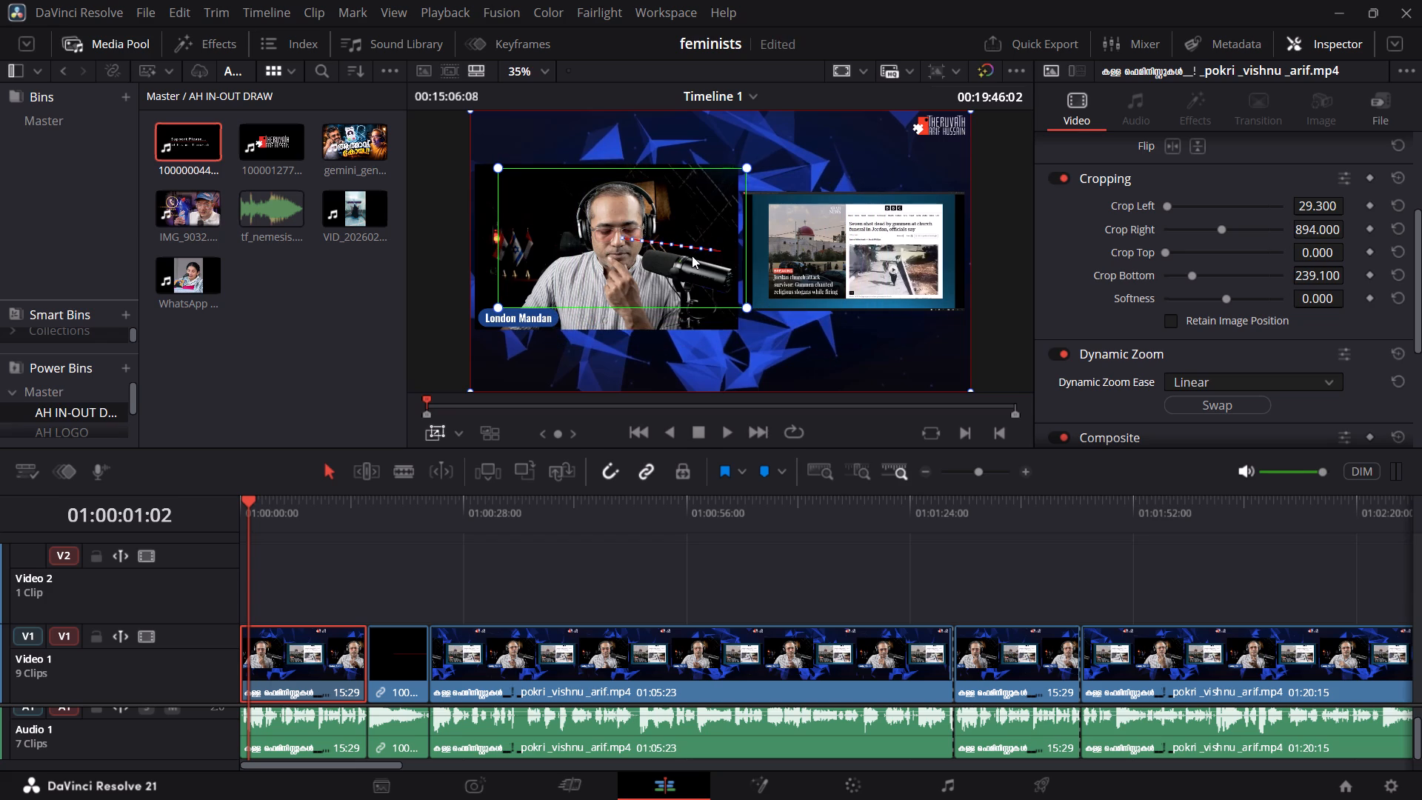
left_click_drag(692, 256, 692, 256)
left_click_drag(744, 304, 732, 306)
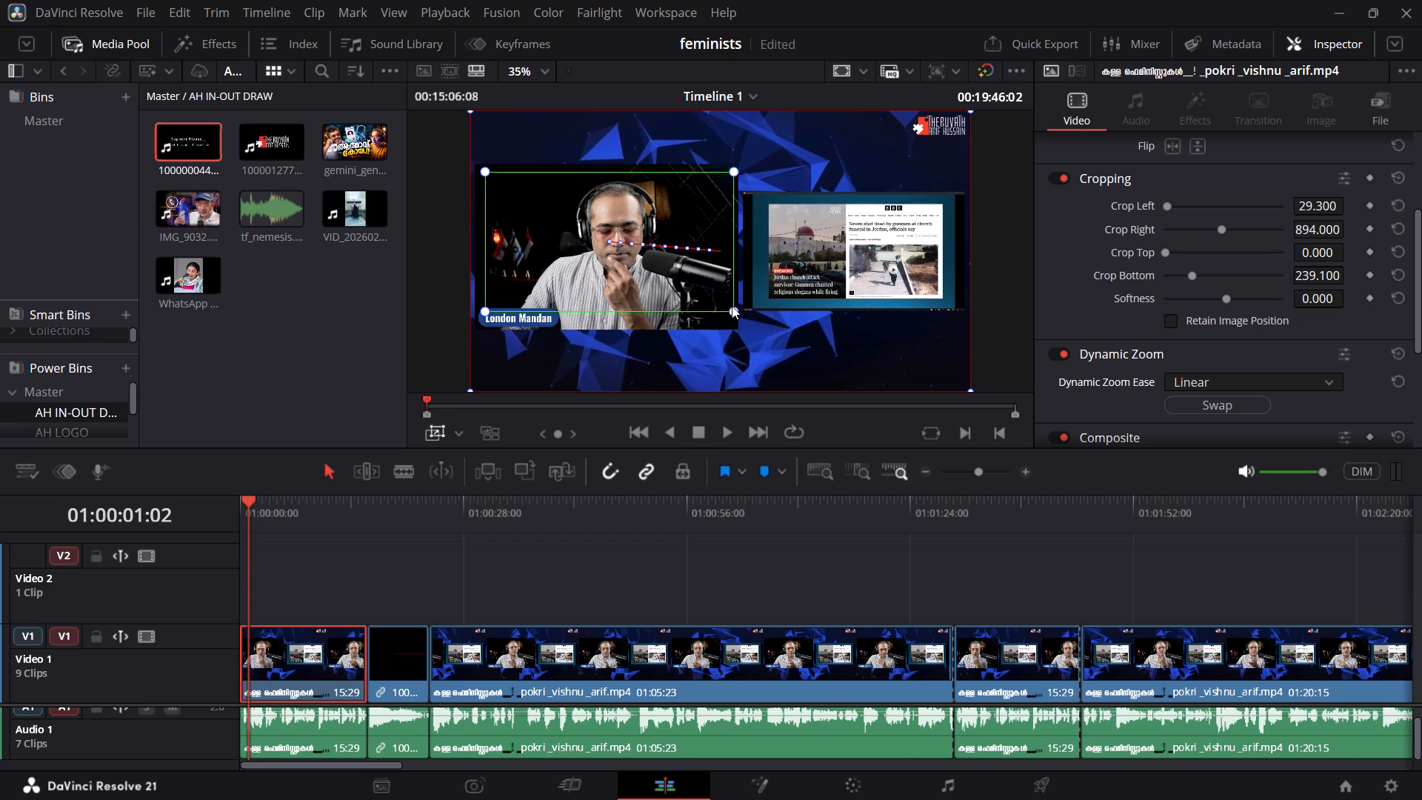
left_click_drag(734, 313, 706, 302)
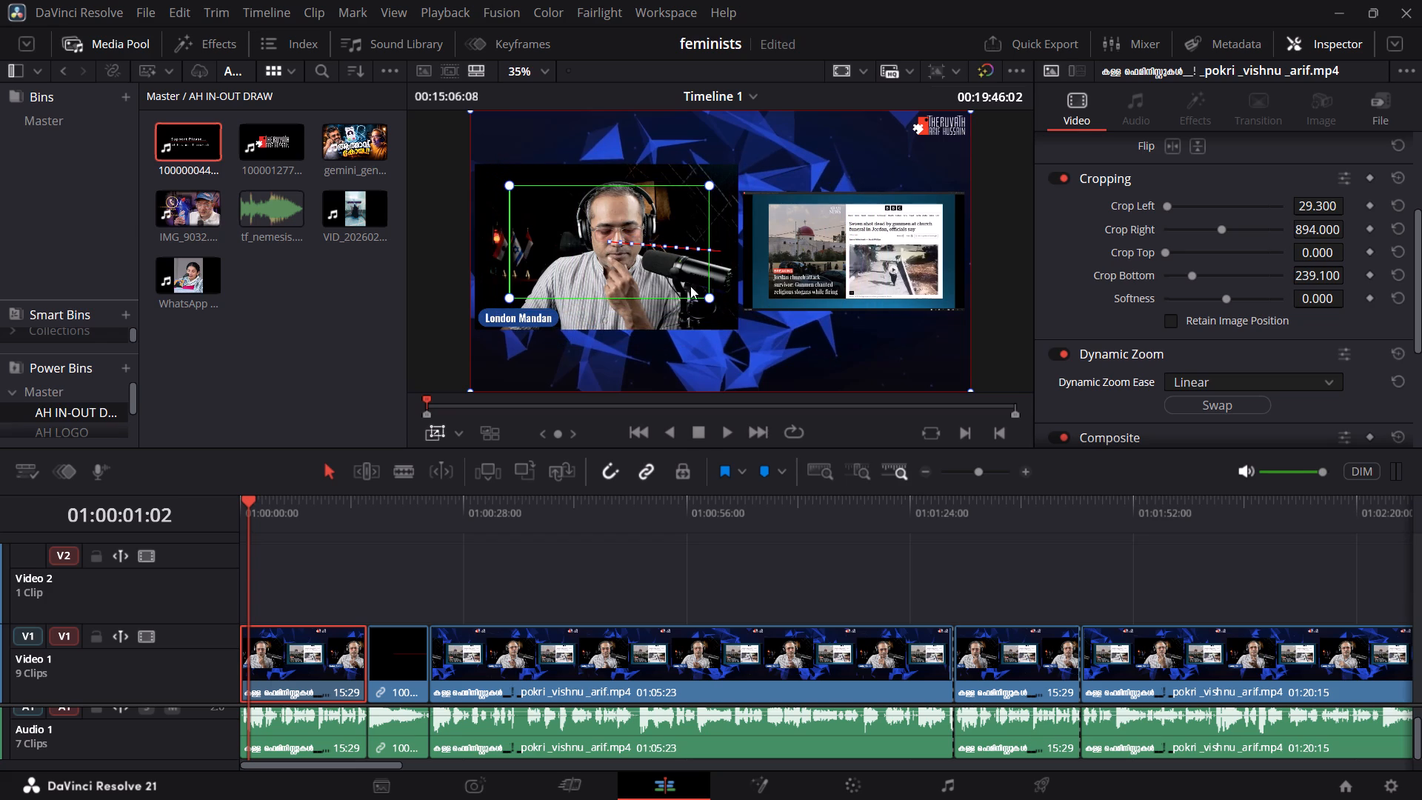
left_click_drag(683, 259, 683, 250)
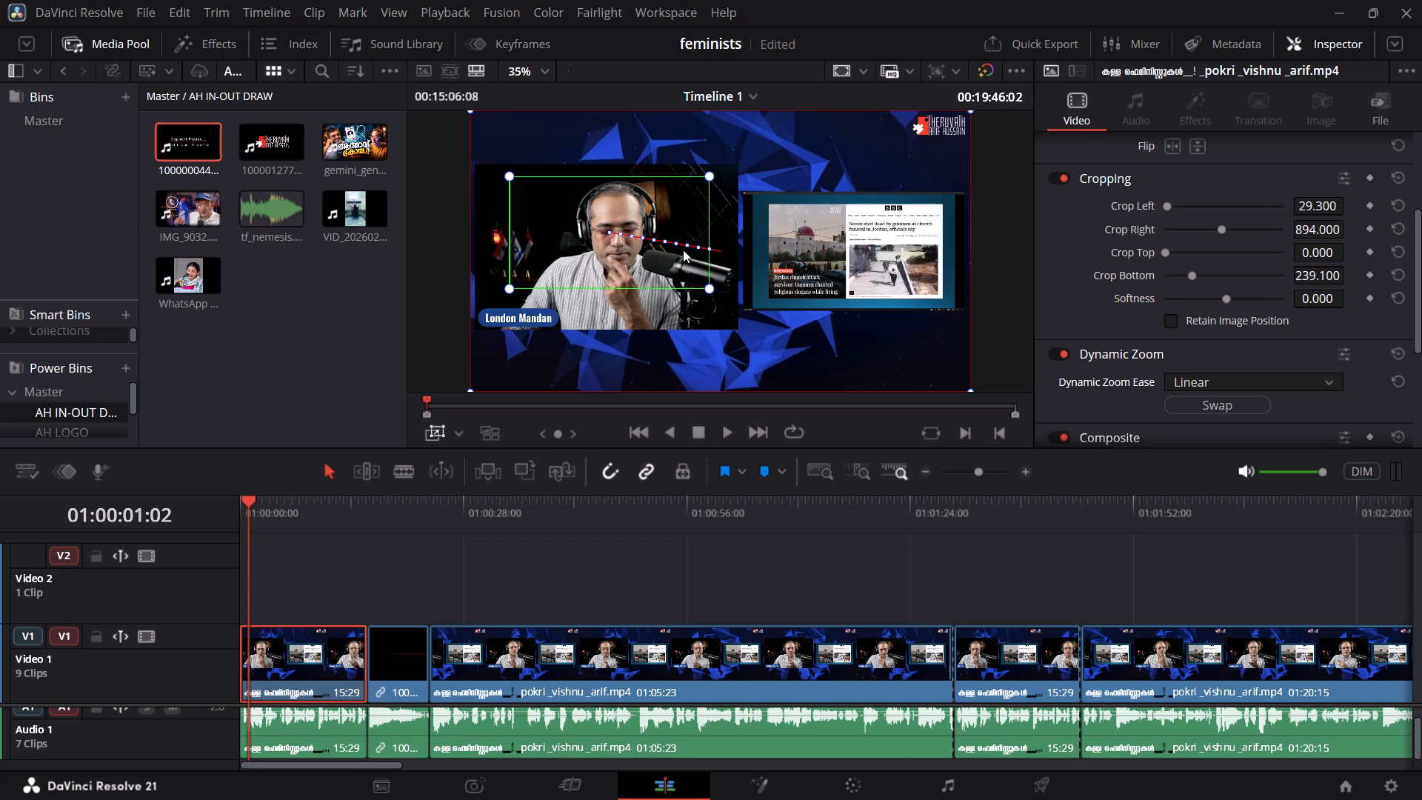
left_click_drag(683, 250, 688, 247)
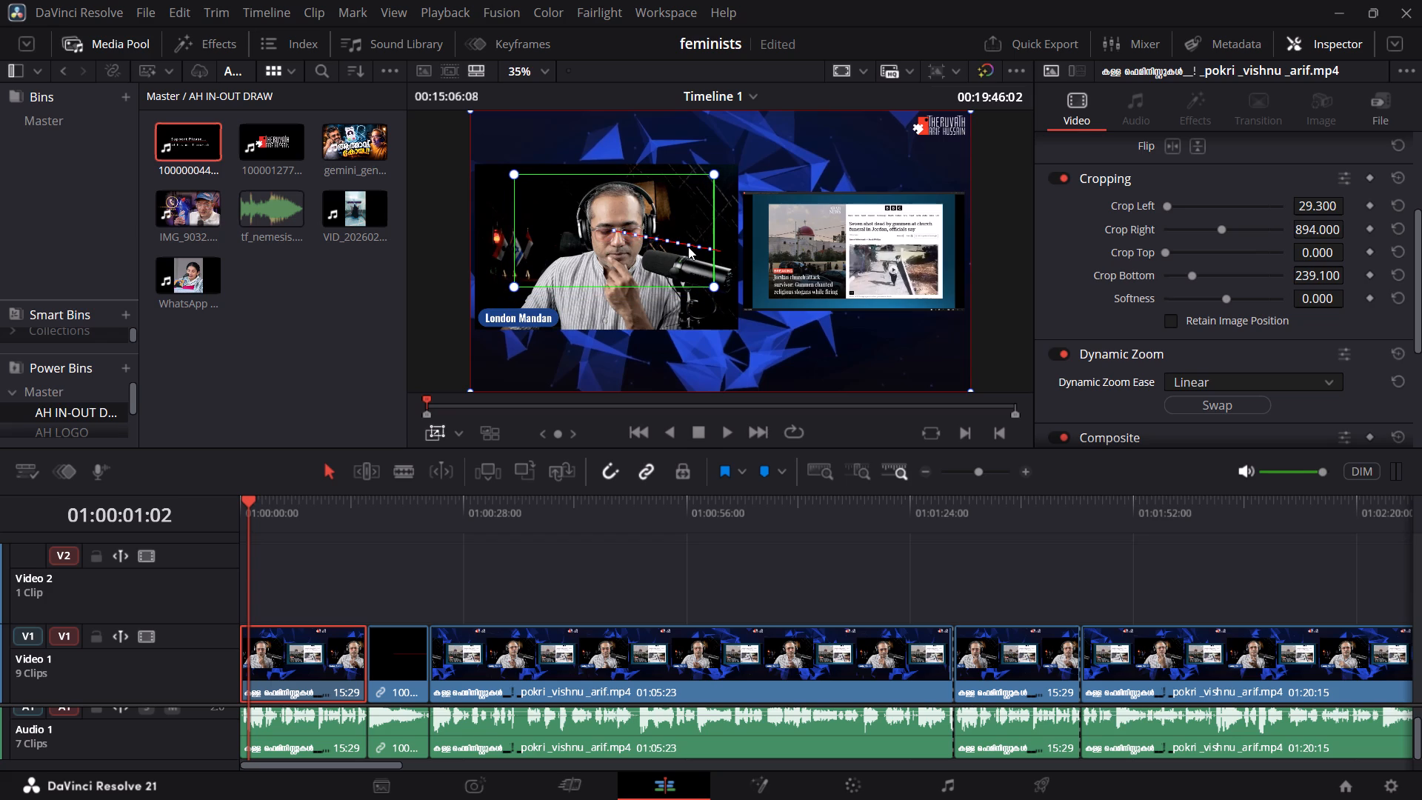
left_click_drag(688, 247, 688, 246)
Briefly play the opening clip from its start, and swap its Dynamic Zoom frames back so it zooms in.
left_click_drag(342, 524, 193, 528)
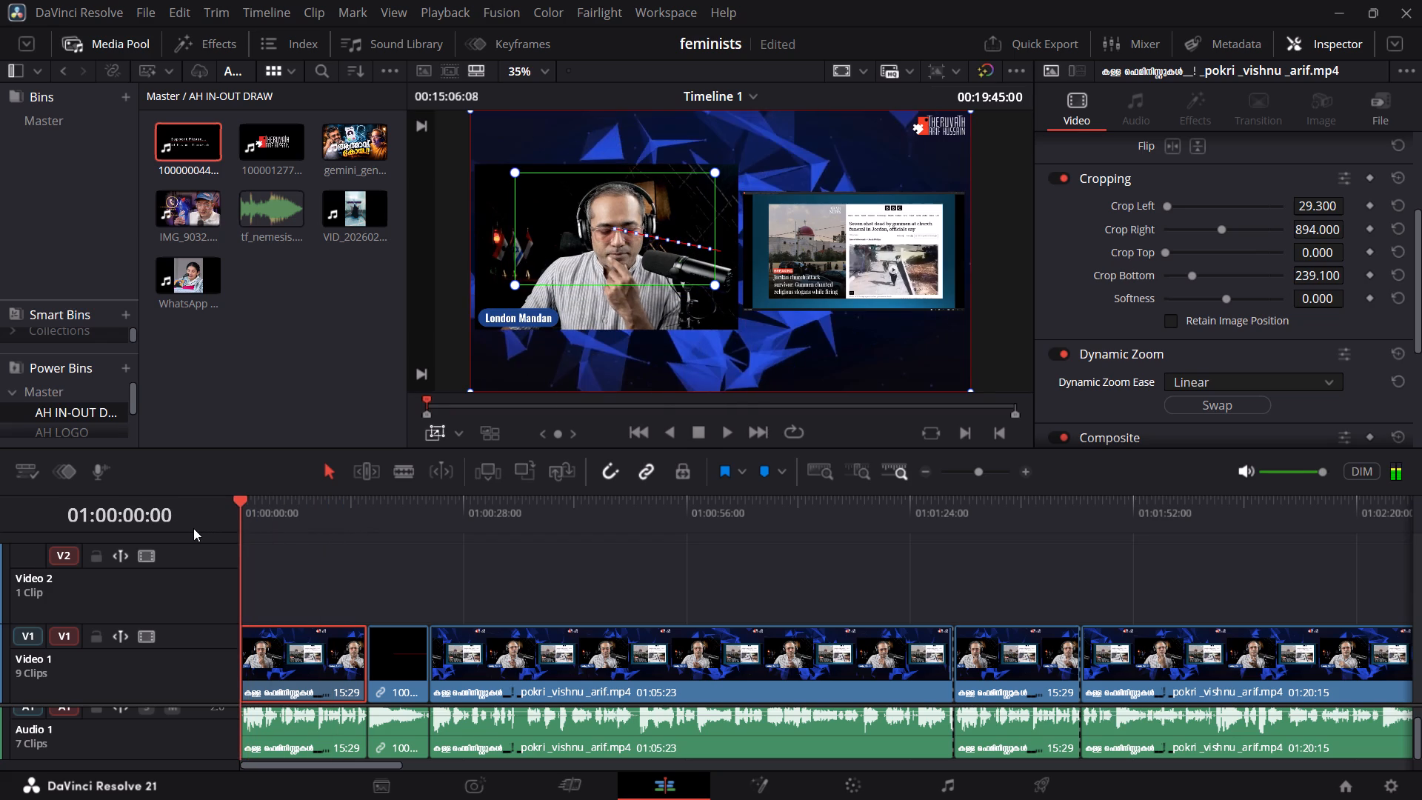
left_click_drag(193, 528, 193, 528)
key("space")
key("space")
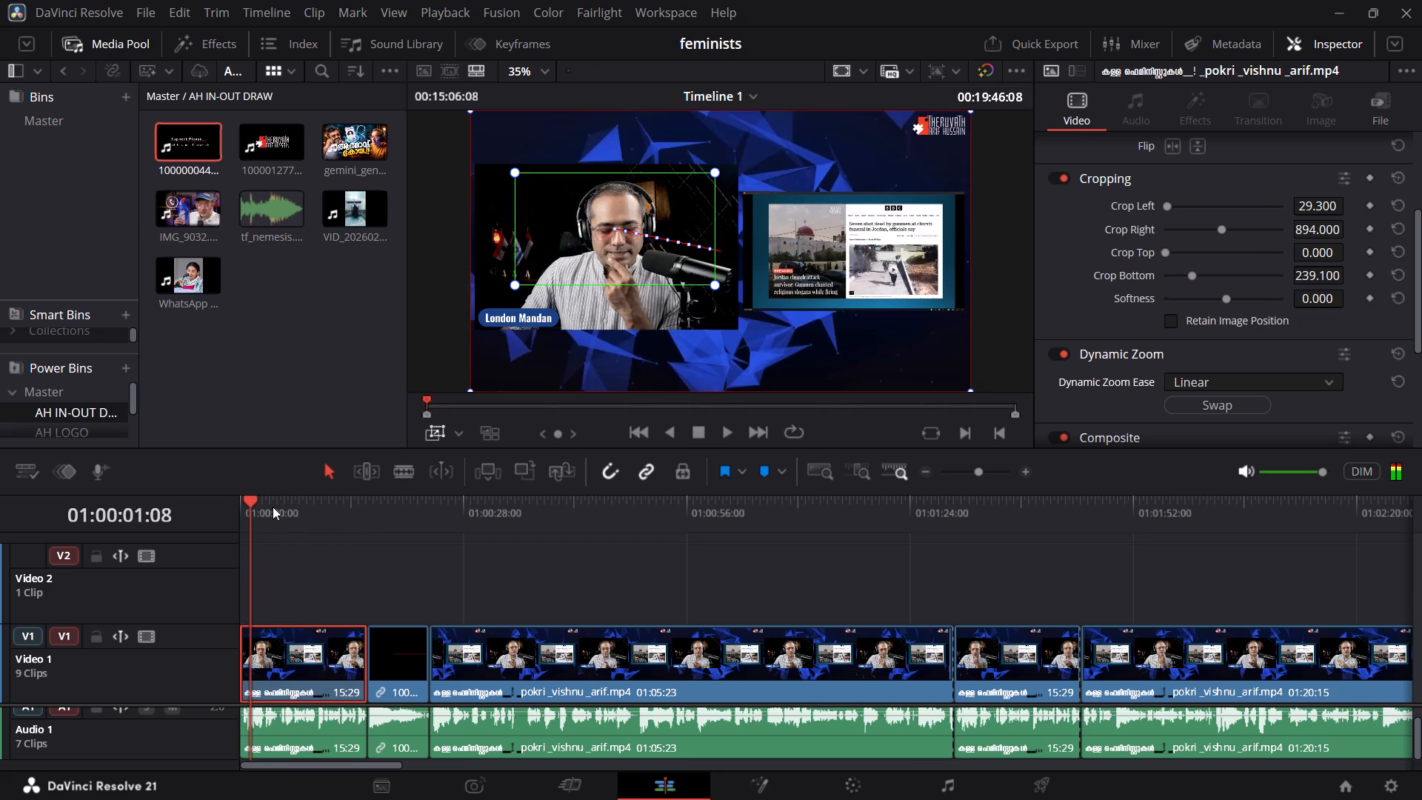
left_click_drag(273, 507, 196, 523)
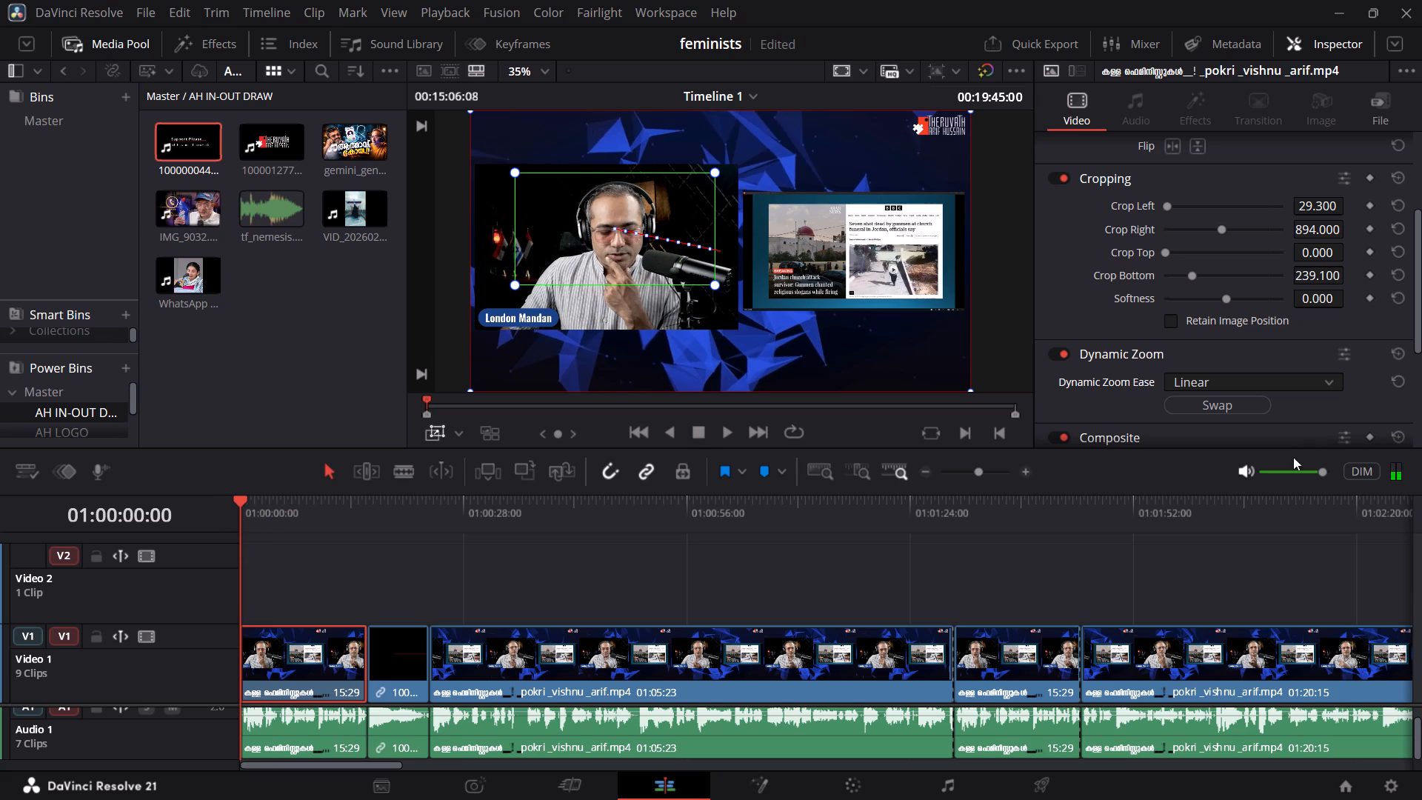
left_click(1242, 406)
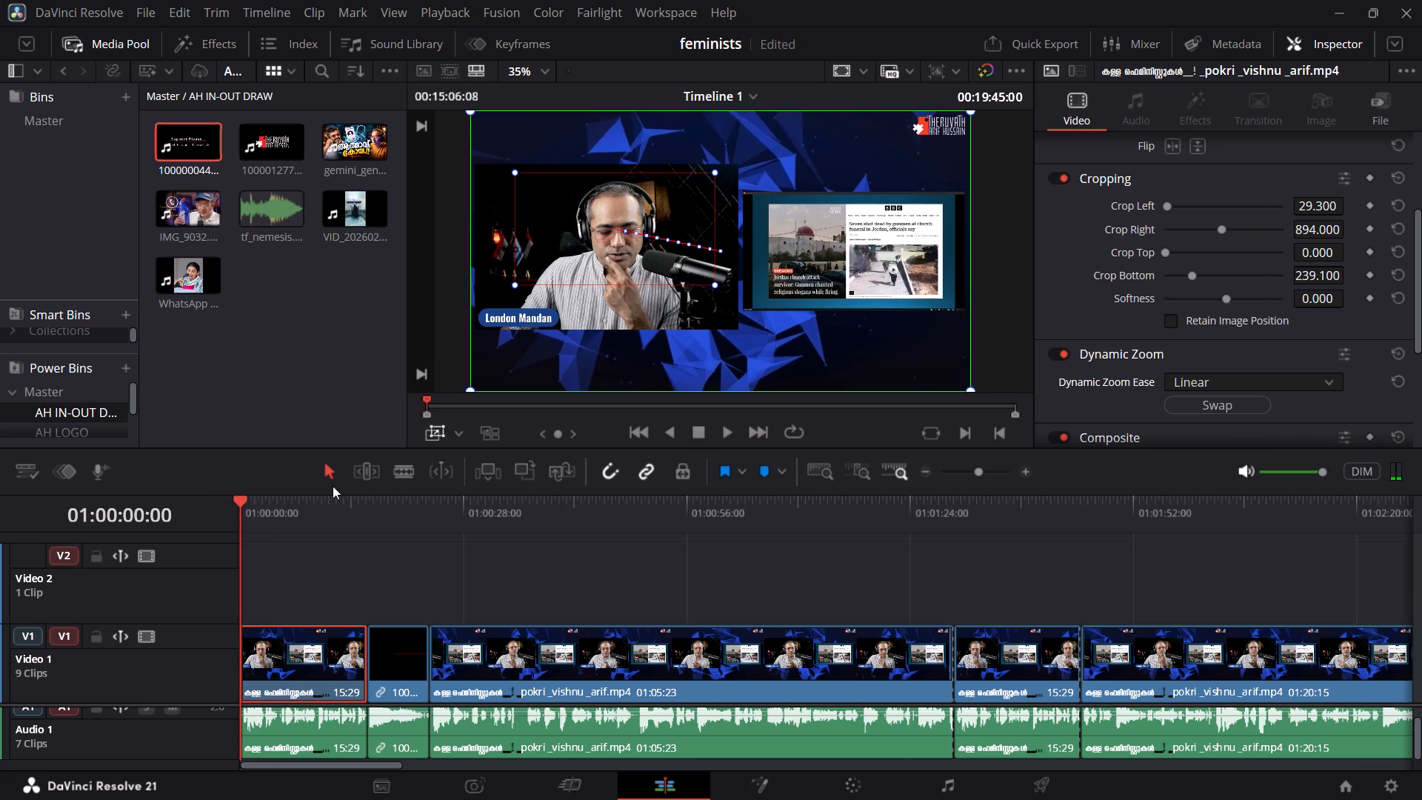
Play the opening clip into the intro, and replay its first seconds to check the zoom framing.
left_click_drag(238, 513, 176, 514)
key("space")
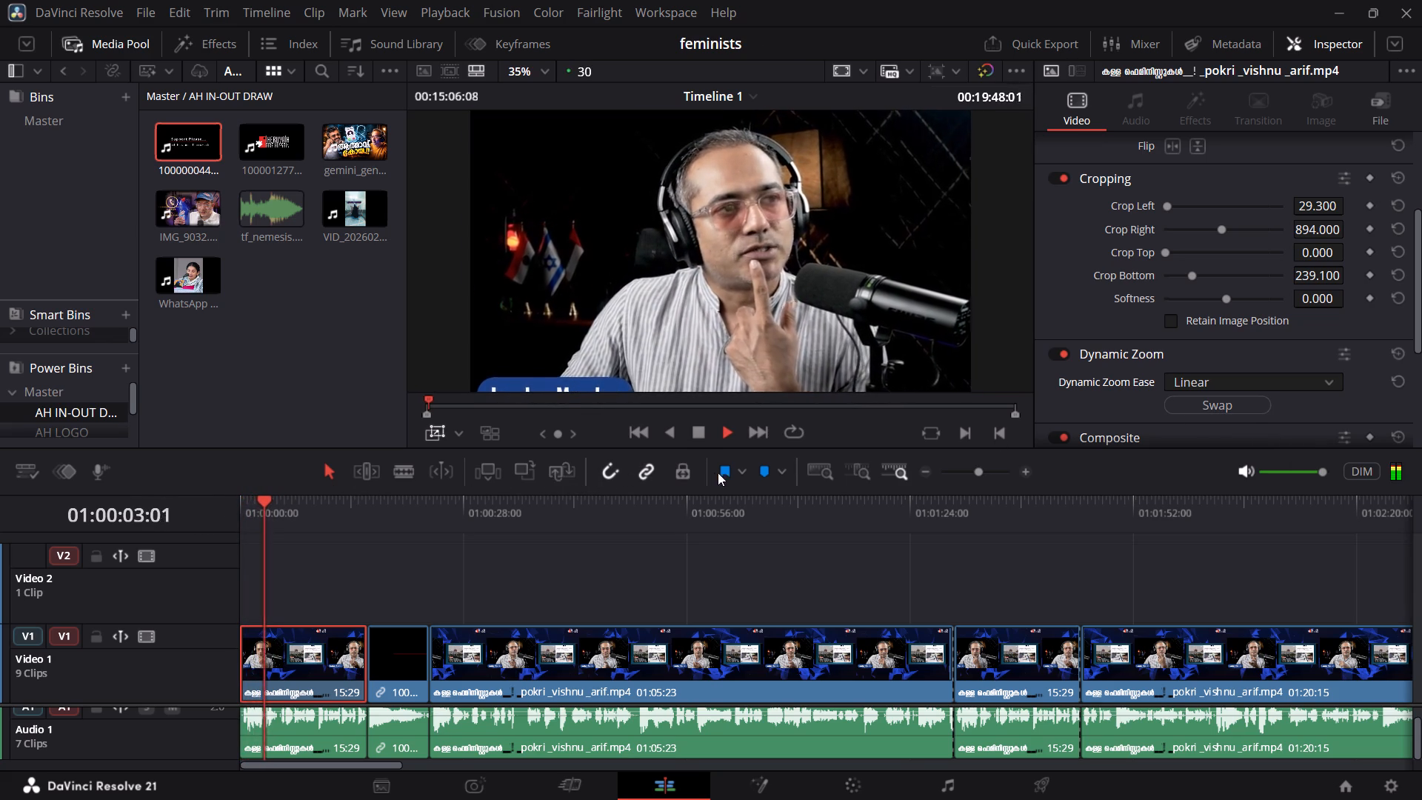
left_click(321, 501)
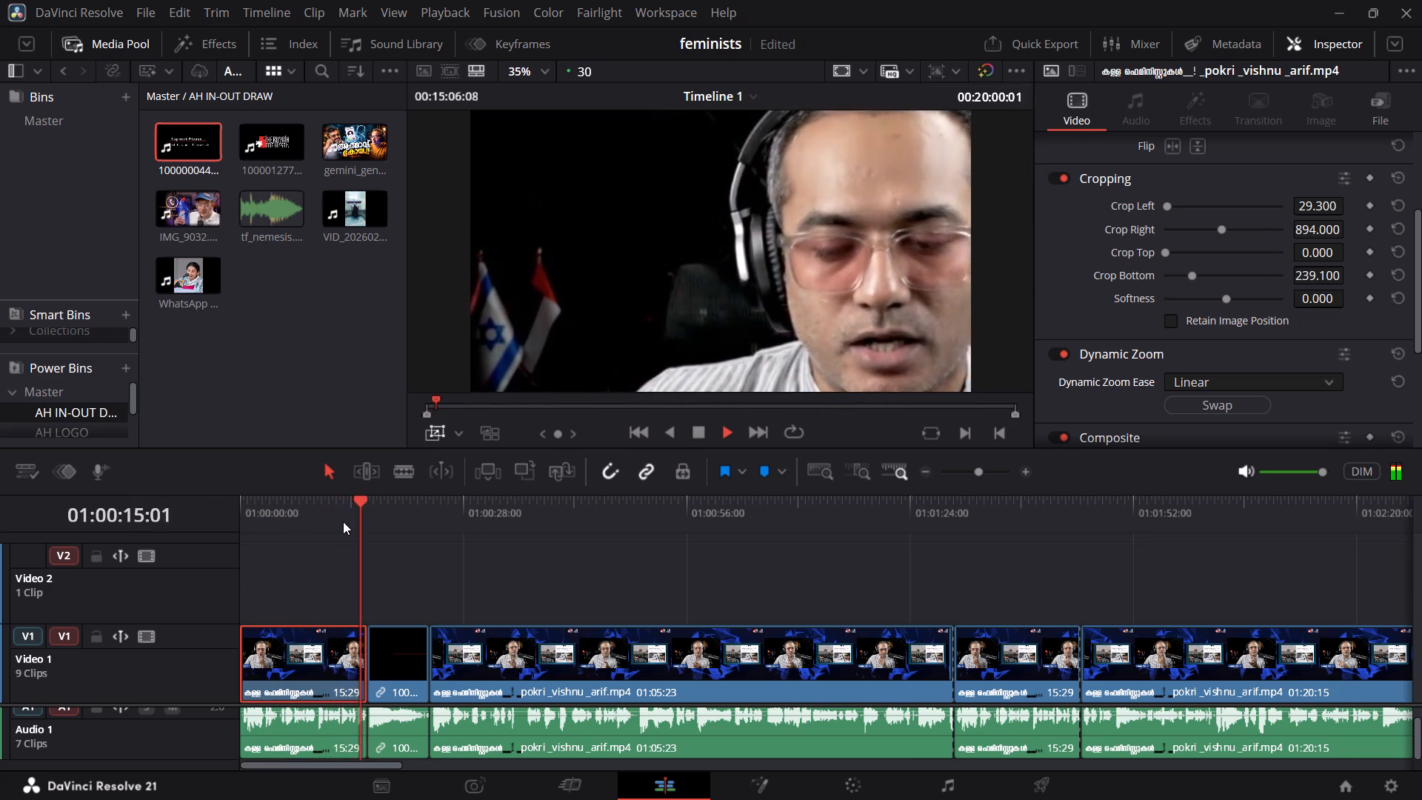
key("space")
left_click_drag(359, 521, 358, 521)
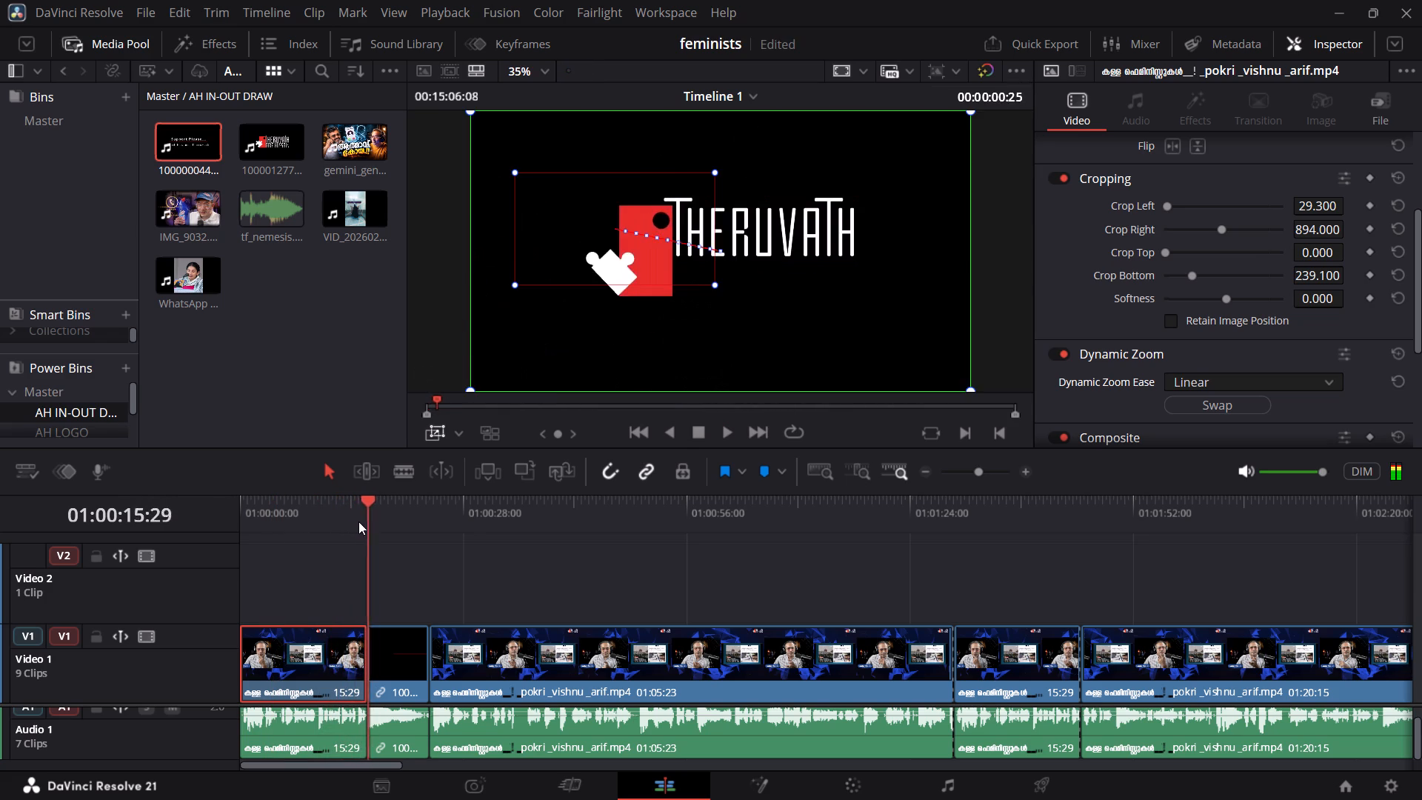
left_click_drag(358, 521, 178, 538)
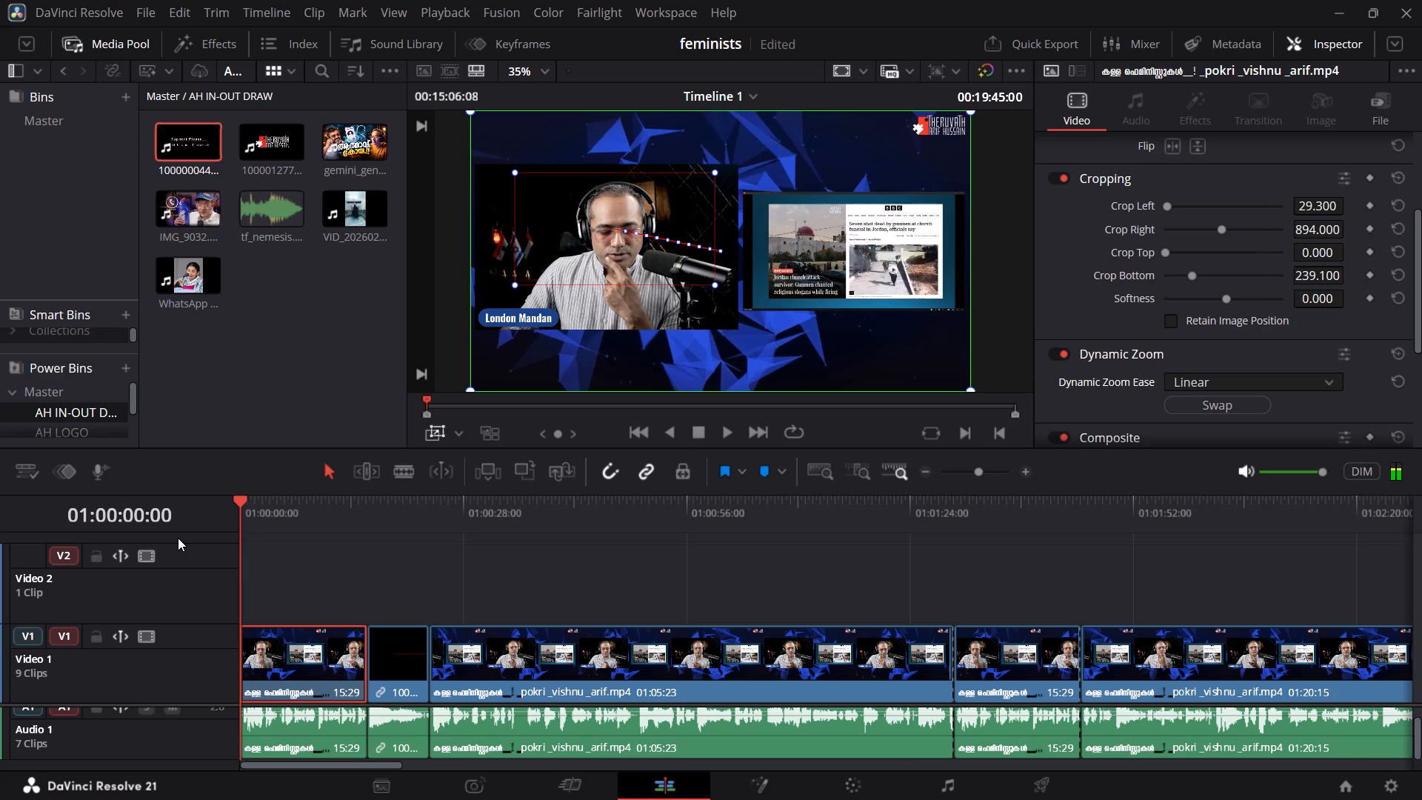
key("space")
key("space")
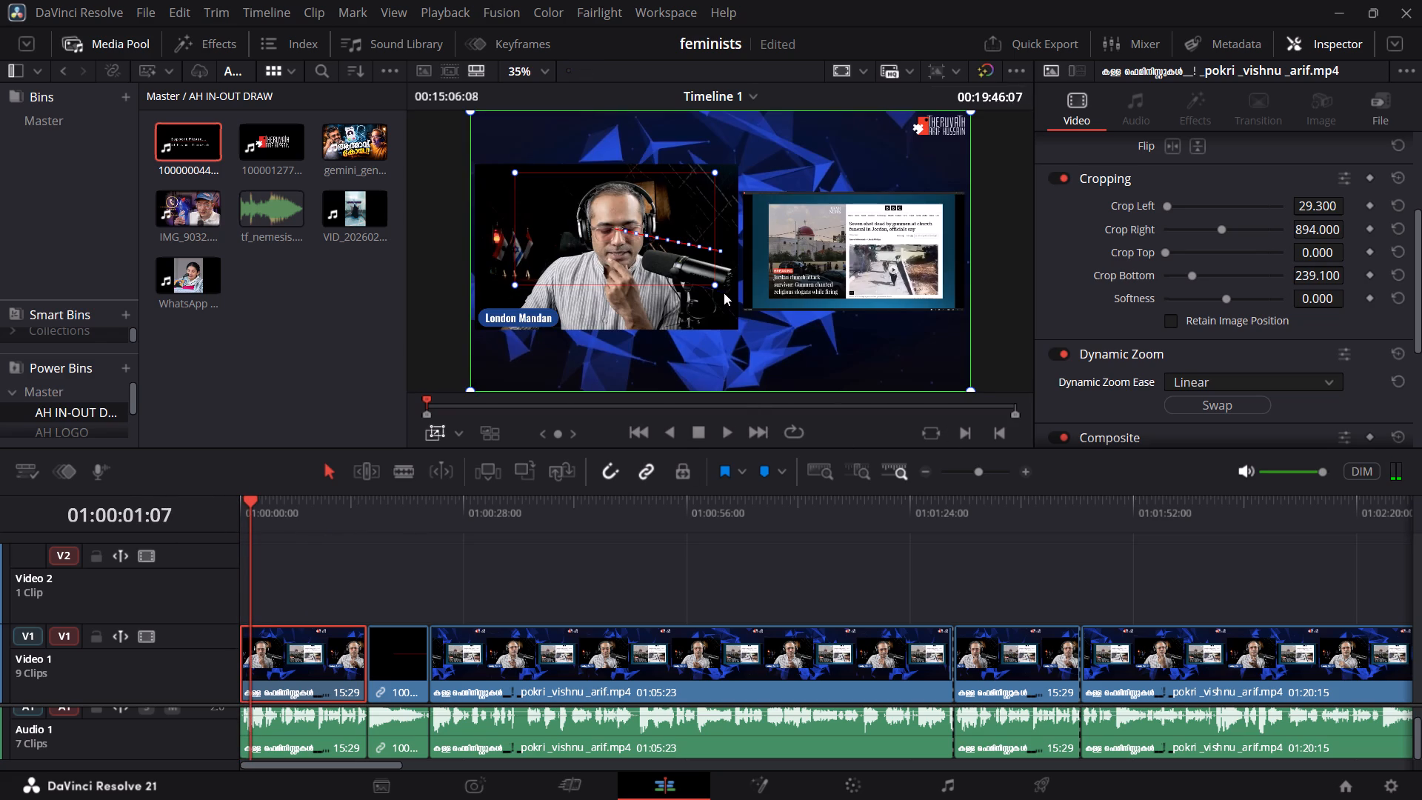
key("space")
key("space")
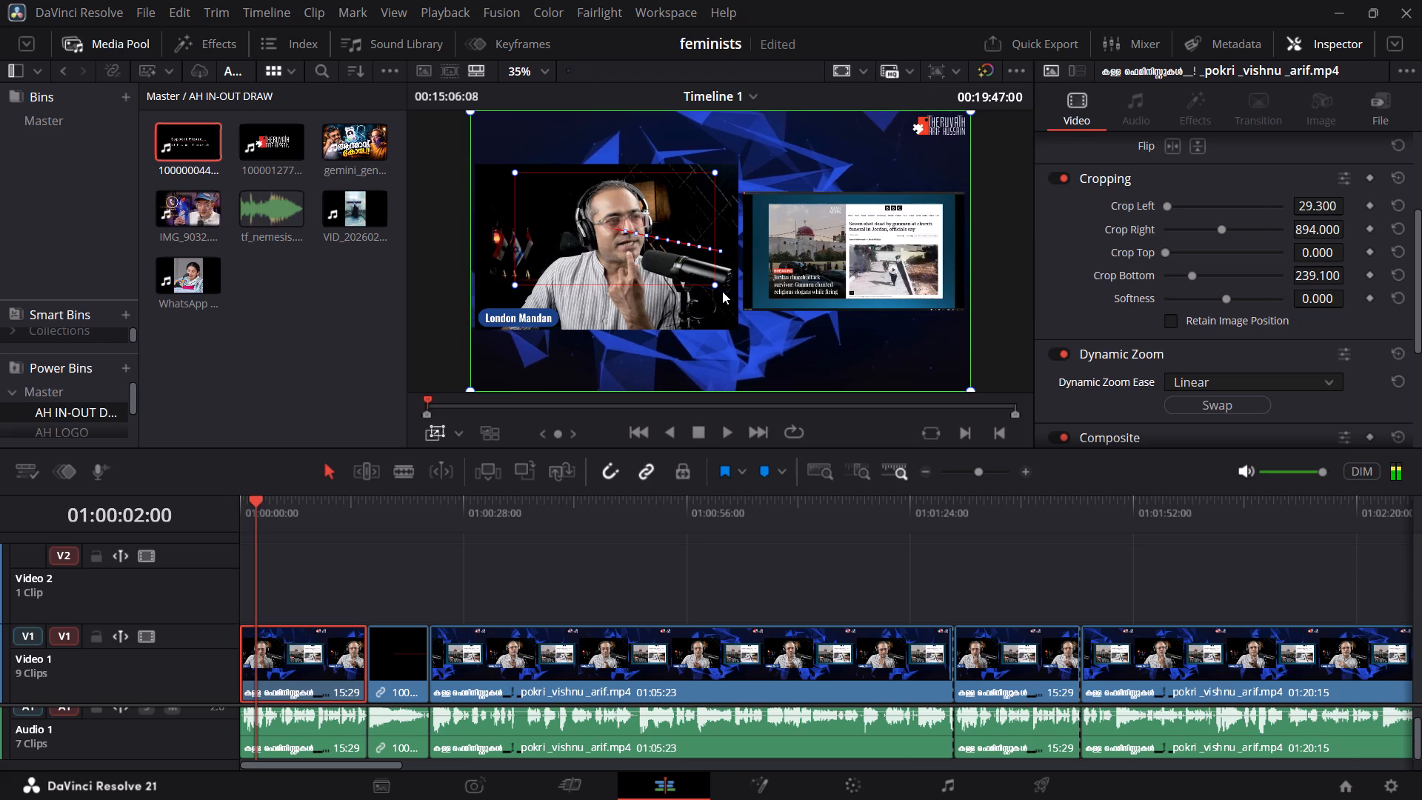
key("space")
key("space")
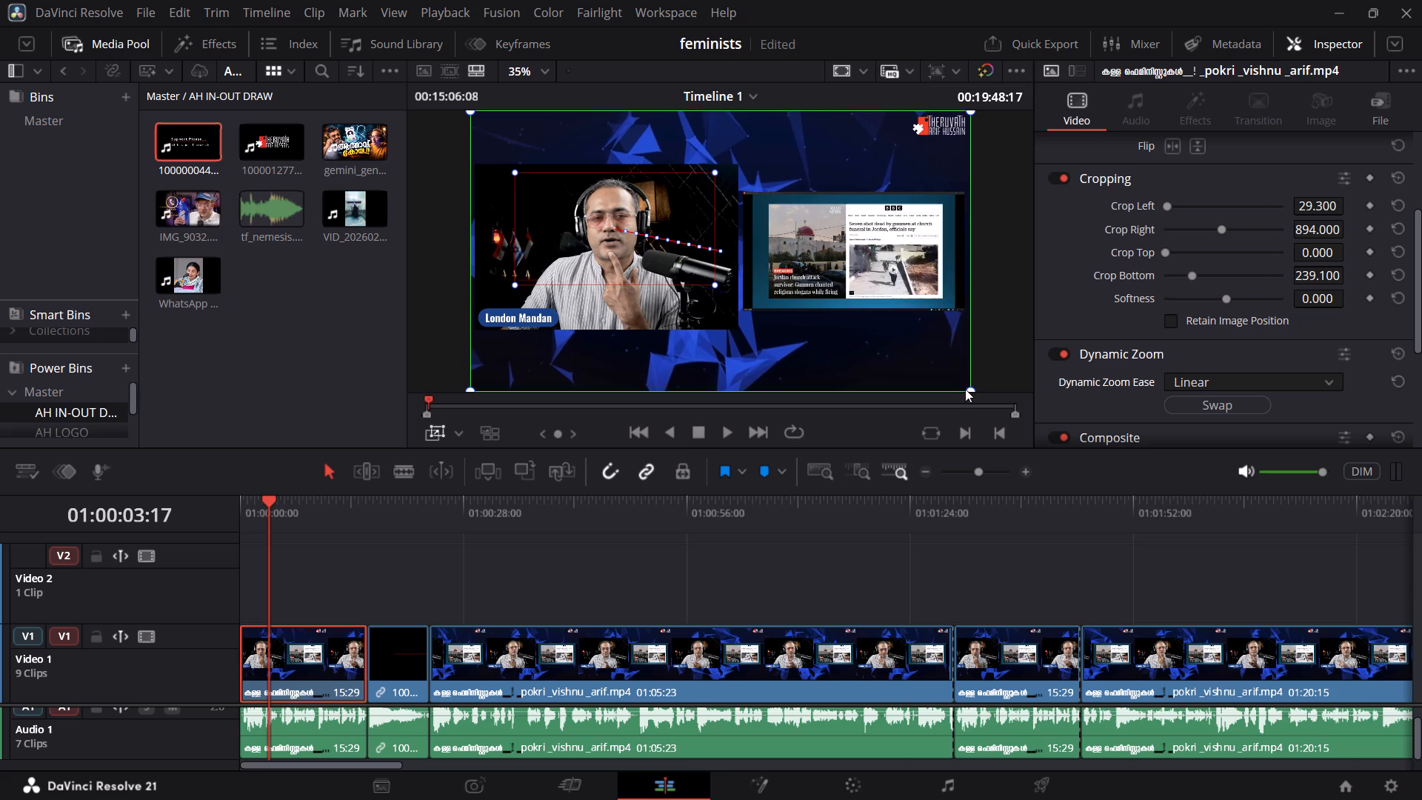
Shrink the opening clip's starting Dynamic Zoom frame and move it around the whole speaker picture, enclosing the end frame.
left_click_drag(969, 391, 894, 390)
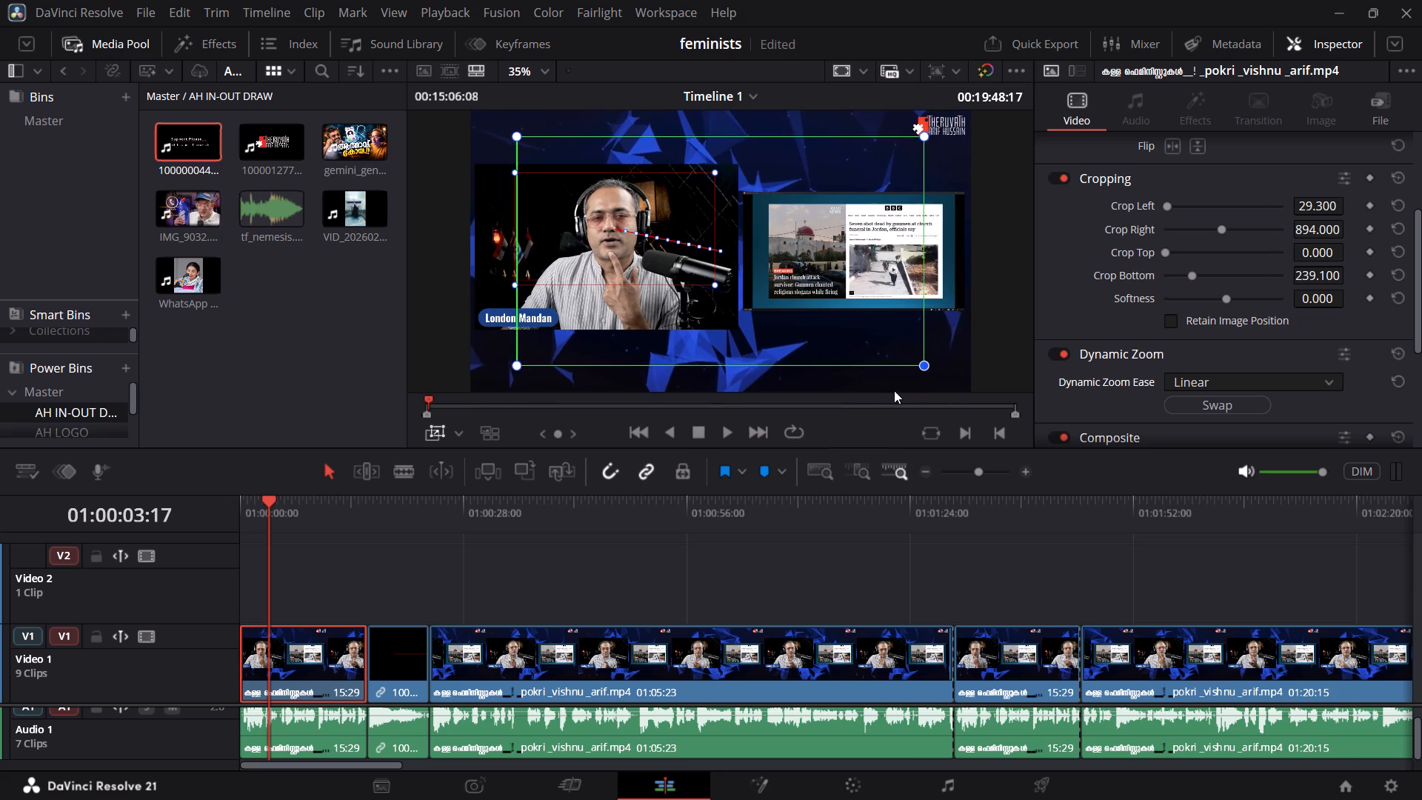
left_click_drag(894, 390, 815, 386)
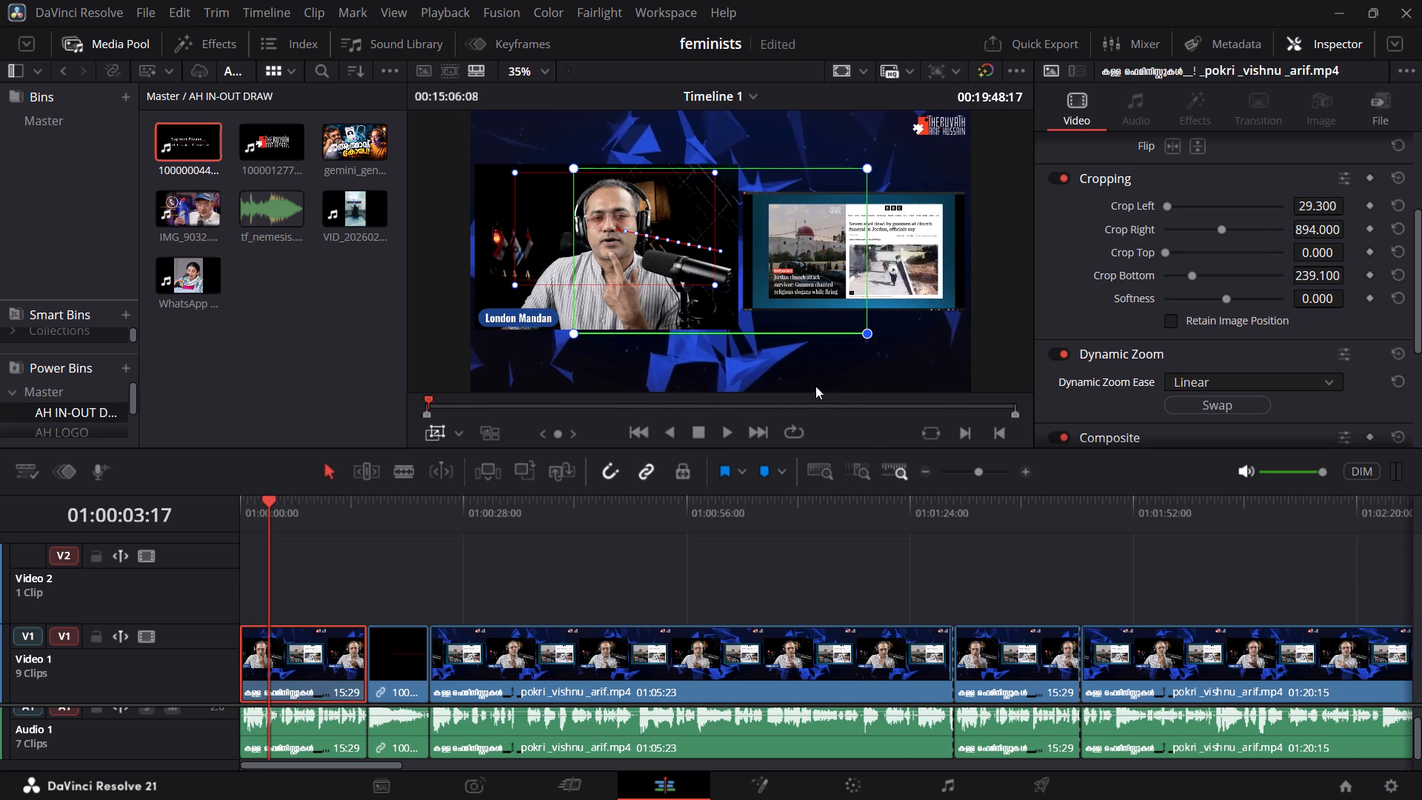
left_click_drag(815, 386, 814, 385)
left_click_drag(845, 296, 741, 286)
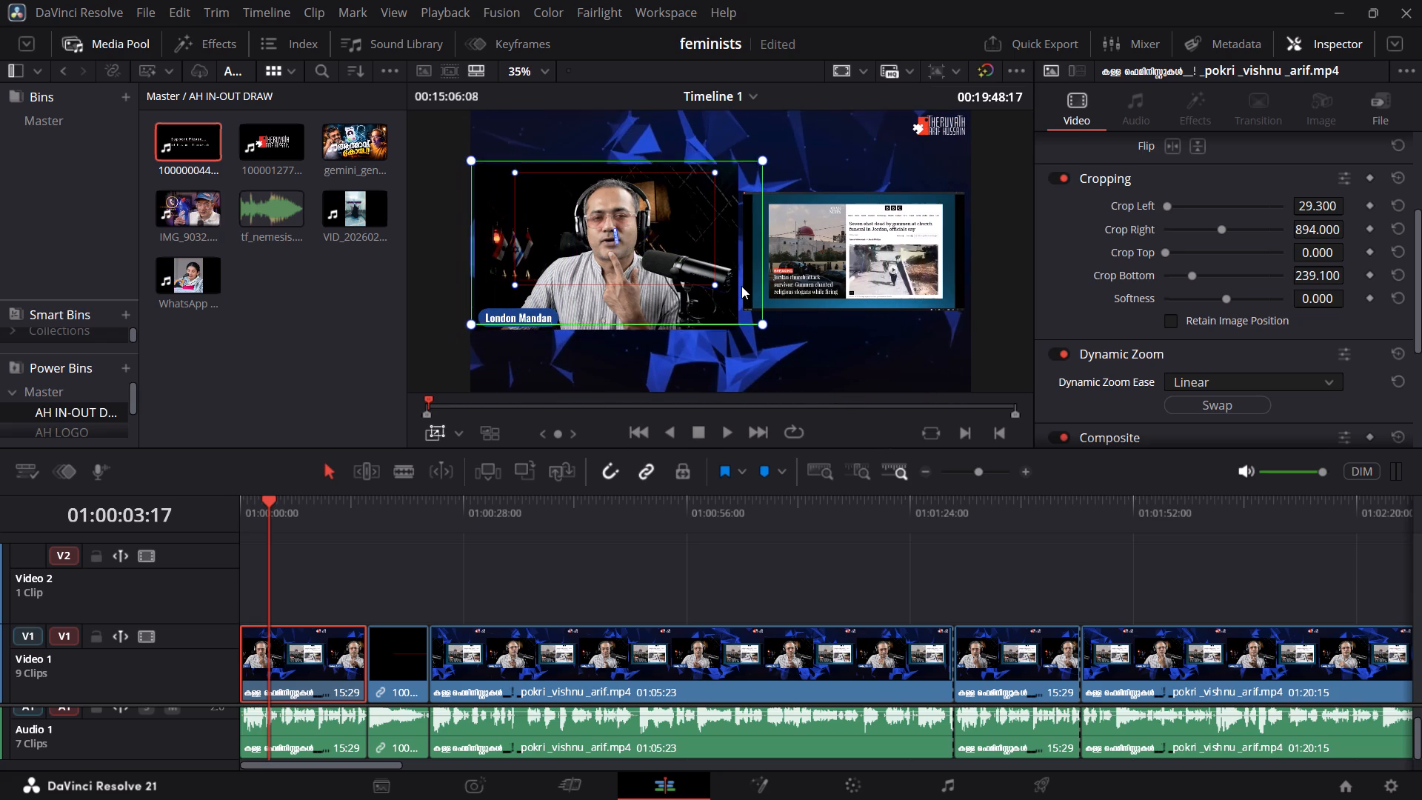
left_click_drag(741, 286, 741, 276)
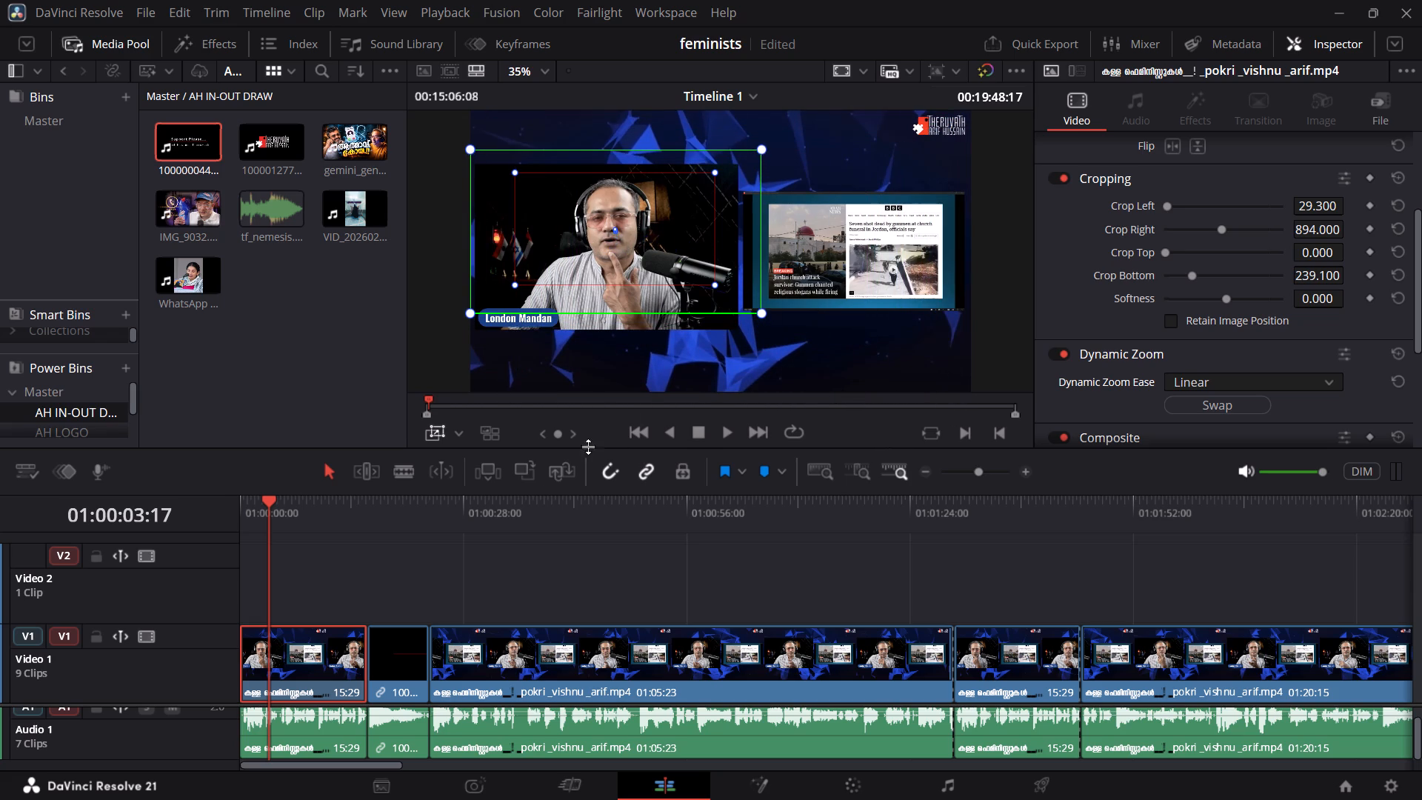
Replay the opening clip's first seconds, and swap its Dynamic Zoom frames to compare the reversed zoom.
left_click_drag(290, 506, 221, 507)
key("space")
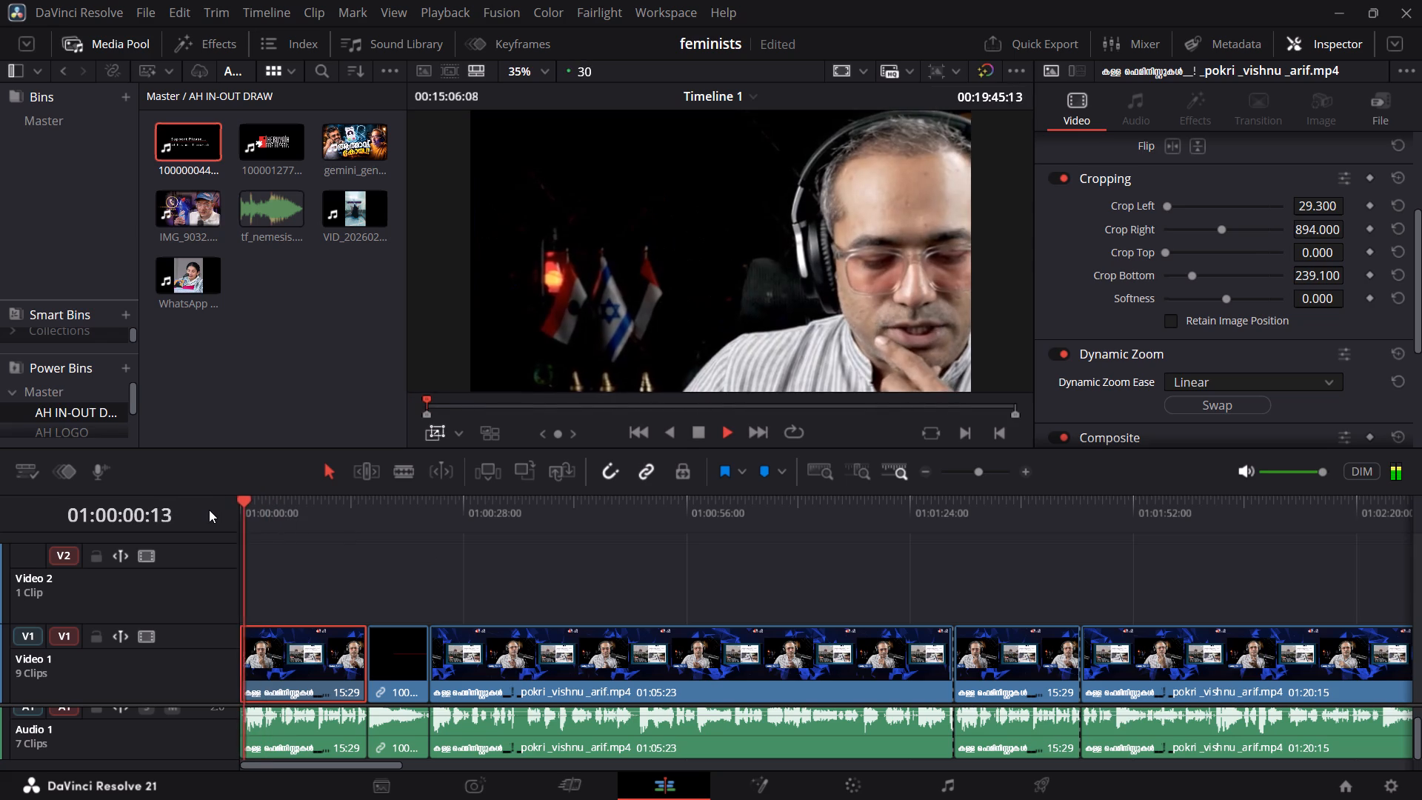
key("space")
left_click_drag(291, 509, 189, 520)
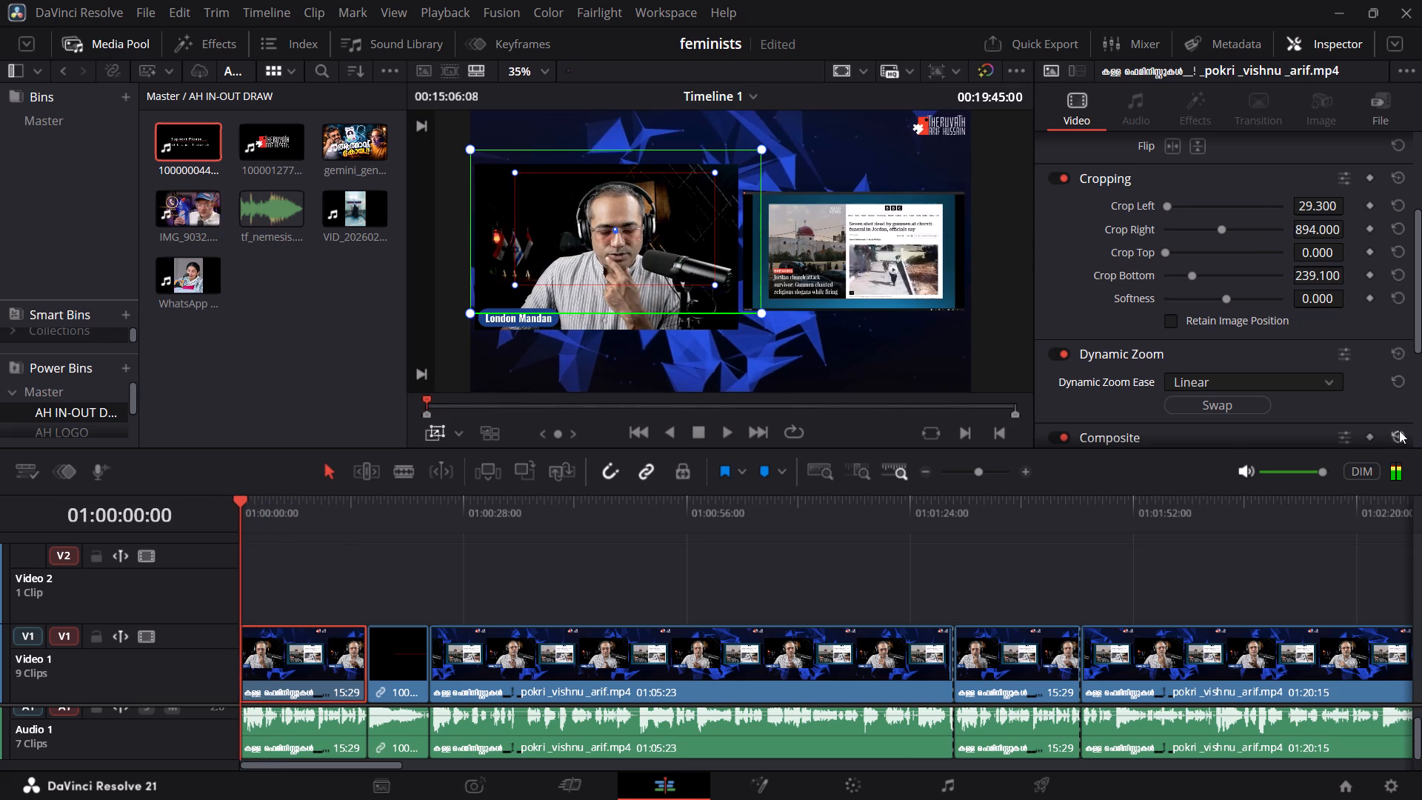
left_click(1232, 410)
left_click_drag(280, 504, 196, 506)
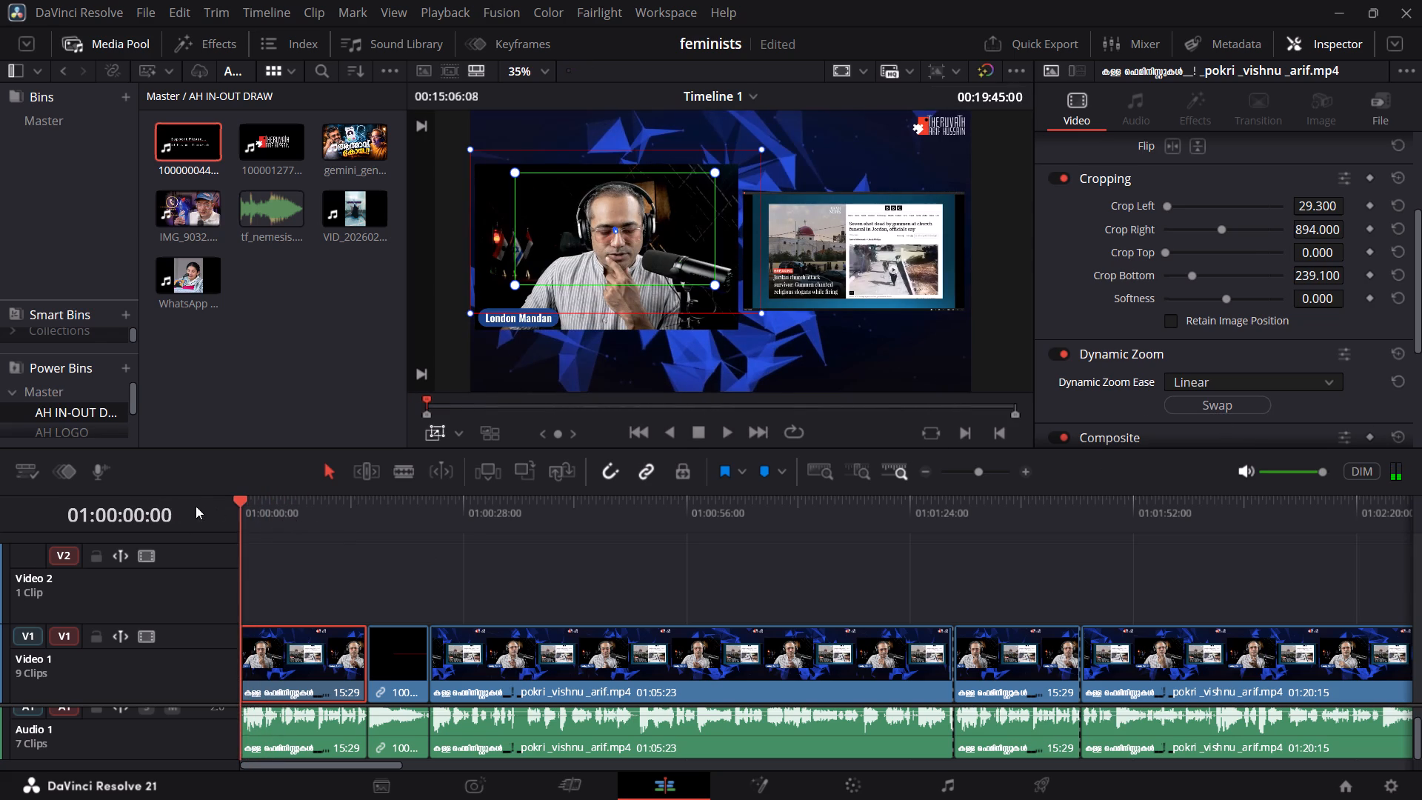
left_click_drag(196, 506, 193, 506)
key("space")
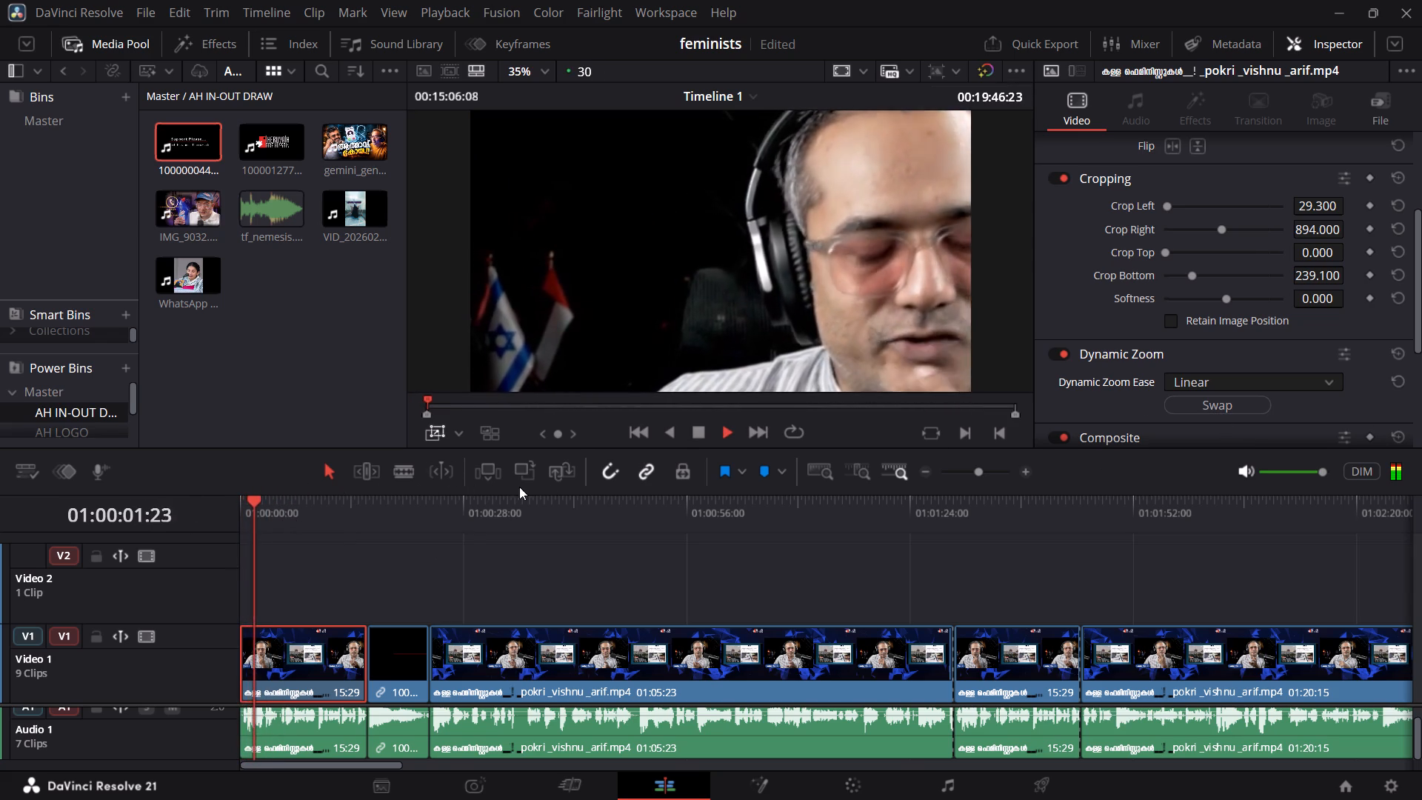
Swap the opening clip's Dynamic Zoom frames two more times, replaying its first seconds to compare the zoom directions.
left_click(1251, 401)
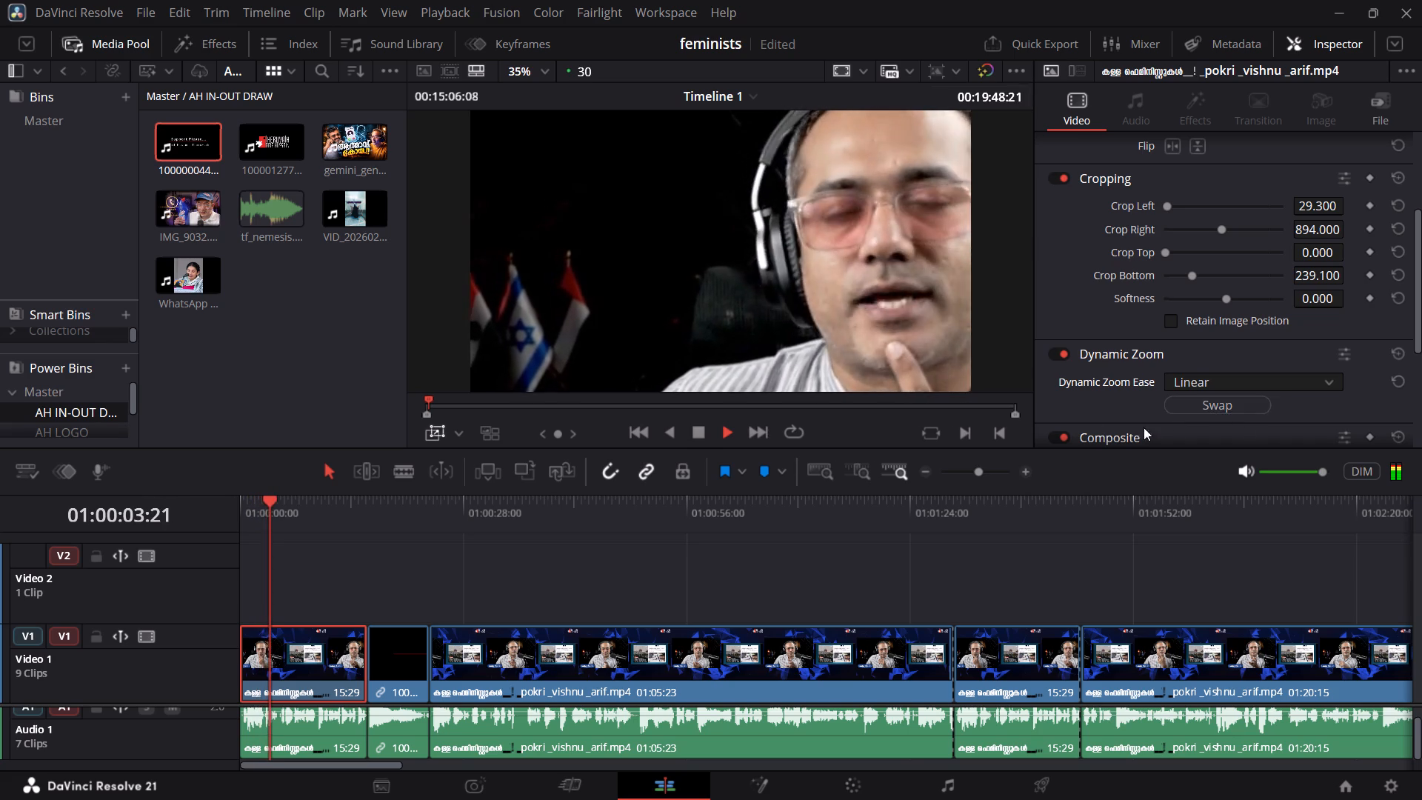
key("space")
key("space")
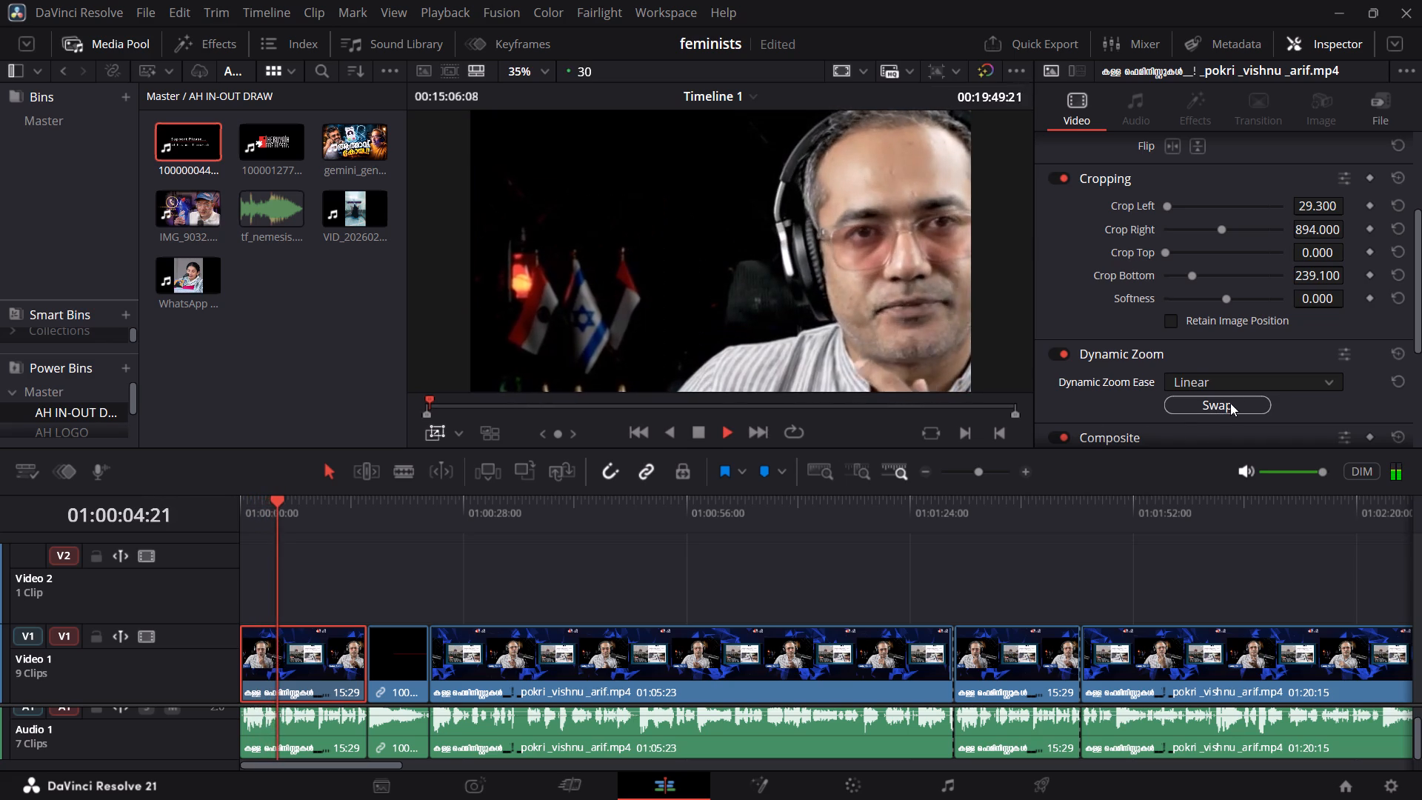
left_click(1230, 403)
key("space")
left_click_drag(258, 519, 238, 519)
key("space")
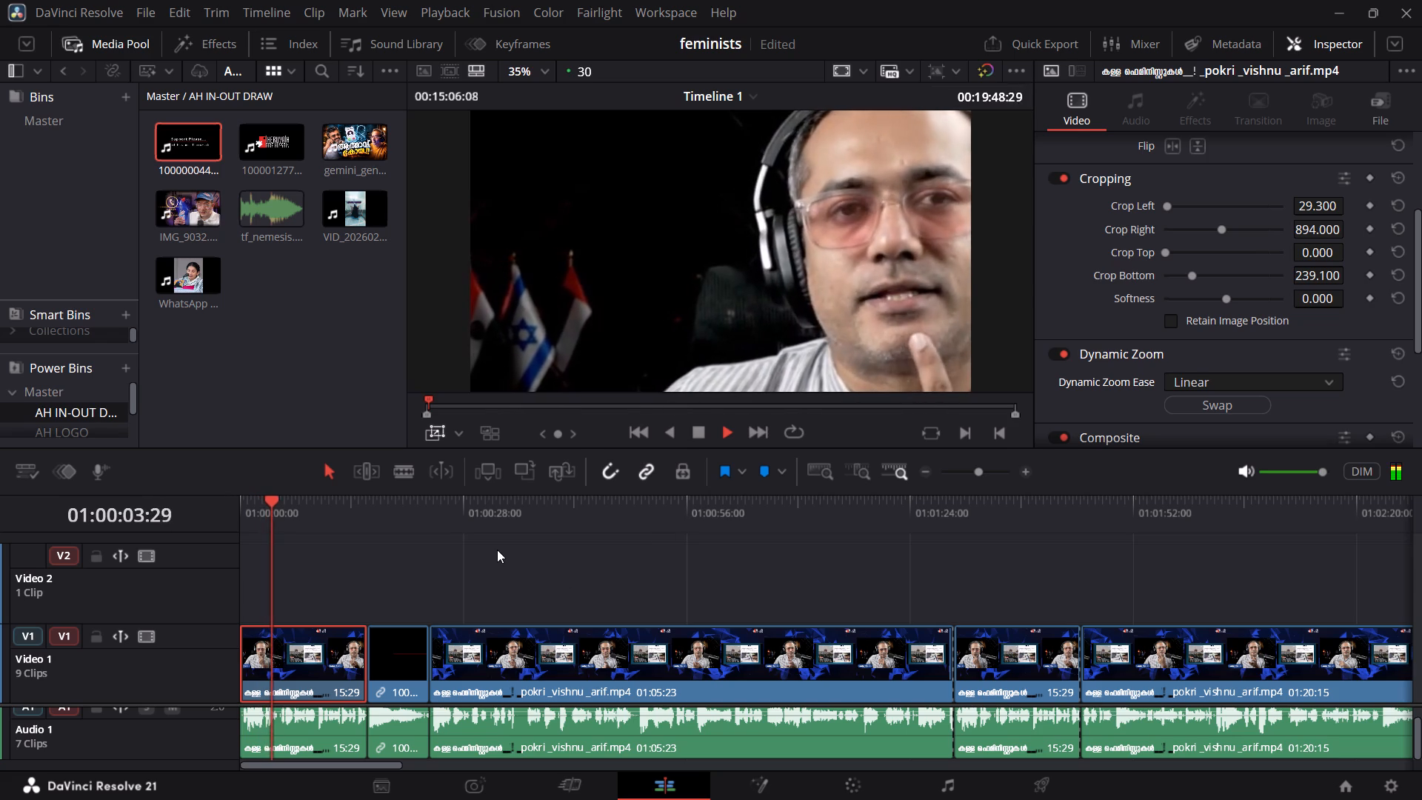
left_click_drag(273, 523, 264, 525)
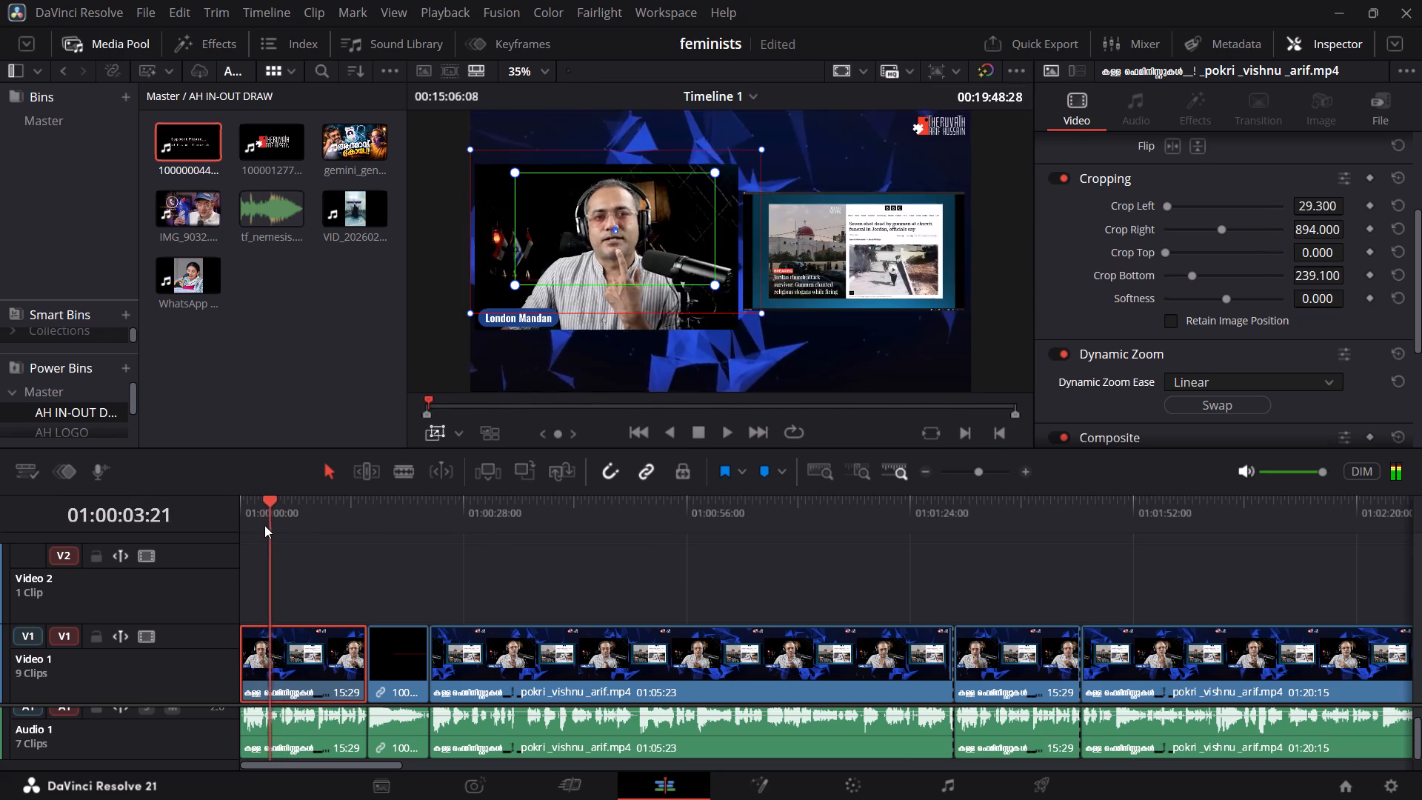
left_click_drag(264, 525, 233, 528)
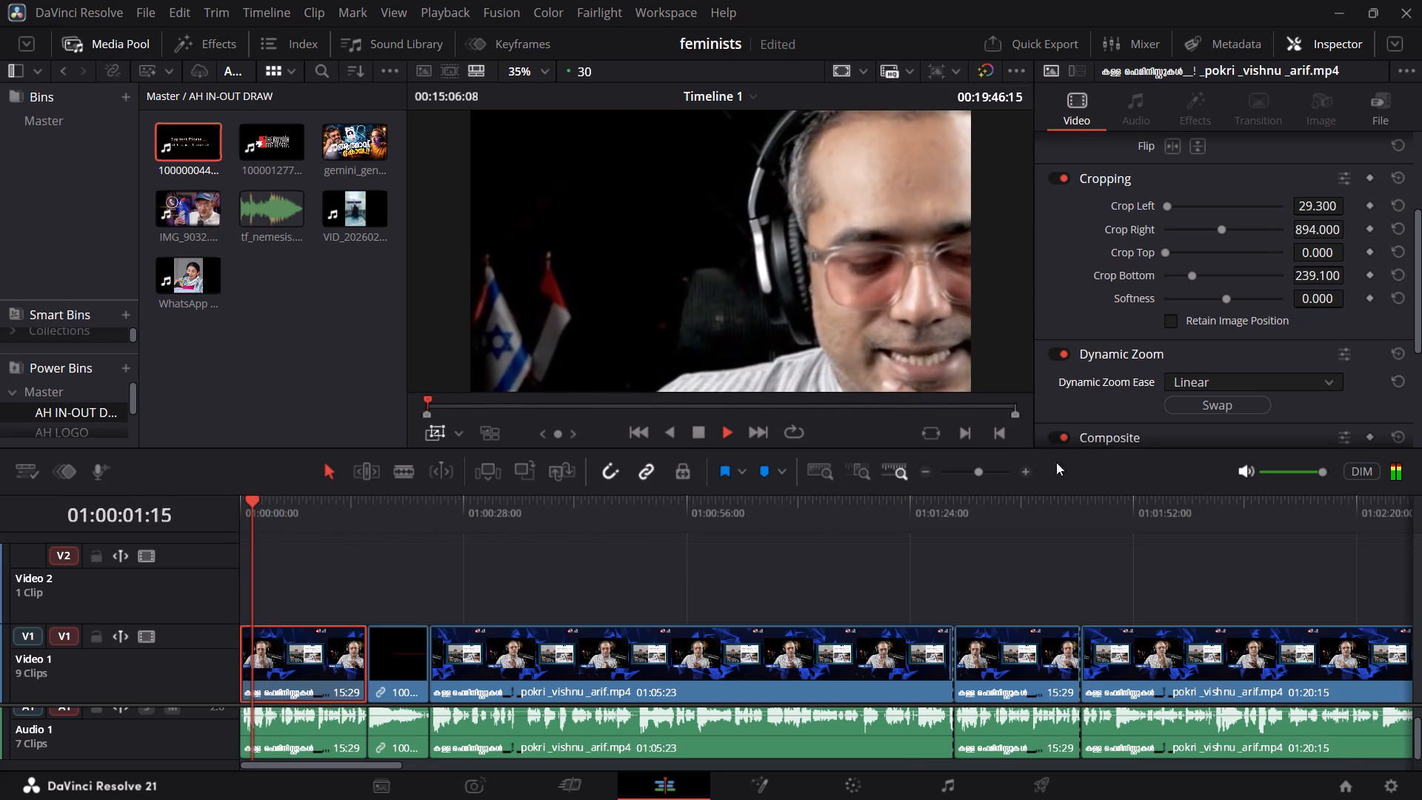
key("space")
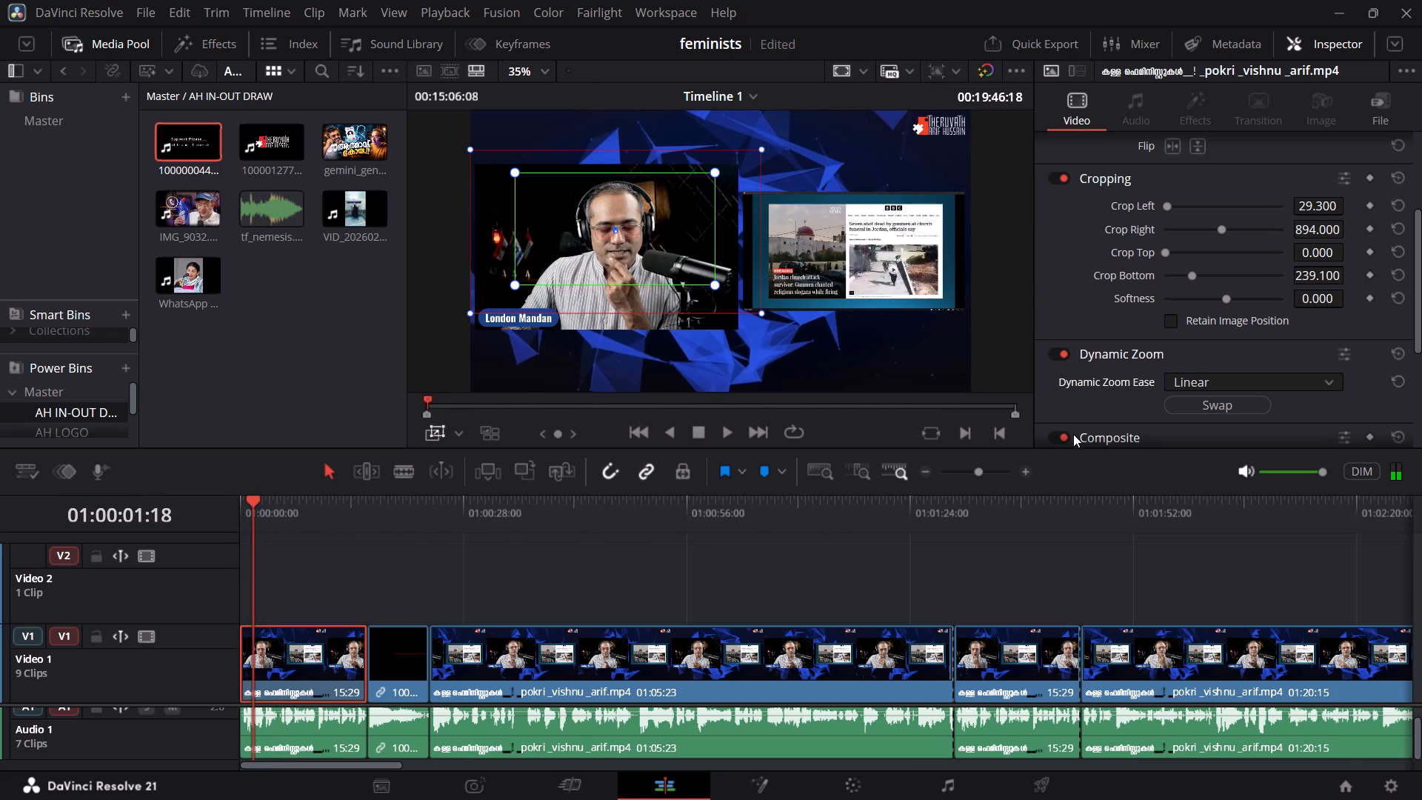
Undo the frame swaps and the starting frame's resizing back to the full picture, and play a few seconds of the opening clip.
key("ctrl+z")
key("ctrl+z")
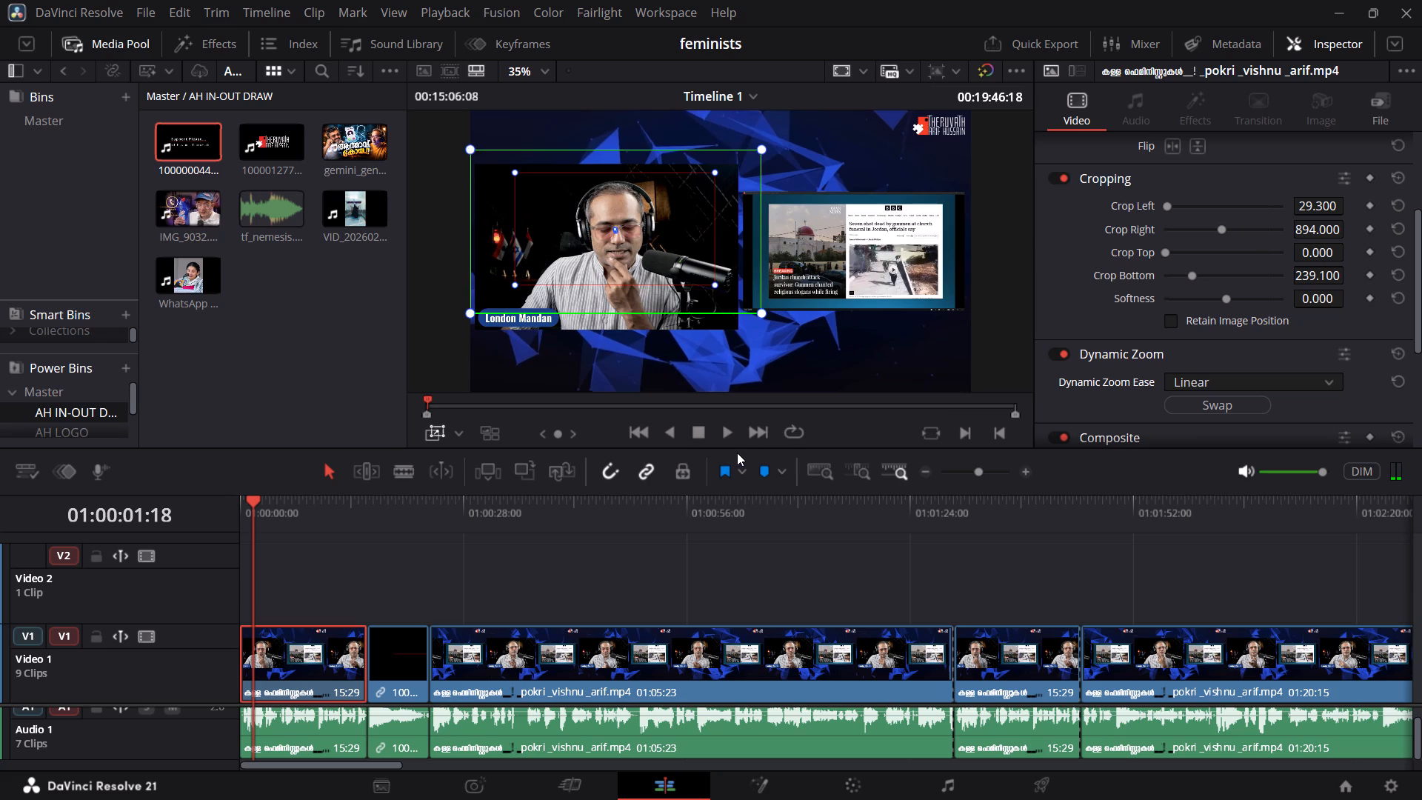
key("ctrl+z")
key("ctrl+z")
key("ctrl+z")
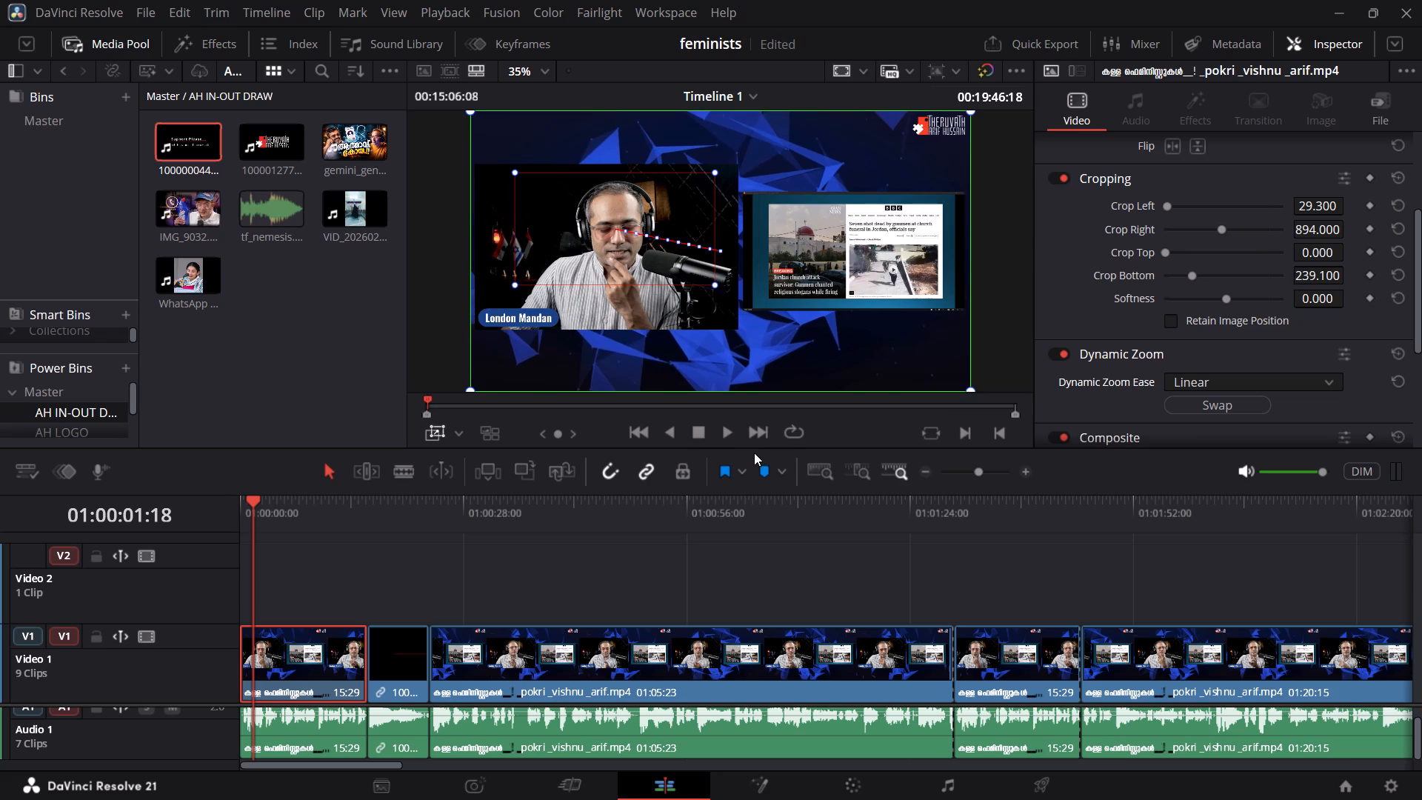
key("space")
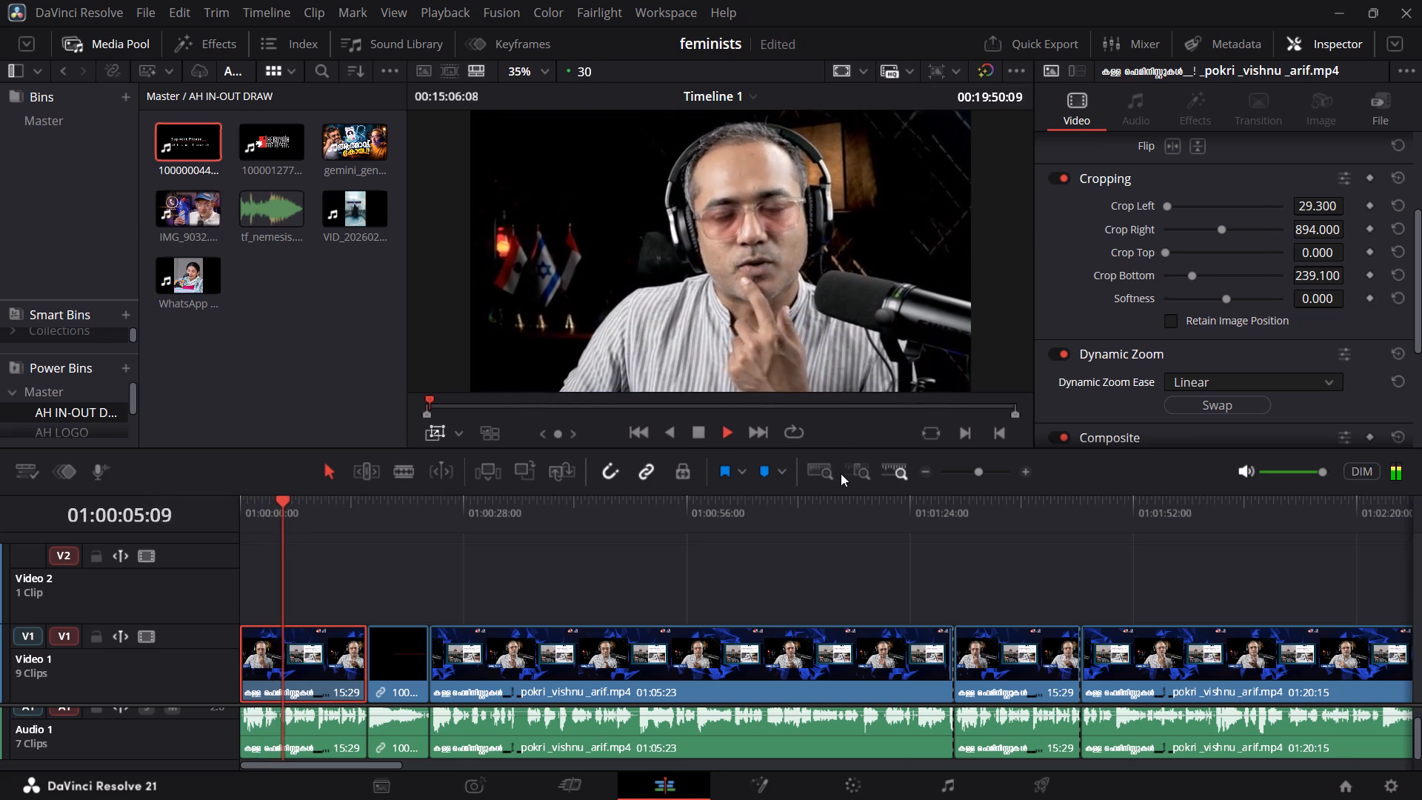
key("space")
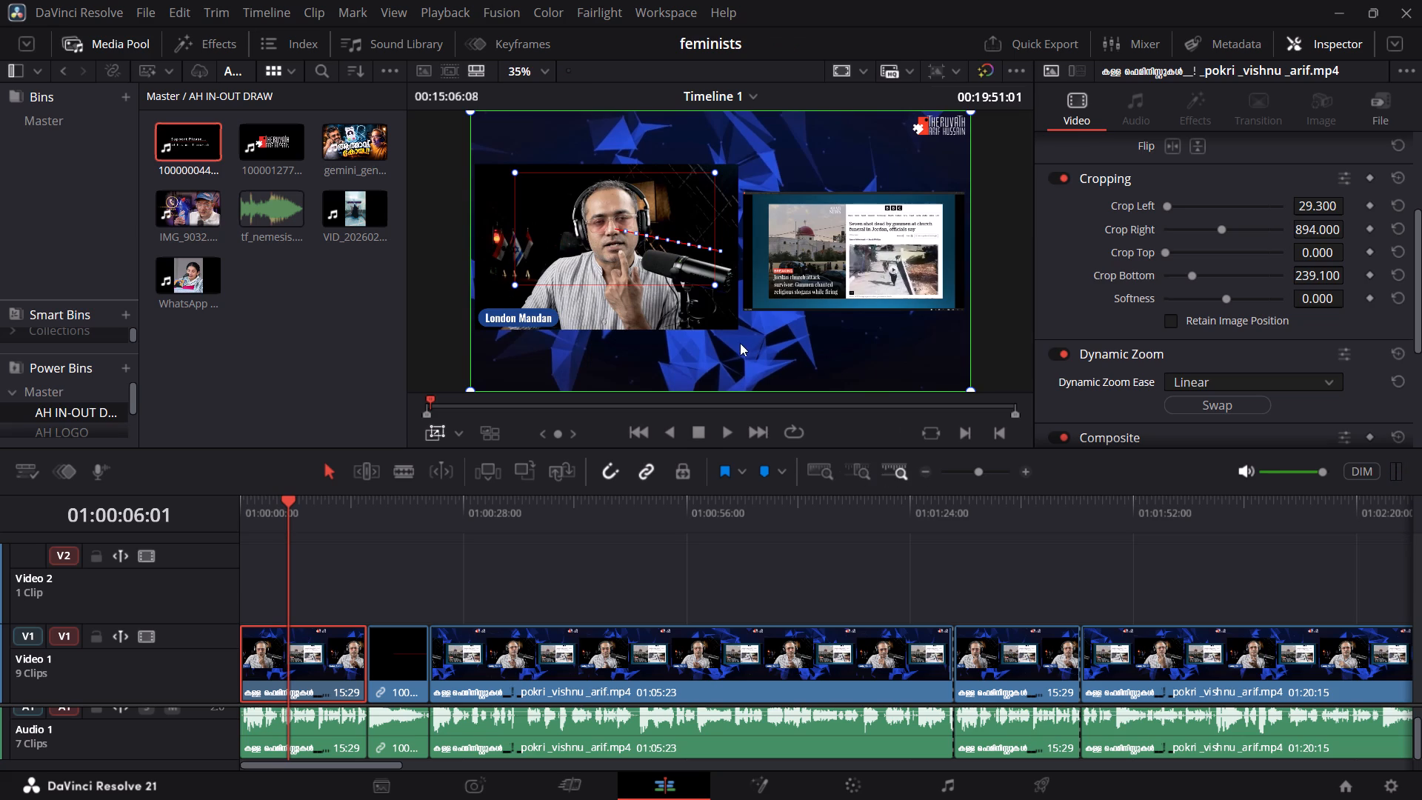
Slightly enlarge the end Dynamic Zoom frame, reposition it around the speaker's head and shoulders, and check the clip's later part.
left_click_drag(716, 286, 728, 293)
left_click_drag(669, 259, 758, 261)
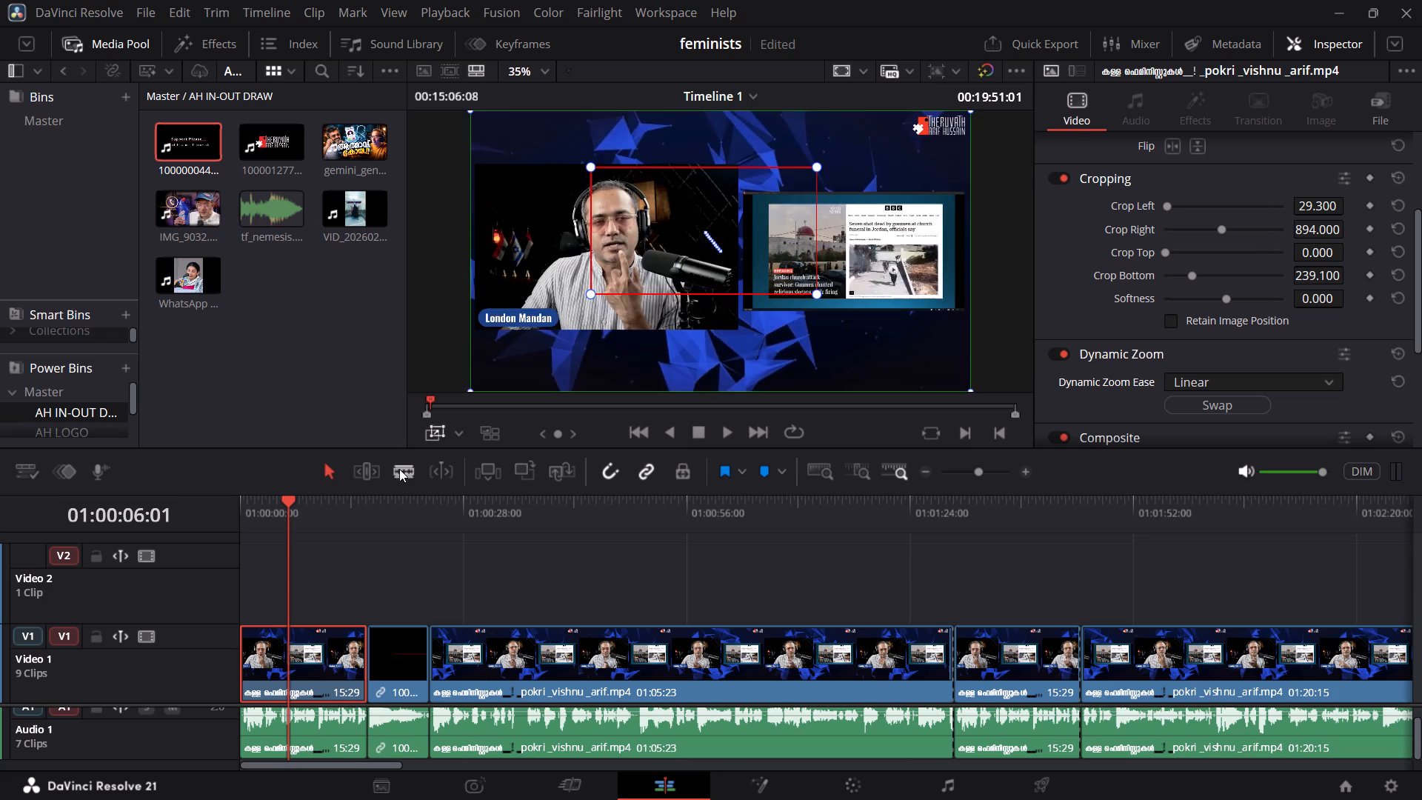
key("space")
left_click(333, 514)
key("space")
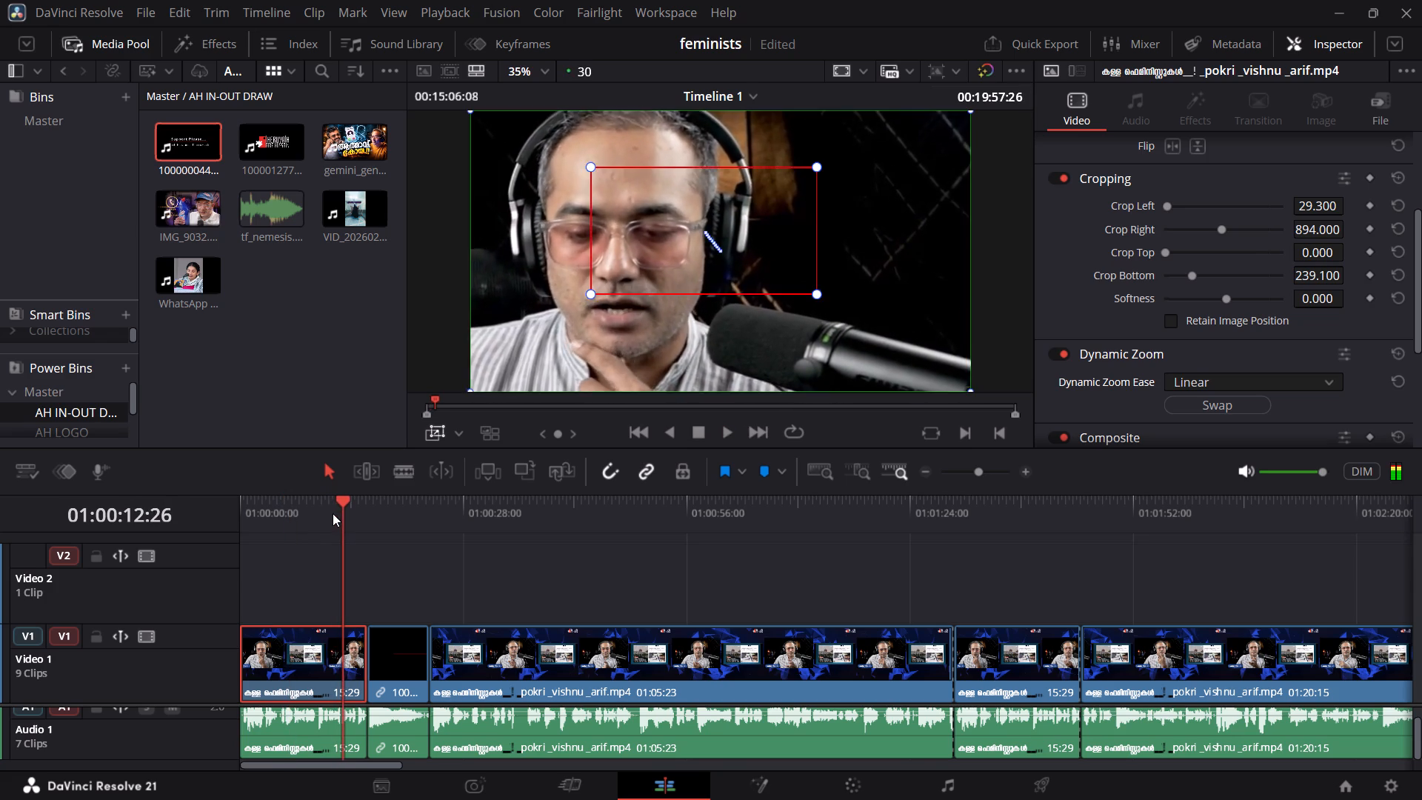
left_click_drag(718, 245, 715, 245)
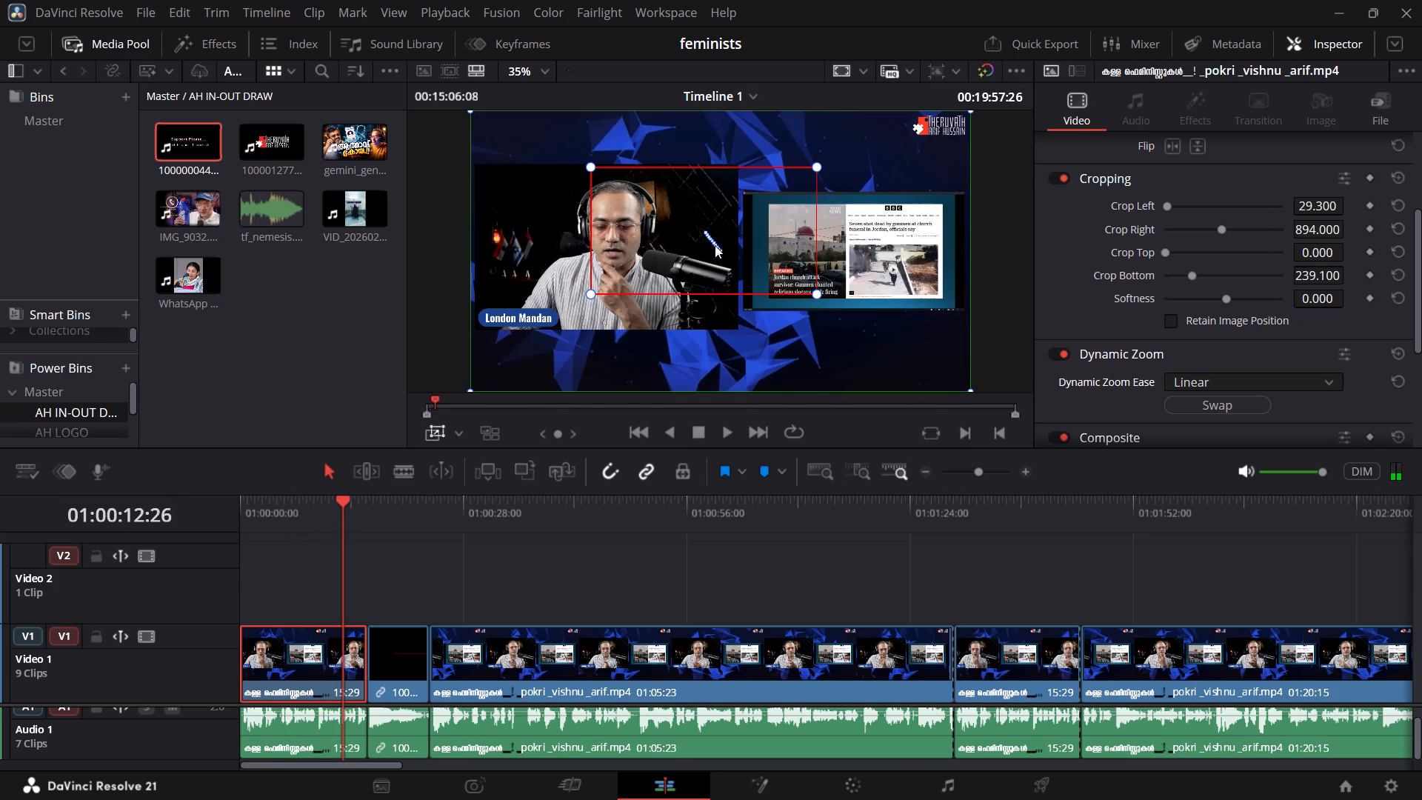
left_click_drag(715, 245, 660, 247)
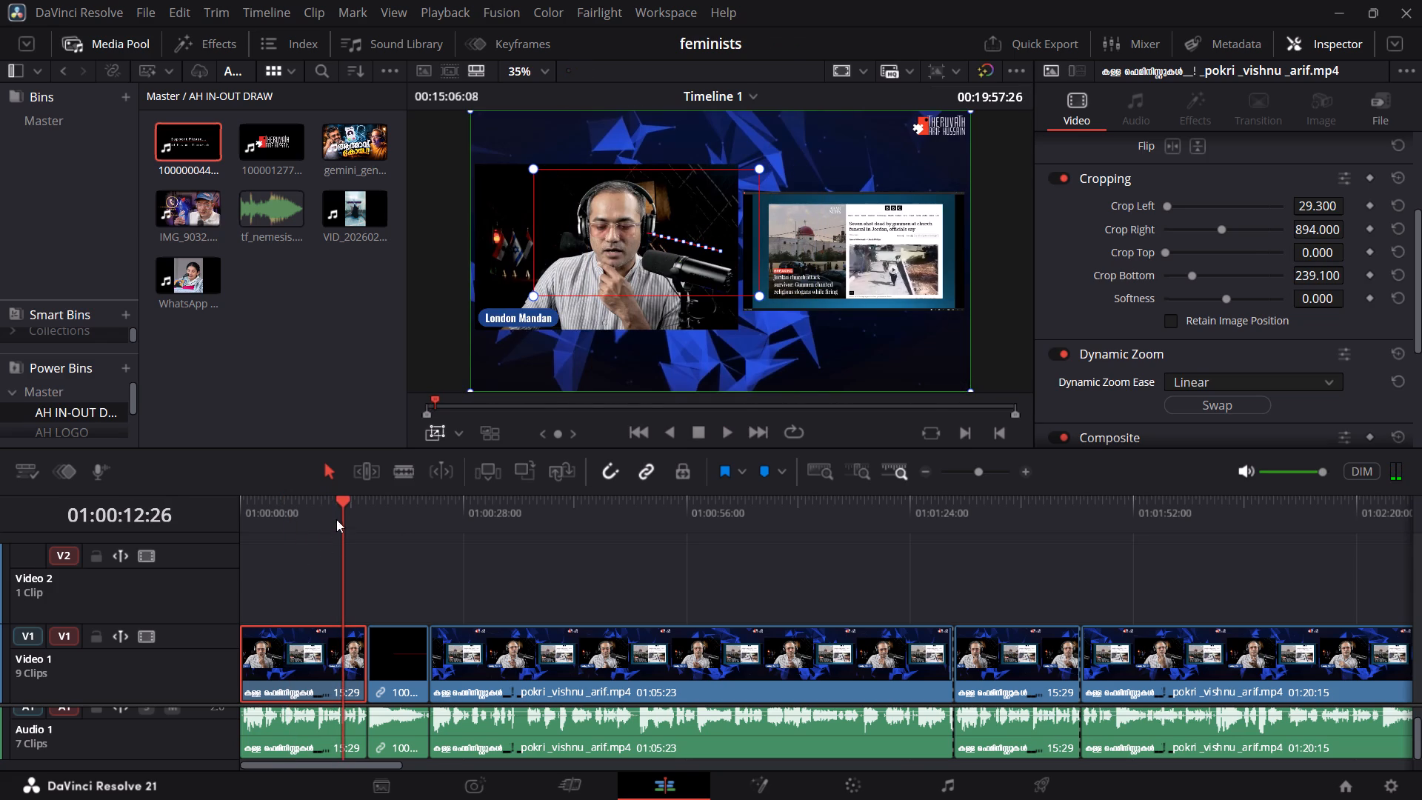
left_click(328, 513)
key("space")
key("space")
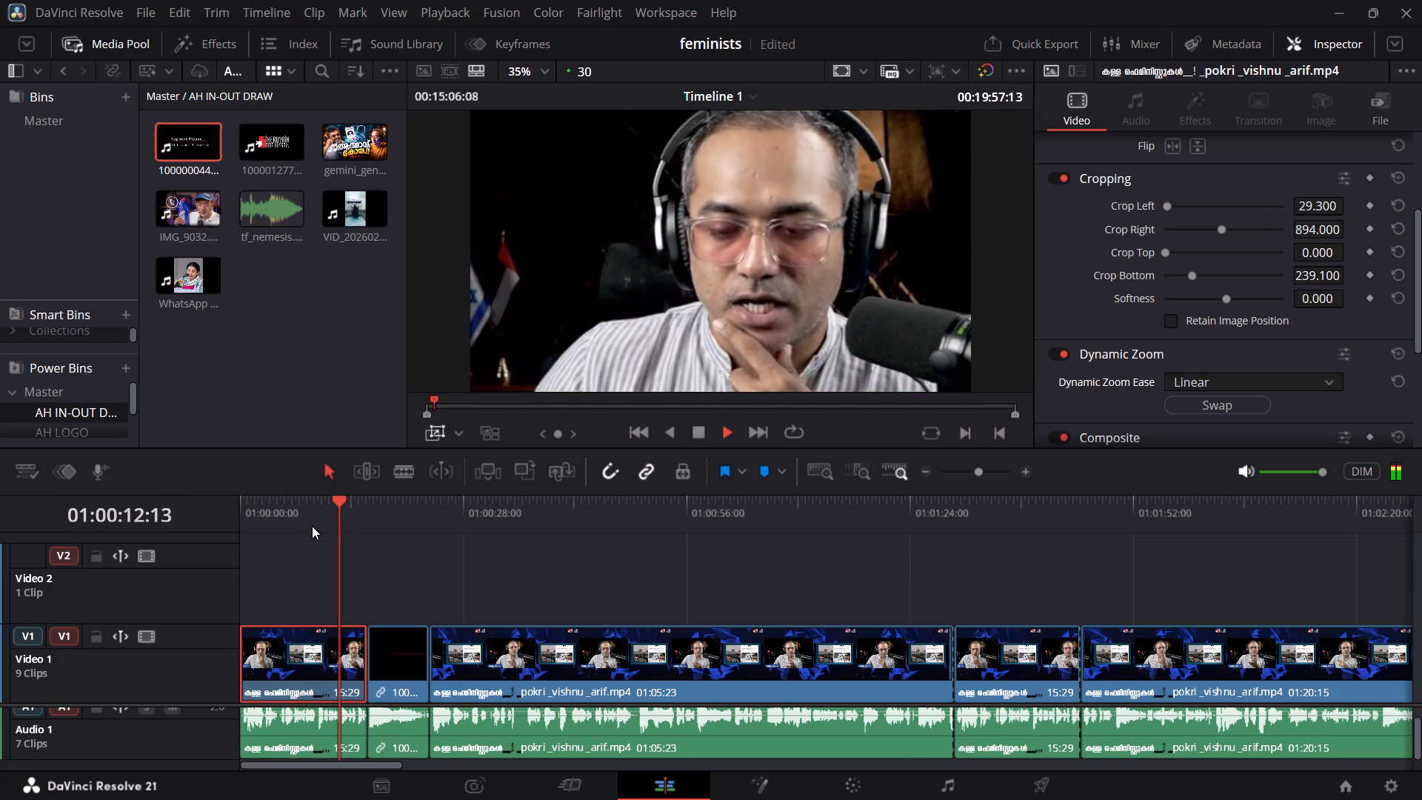
Enlarge the end frame to take in most of the speaker picture, adjust its height, and replay the clip's start and middle.
left_click_drag(652, 270, 650, 259)
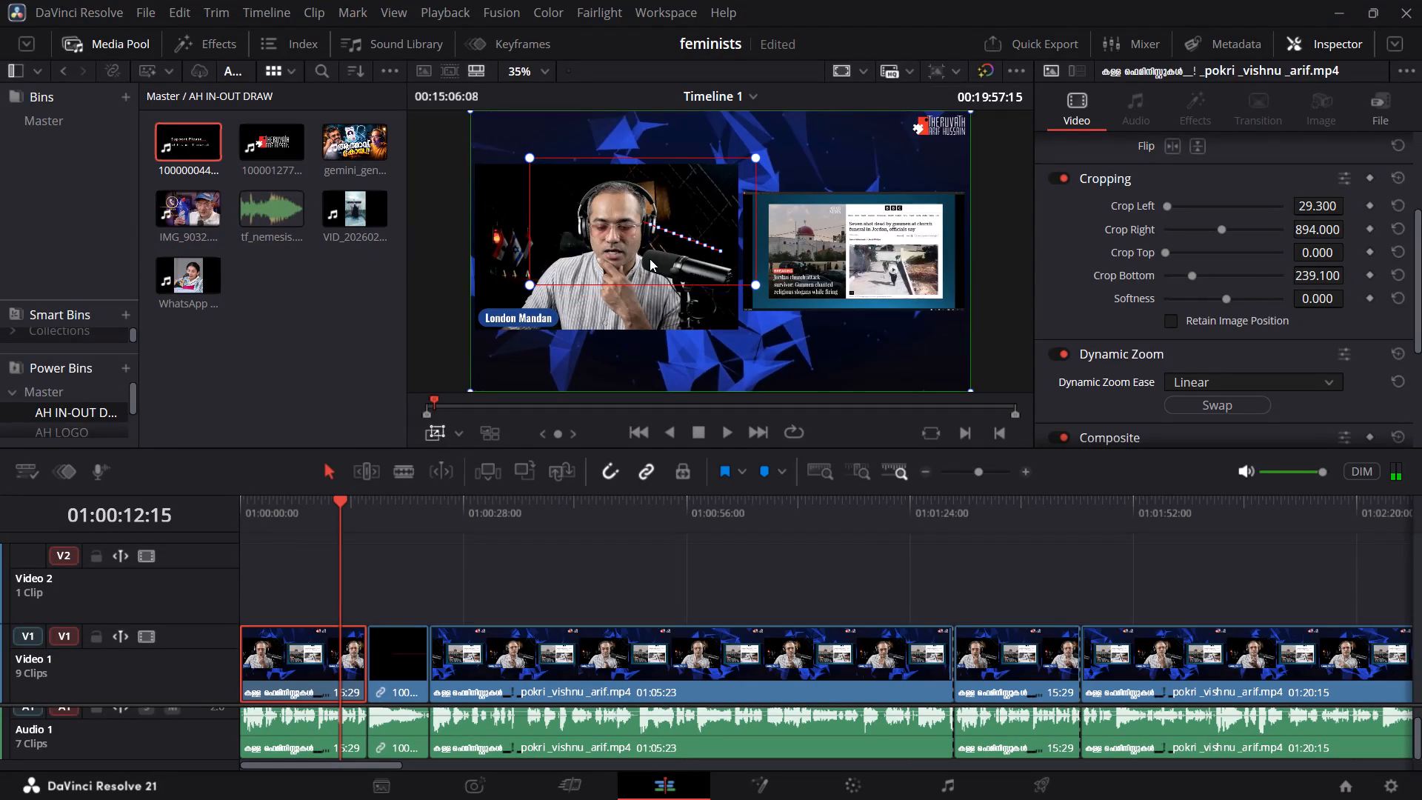
left_click_drag(650, 259, 649, 258)
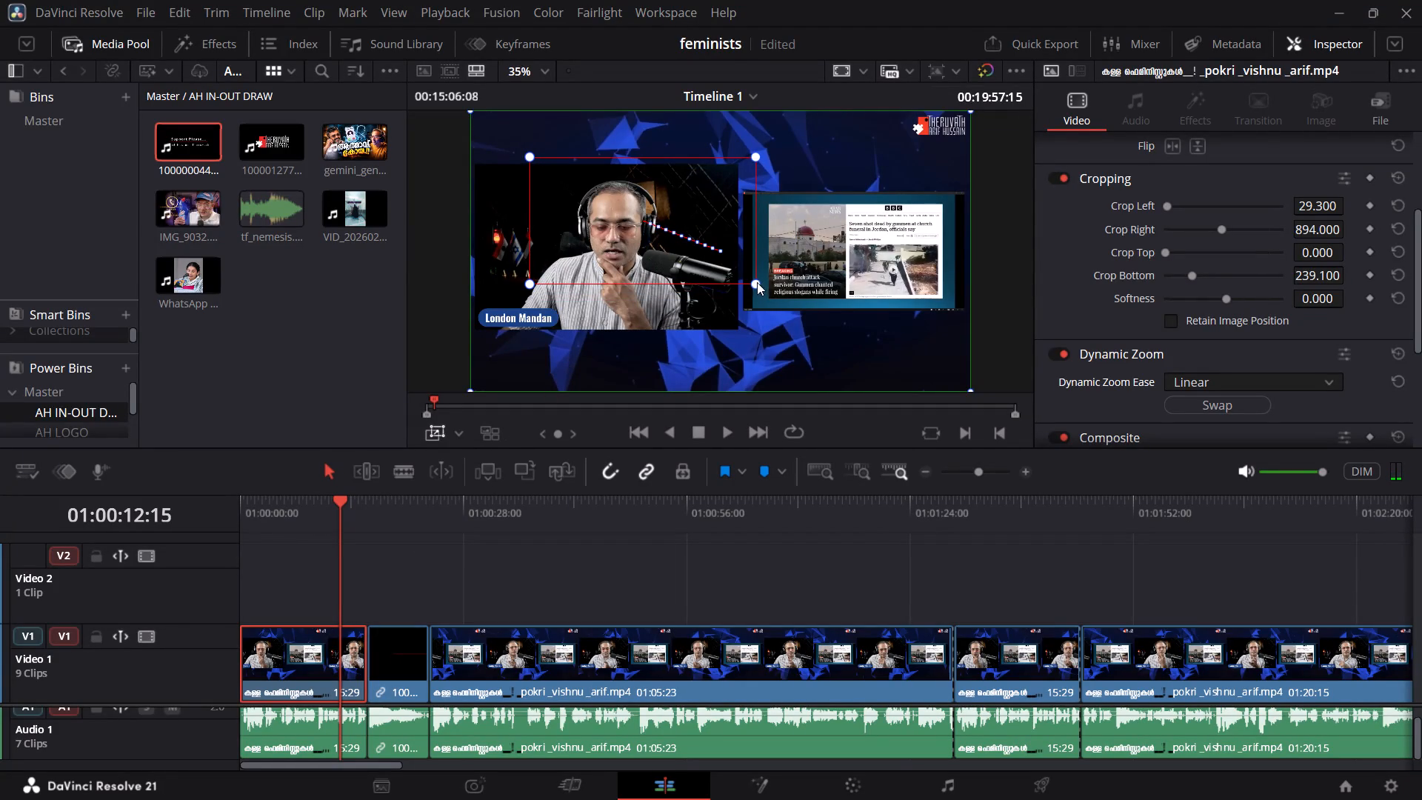
left_click_drag(756, 282, 778, 312)
left_click_drag(721, 248, 723, 267)
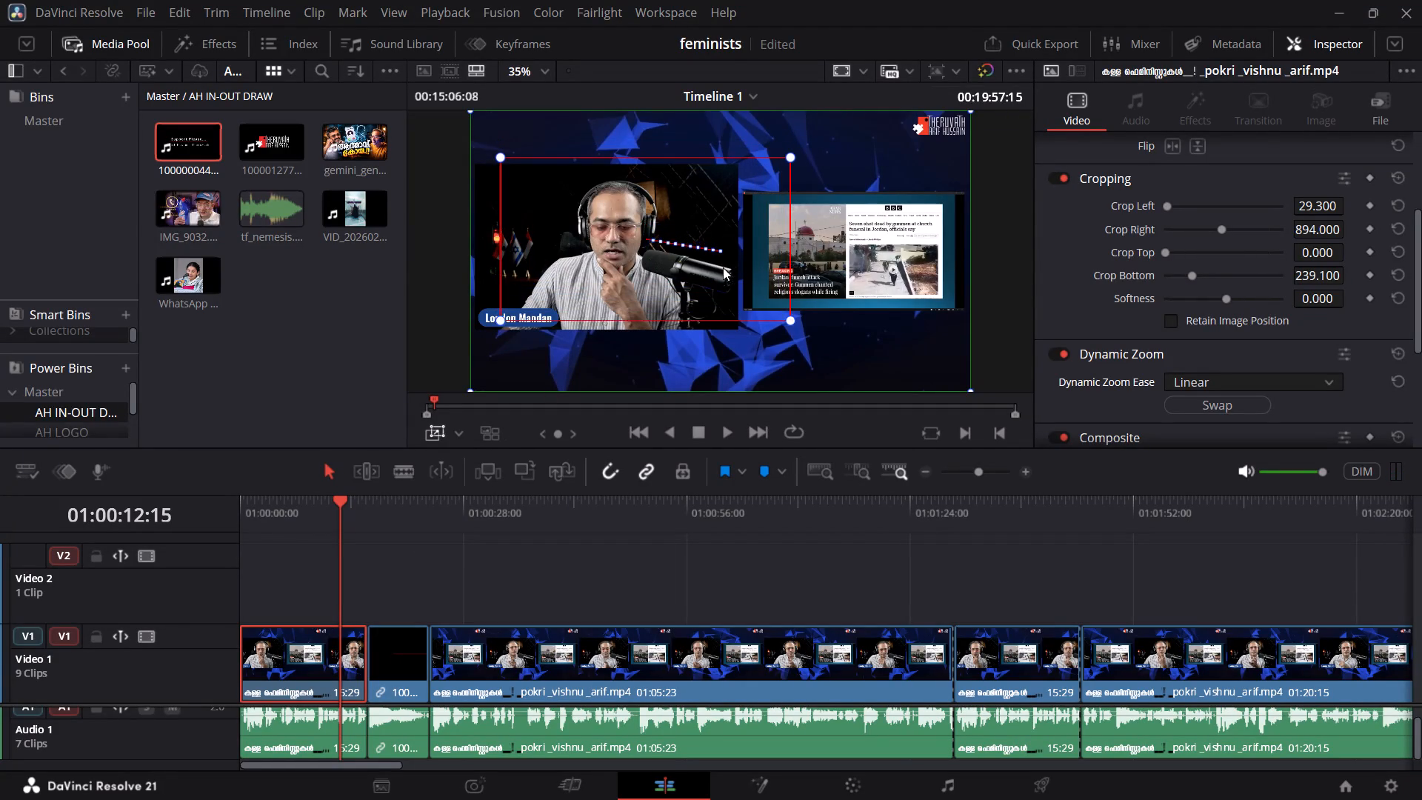
left_click_drag(723, 267, 725, 278)
left_click(307, 521)
key("space")
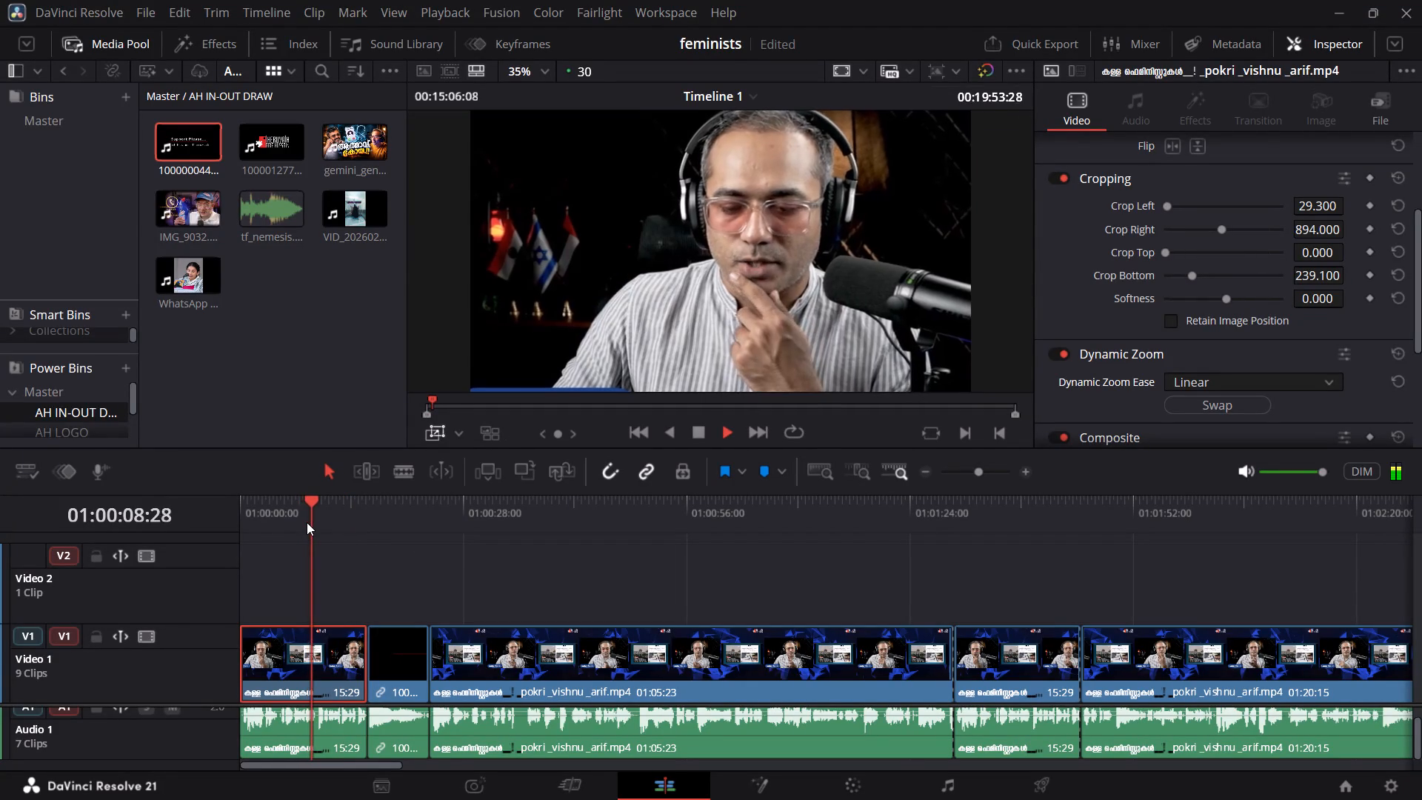
key("space")
left_click(255, 527)
key("space")
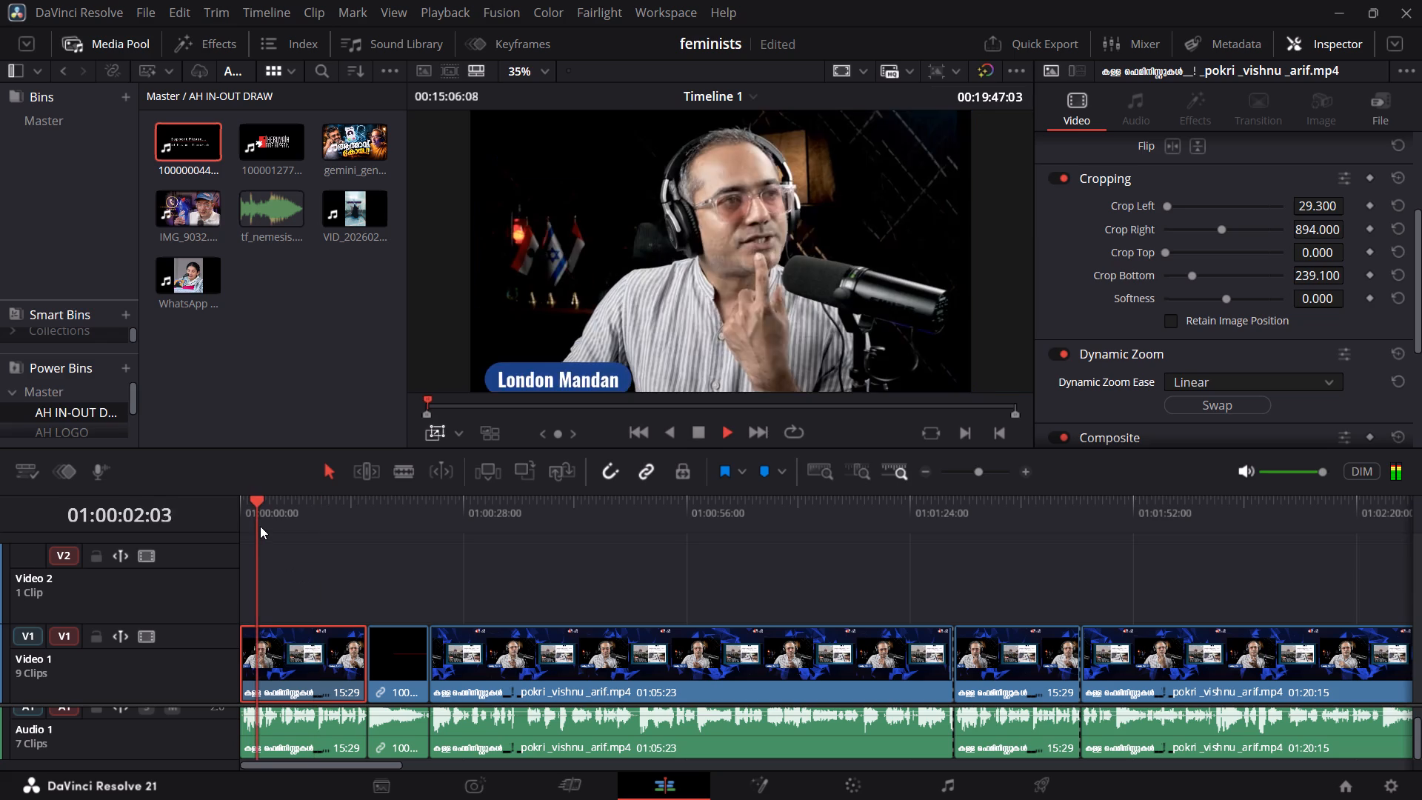
left_click_drag(250, 514, 240, 514)
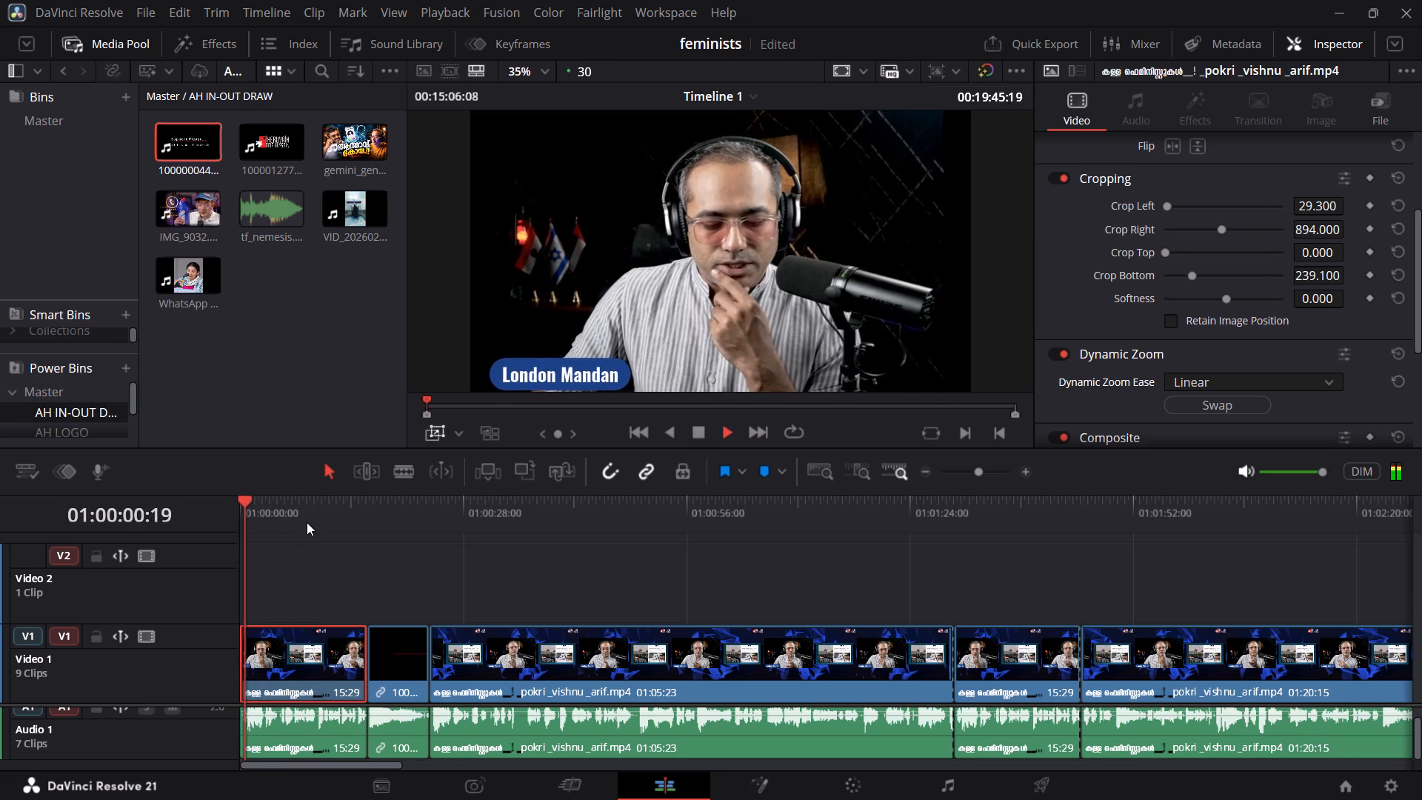
left_click(324, 517)
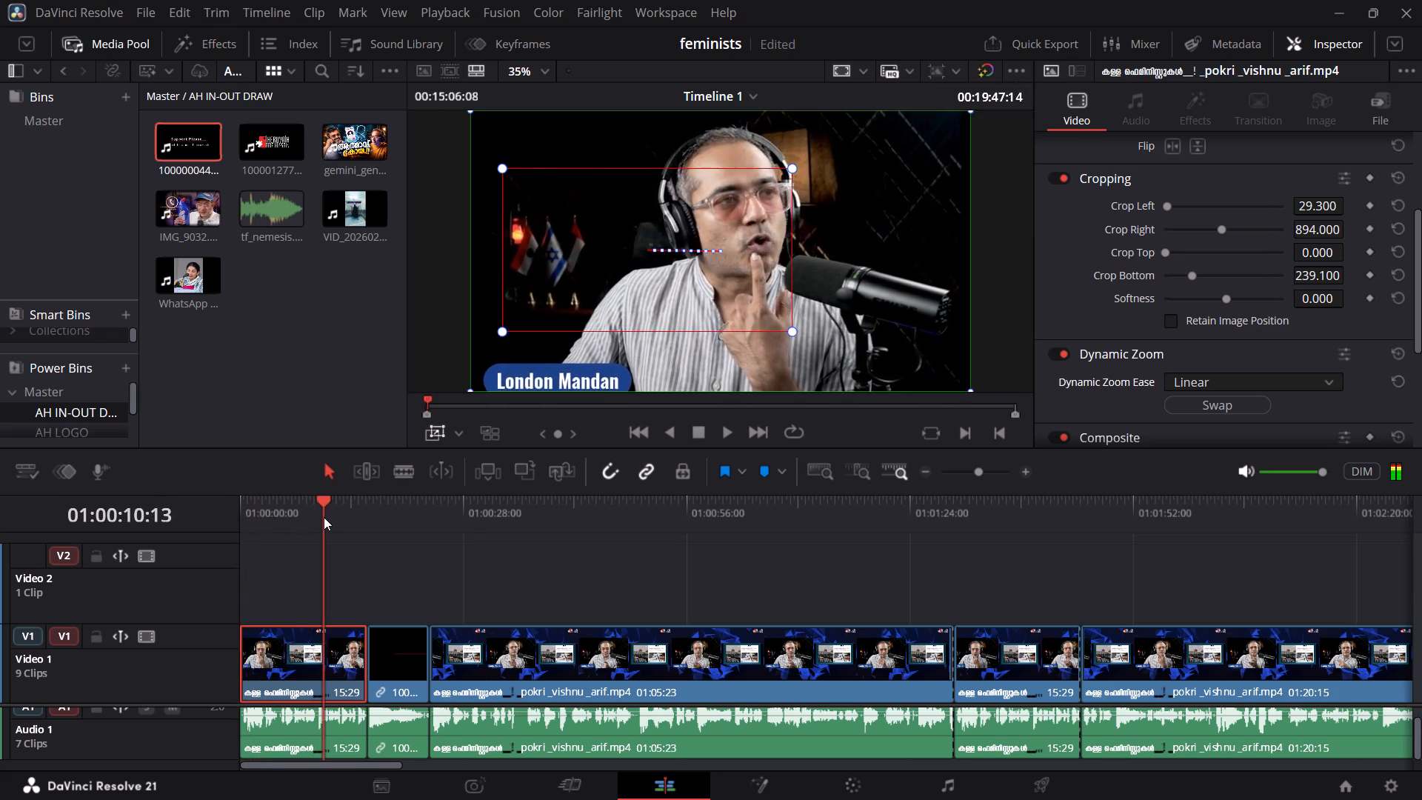
key("space")
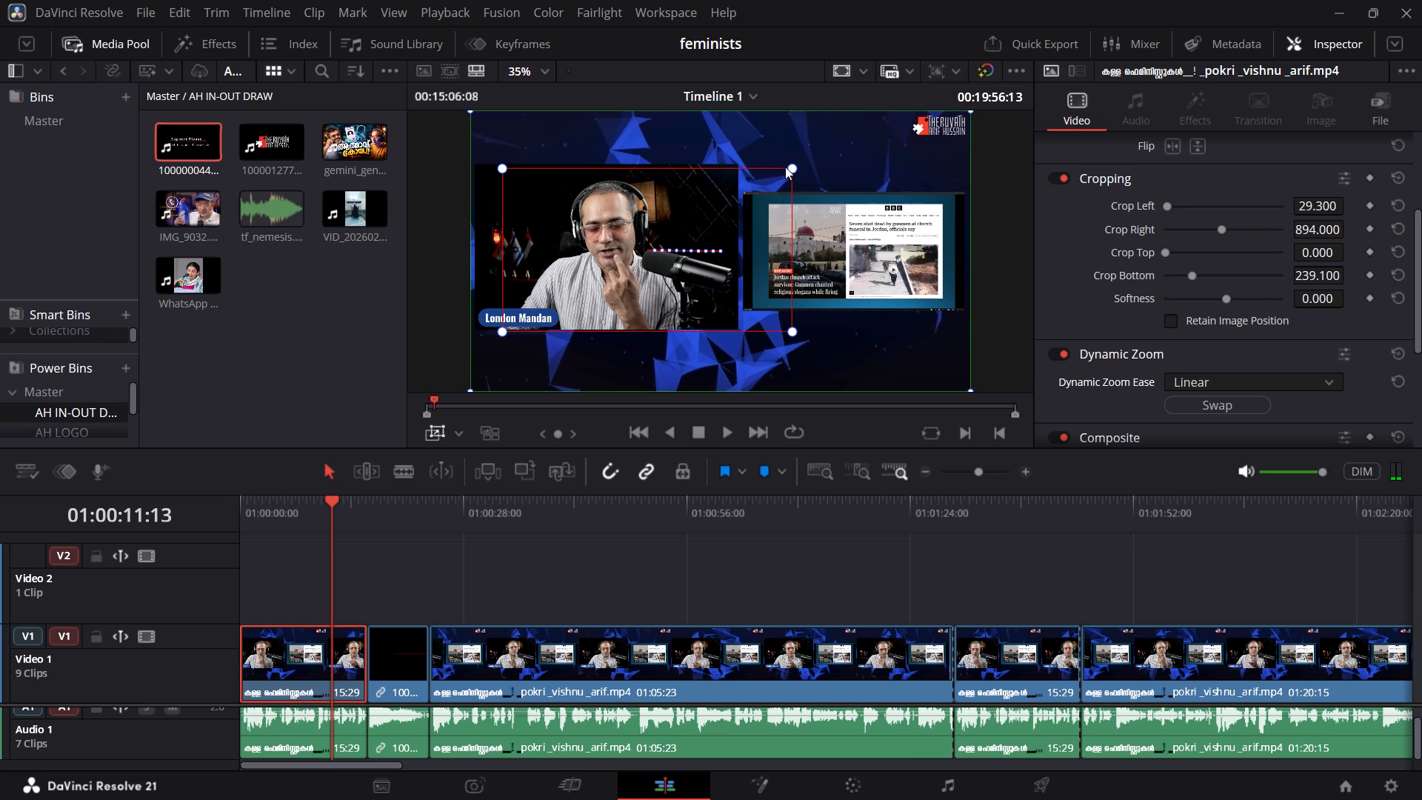
Enlarge the end frame a little more around the speaker, raise it slightly, and play the clip through to its end.
left_click_drag(791, 167, 787, 141)
left_click_drag(727, 202, 728, 190)
left_click(301, 516)
key("space")
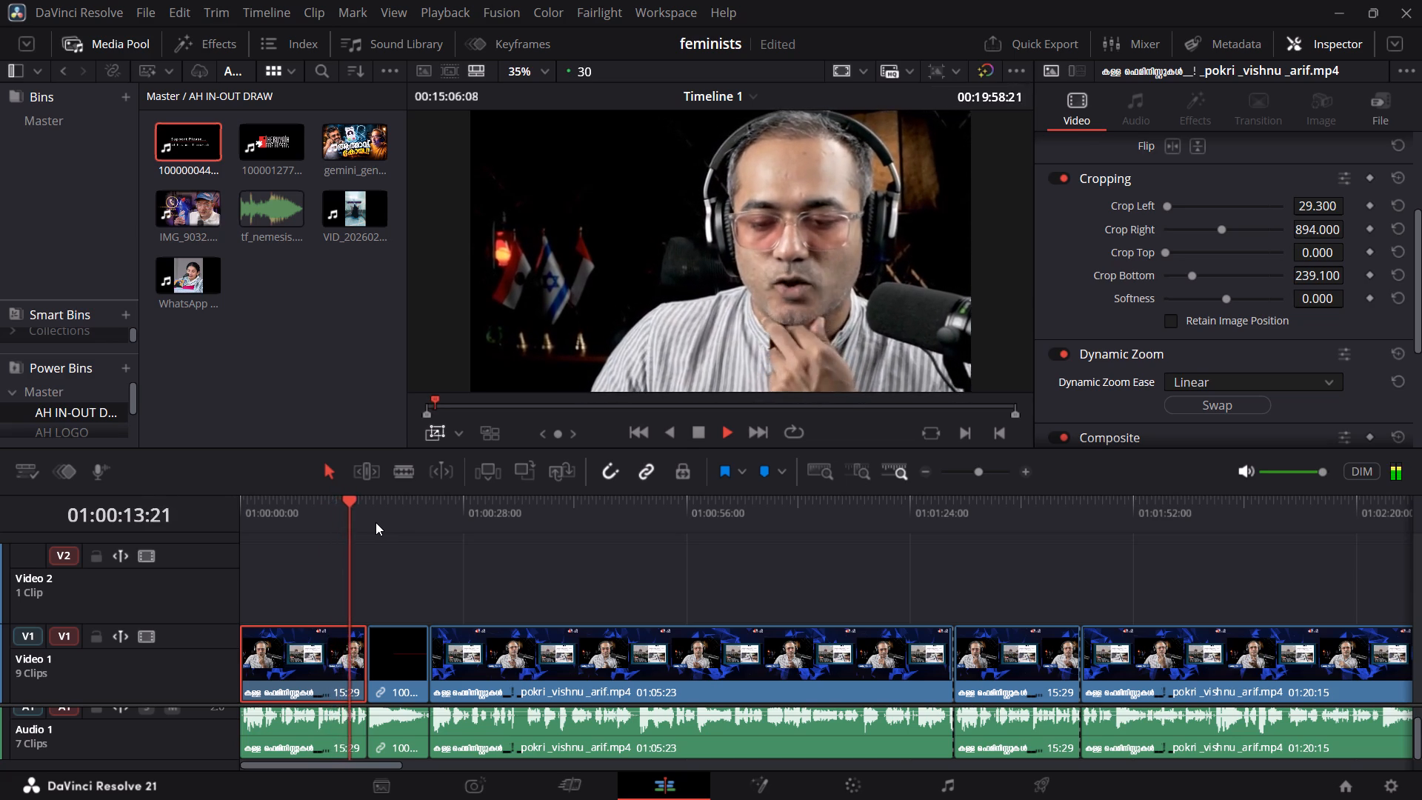
key("space")
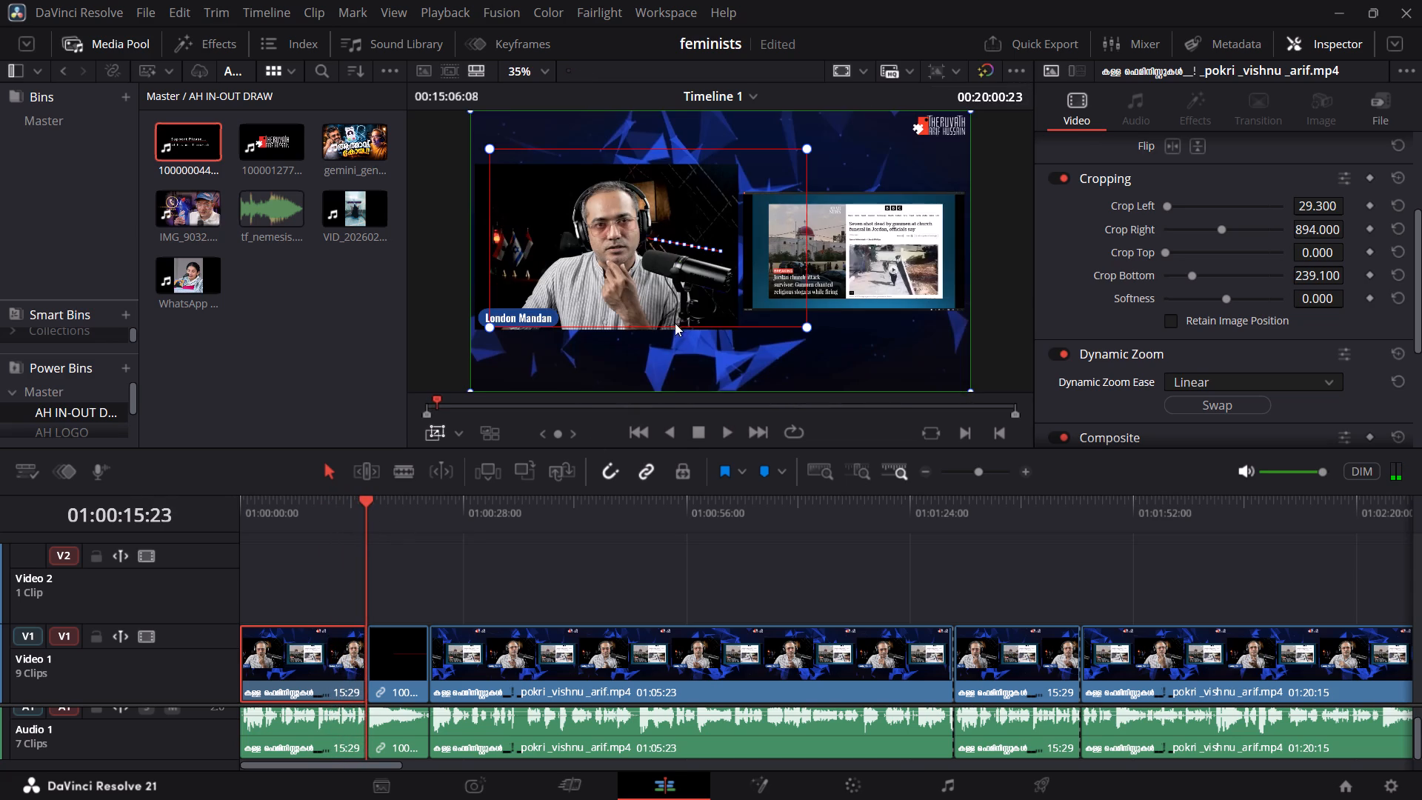
Shift the end frame until the speaker sits near the centre of the final shot, replaying the clip's last seconds.
left_click_drag(690, 281, 687, 282)
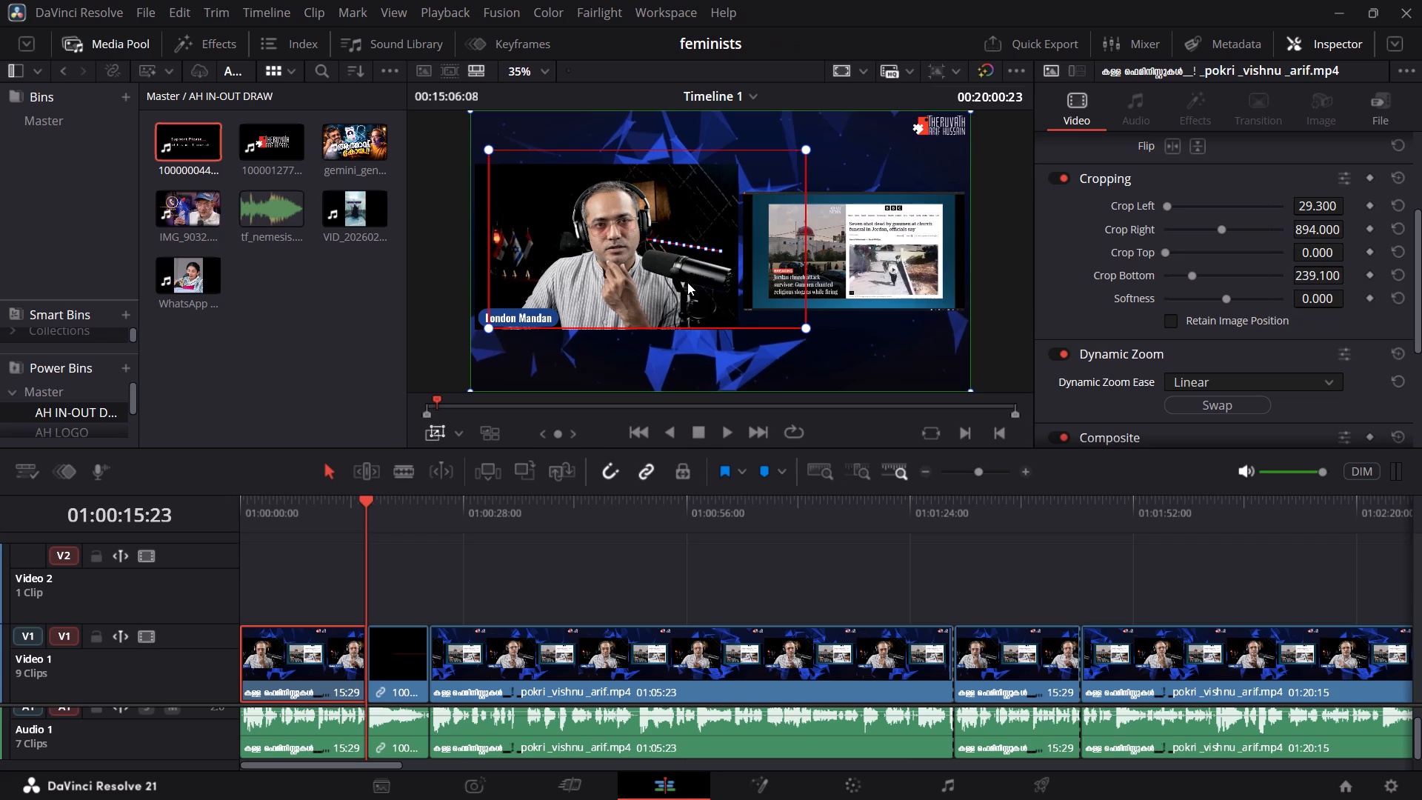
left_click_drag(687, 282, 679, 275)
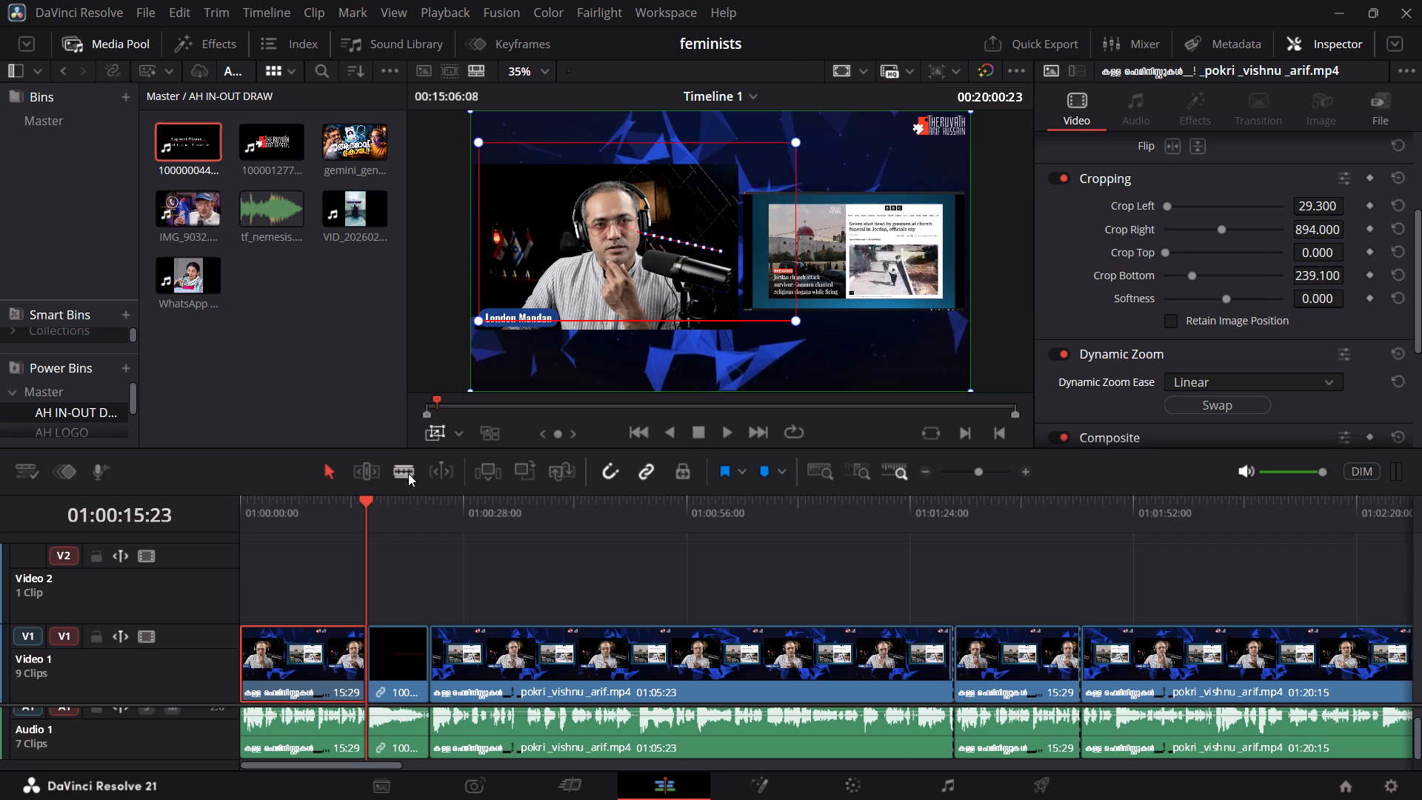
left_click(350, 513)
key("space")
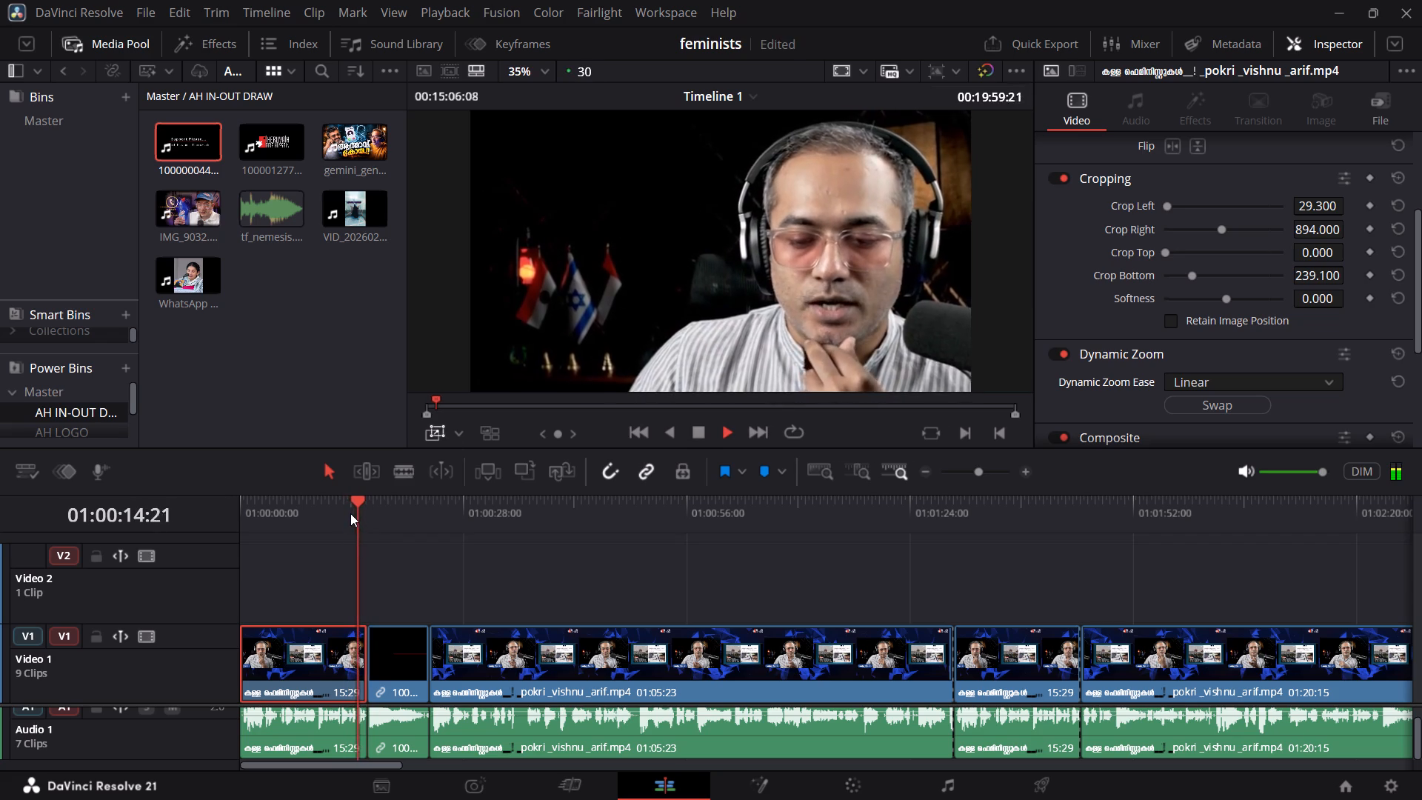
key("space")
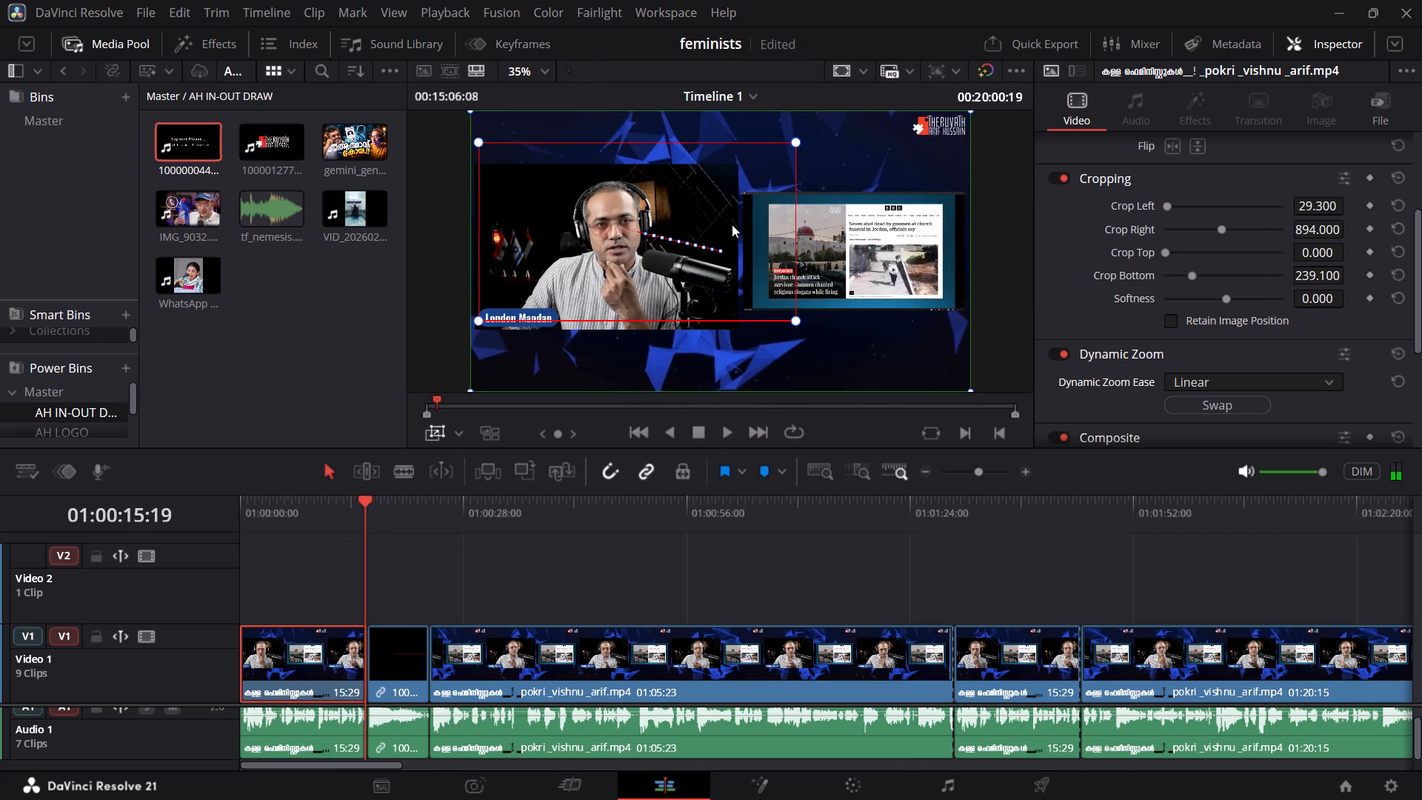
left_click_drag(731, 225, 765, 229)
key("space")
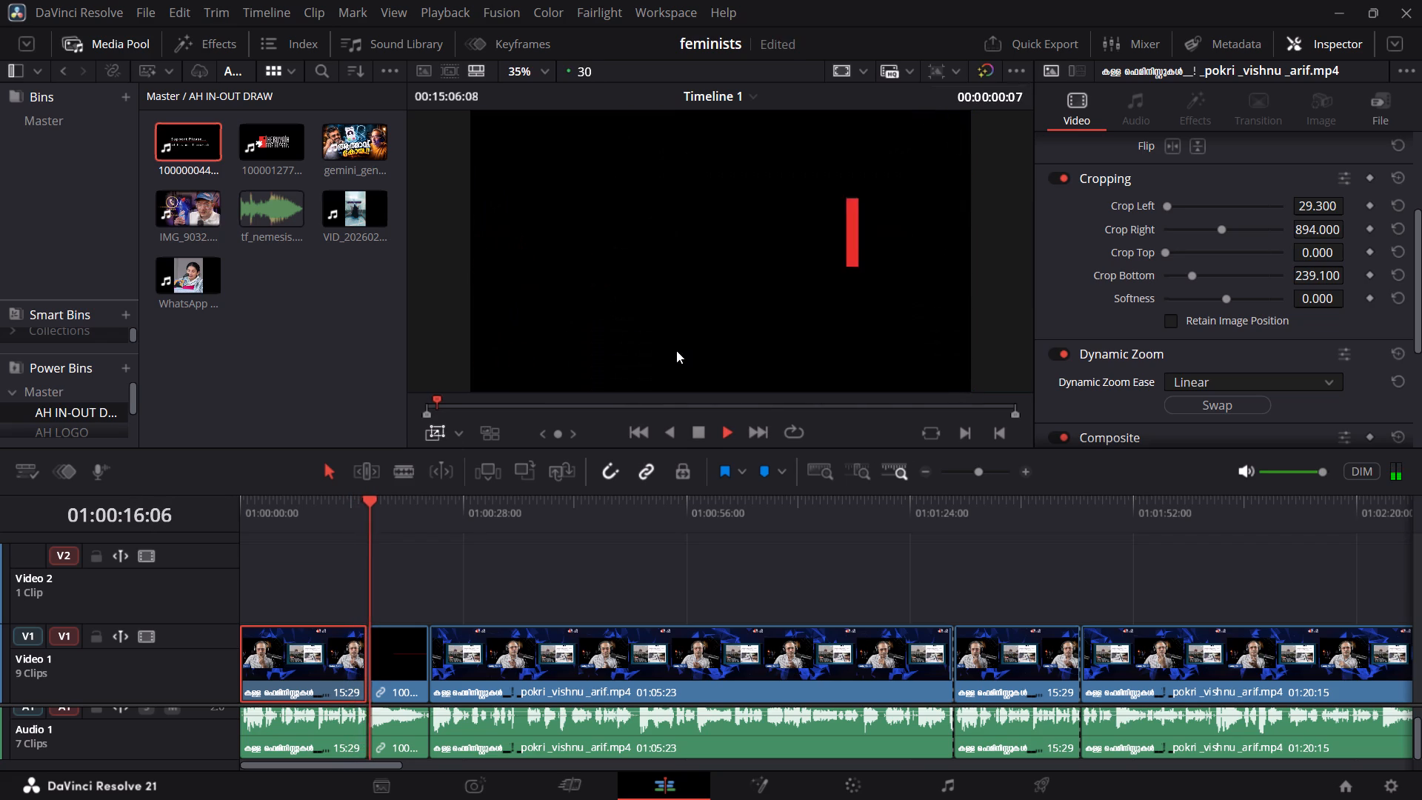
left_click(344, 518)
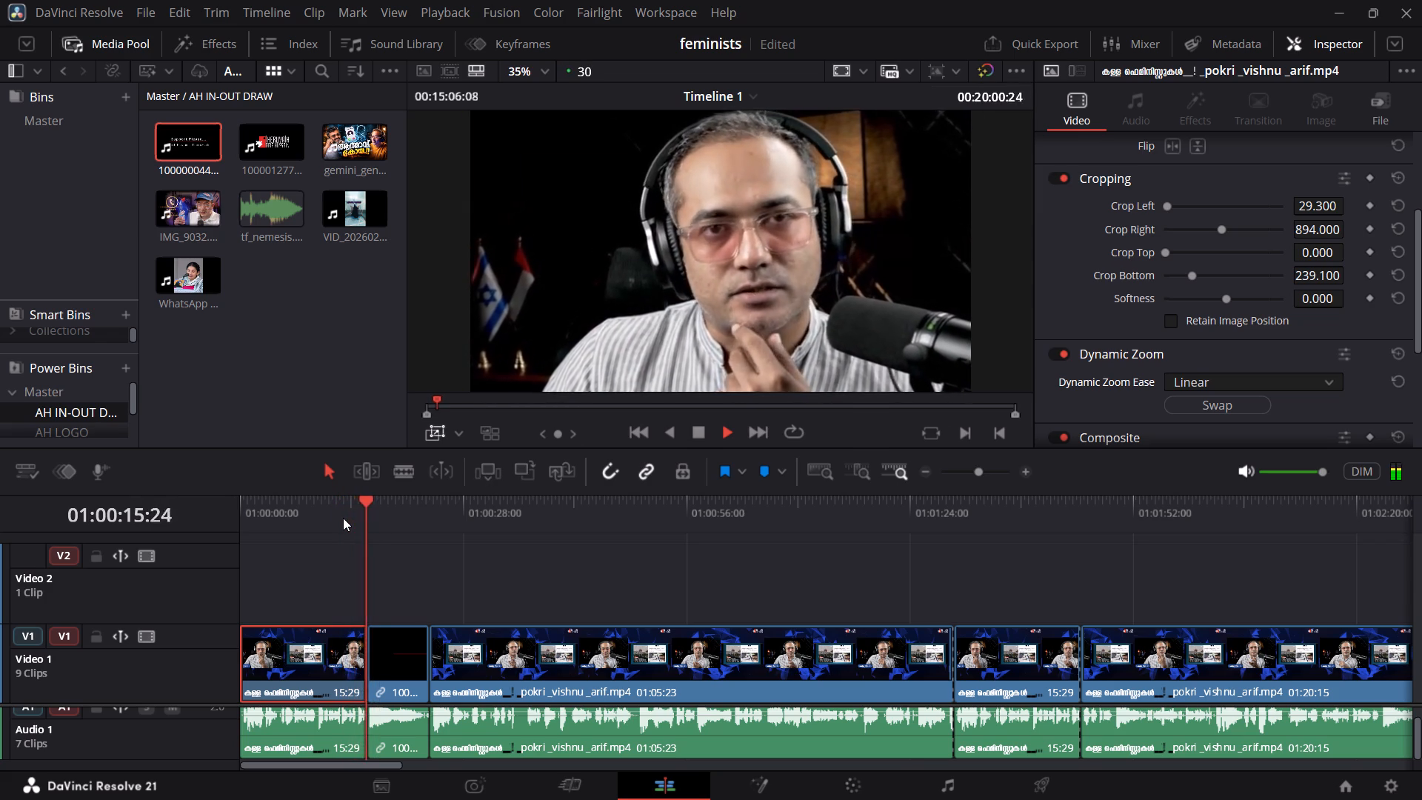
Nudge the teaser's end Dynamic Zoom frame slightly up and leftward around the speaker, replaying the clip's last seconds between adjustments.
left_click(338, 518)
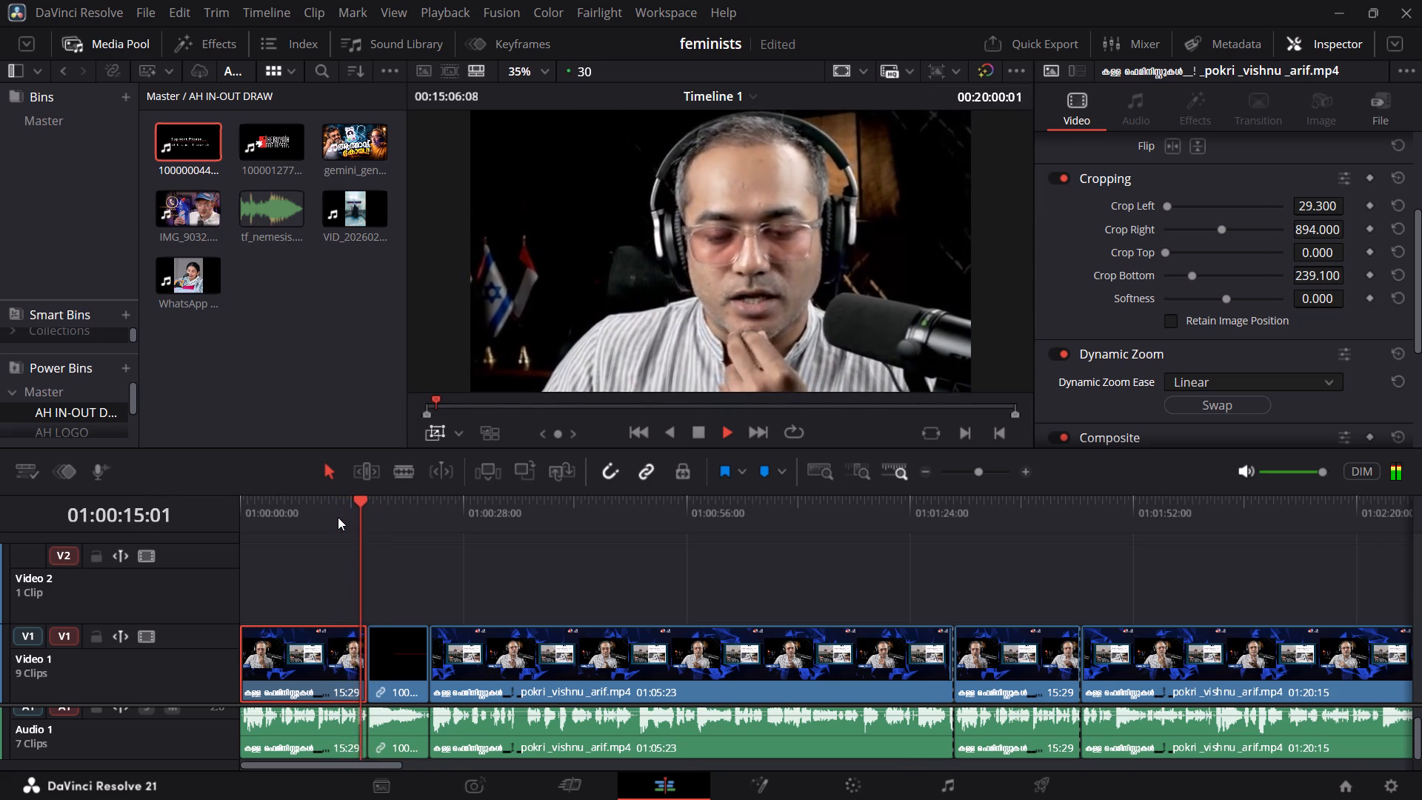
key("space")
left_click(673, 233)
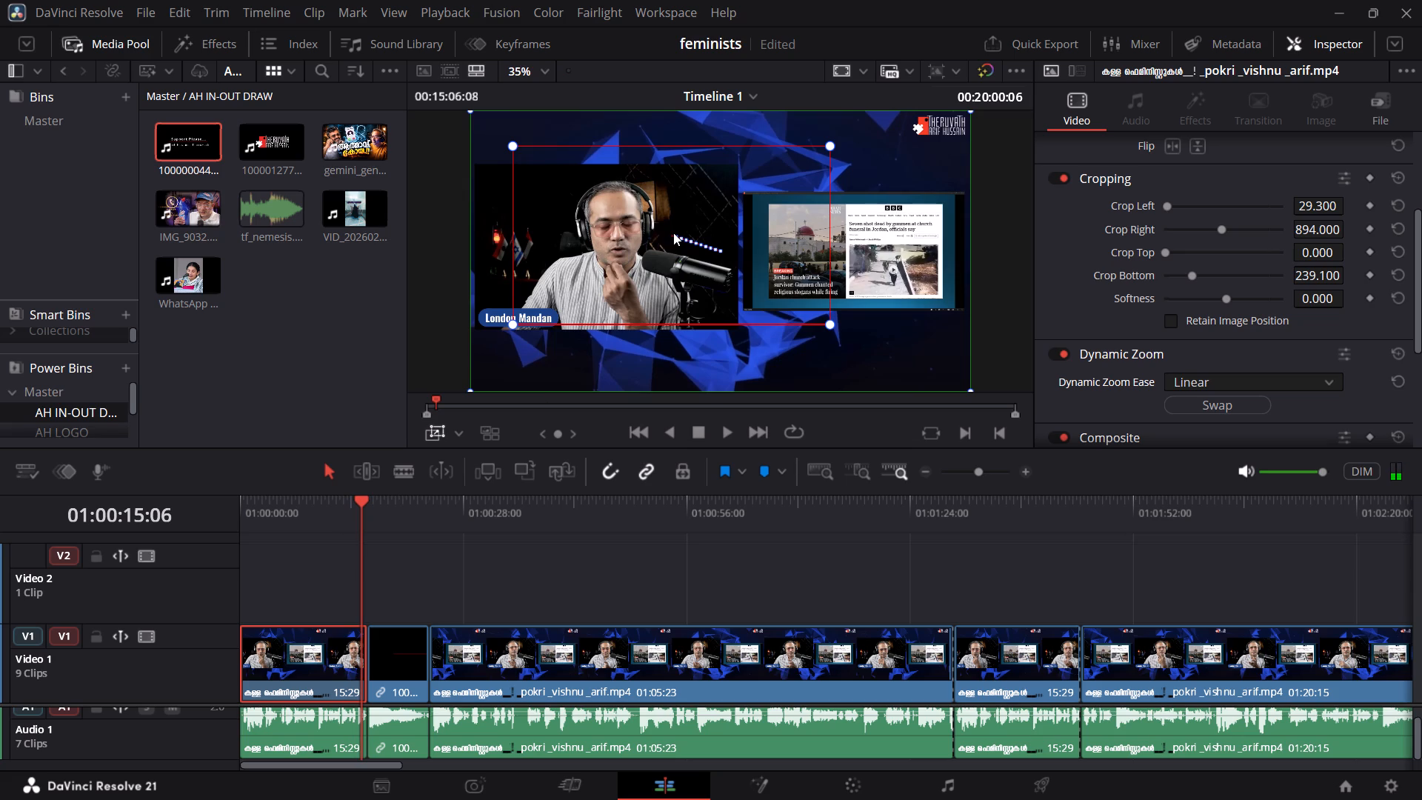
key("space")
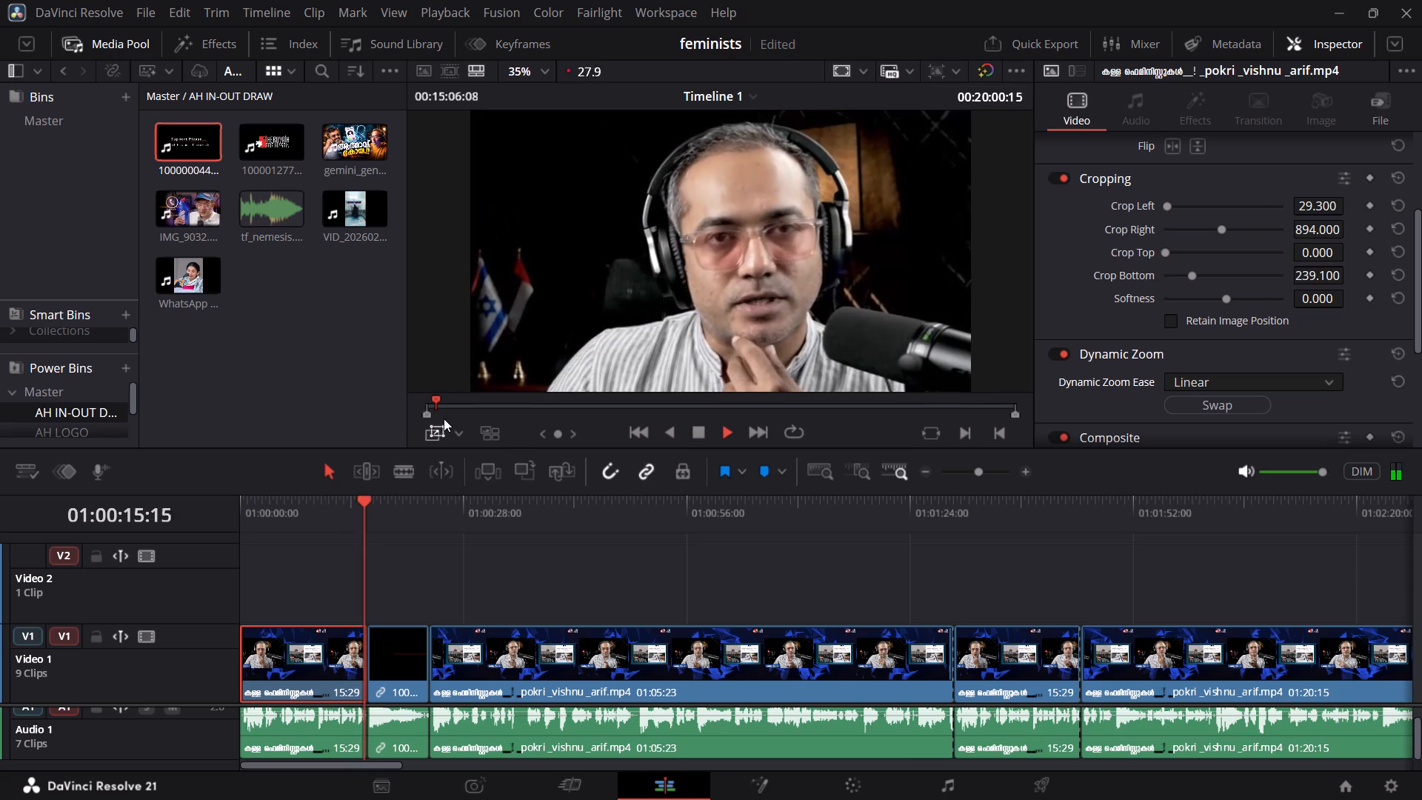
key("space")
left_click(344, 530)
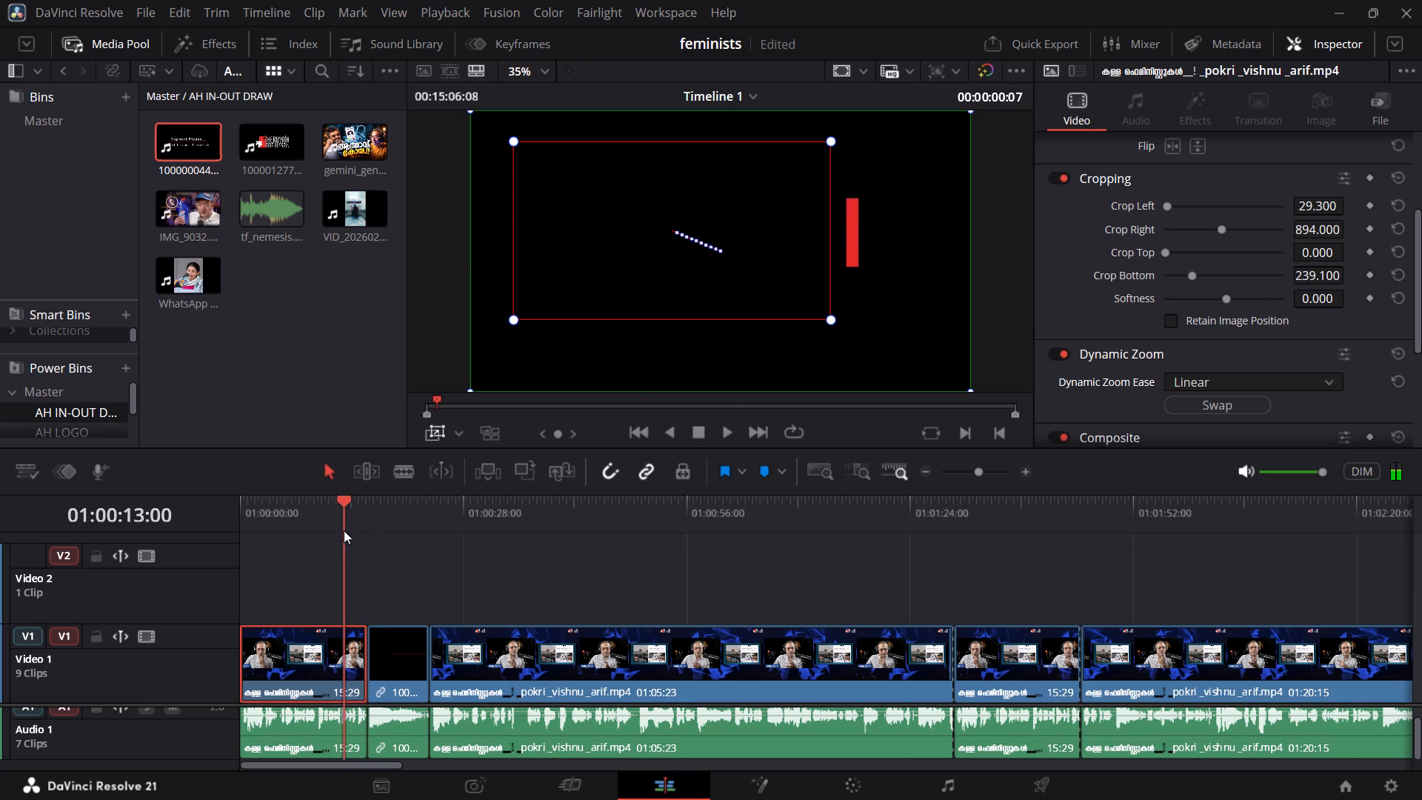
key("space")
key("space")
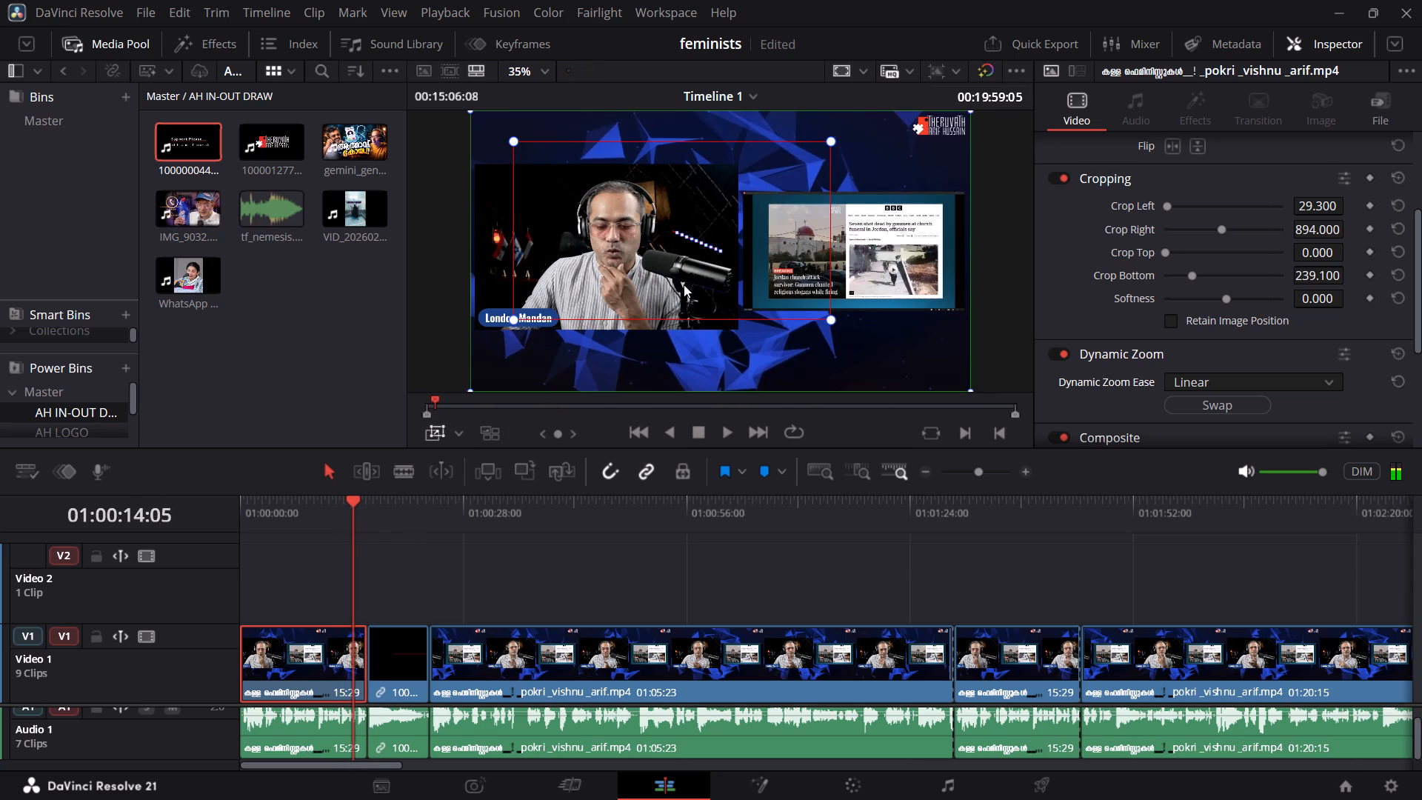
left_click(734, 257)
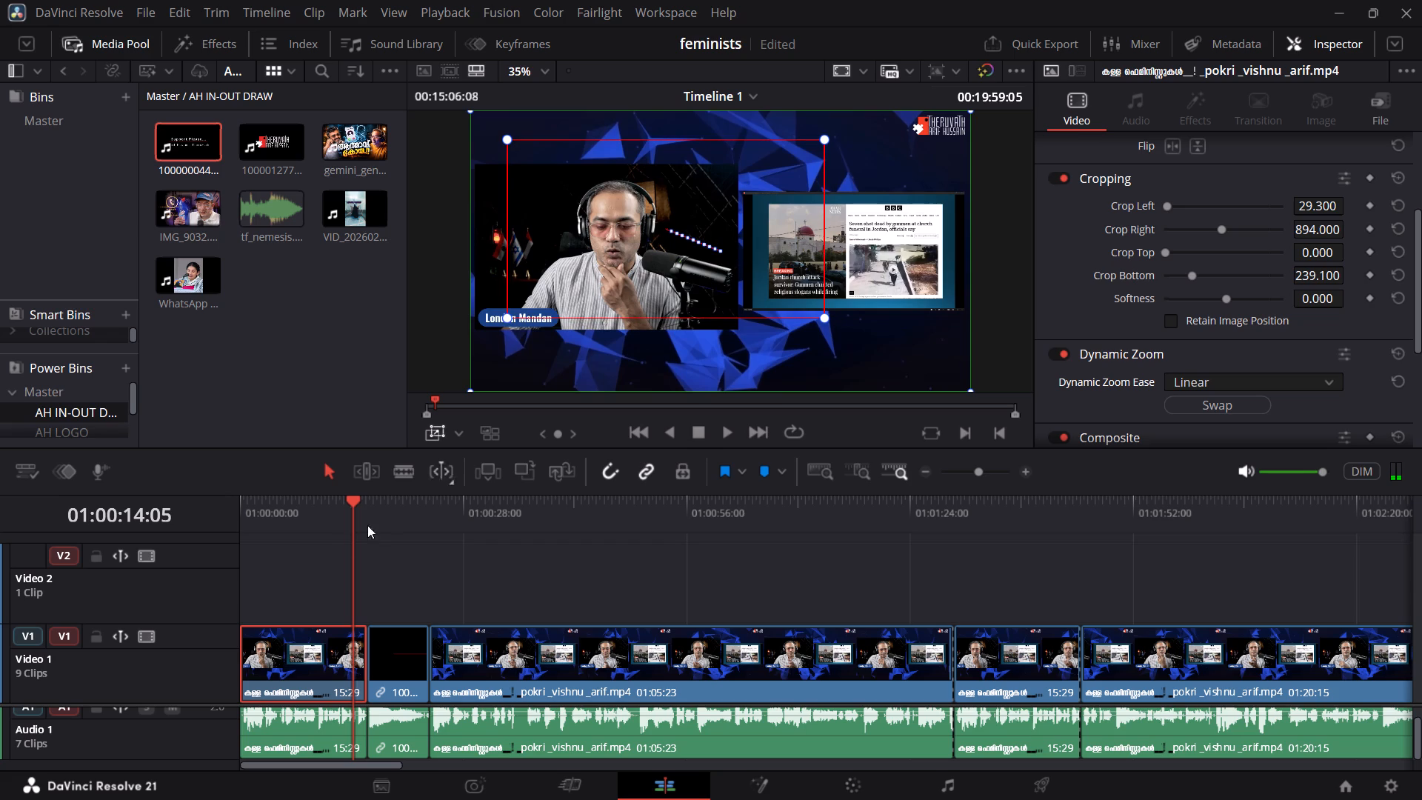
left_click(353, 516)
left_click(338, 506)
key("space")
key("space")
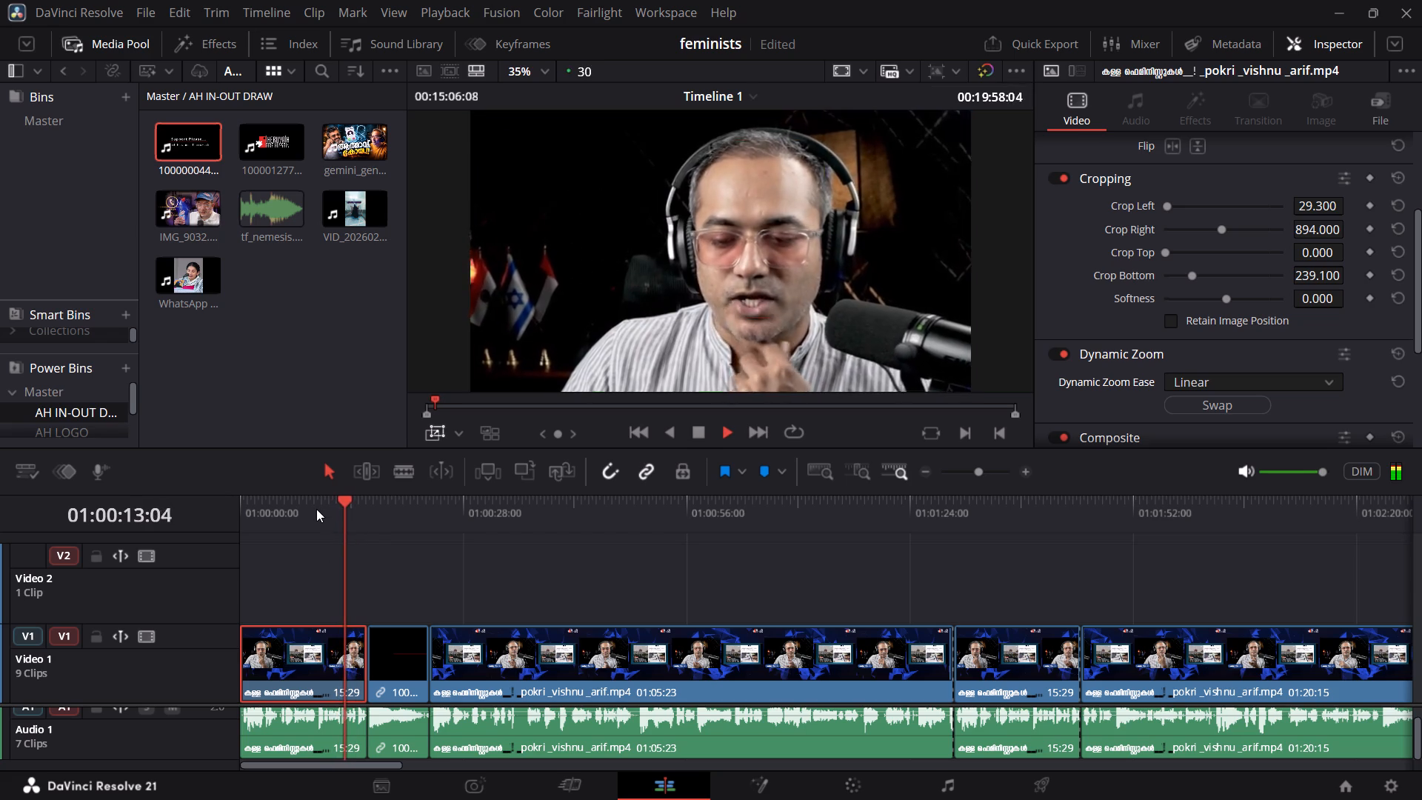
Fine-tune the end frame's position in small moves, raising it slightly over the speaker, with short replays.
left_click_drag(684, 290, 681, 292)
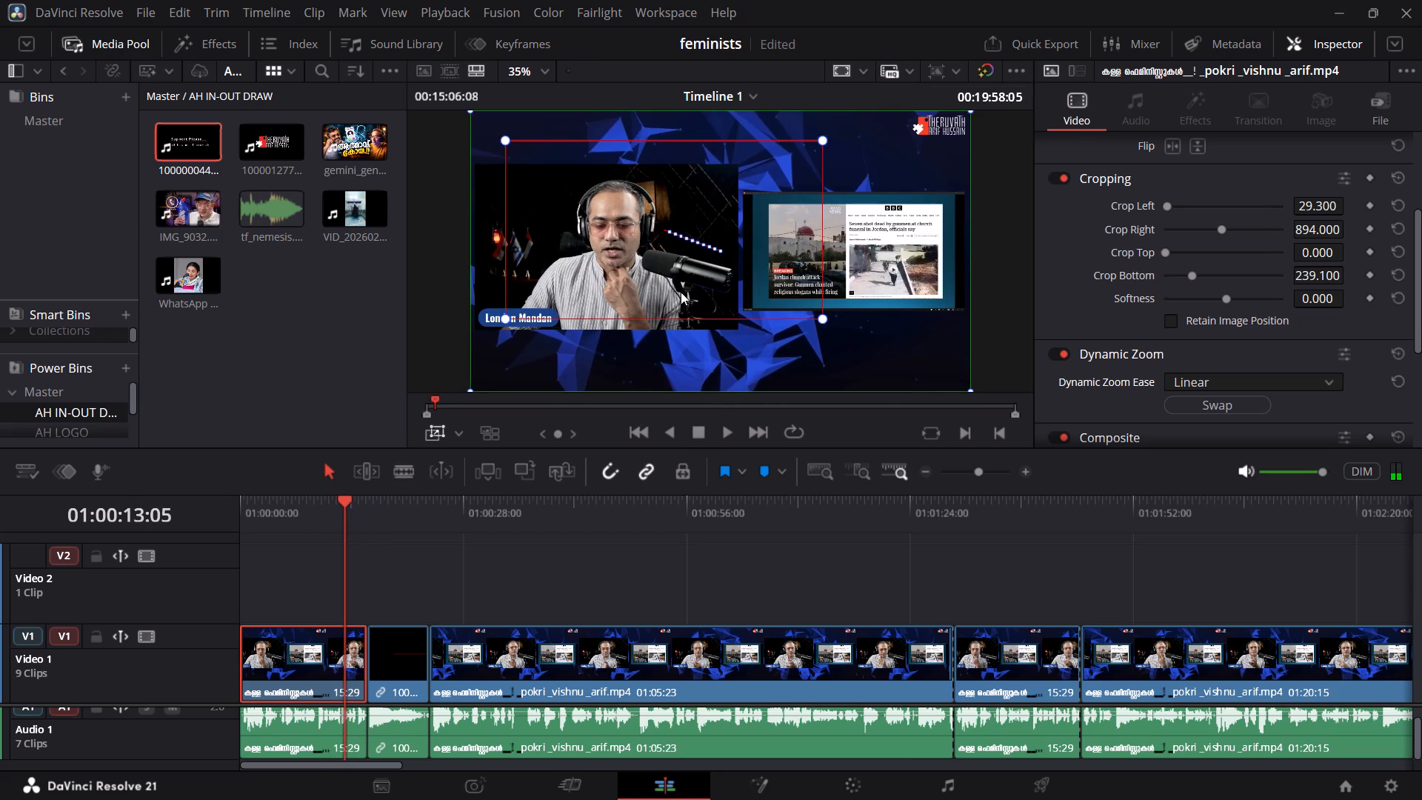
left_click_drag(681, 292, 675, 288)
key("space")
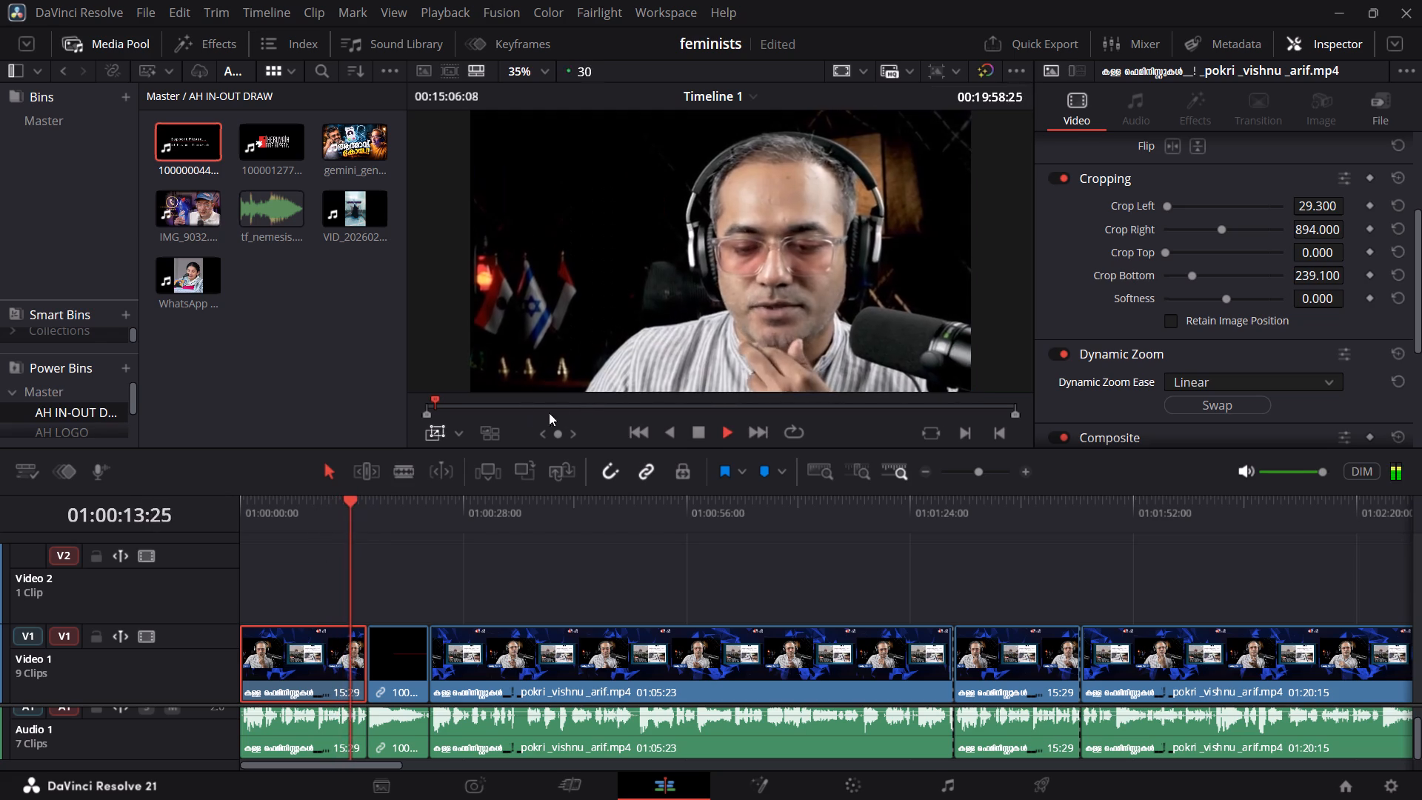
key("space")
left_click_drag(675, 289, 683, 288)
key("space")
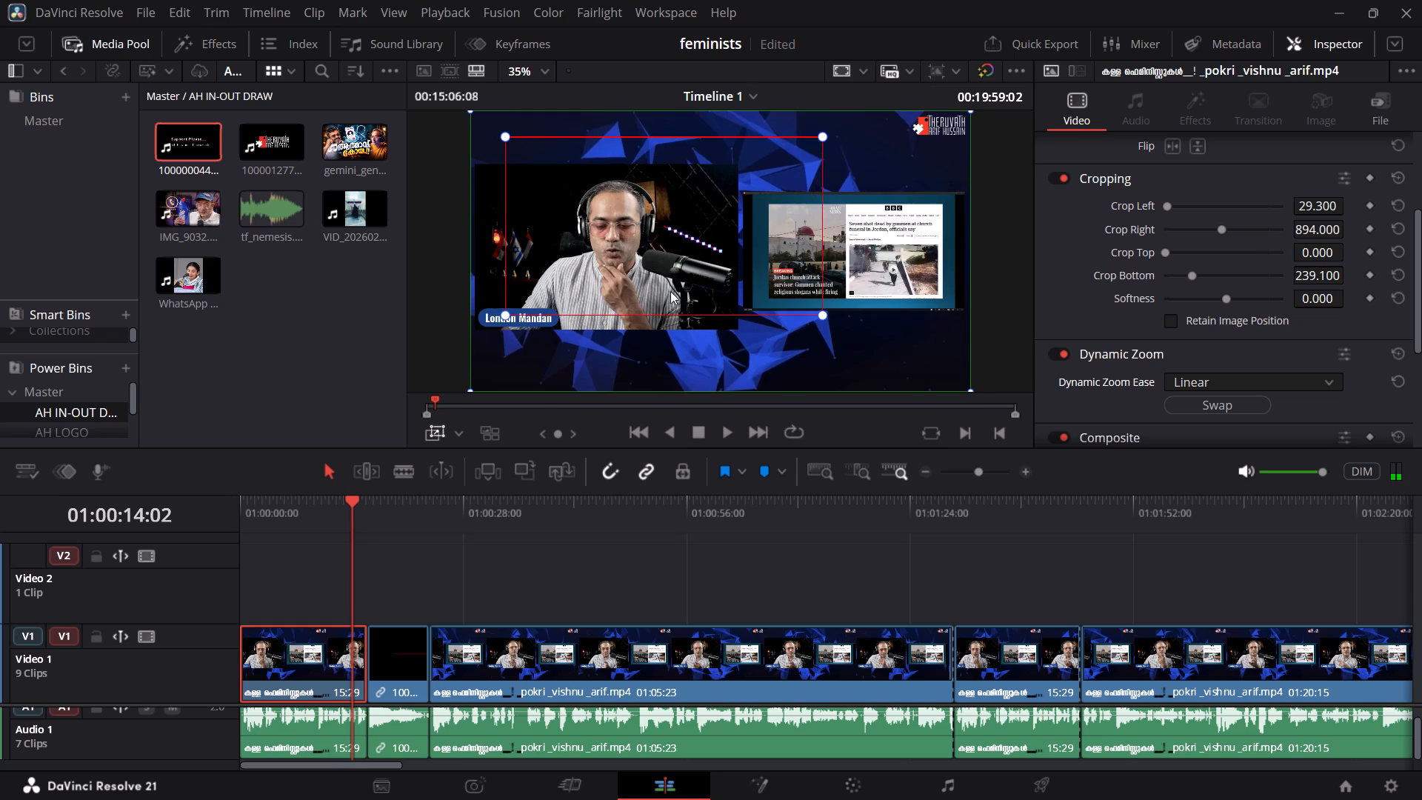
Shift the end frame rightward in stages so the speaker moves toward the left of the final shot, playing through to the intro.
key("space")
left_click_drag(684, 274, 696, 276)
key("space")
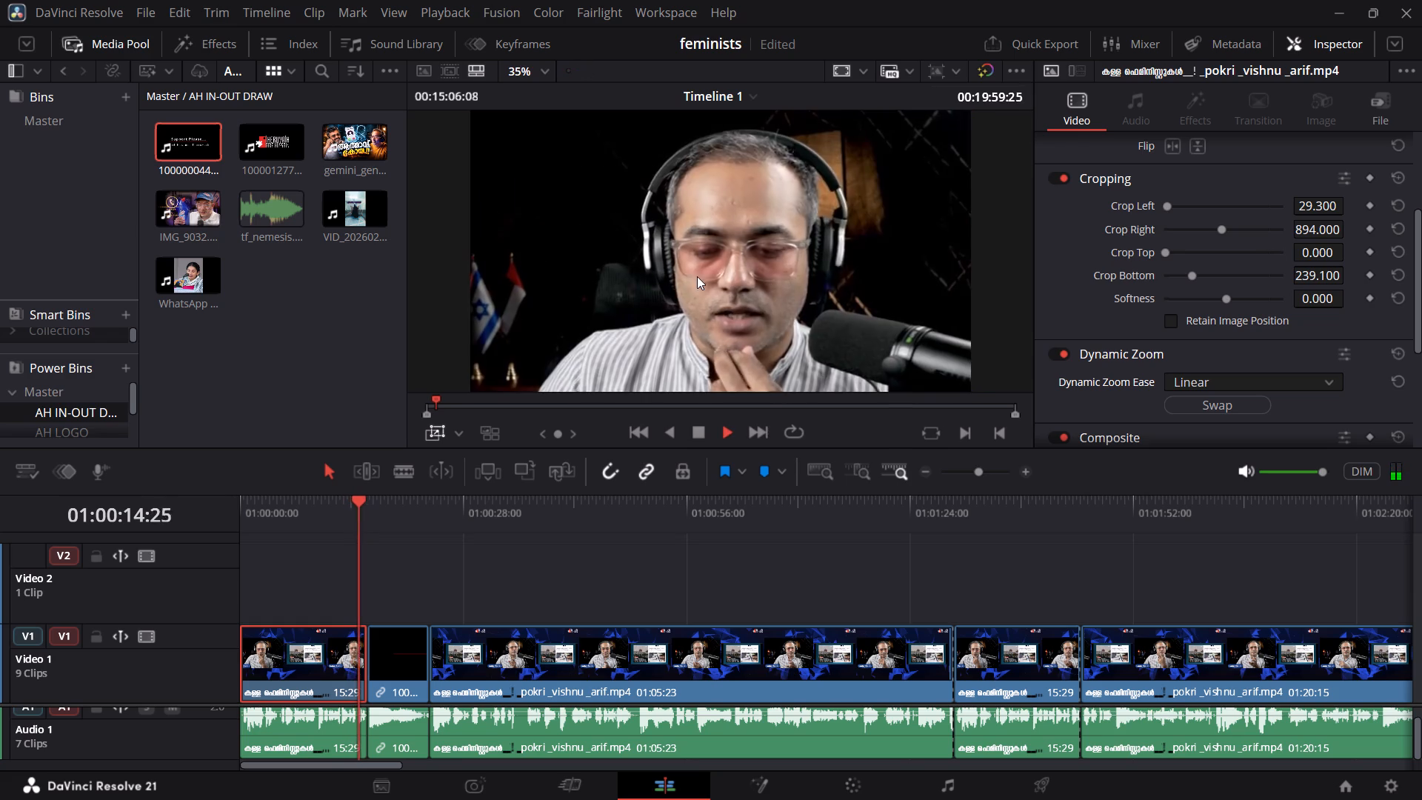
key("space")
left_click_drag(702, 265, 713, 263)
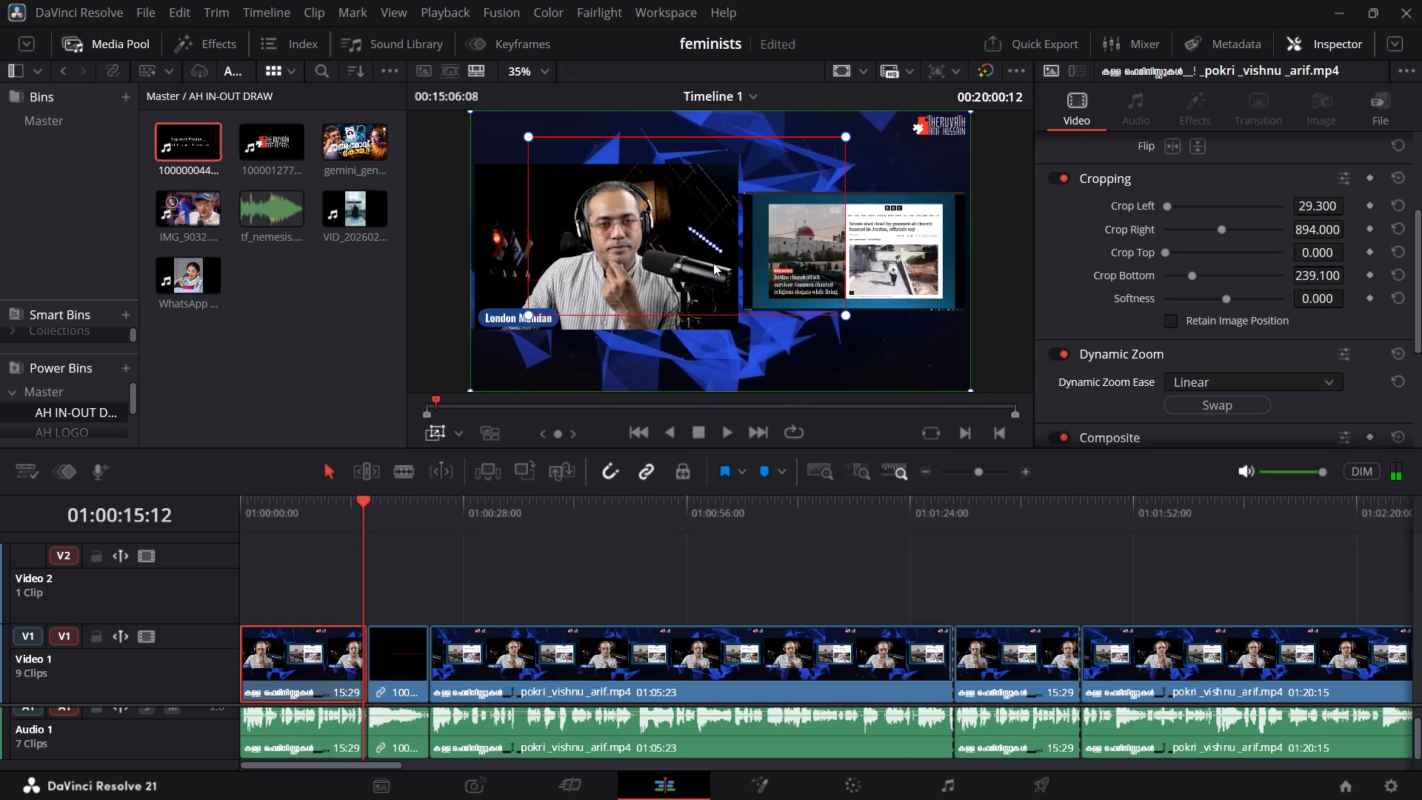
left_click_drag(713, 263, 714, 262)
key("space")
key("space")
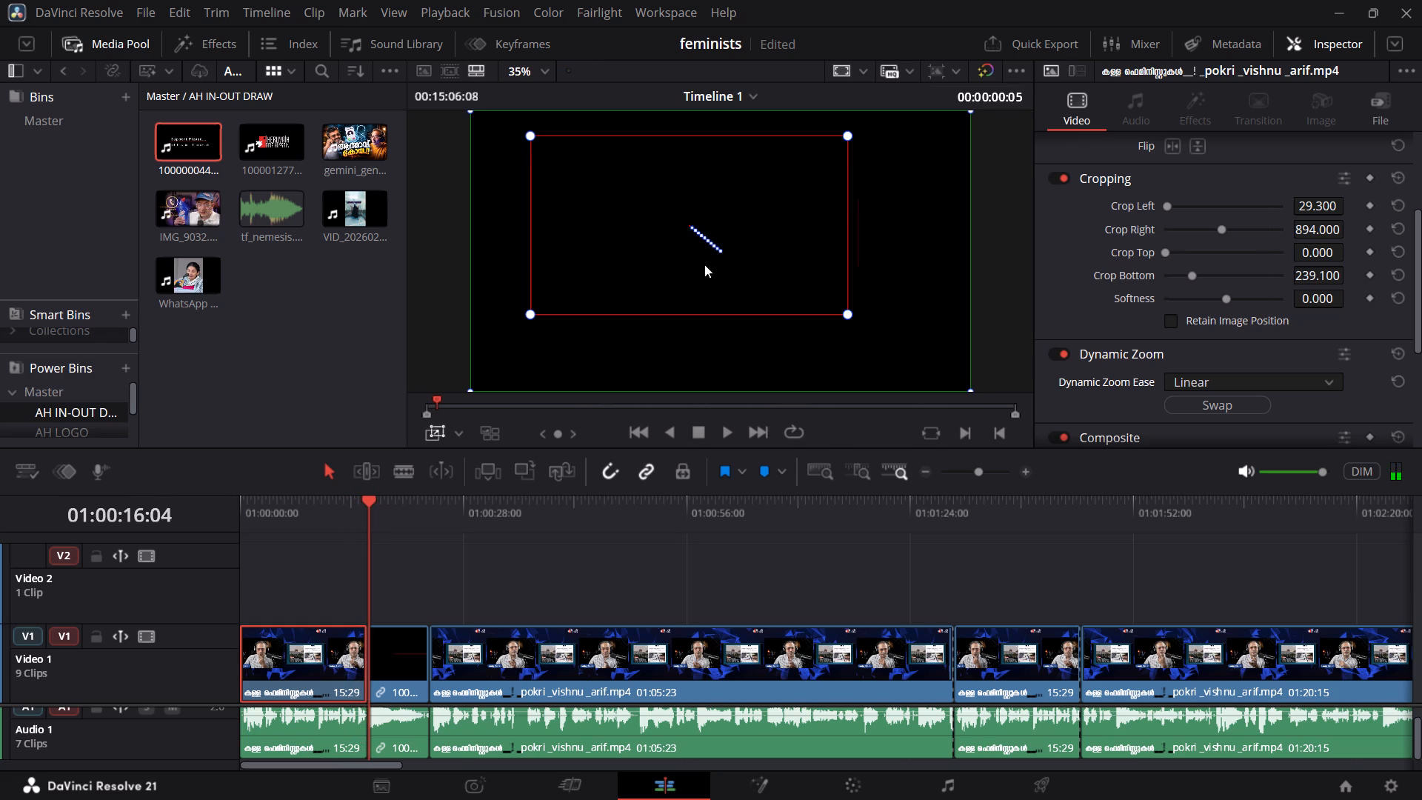
Move the end frame slightly back leftward to centre the speaker, lower it a touch, and replay the teaser's ending and opening.
left_click(350, 510)
left_click(324, 511)
key("space")
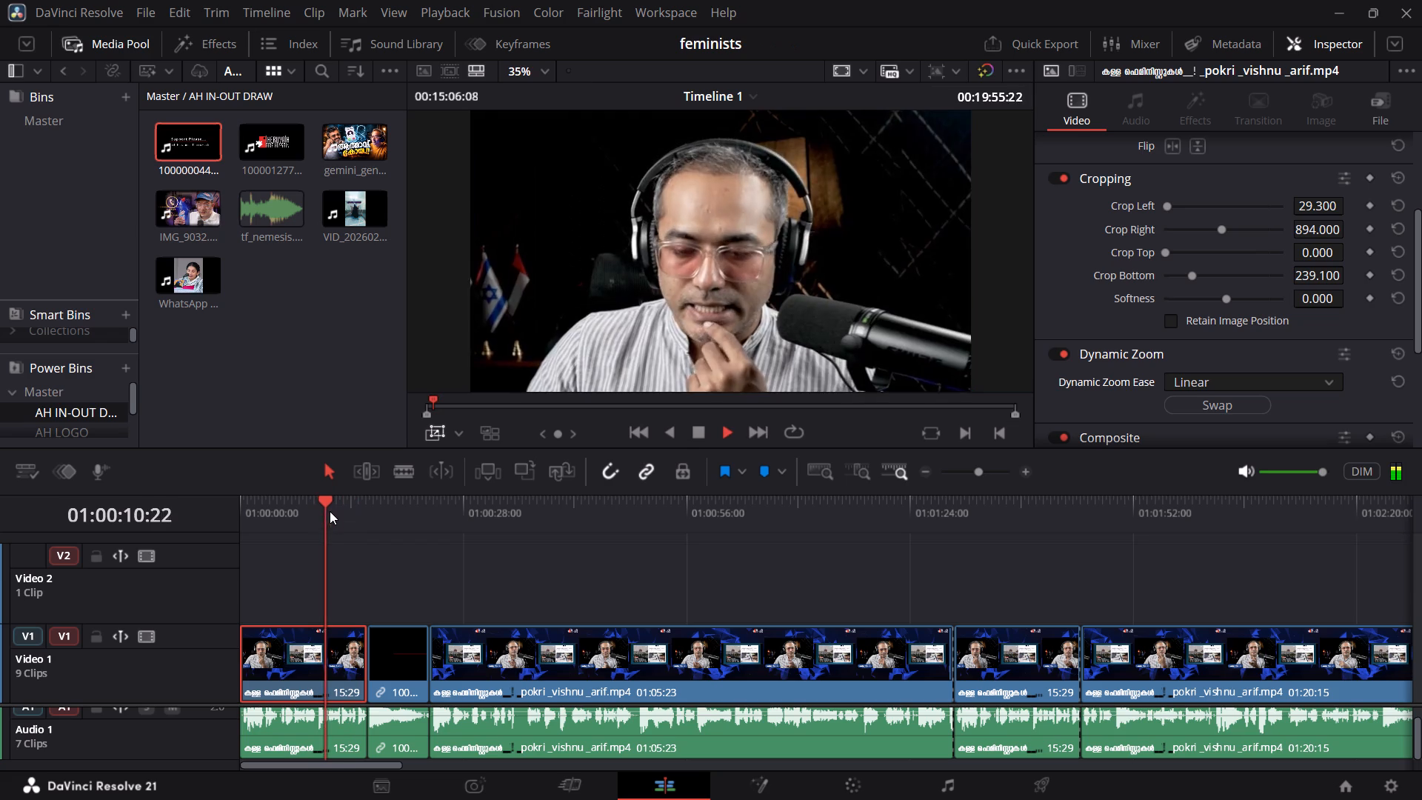
key("space")
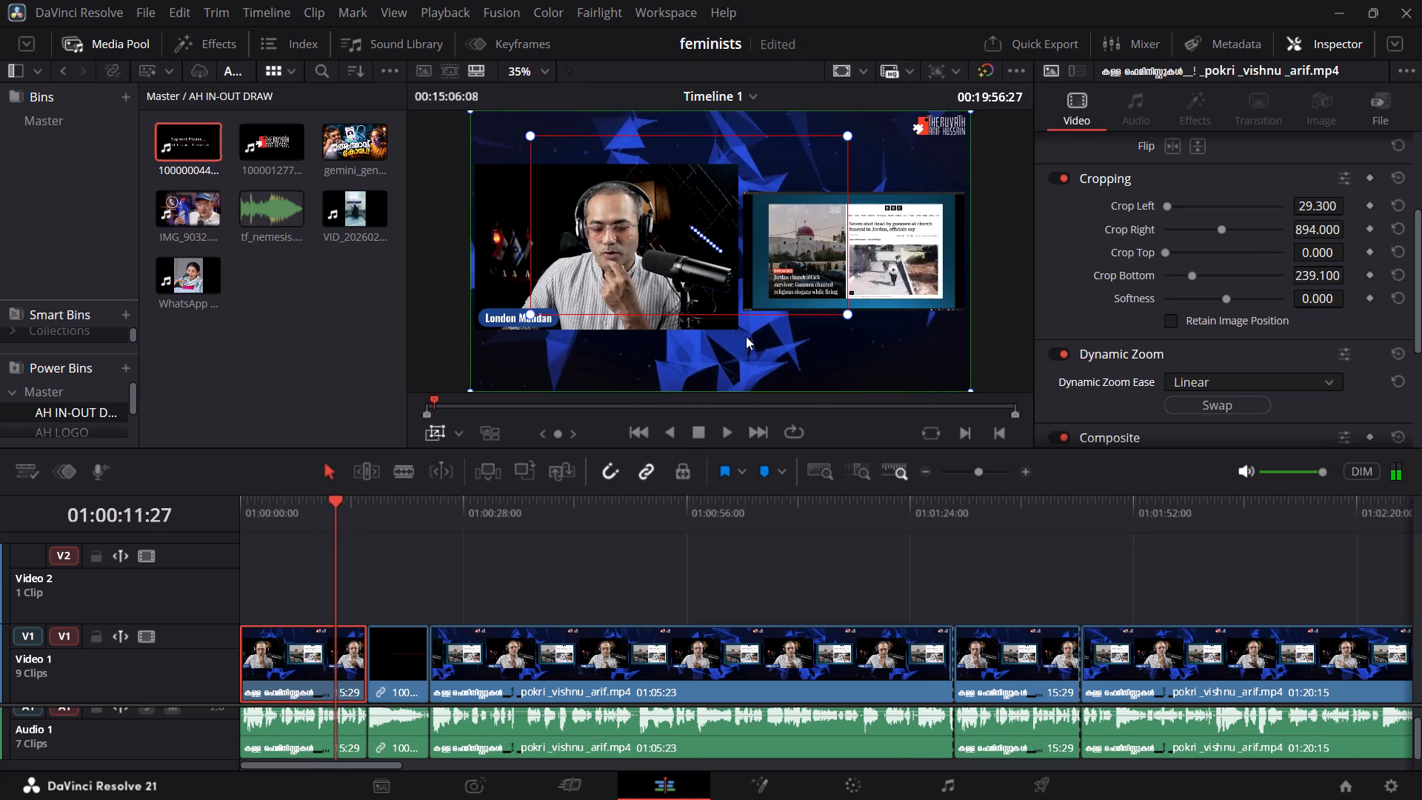
left_click(772, 265)
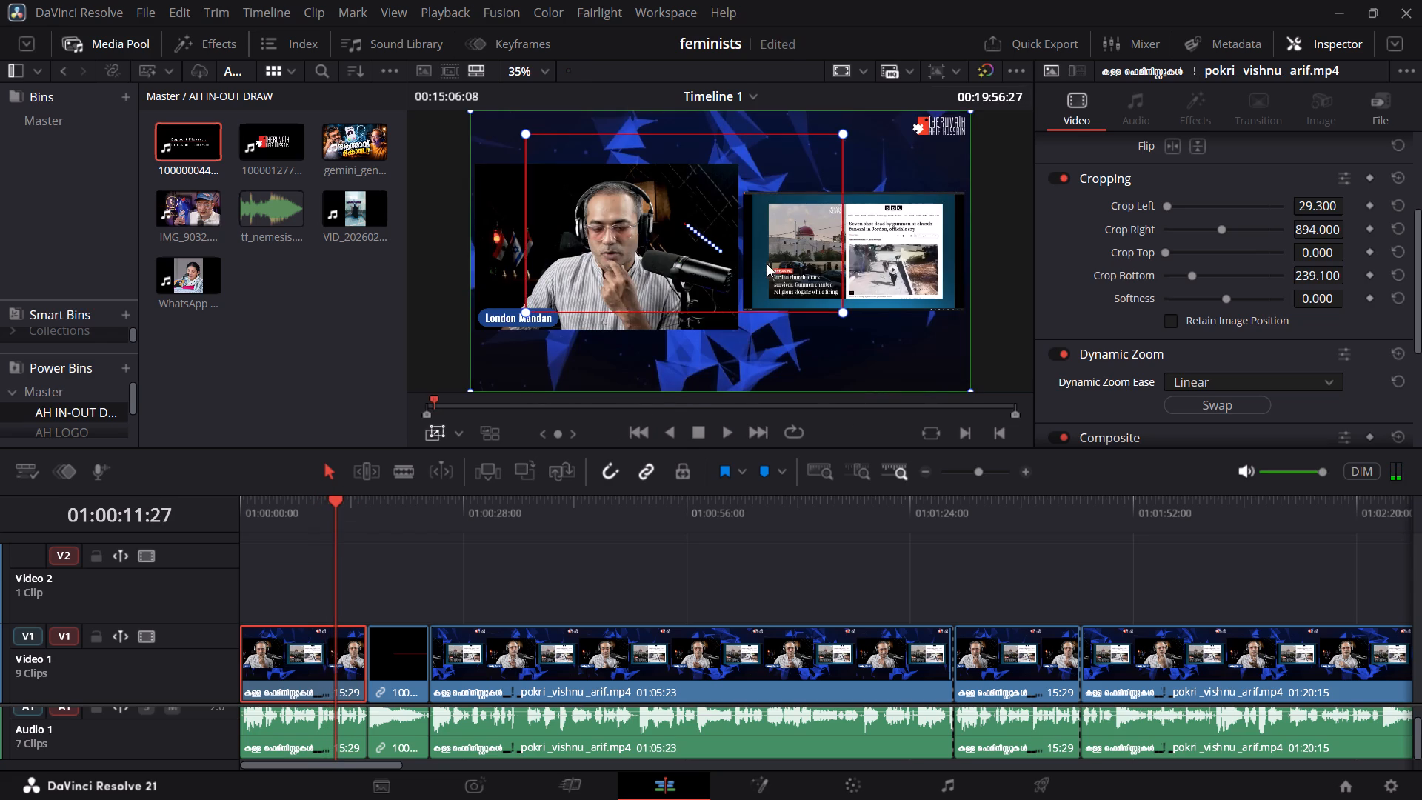
key("space")
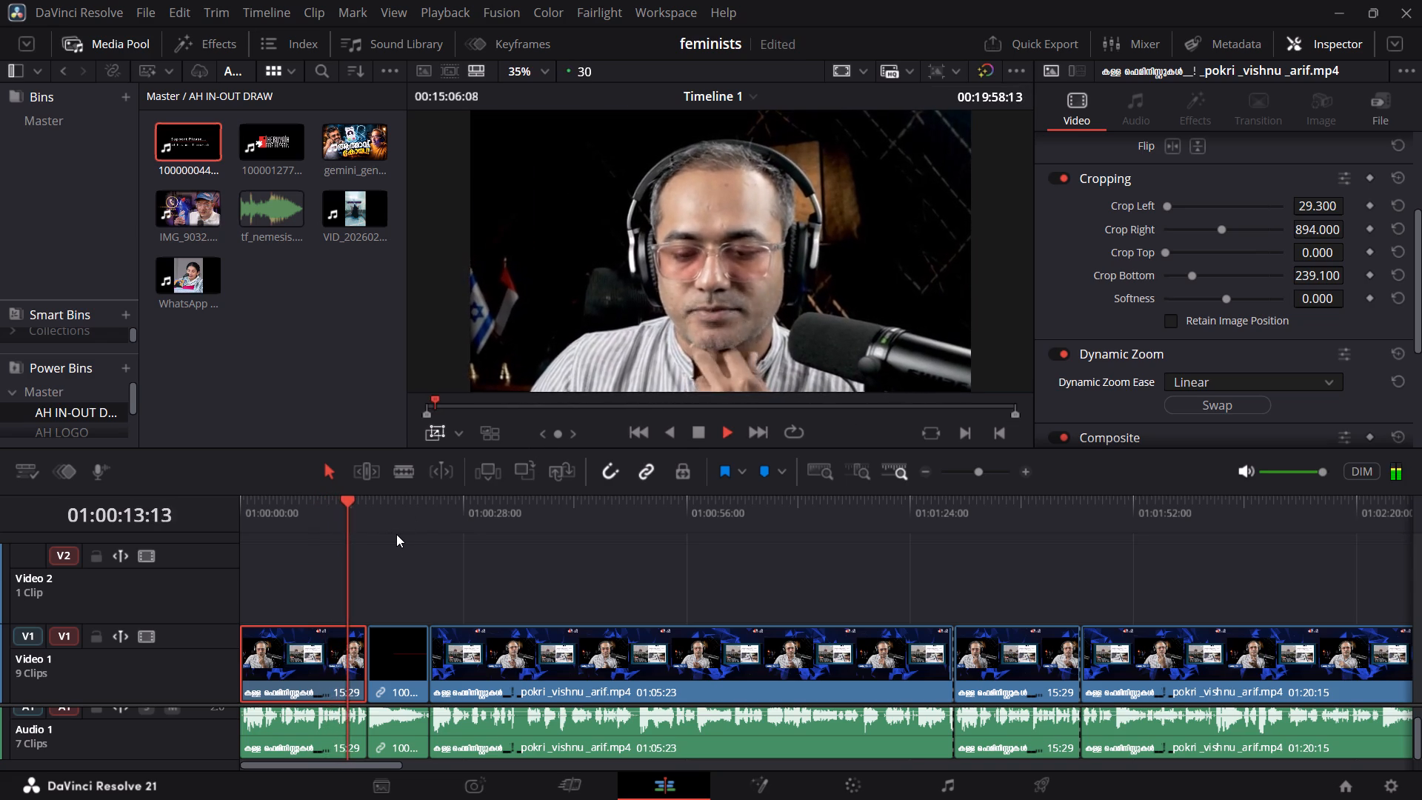
key("space")
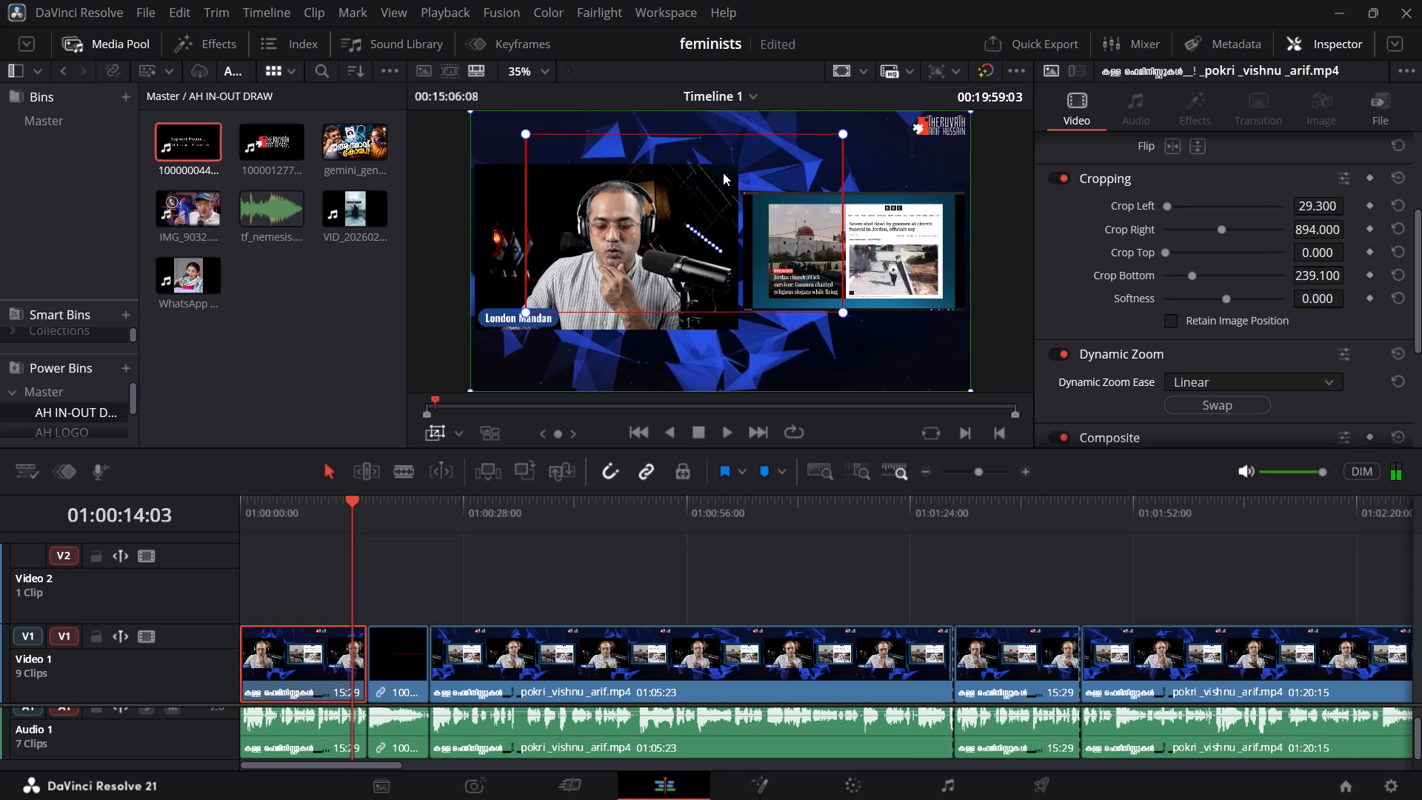
left_click(724, 169)
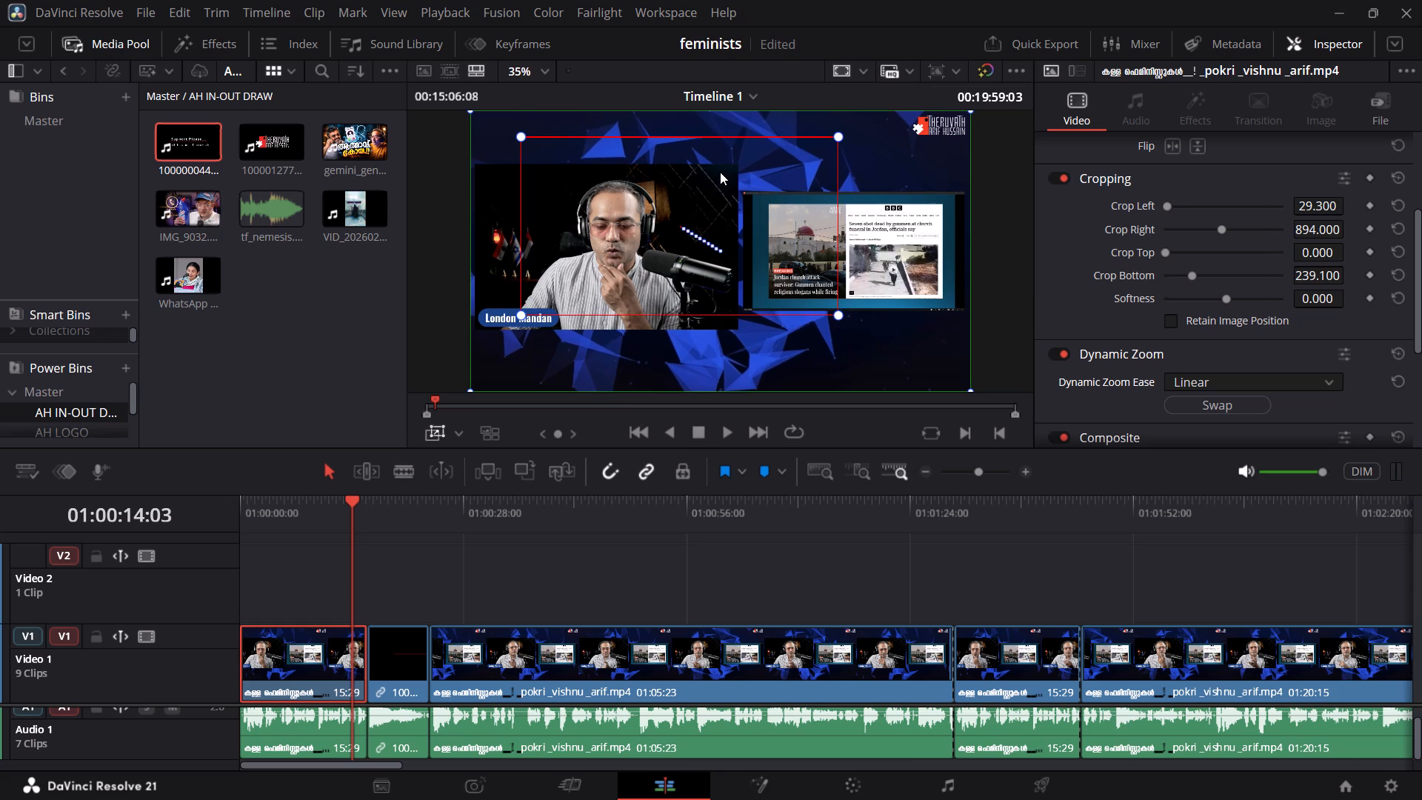
left_click(337, 524)
key("space")
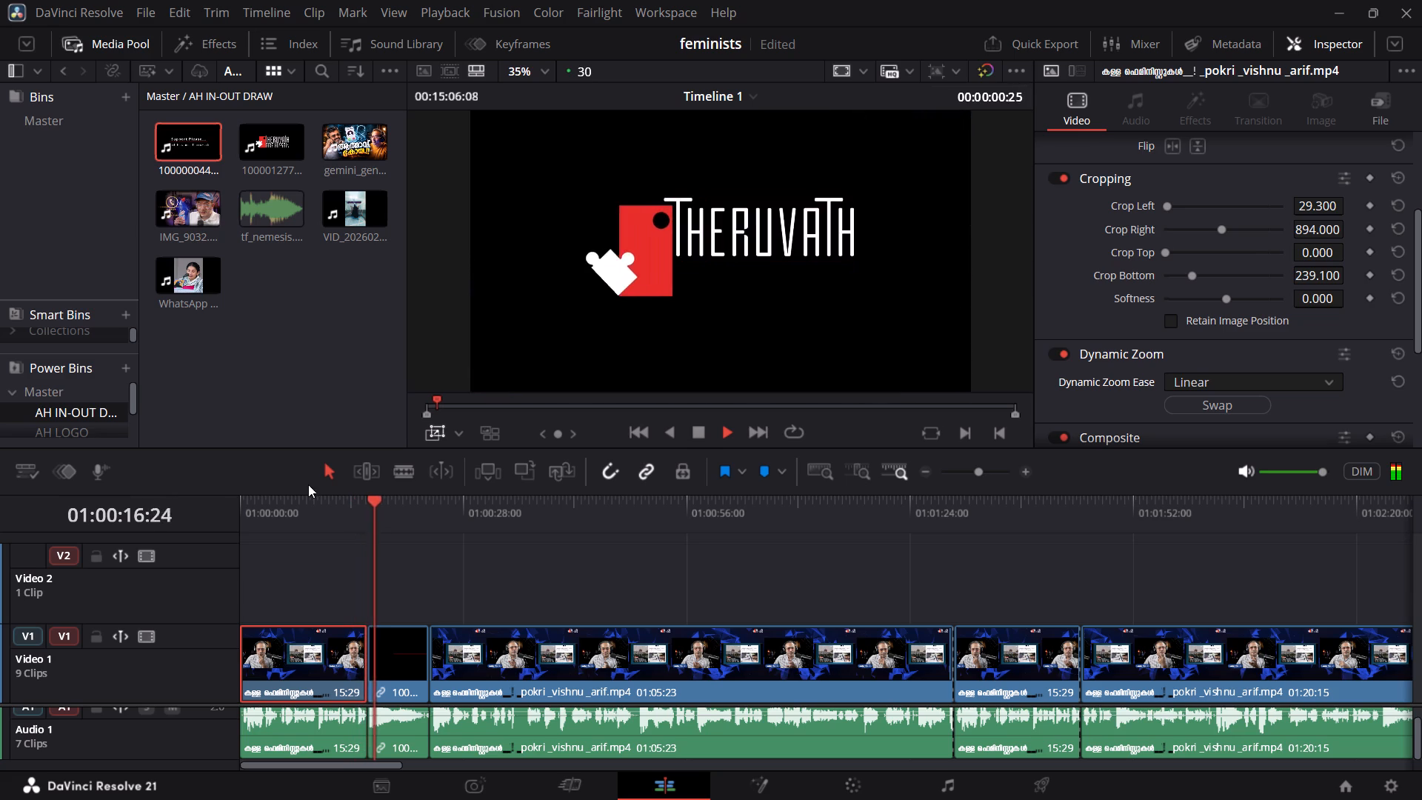
left_click_drag(321, 528, 170, 534)
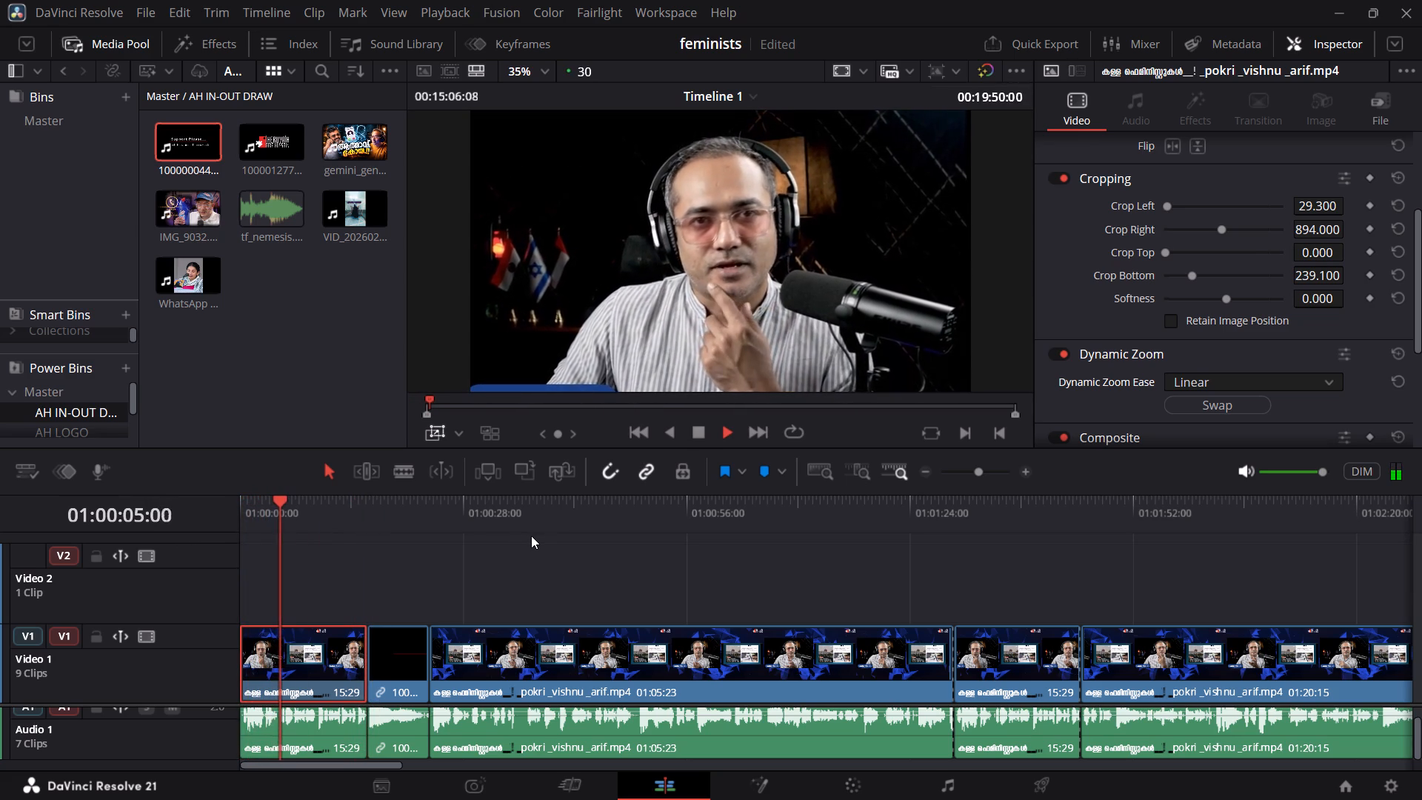
Set the teaser clip's saturation to 15 in the color grading workspace, and replay the teaser from its beginning in the edit timeline.
left_click(866, 783)
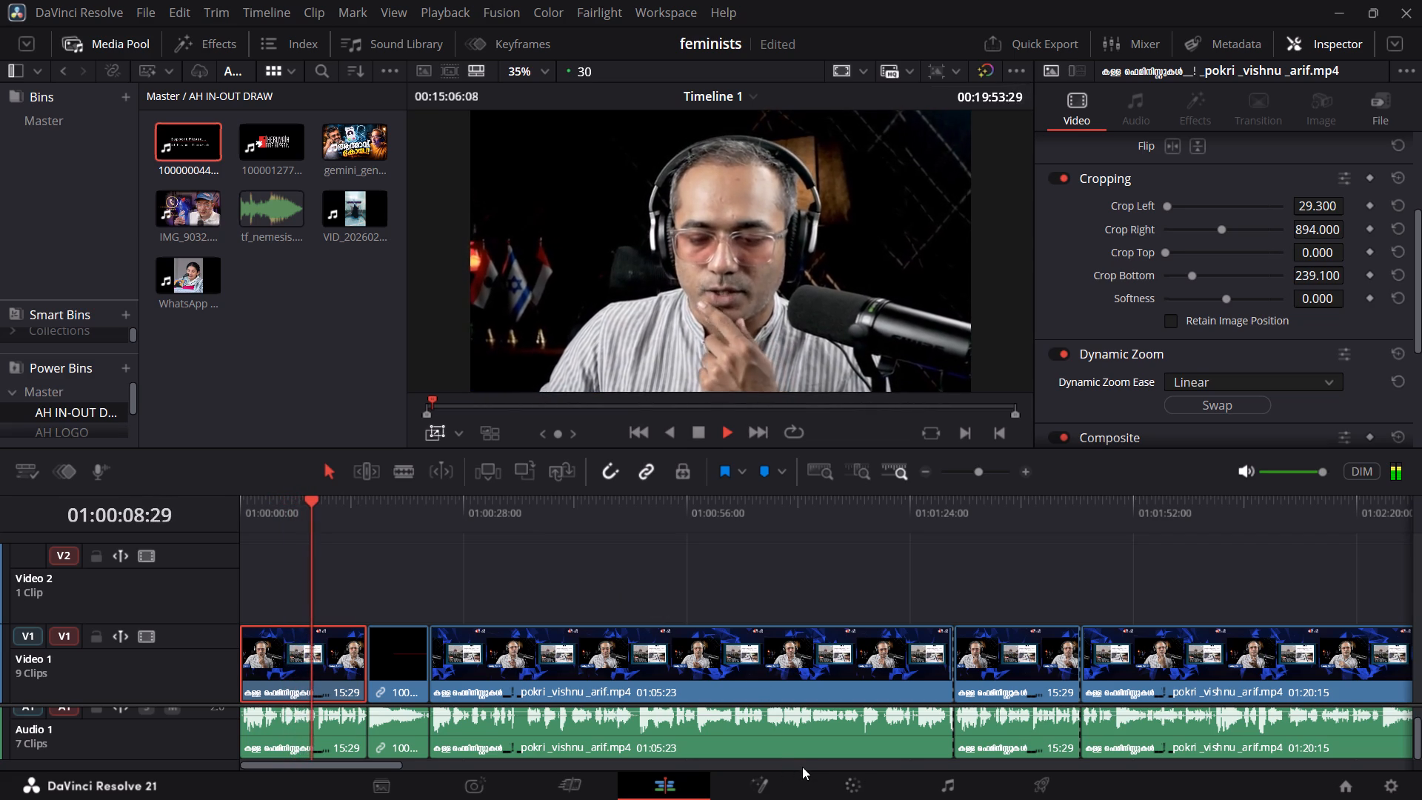
key("space")
left_click(835, 781)
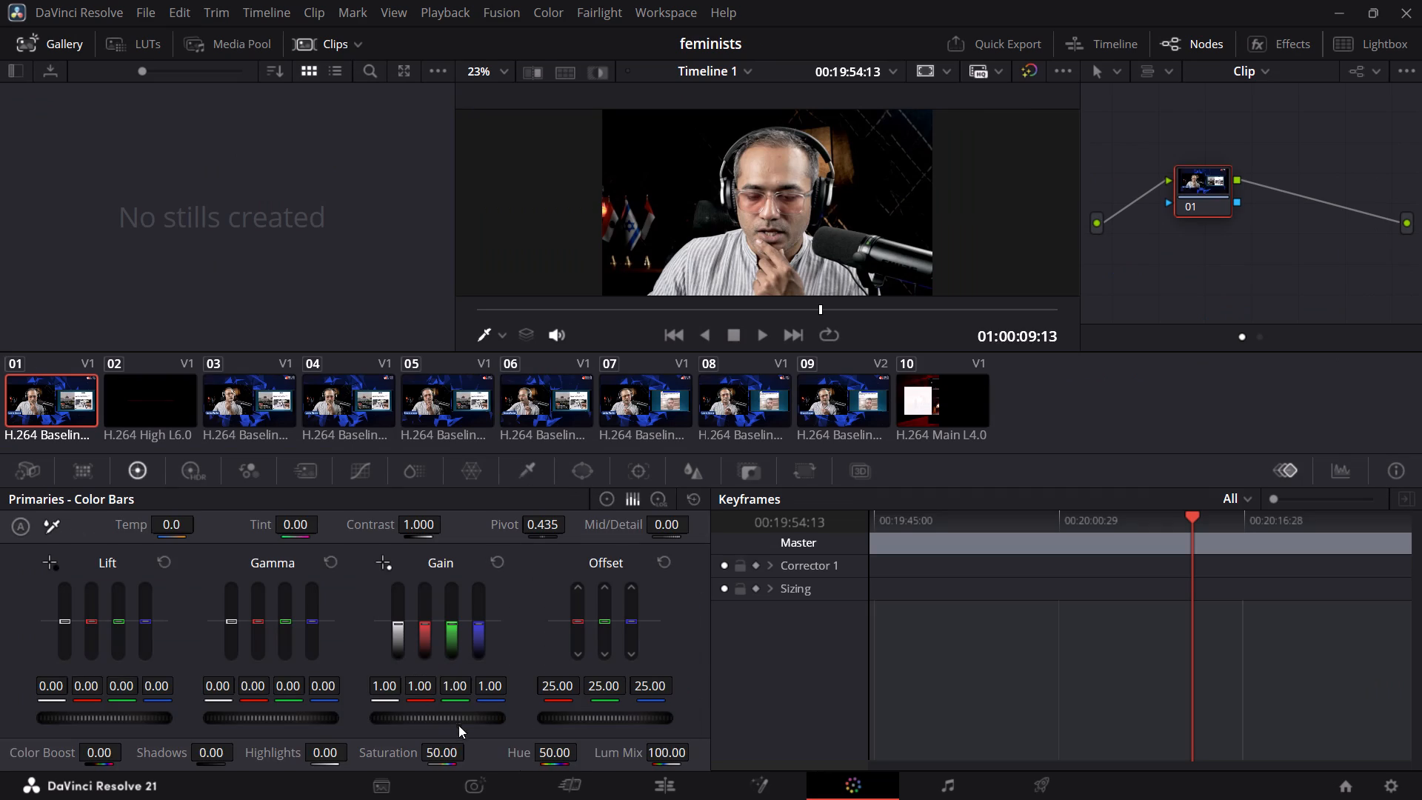
double_click(442, 749)
key("1")
key("5")
key("Return")
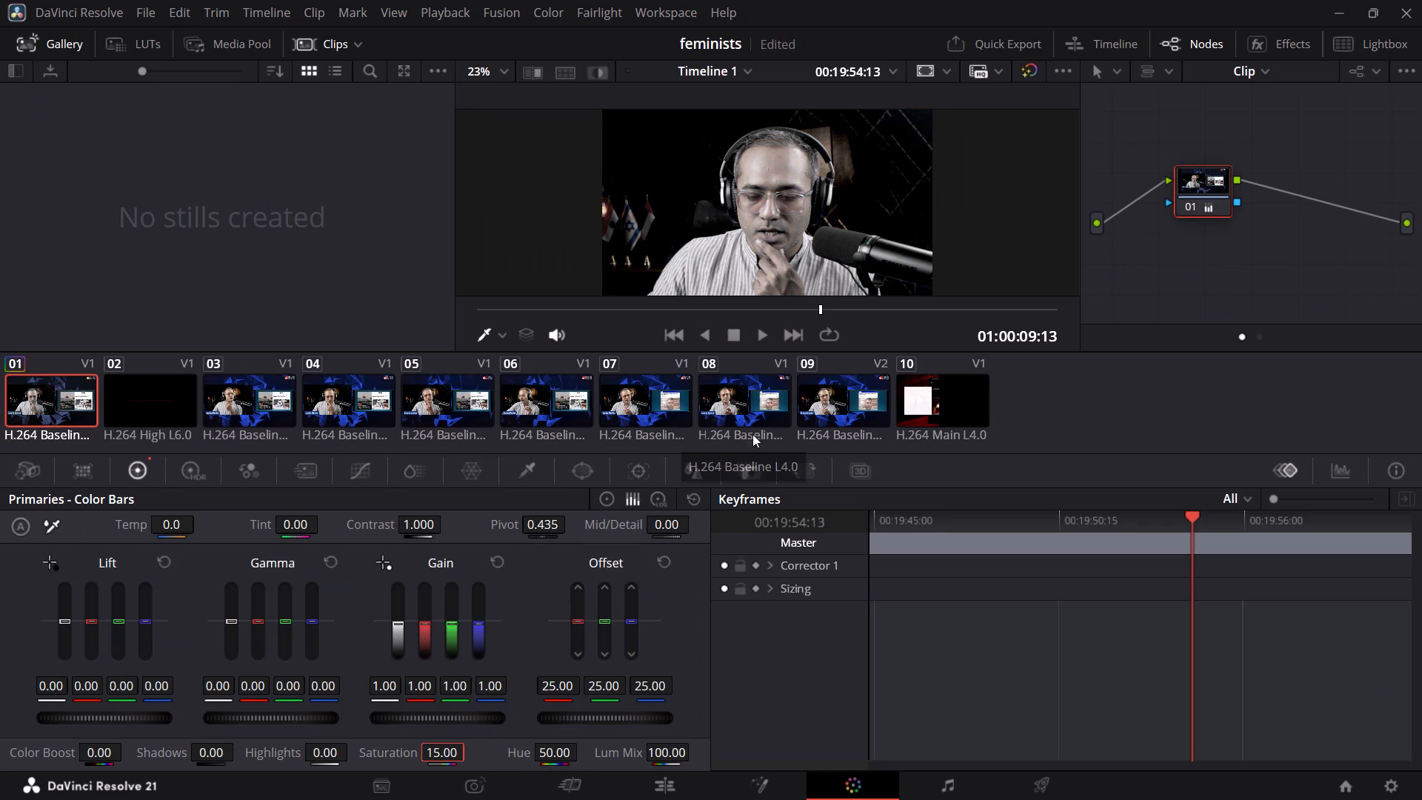
left_click(660, 784)
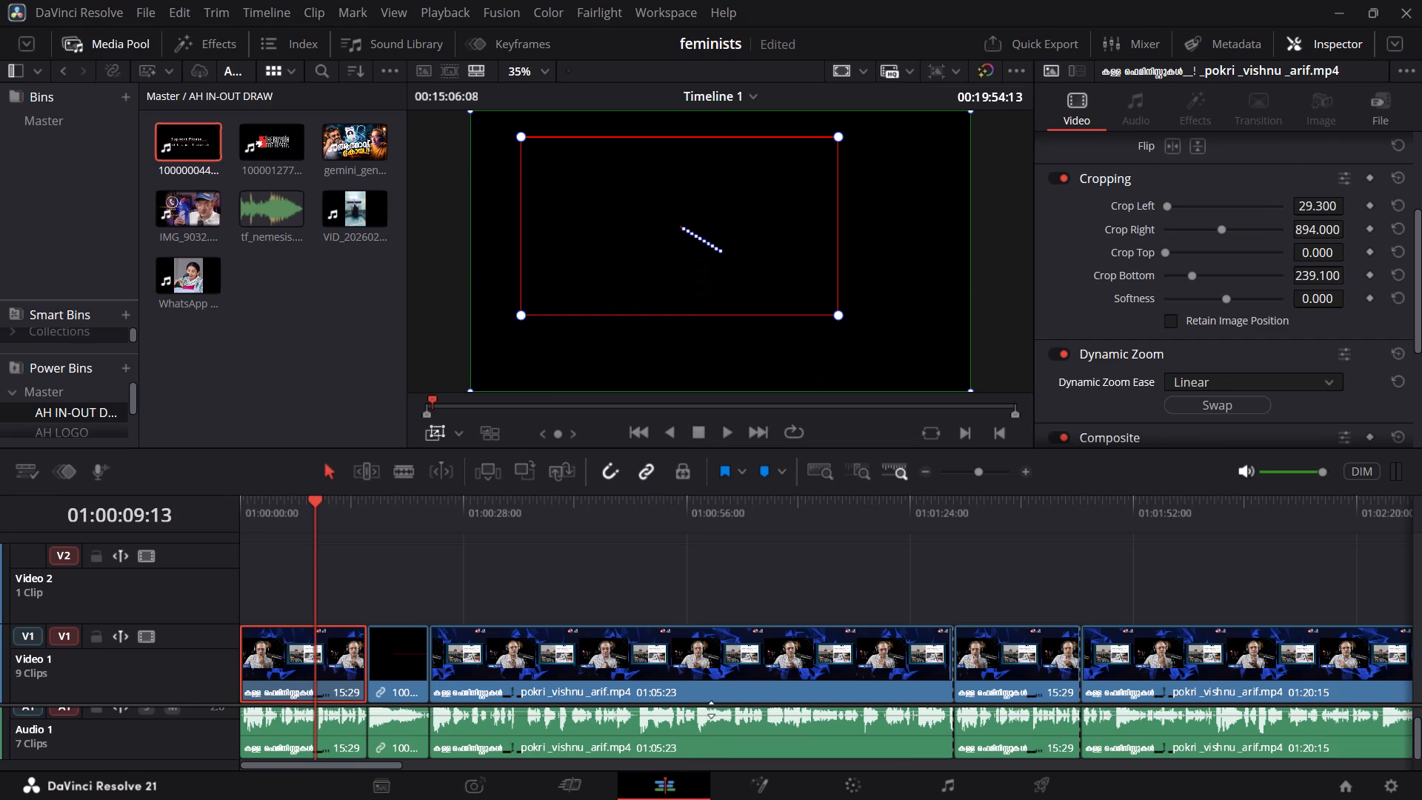
left_click_drag(264, 511, 204, 517)
key("space")
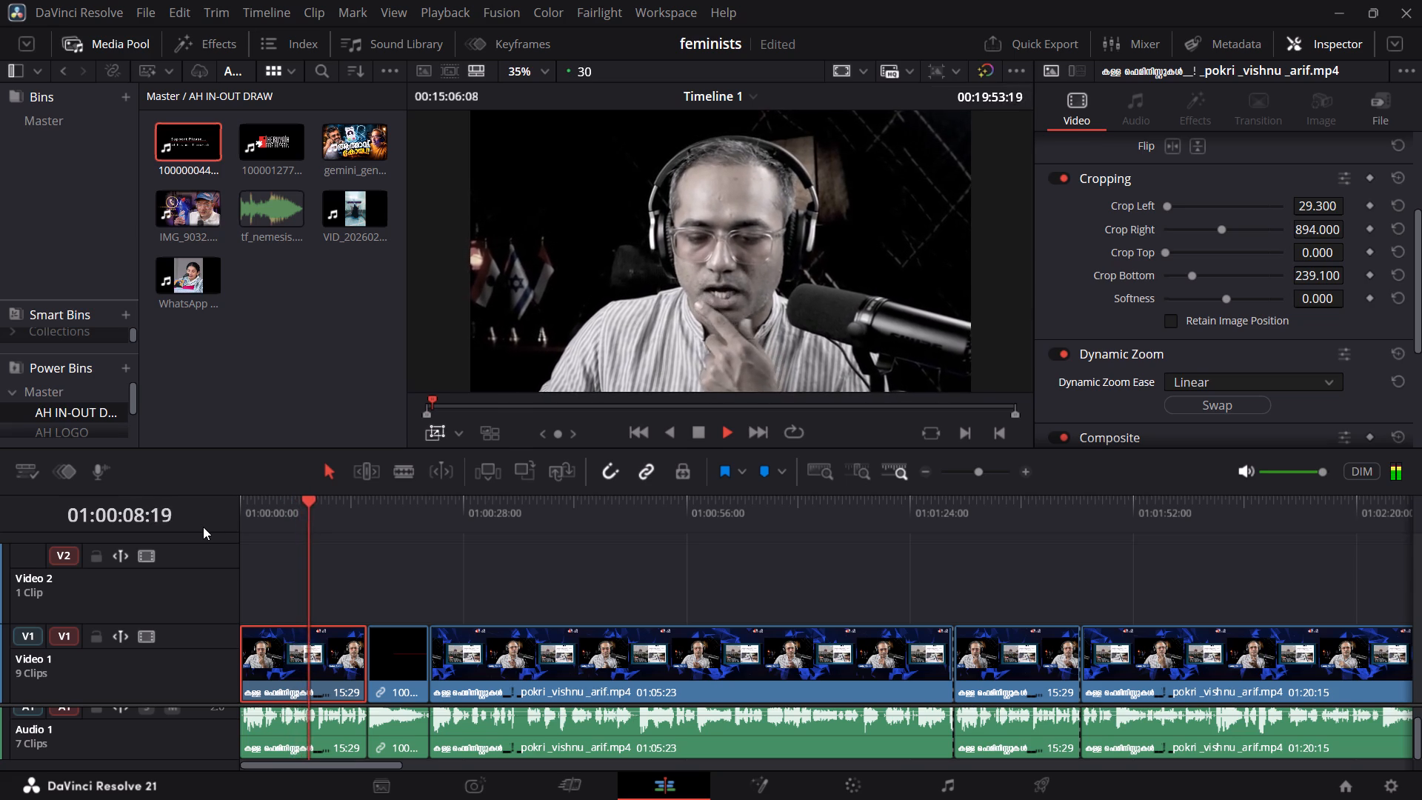
Add a short fade-out at the end of the teaser's video clip and replay the transition into the intro.
left_click(984, 476)
key("space")
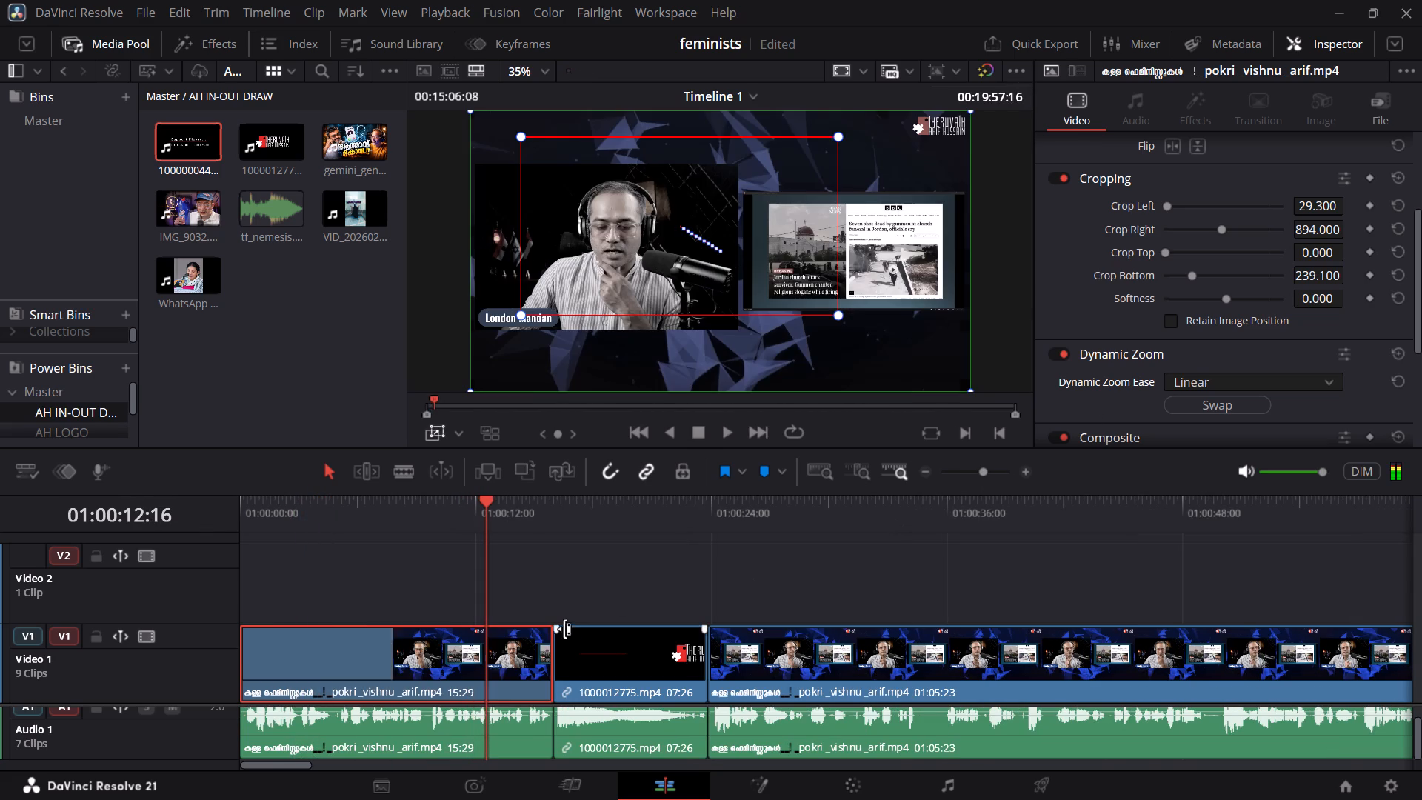
left_click(550, 630)
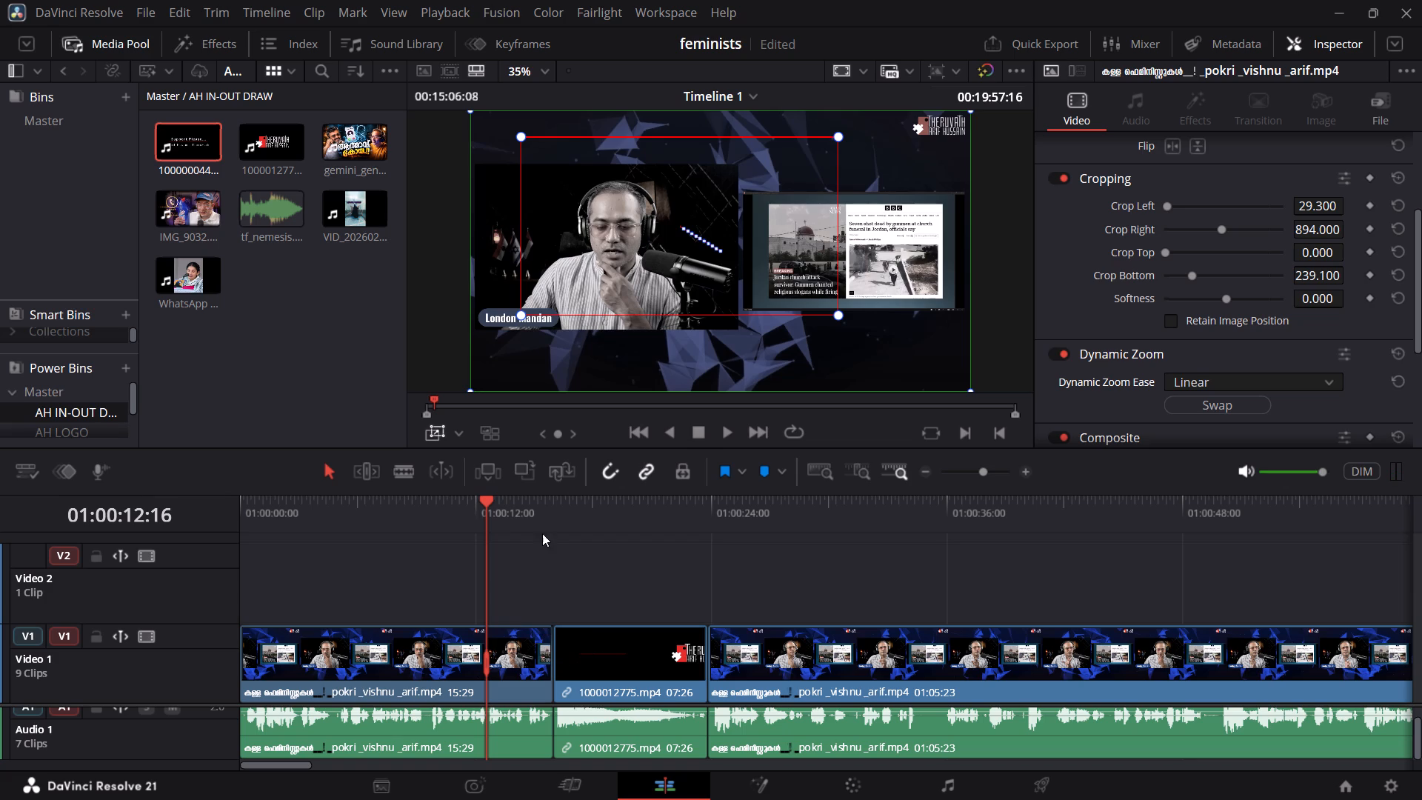
left_click(527, 517)
key("space")
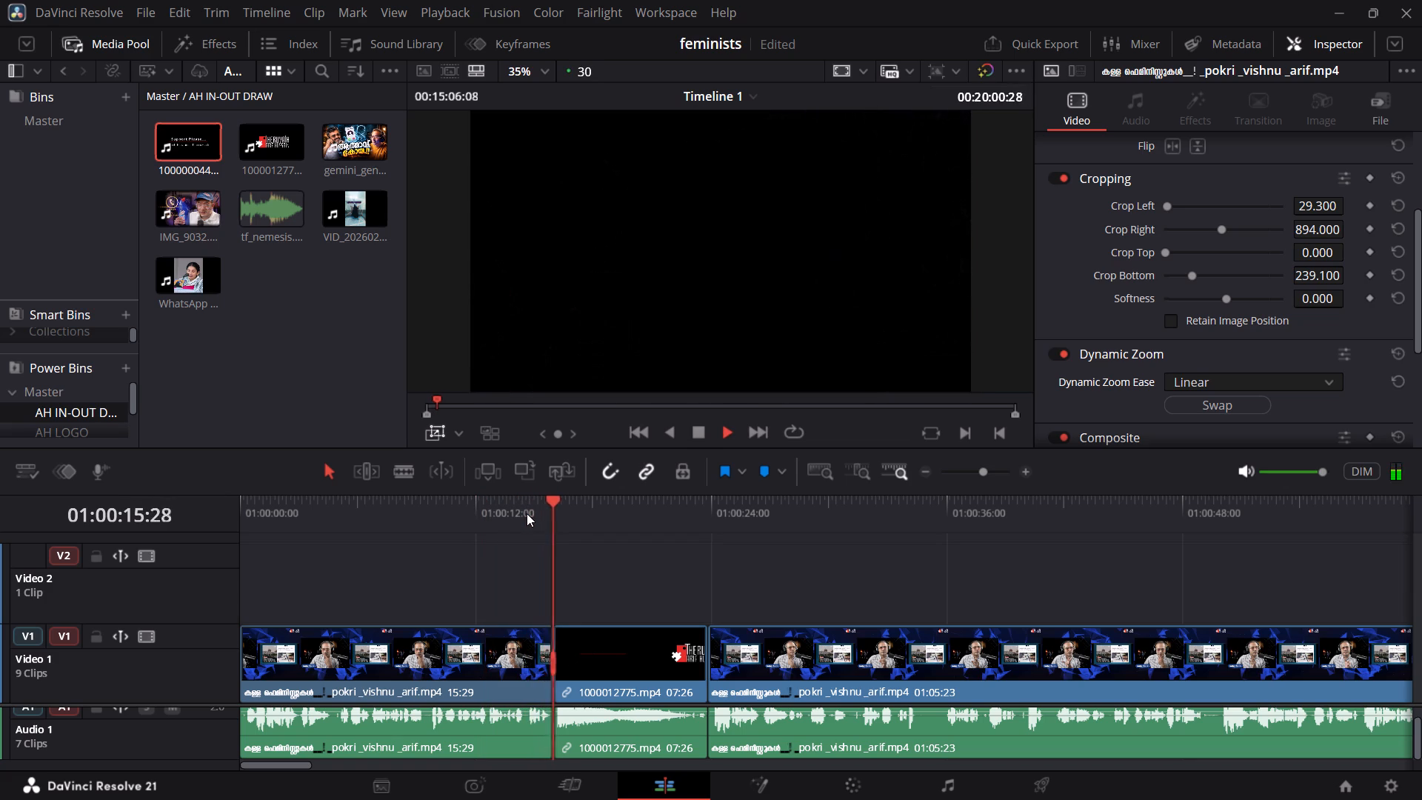
left_click(530, 507)
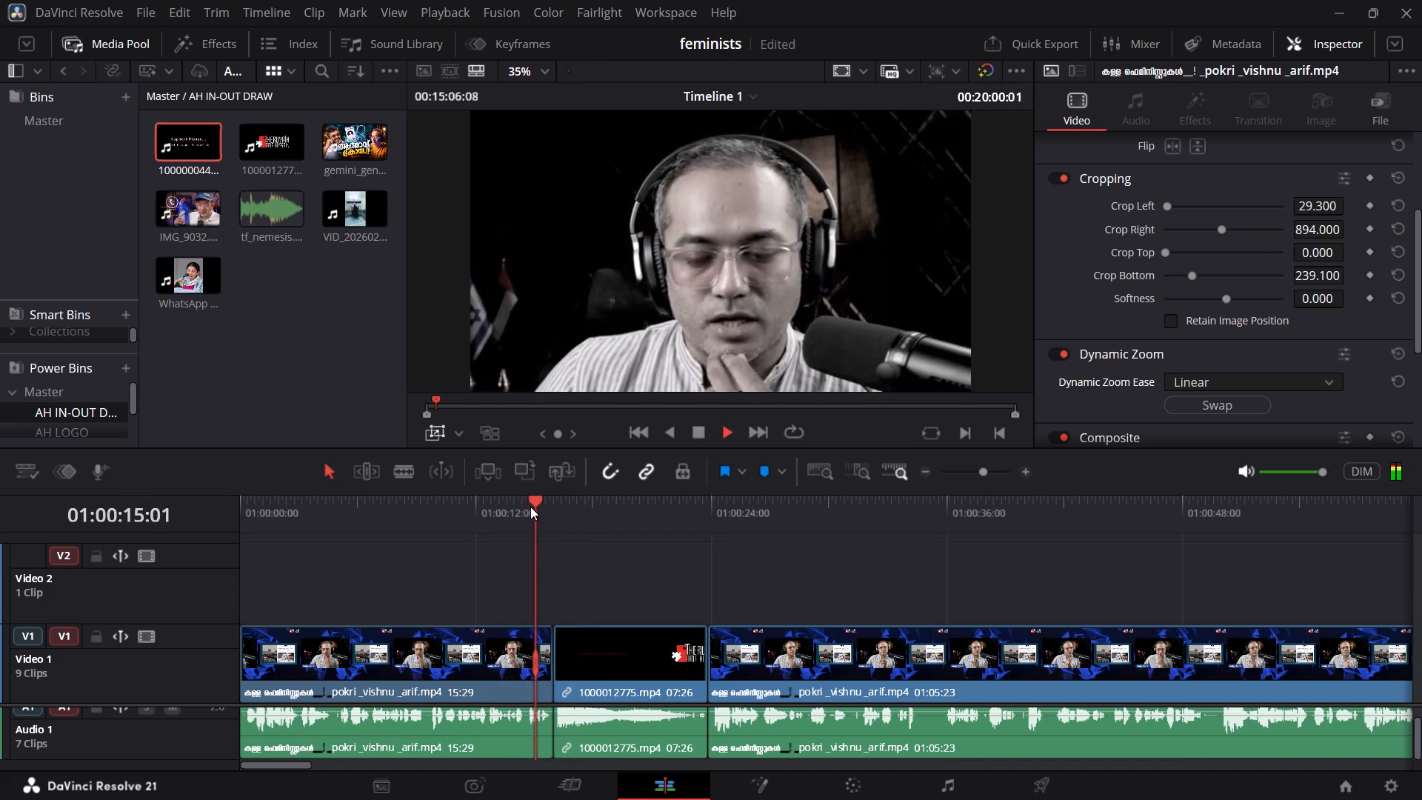
key("space")
Add a fade-in of about 4 frames at the start of the intro logo video clip and replay the cut from the teaser.
left_click(554, 627)
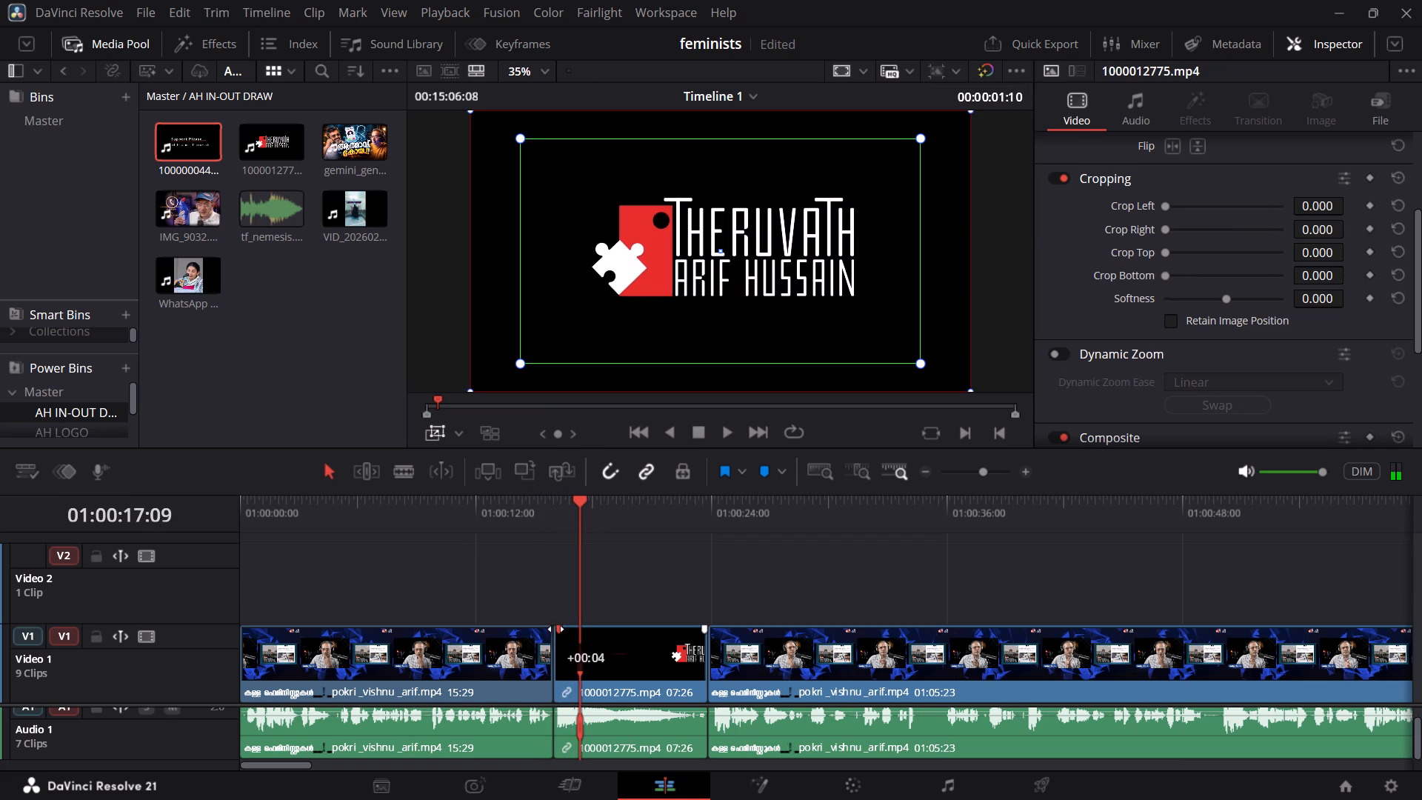
left_click(513, 506)
key("space")
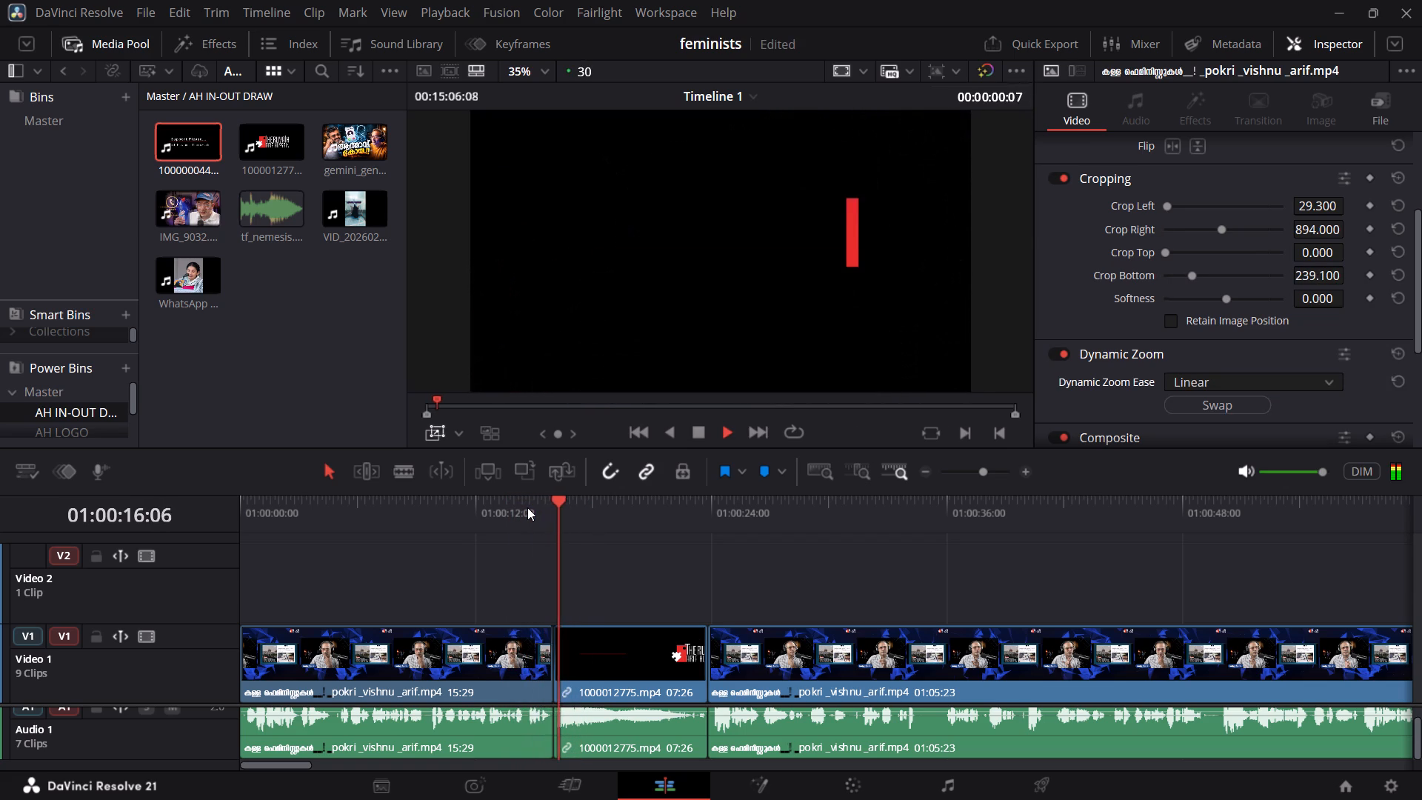
key("space")
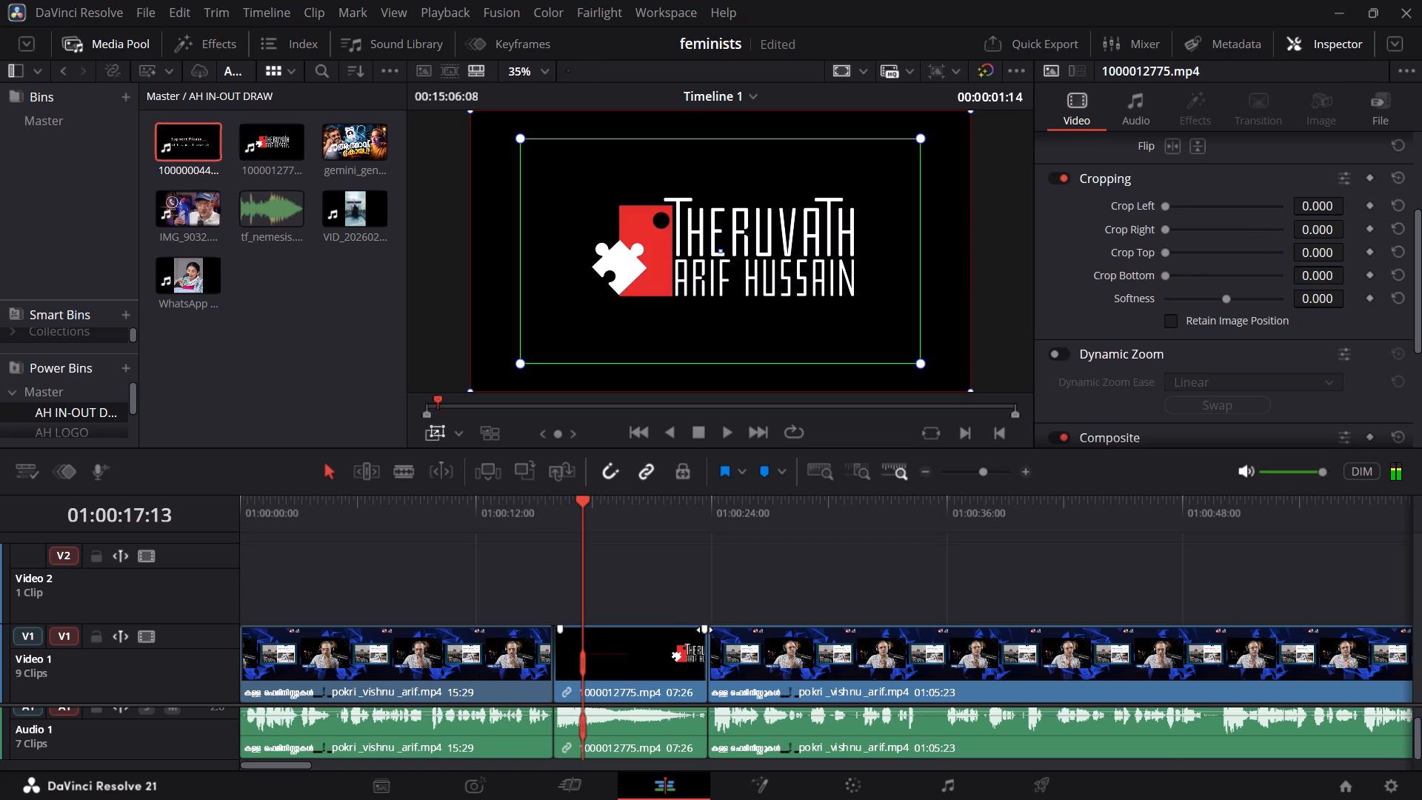
Add a short fade-out at the intro logo clip's end and a fade-in of about 5 frames on the following clip, and replay the cut.
left_click(705, 630)
left_click(985, 473)
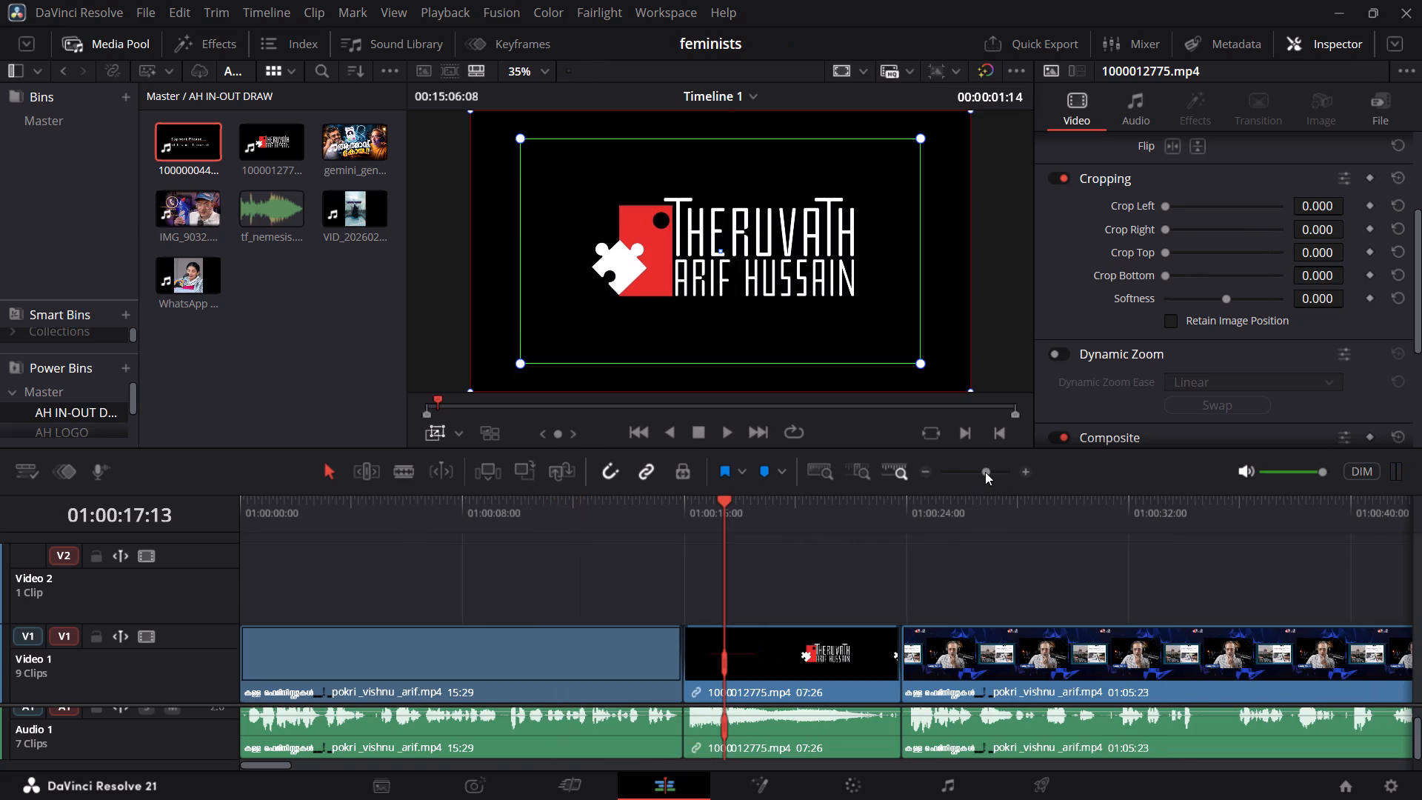
left_click(905, 630)
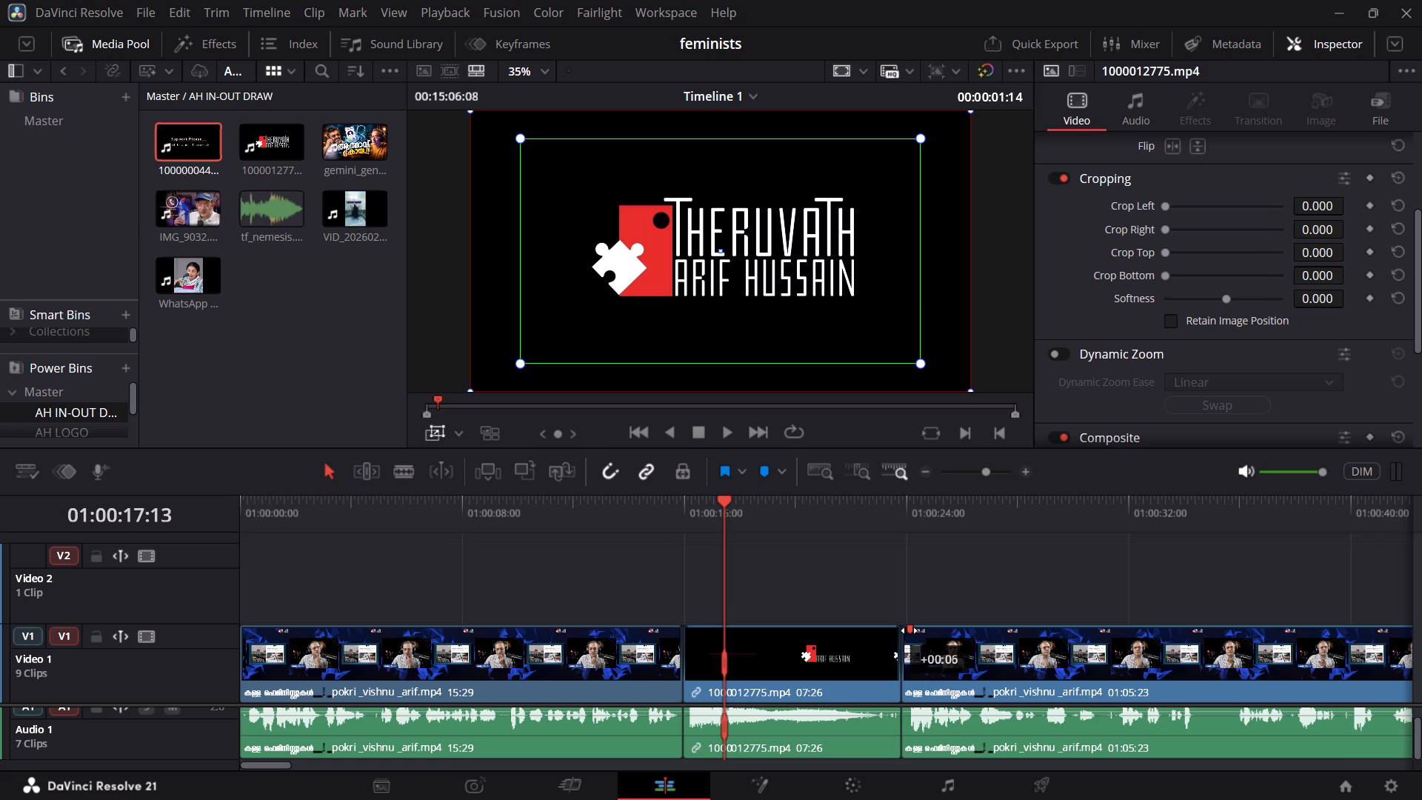
key("space")
left_click(885, 516)
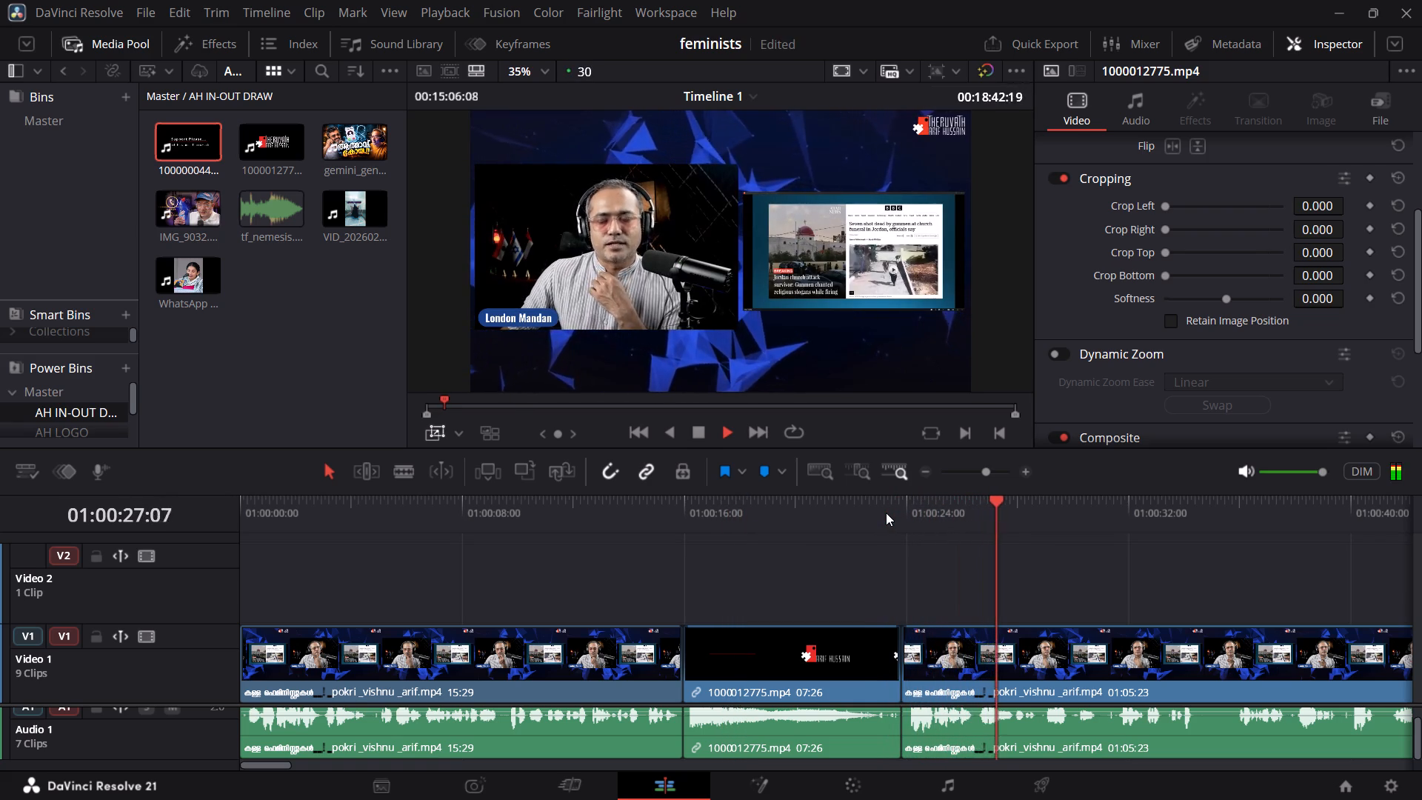
Review the timeline after the intro by skipping through the clip cuts to the closing section, and play part of the long discussion clip.
left_click(978, 476)
left_click(975, 476)
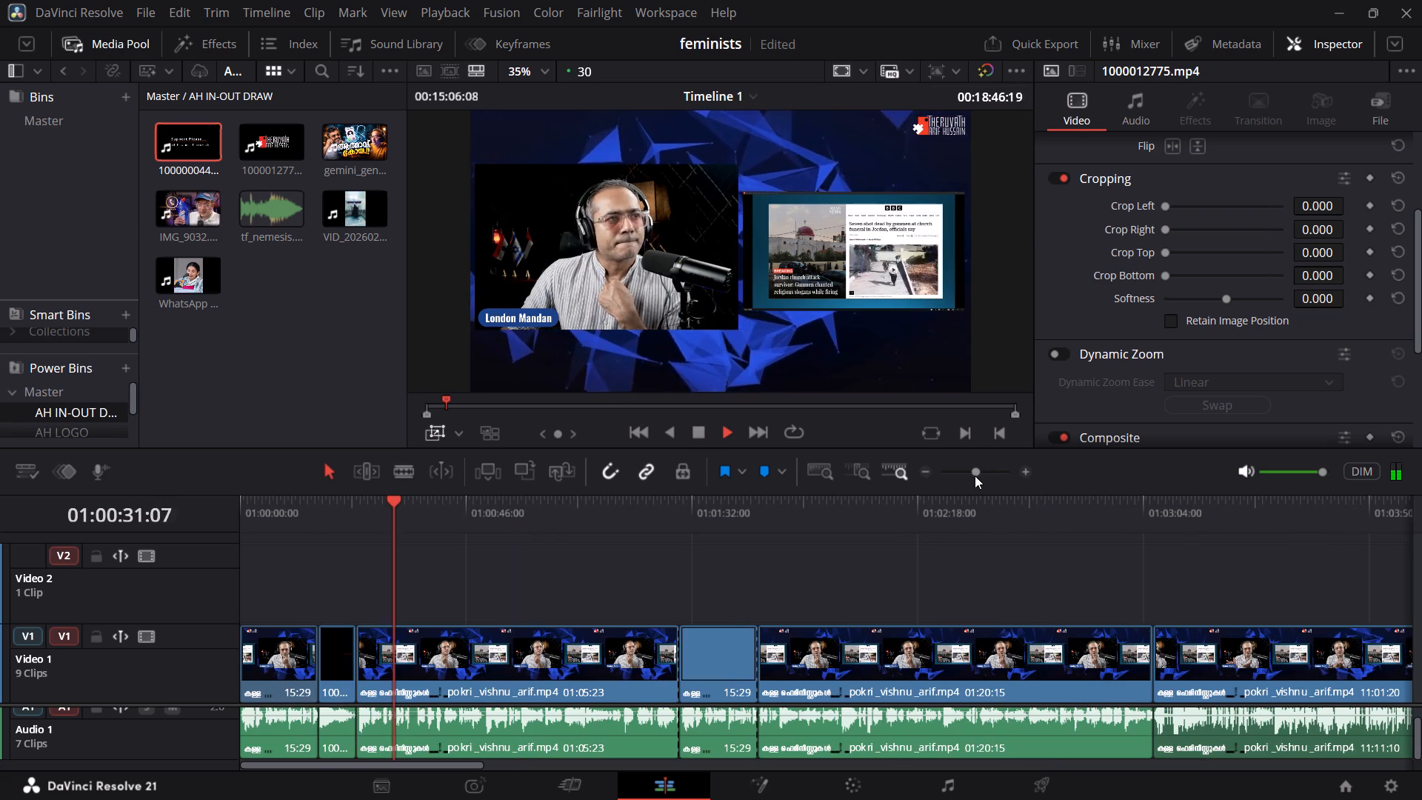
left_click(650, 504)
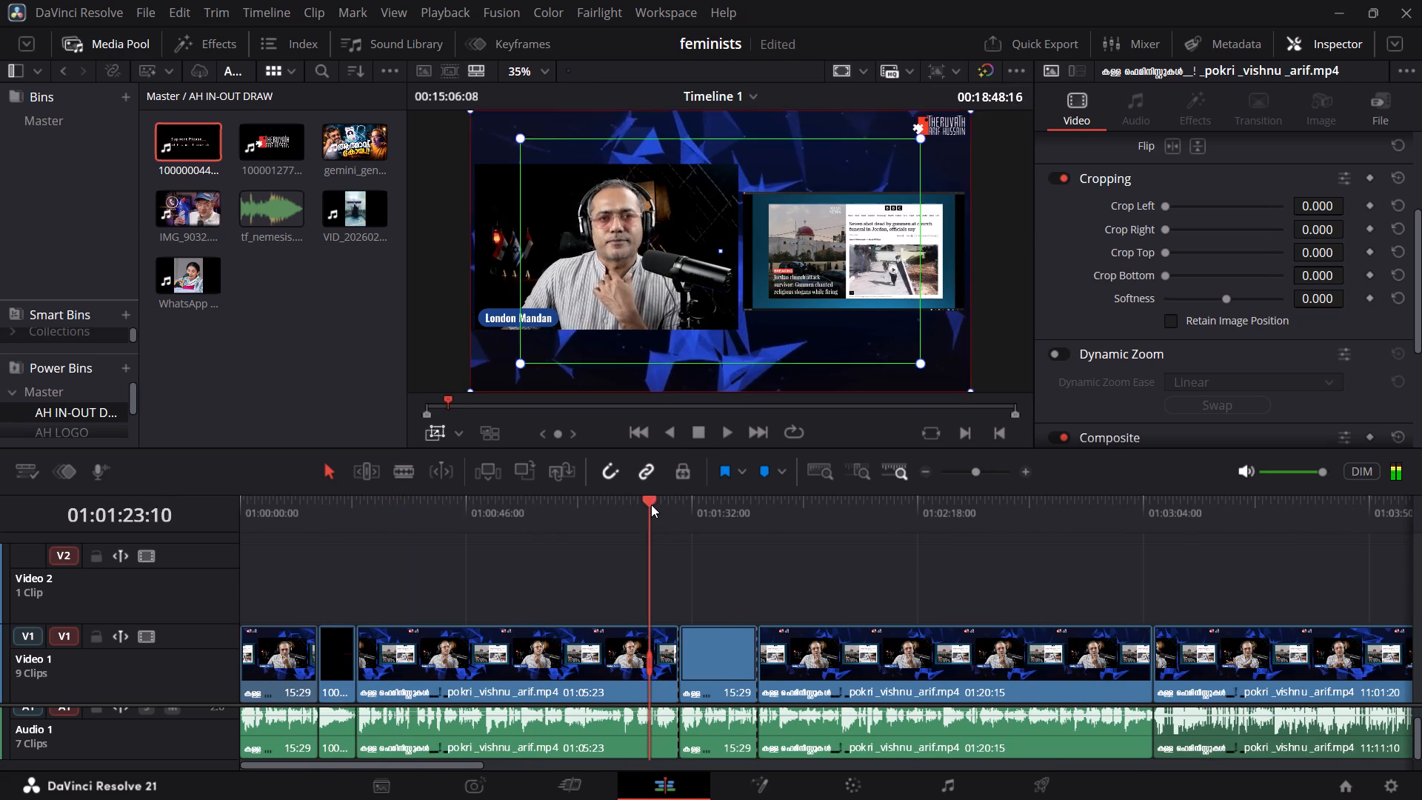
left_click(758, 434)
left_click(758, 434)
left_click(758, 434)
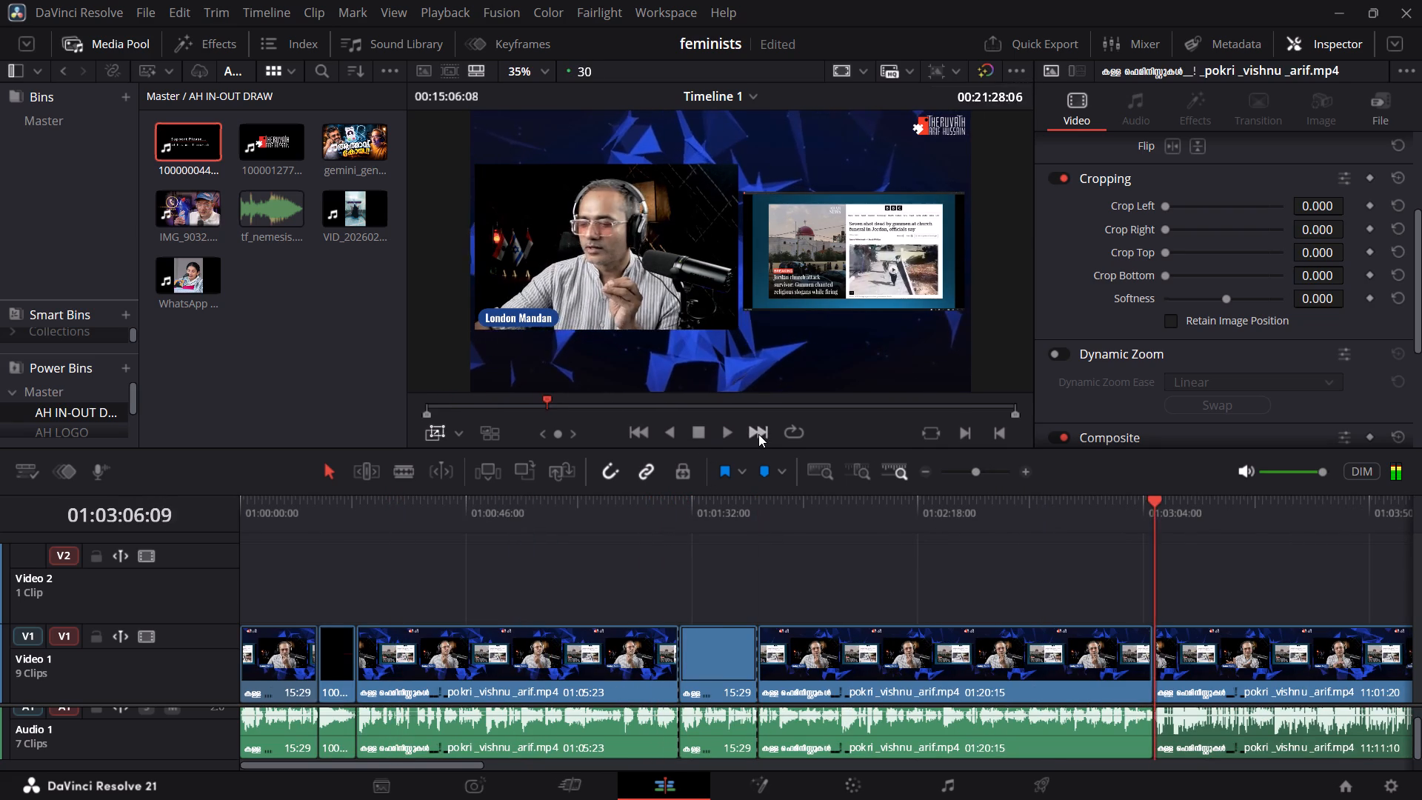
left_click(758, 434)
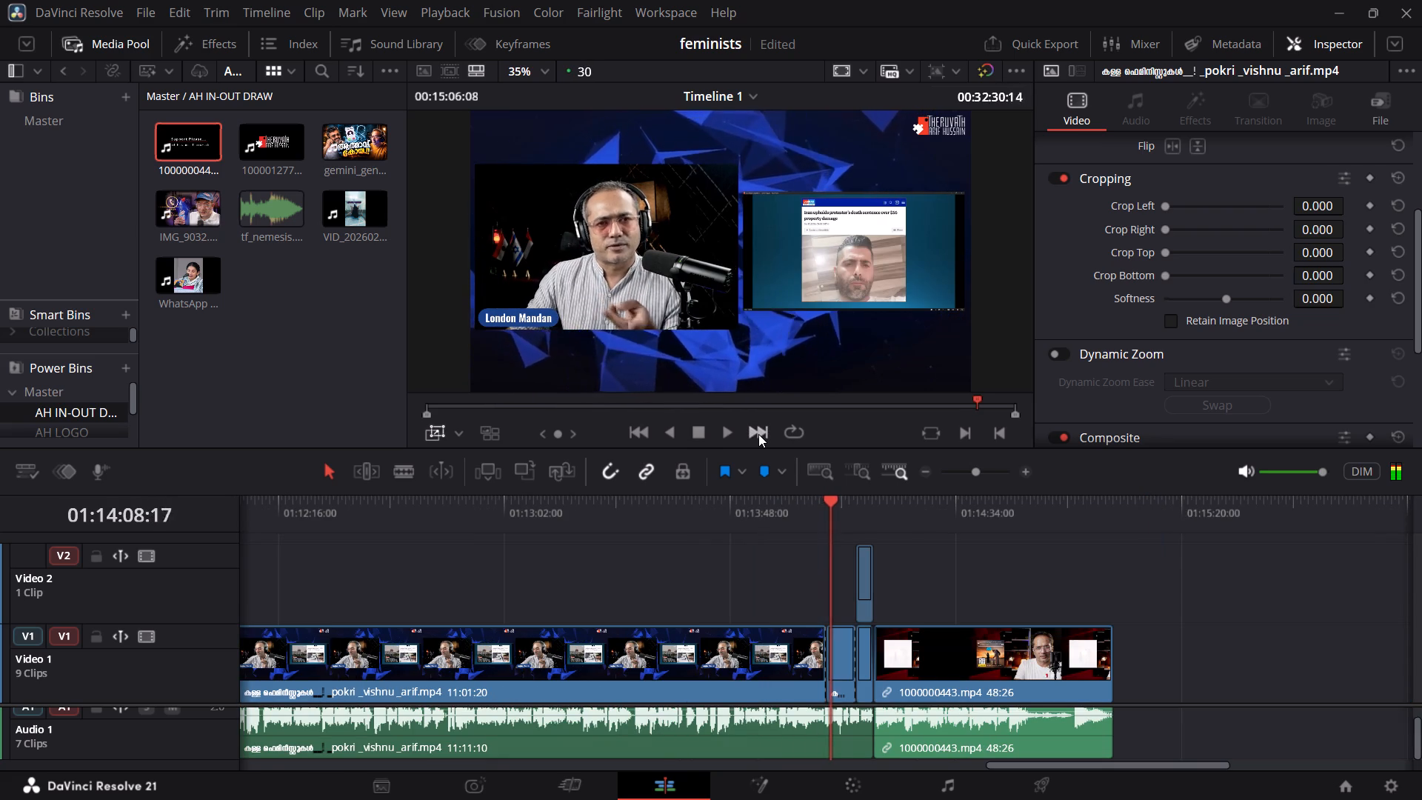
left_click(660, 474)
left_click_drag(604, 522, 411, 529)
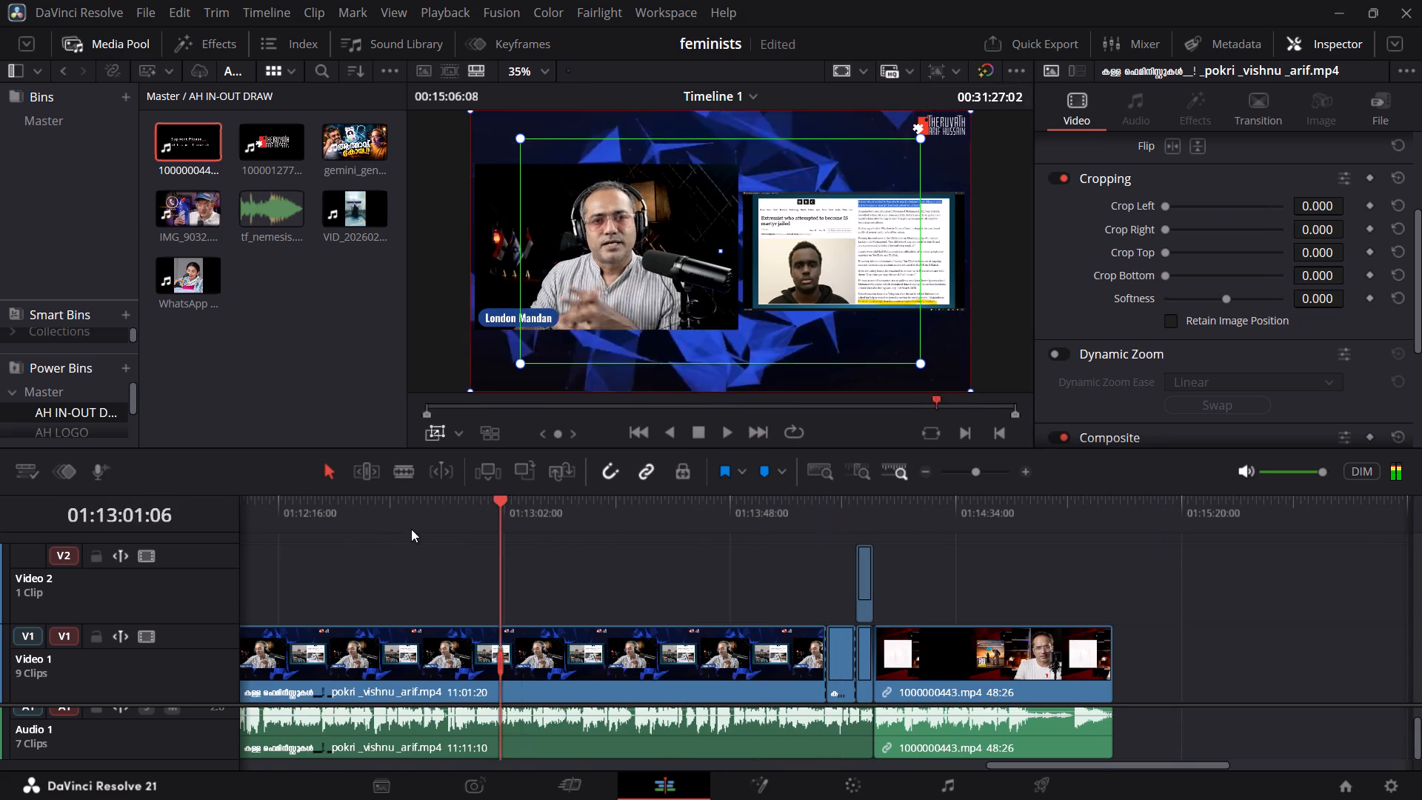
left_click_drag(411, 529, 358, 533)
key("space")
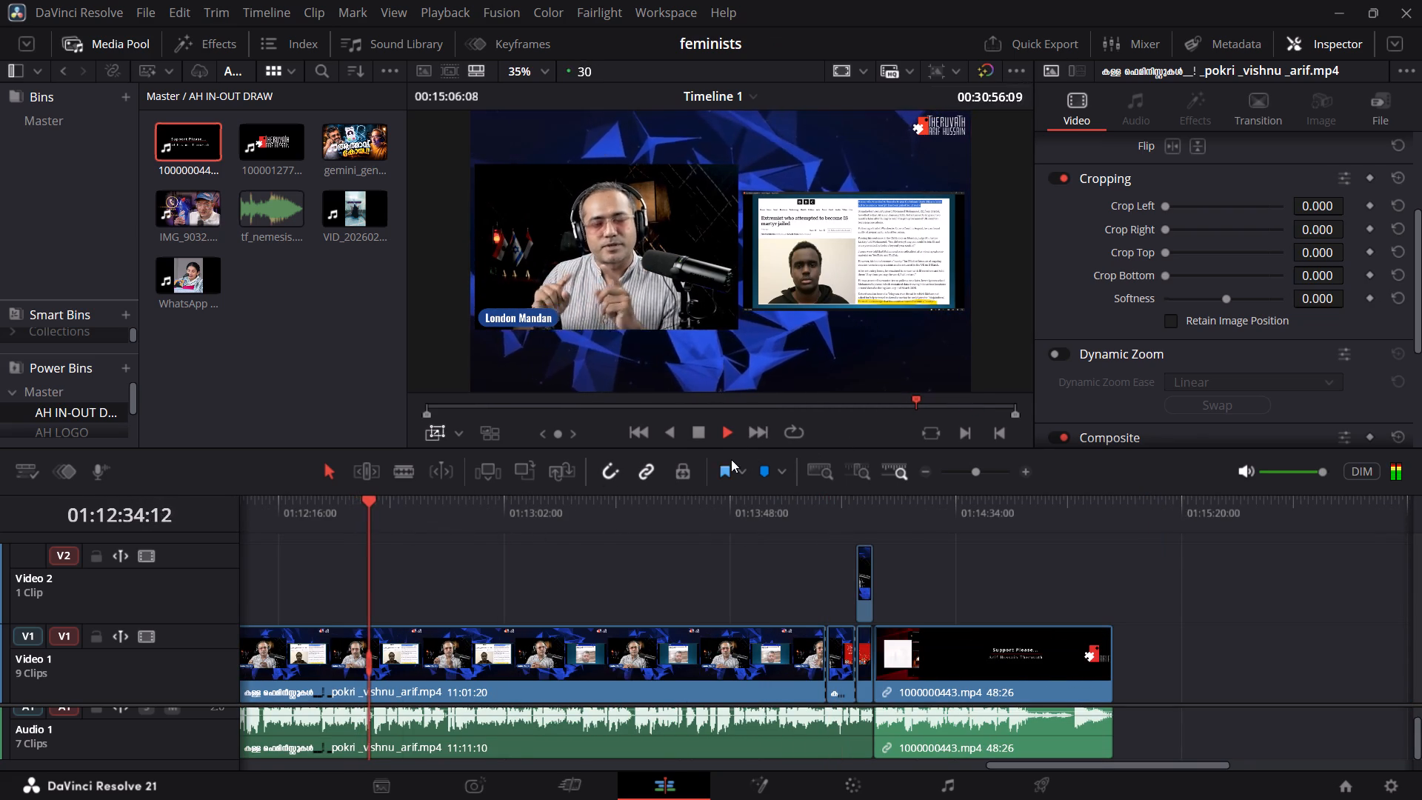
Switch the viewer's on-screen overlay from Dynamic Zoom to Transform.
left_click(460, 433)
left_click(464, 461)
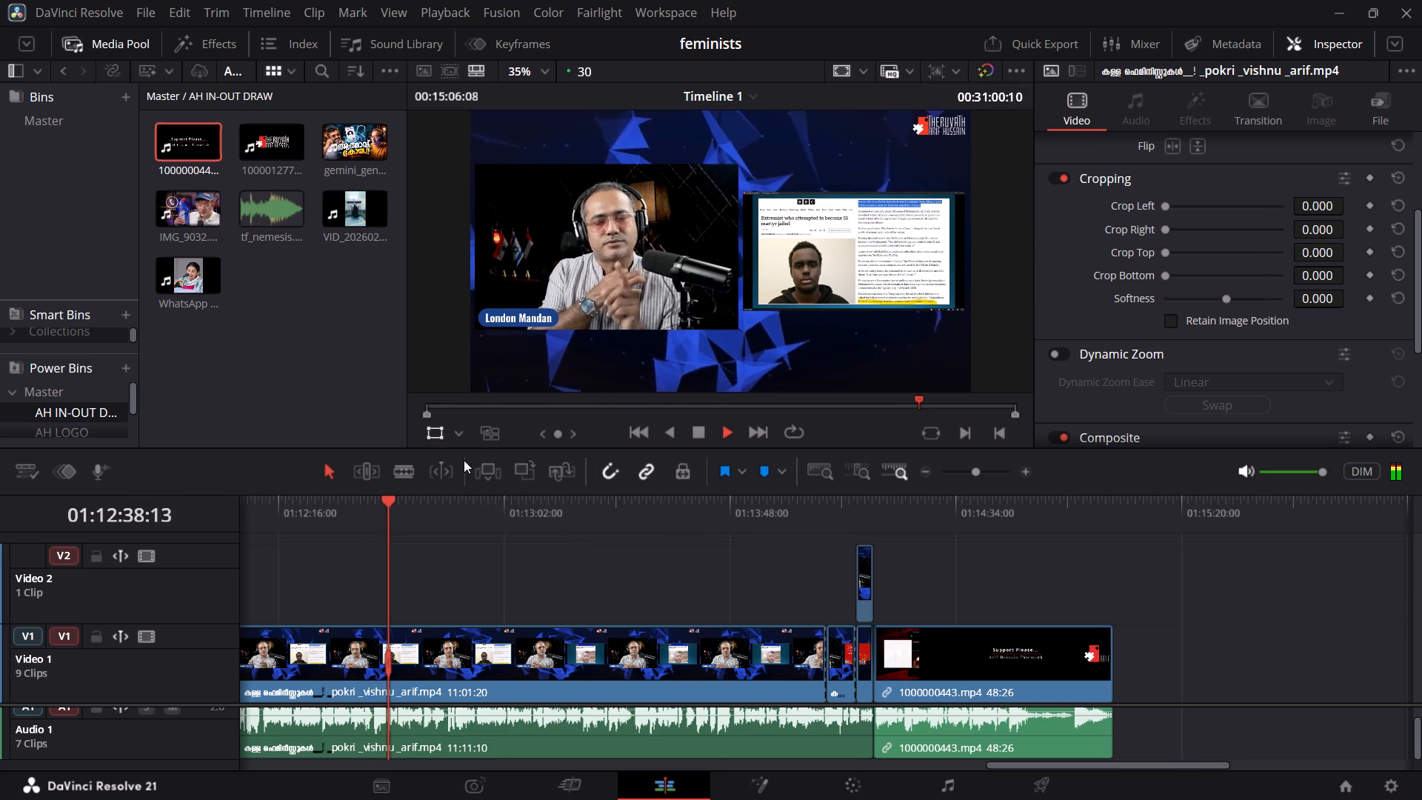
Look back through the long discussion clip for the point where the on-screen news article changes, playing closely around 01:06:50.
left_click_drag(462, 519, 270, 530)
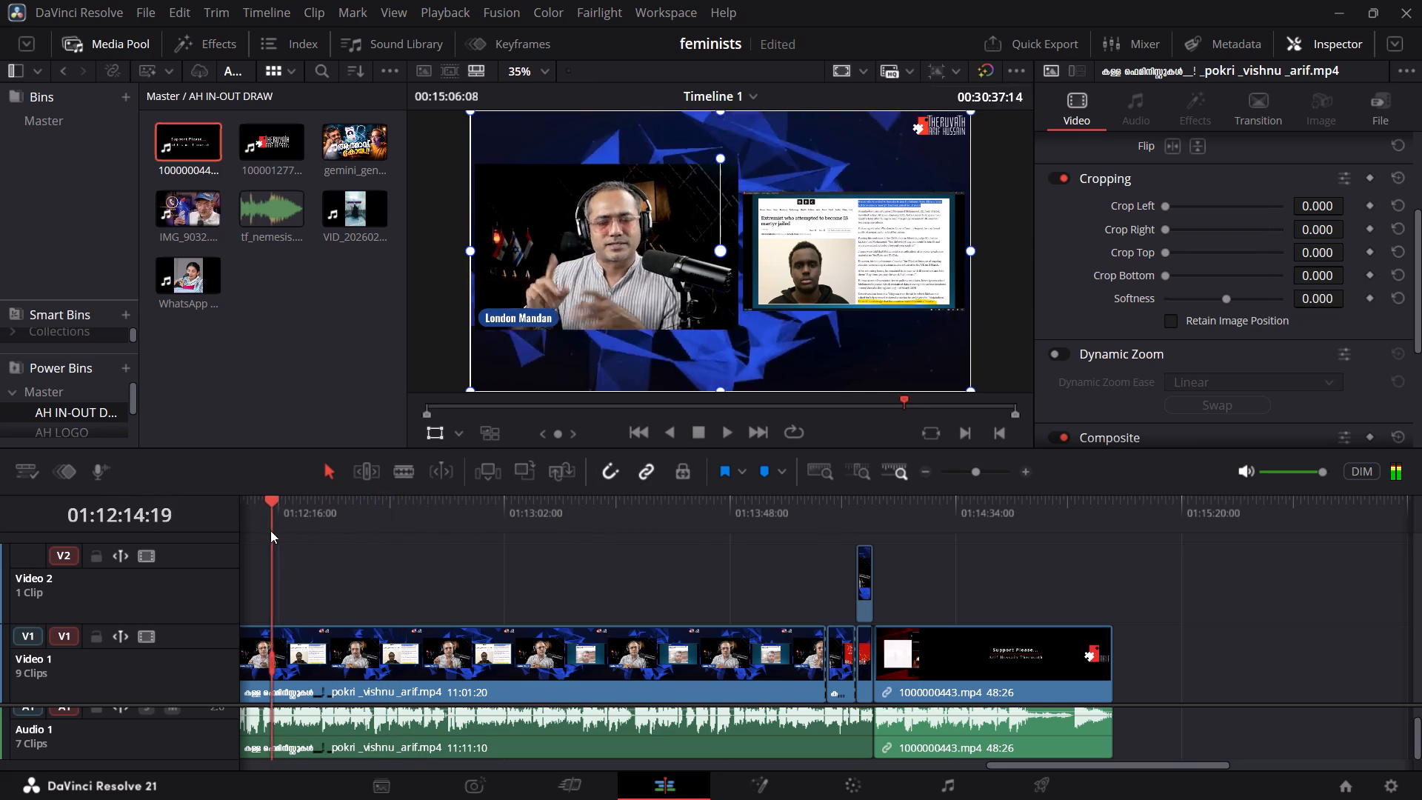
left_click_drag(270, 530, 247, 537)
left_click_drag(551, 506, 364, 510)
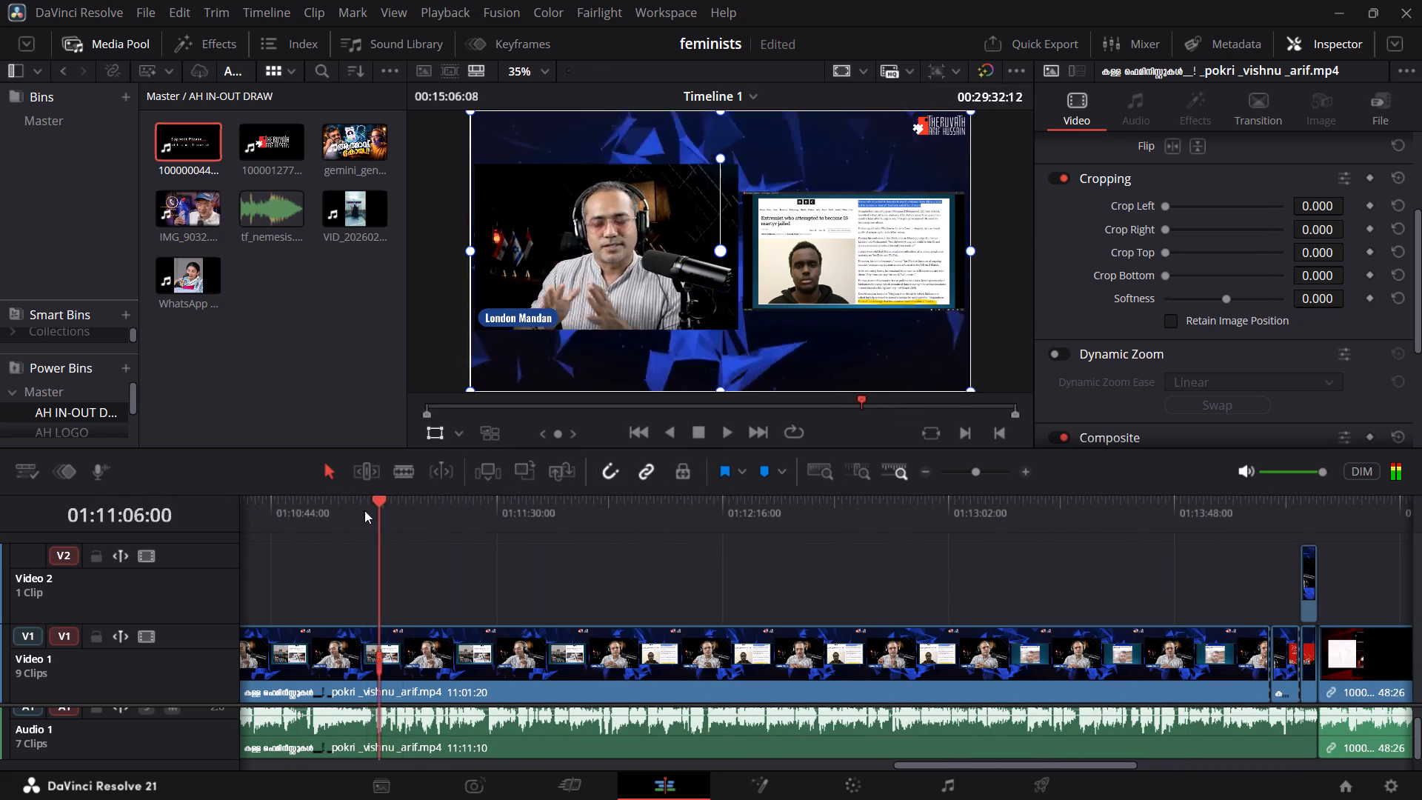
left_click_drag(364, 510, 337, 529)
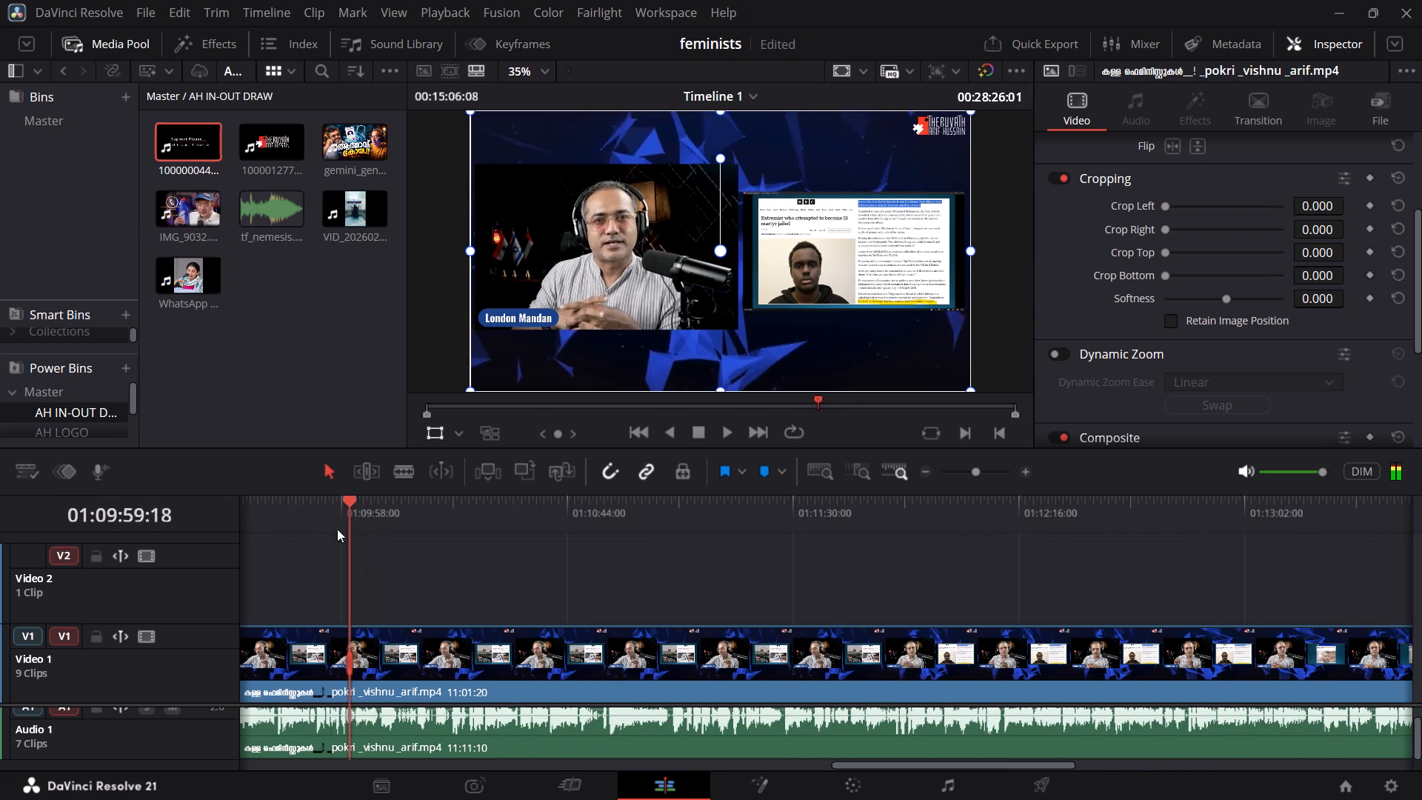
left_click_drag(337, 529, 279, 542)
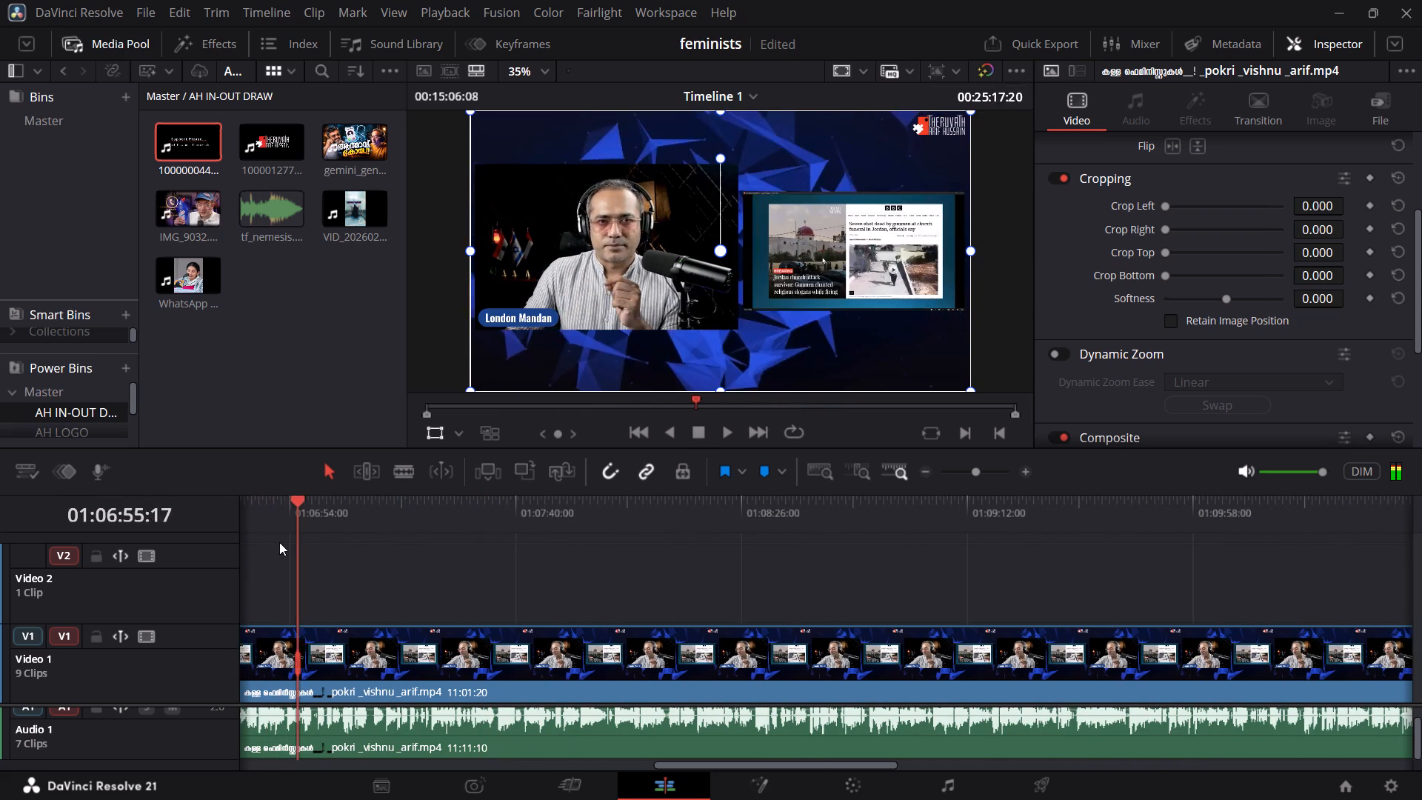
left_click_drag(279, 542, 409, 553)
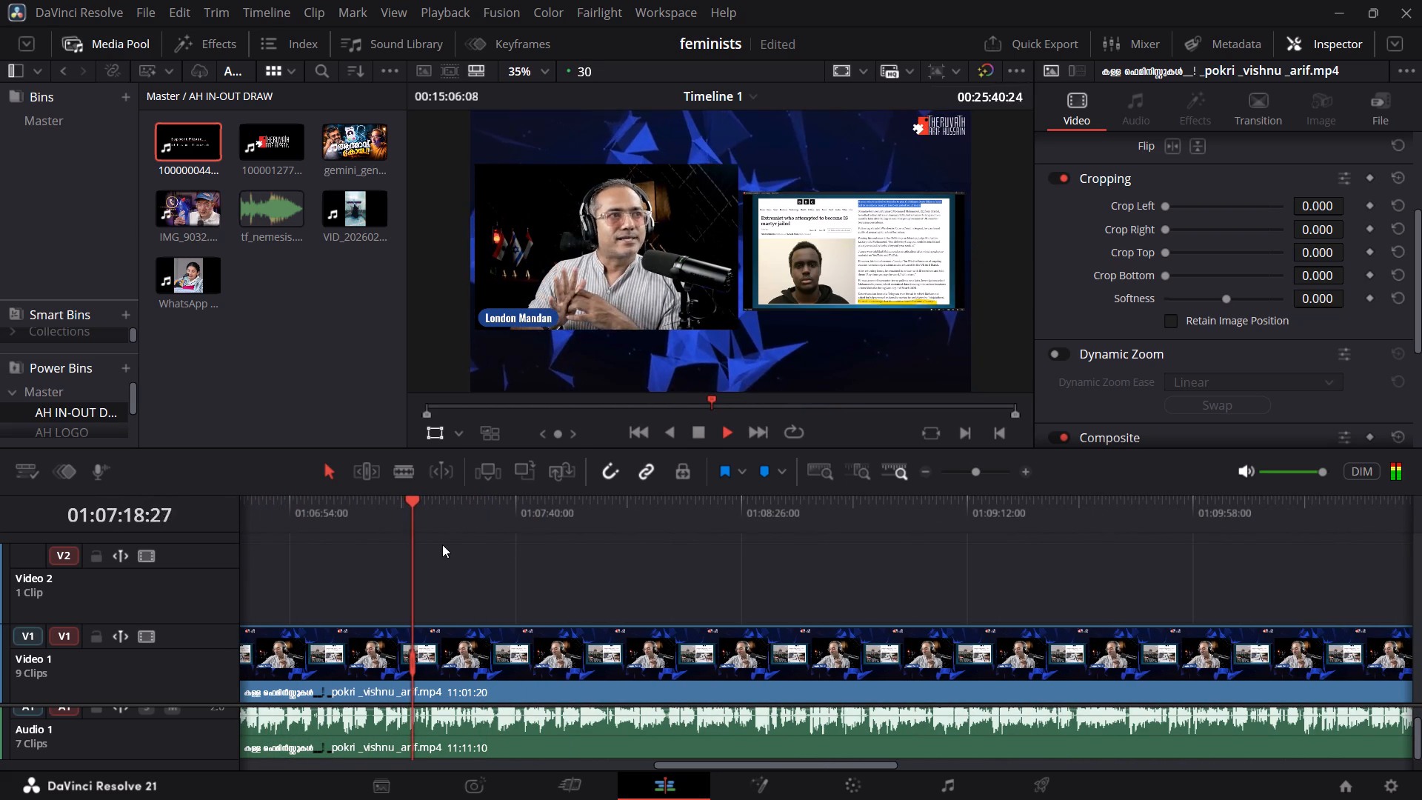
left_click(370, 516)
left_click(330, 516)
left_click(284, 517)
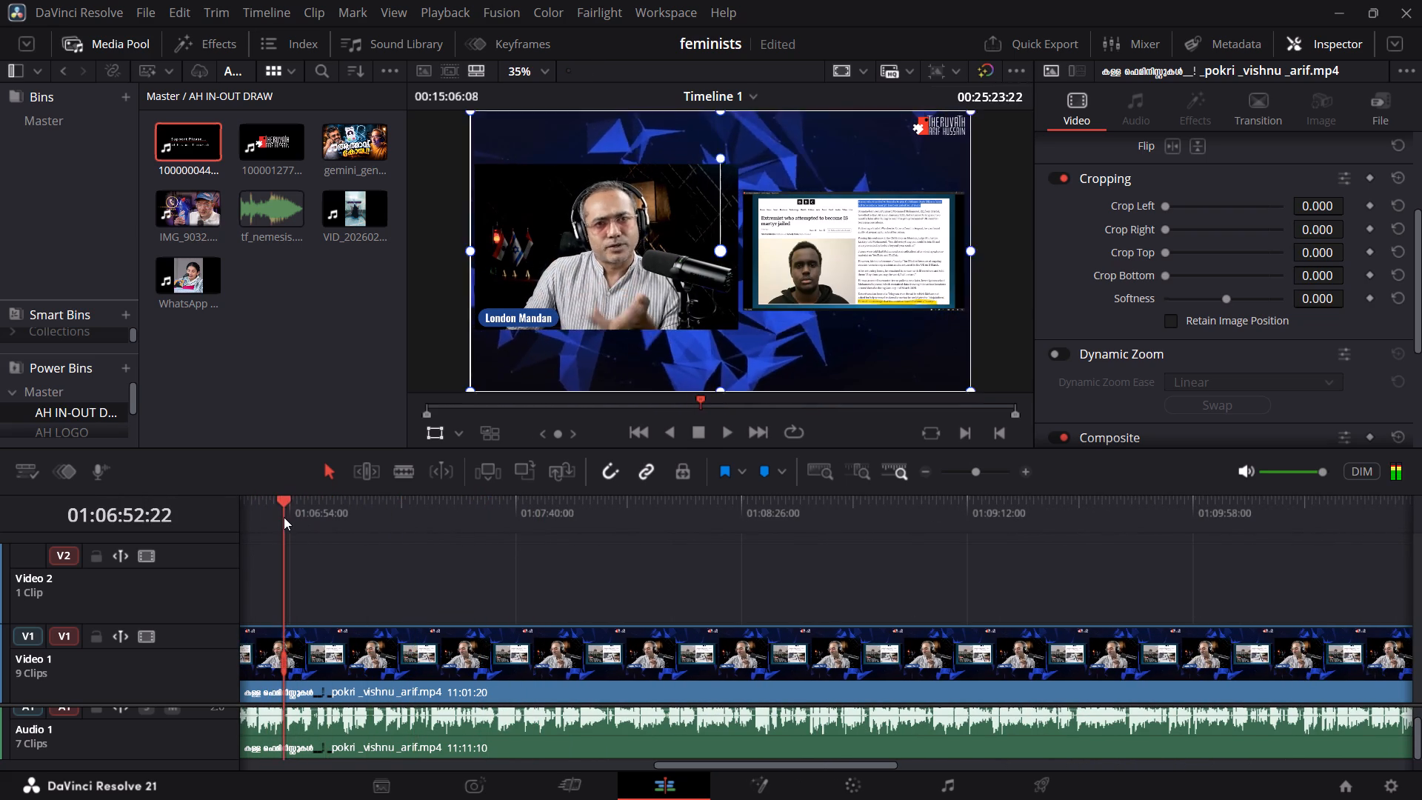
left_click(310, 518)
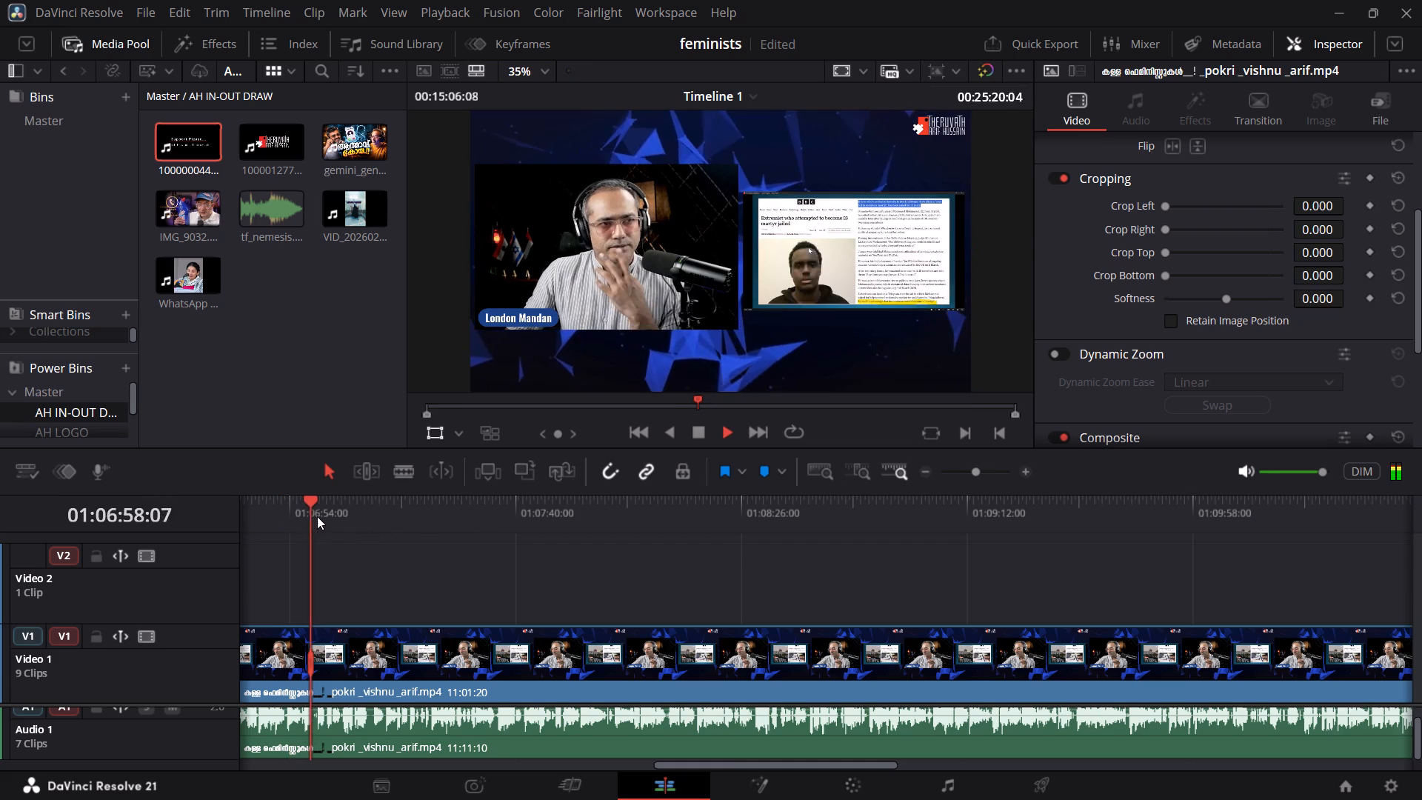
left_click(984, 473)
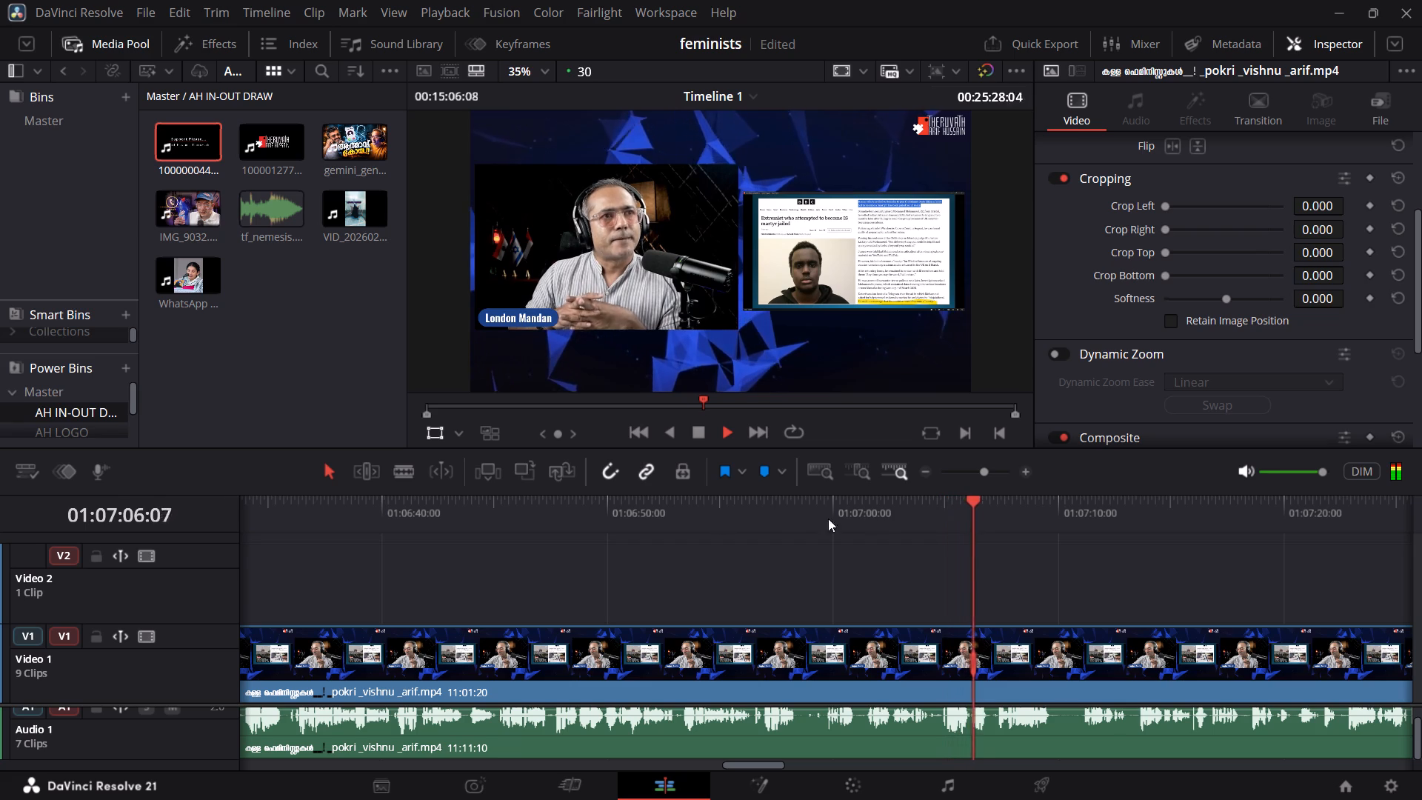
left_click(600, 518)
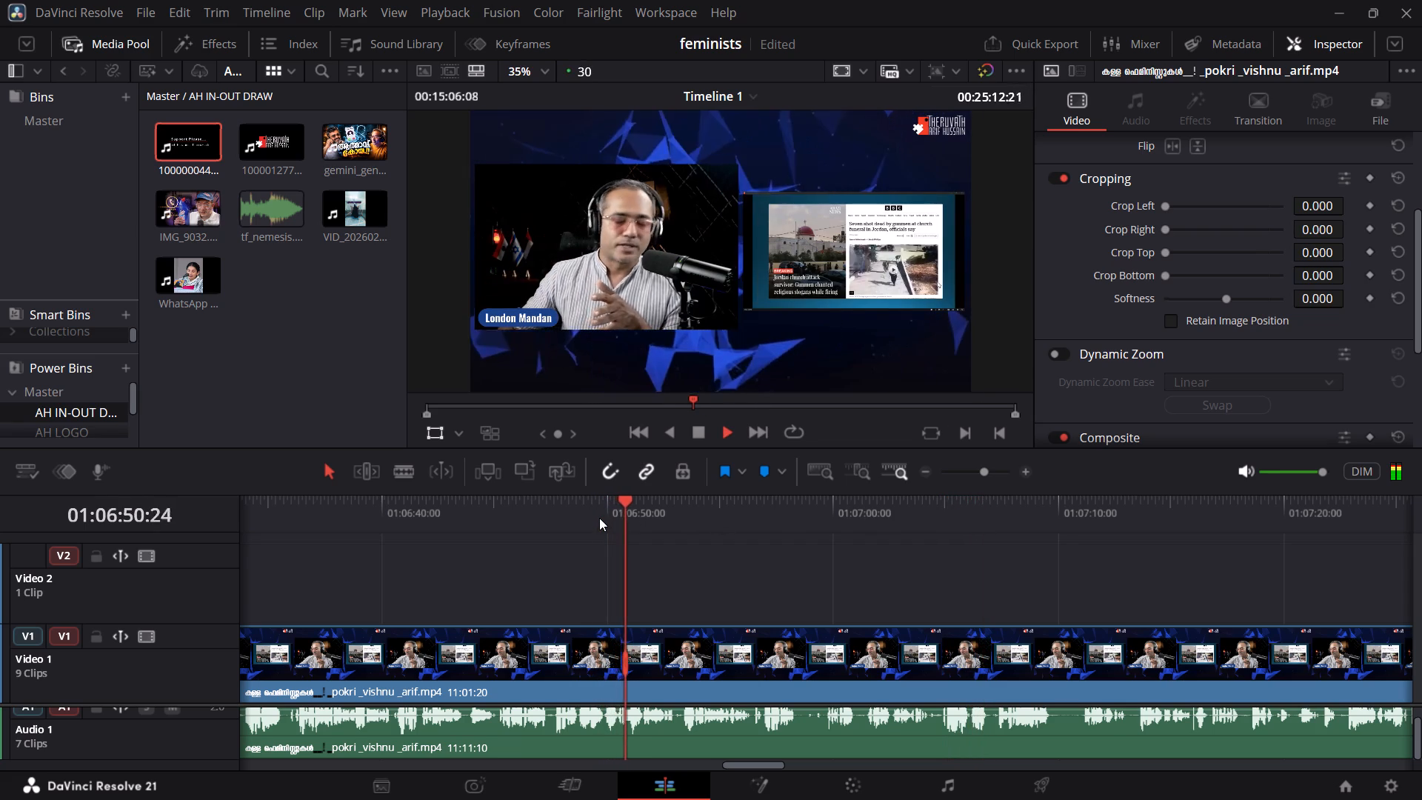
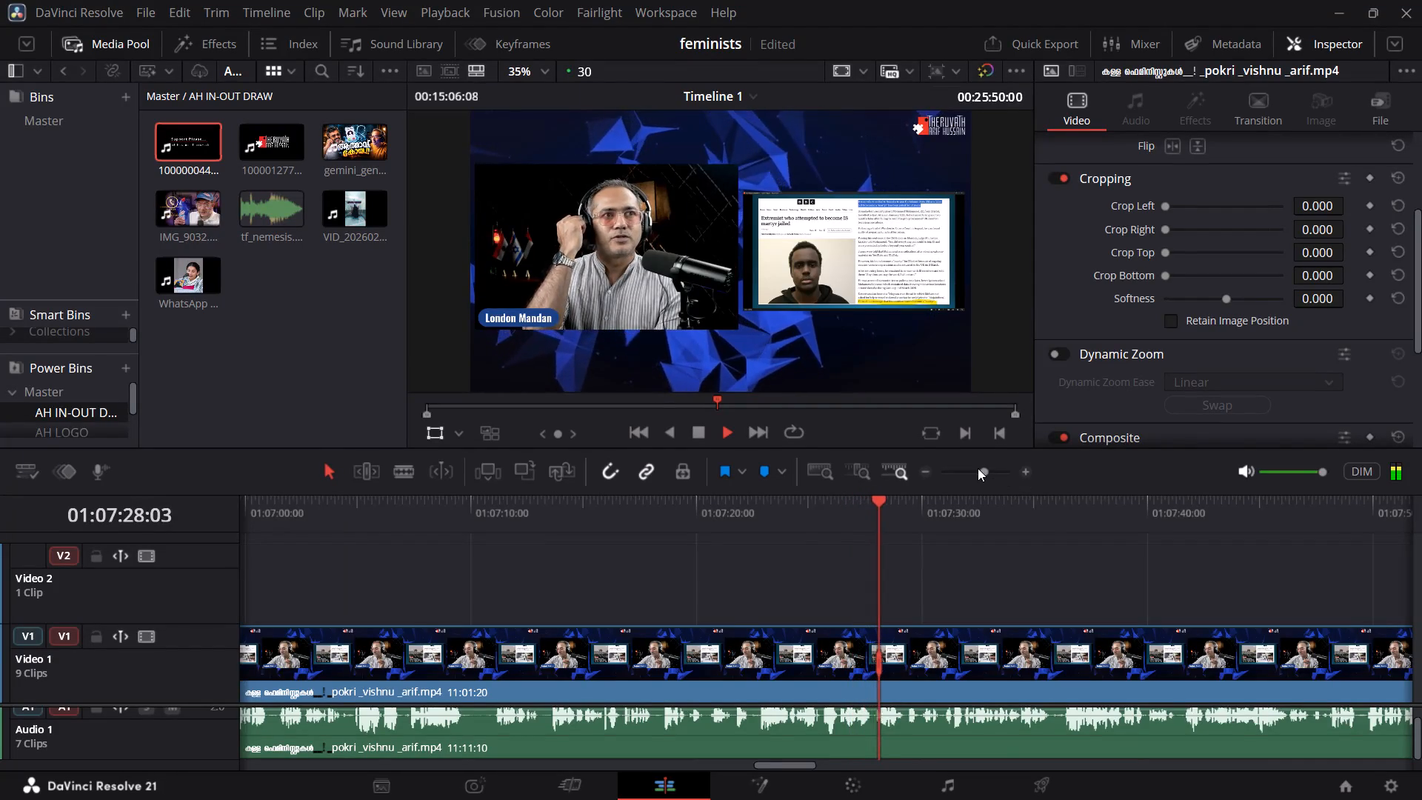
Go to the end of the main discussion and play the cut into the 1000000443.mp4 outro clip.
left_click(978, 468)
left_click(973, 471)
left_click(972, 473)
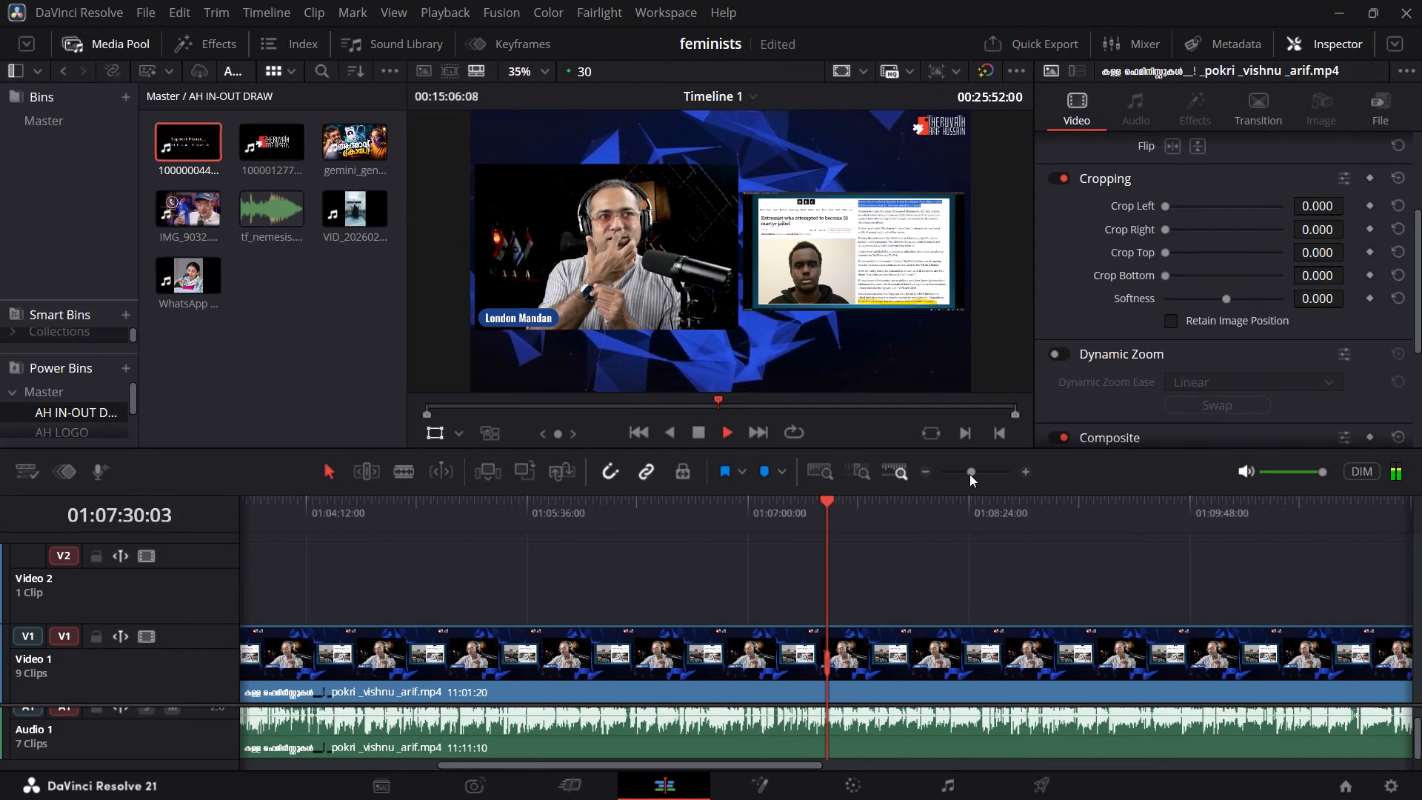
left_click(969, 474)
left_click(758, 438)
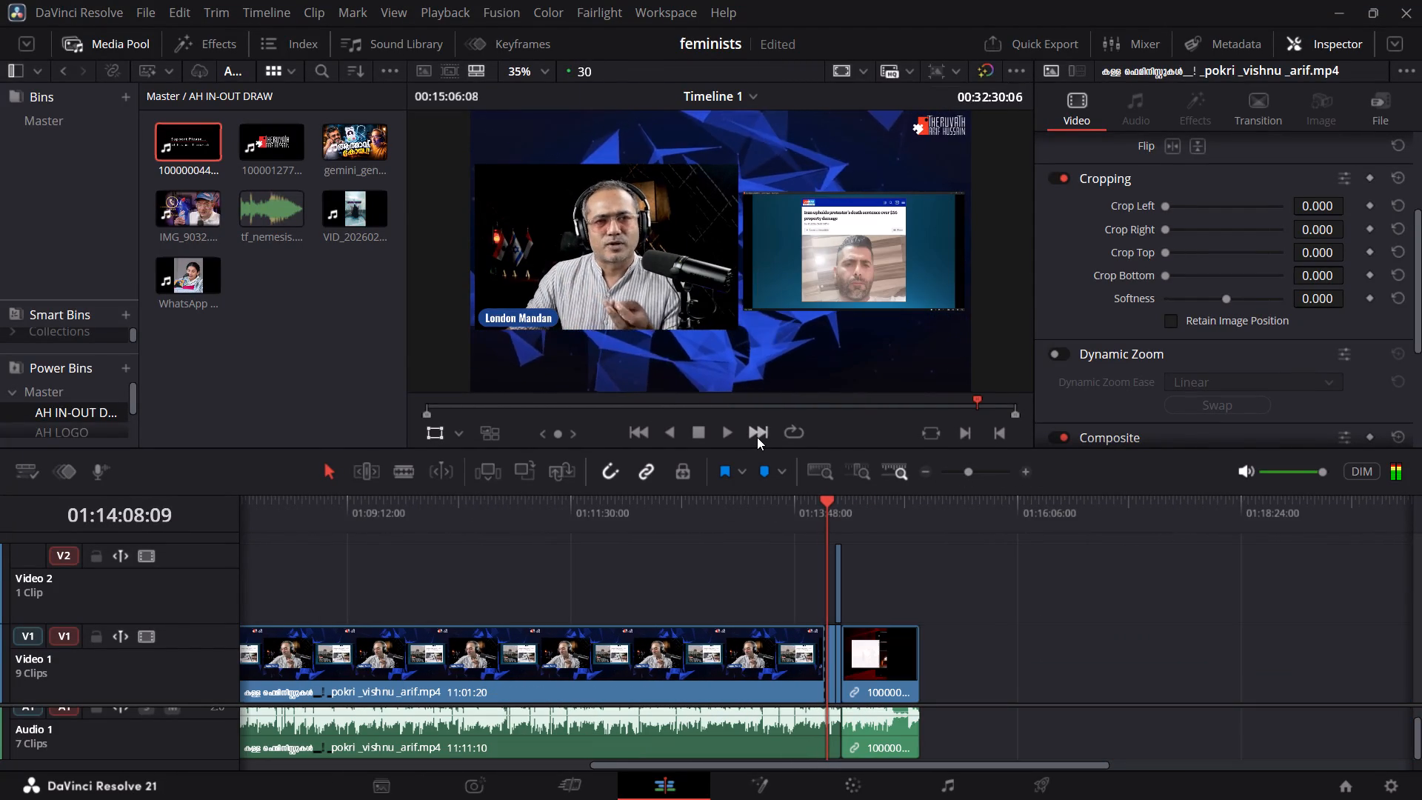
left_click(976, 470)
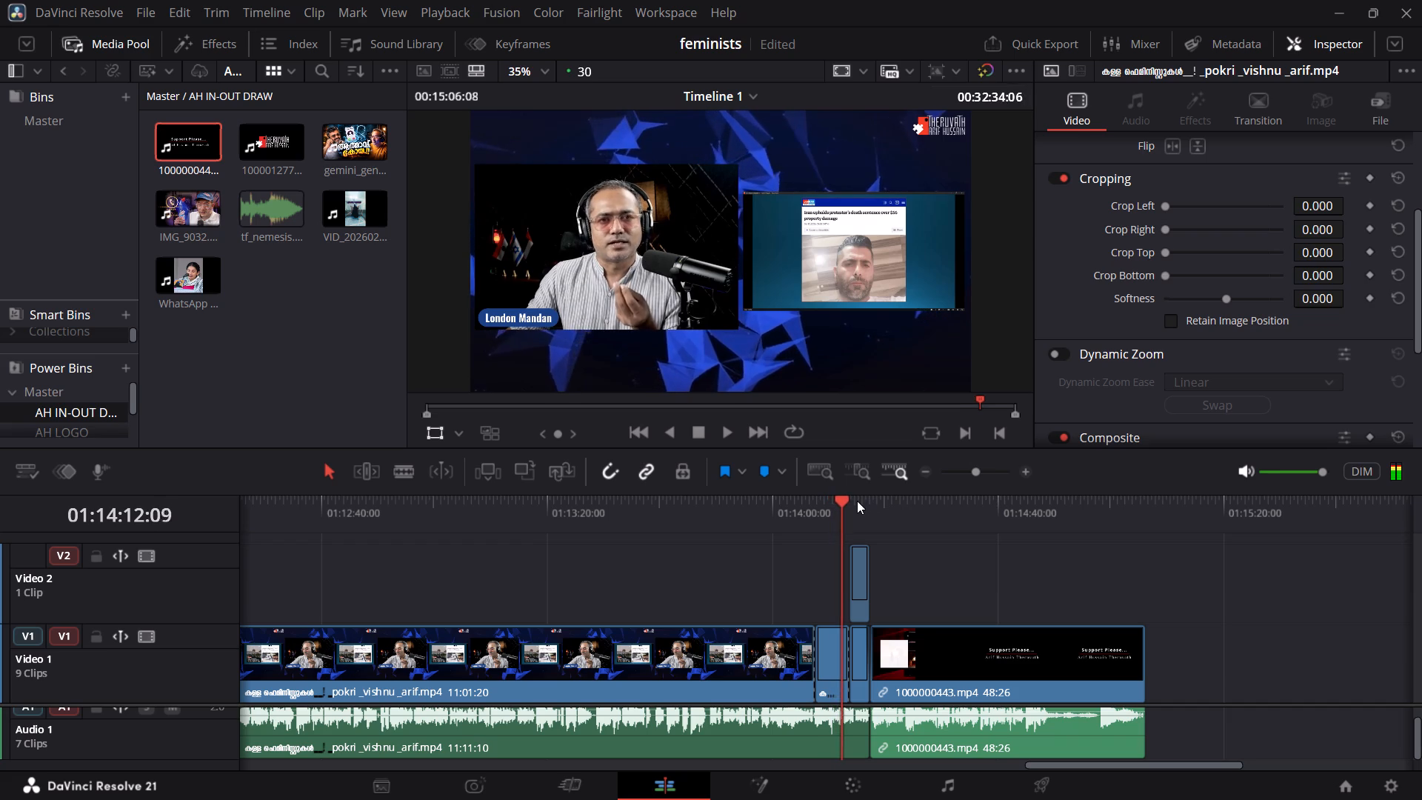
left_click(984, 479)
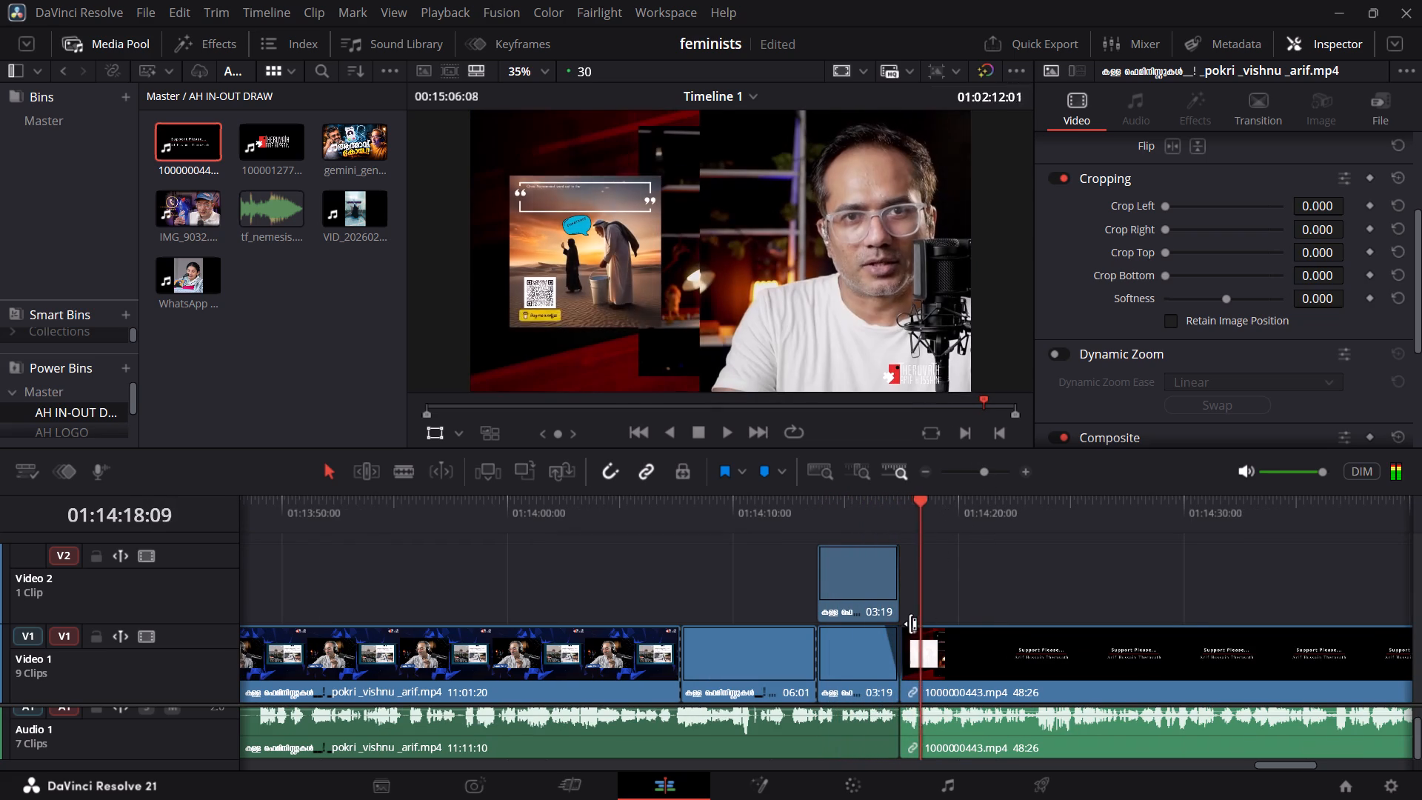
key("space")
key("space")
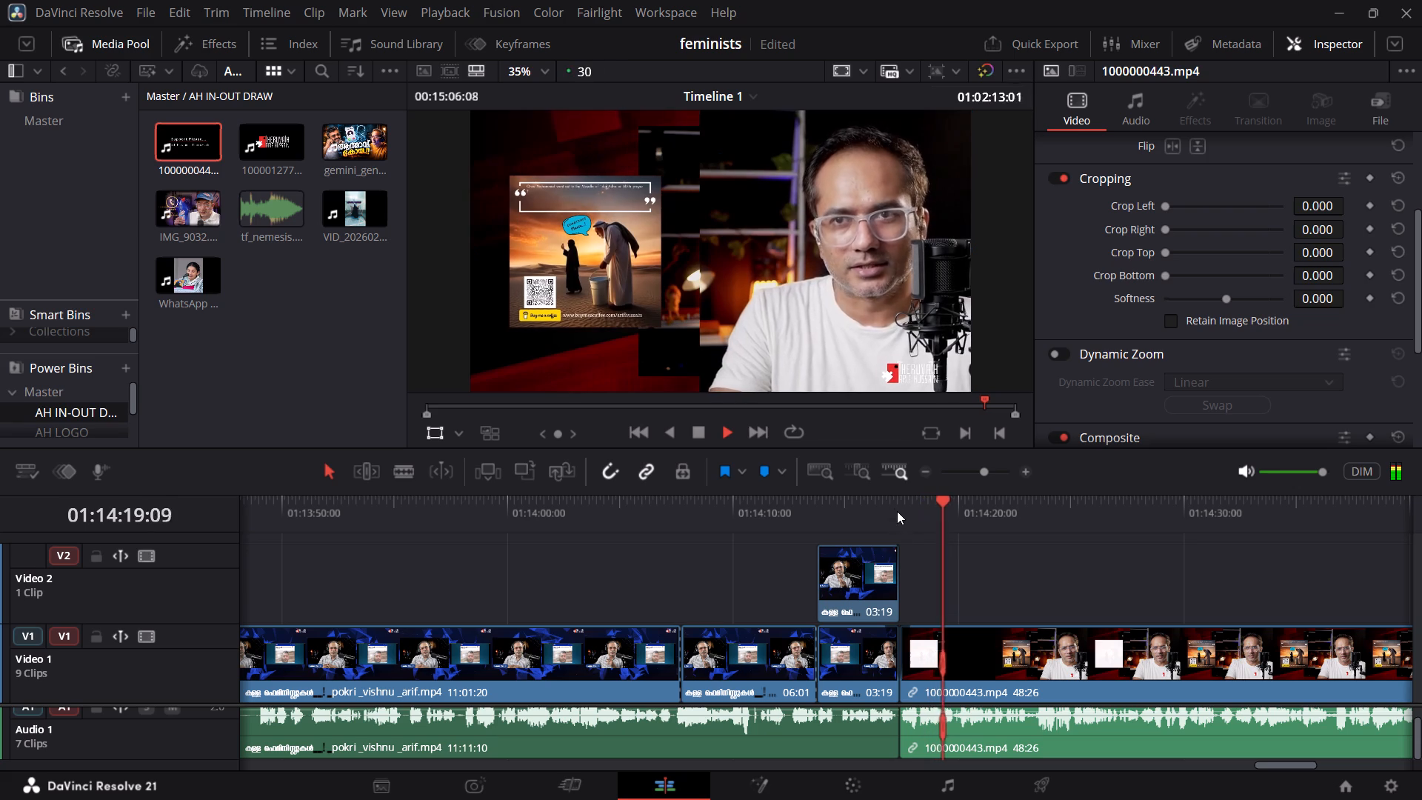
left_click(892, 507)
left_click(995, 474)
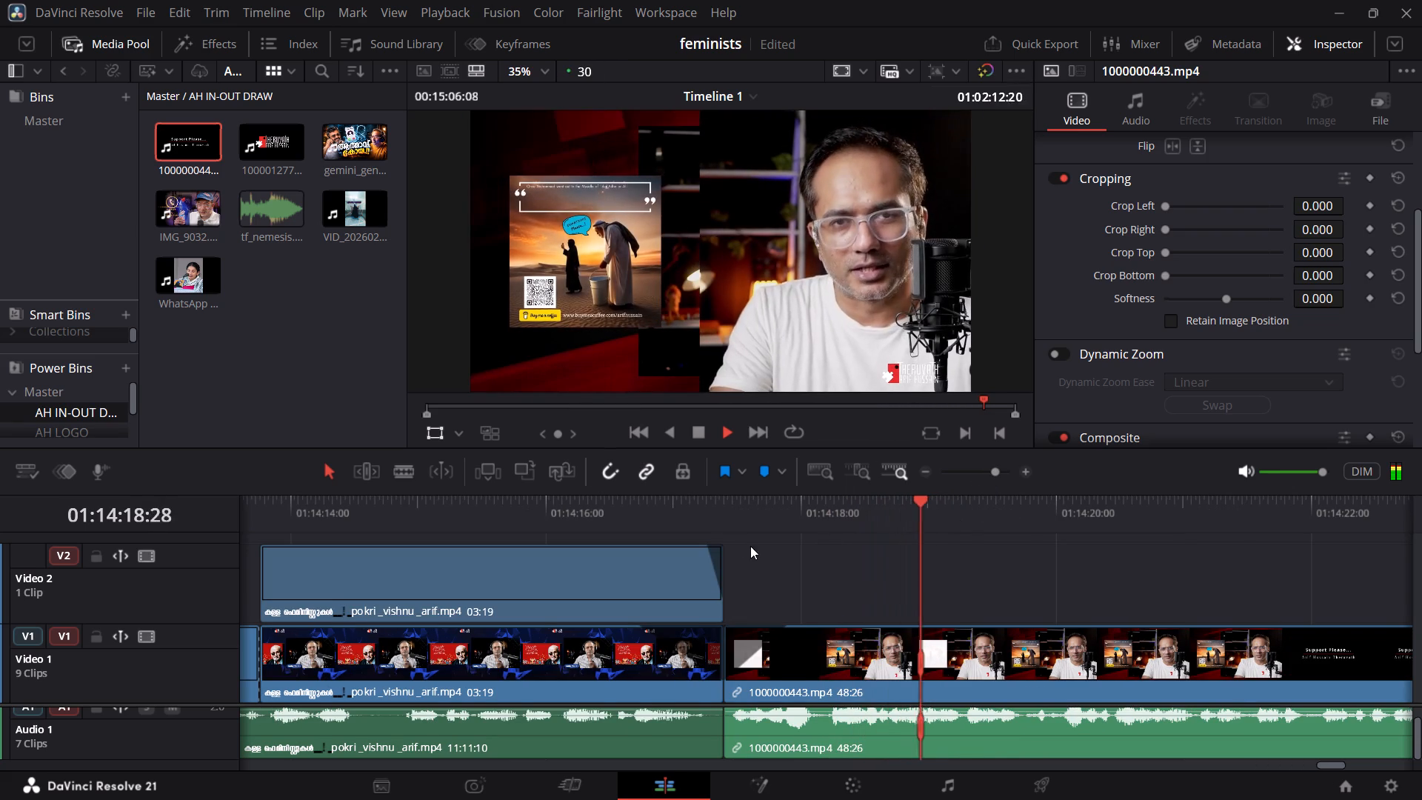
left_click(698, 513)
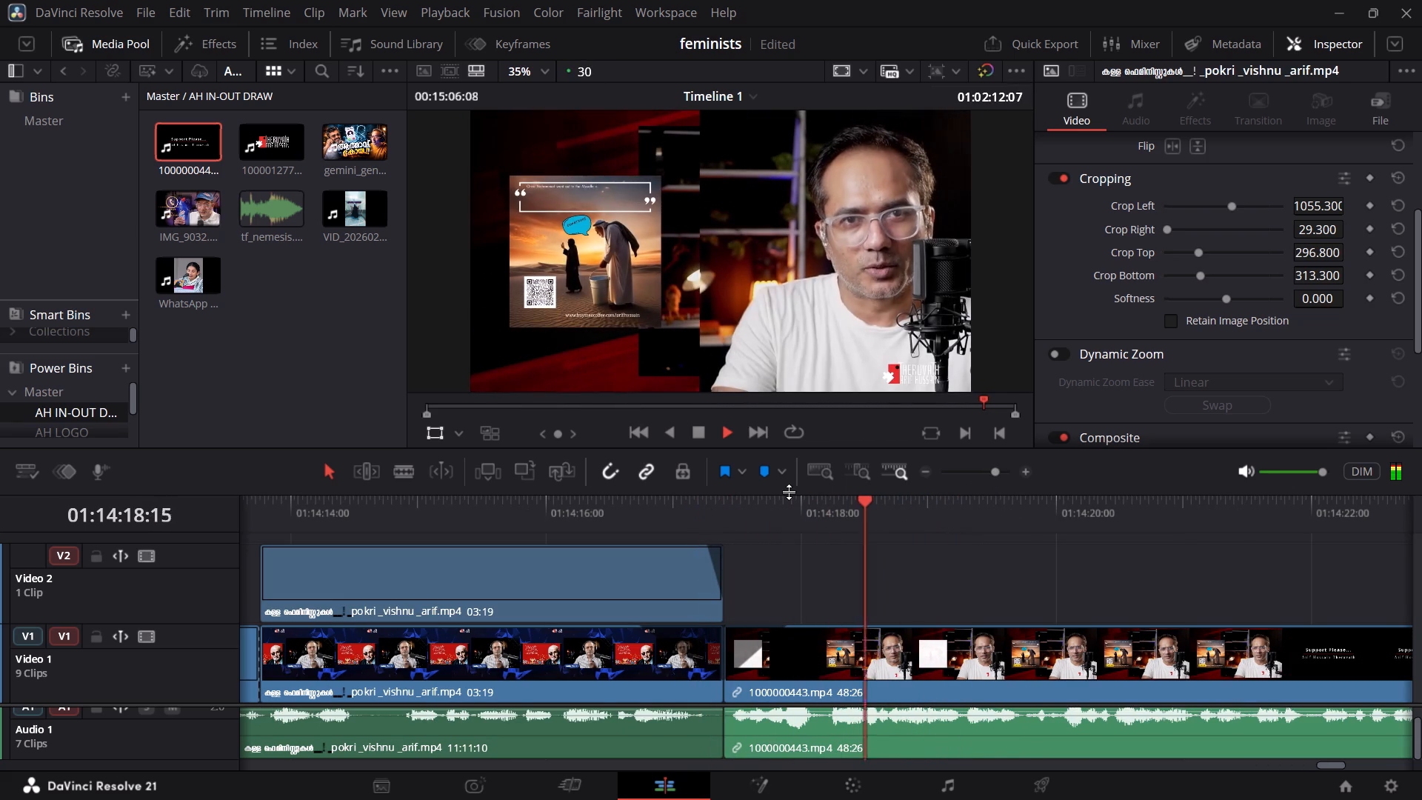
key("space")
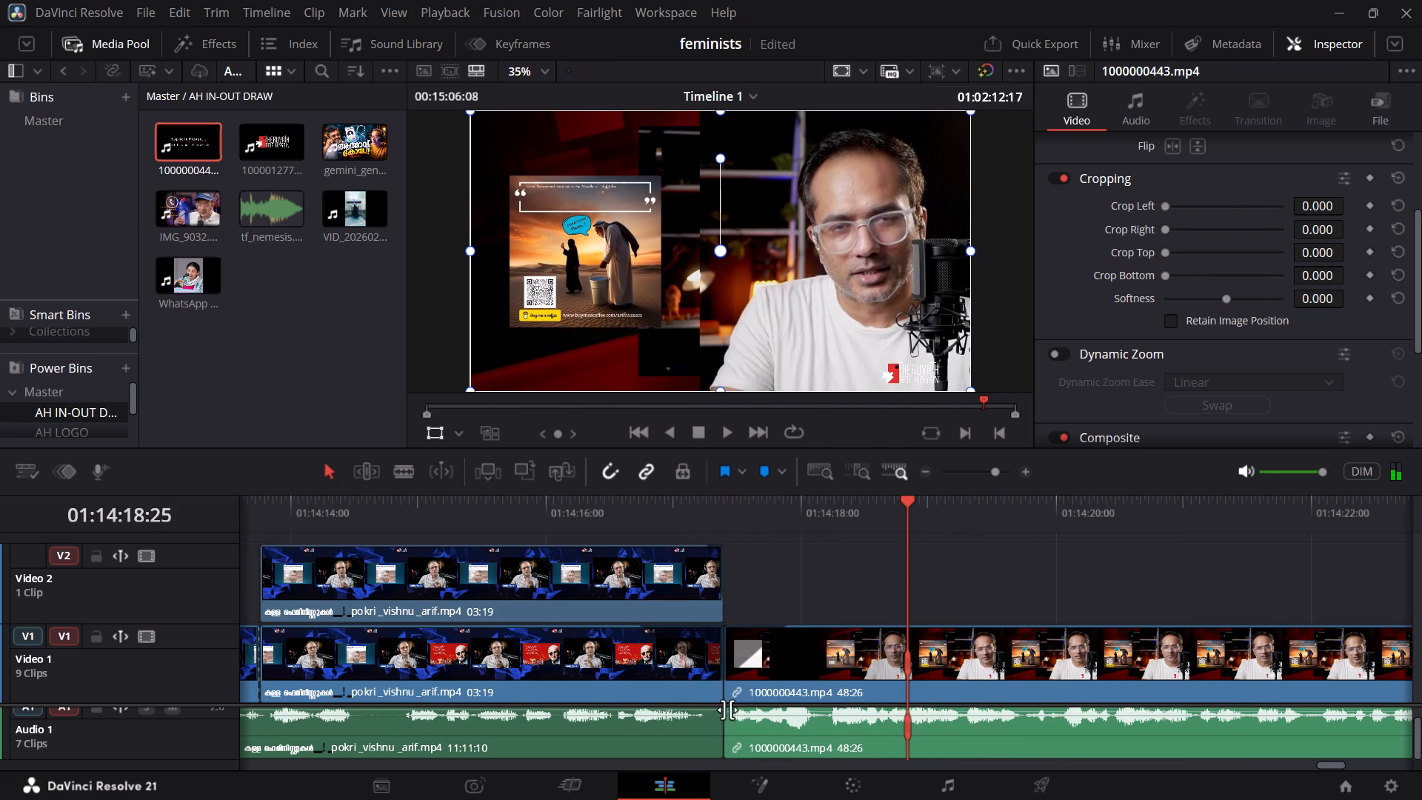
Add a short audio fade-in at the start of the 1000000443.mp4 outro clip and replay the cut.
left_click_drag(704, 703, 704, 686)
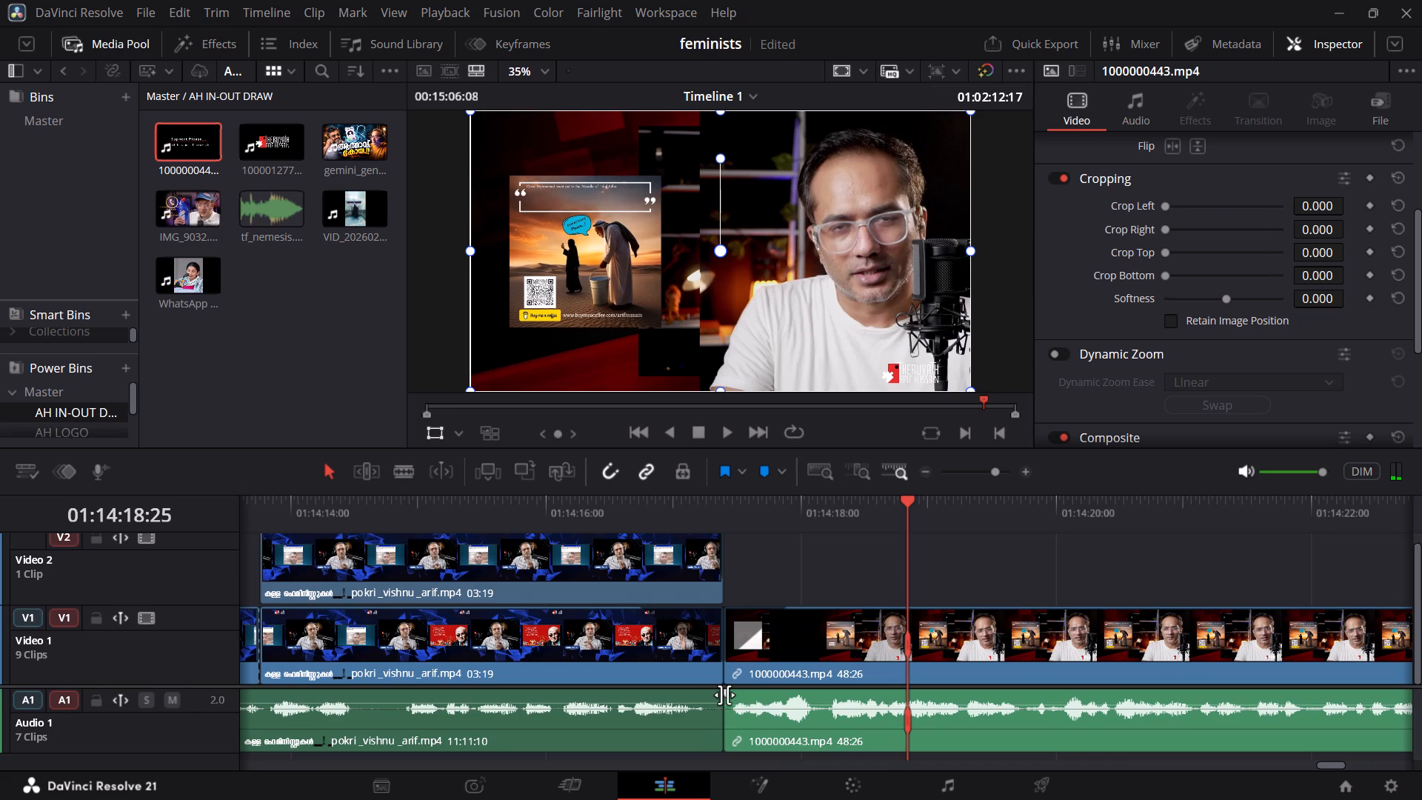
left_click_drag(726, 693, 744, 694)
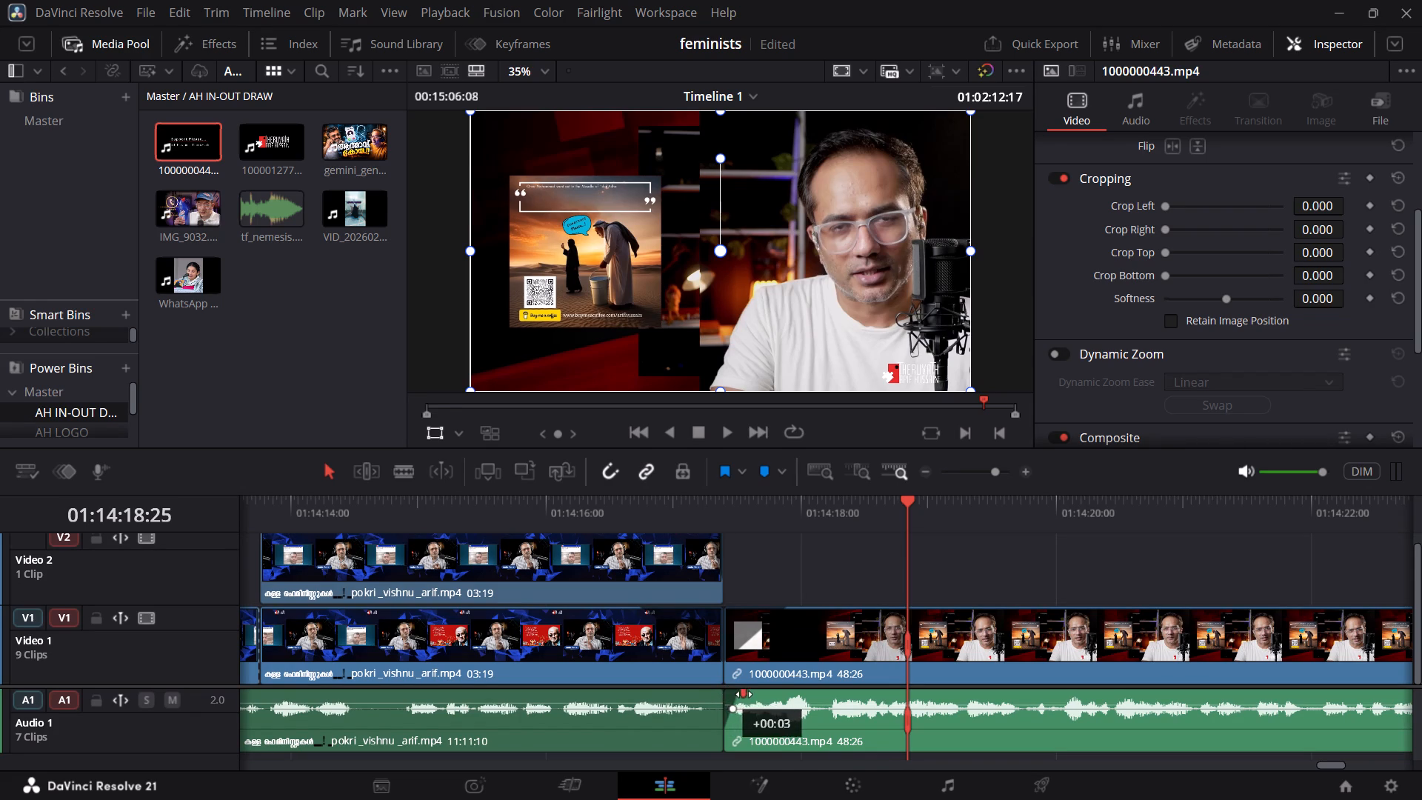
left_click_drag(744, 694, 752, 696)
left_click(672, 497)
key("space")
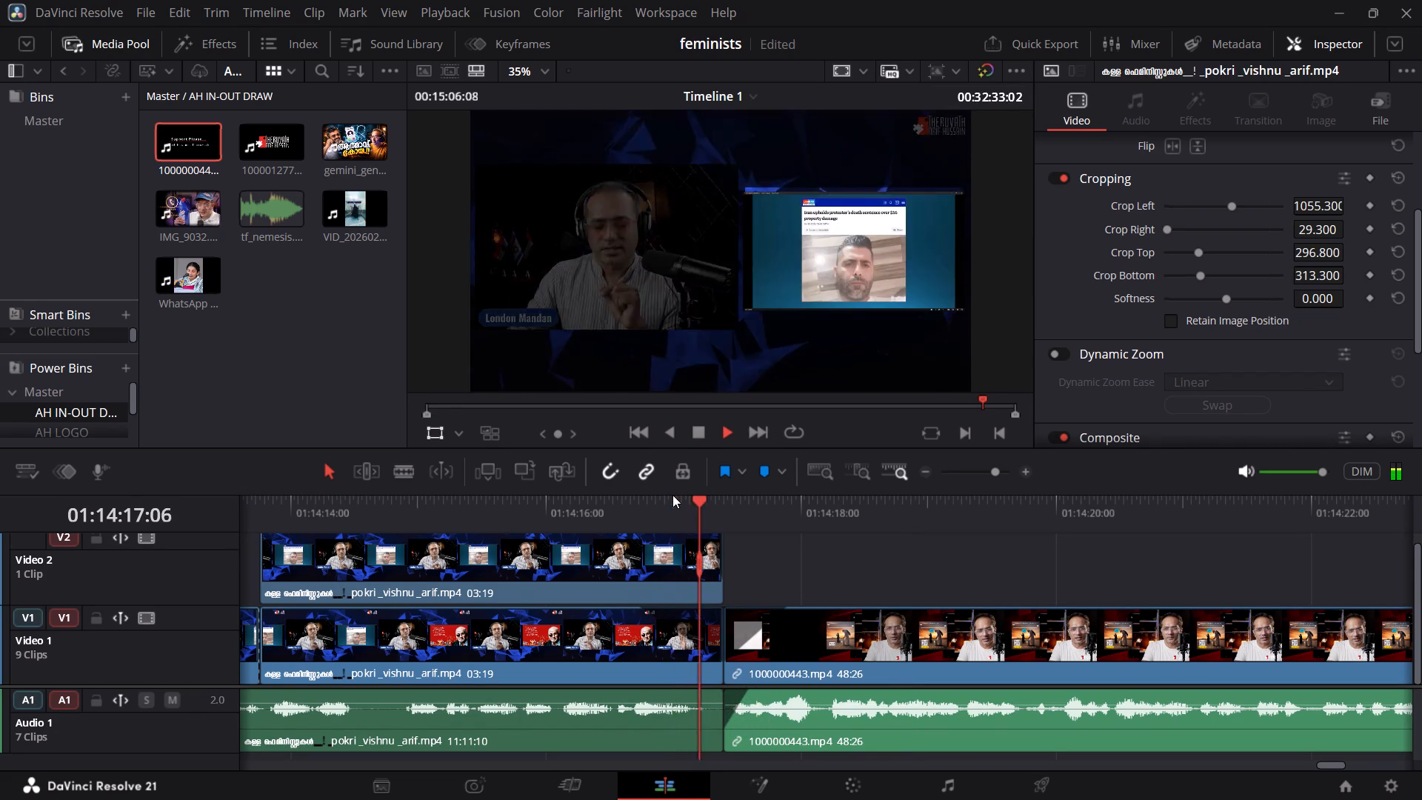
key("space")
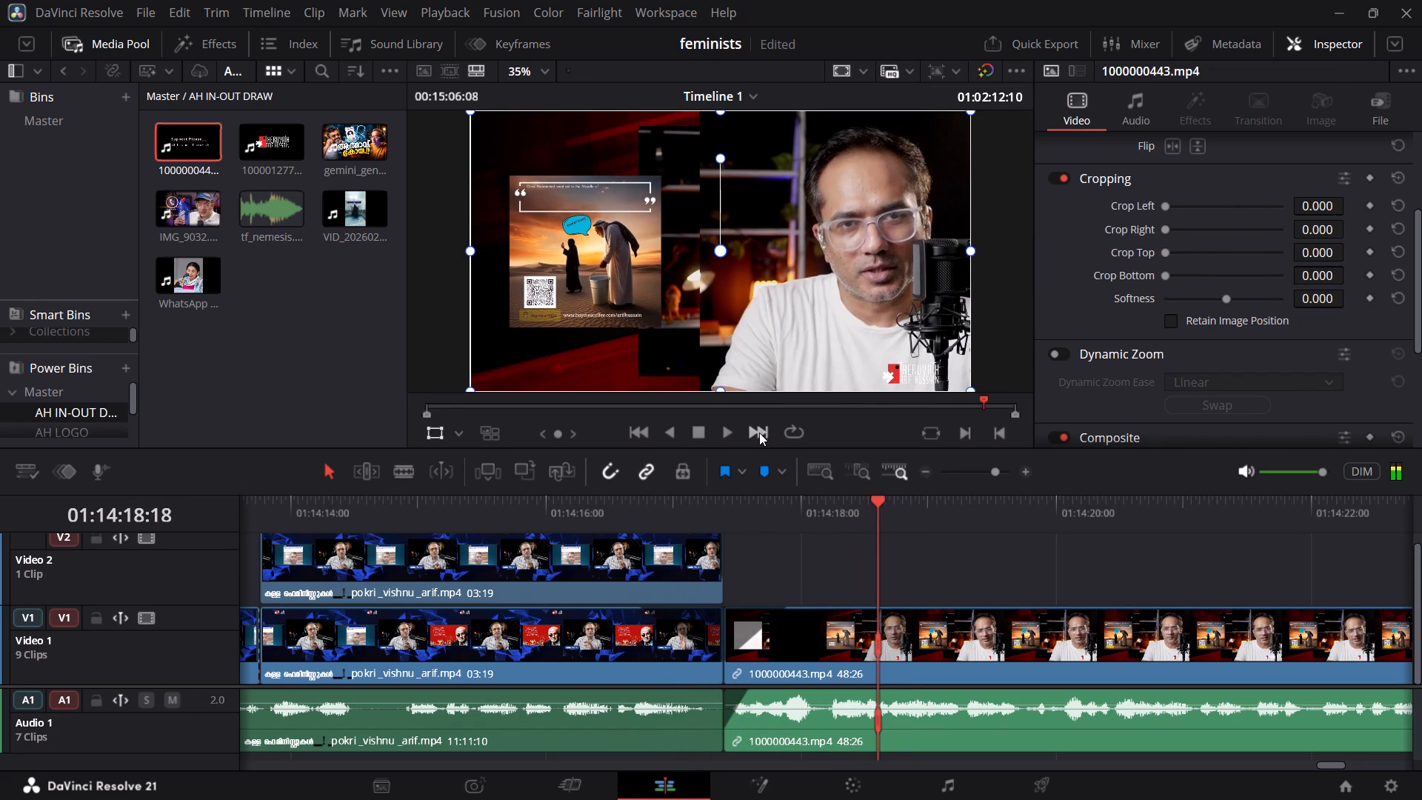
Add a short video fade-out at the very end of the 1000000443.mp4 outro clip.
left_click(757, 433)
left_click_drag(819, 606, 801, 603)
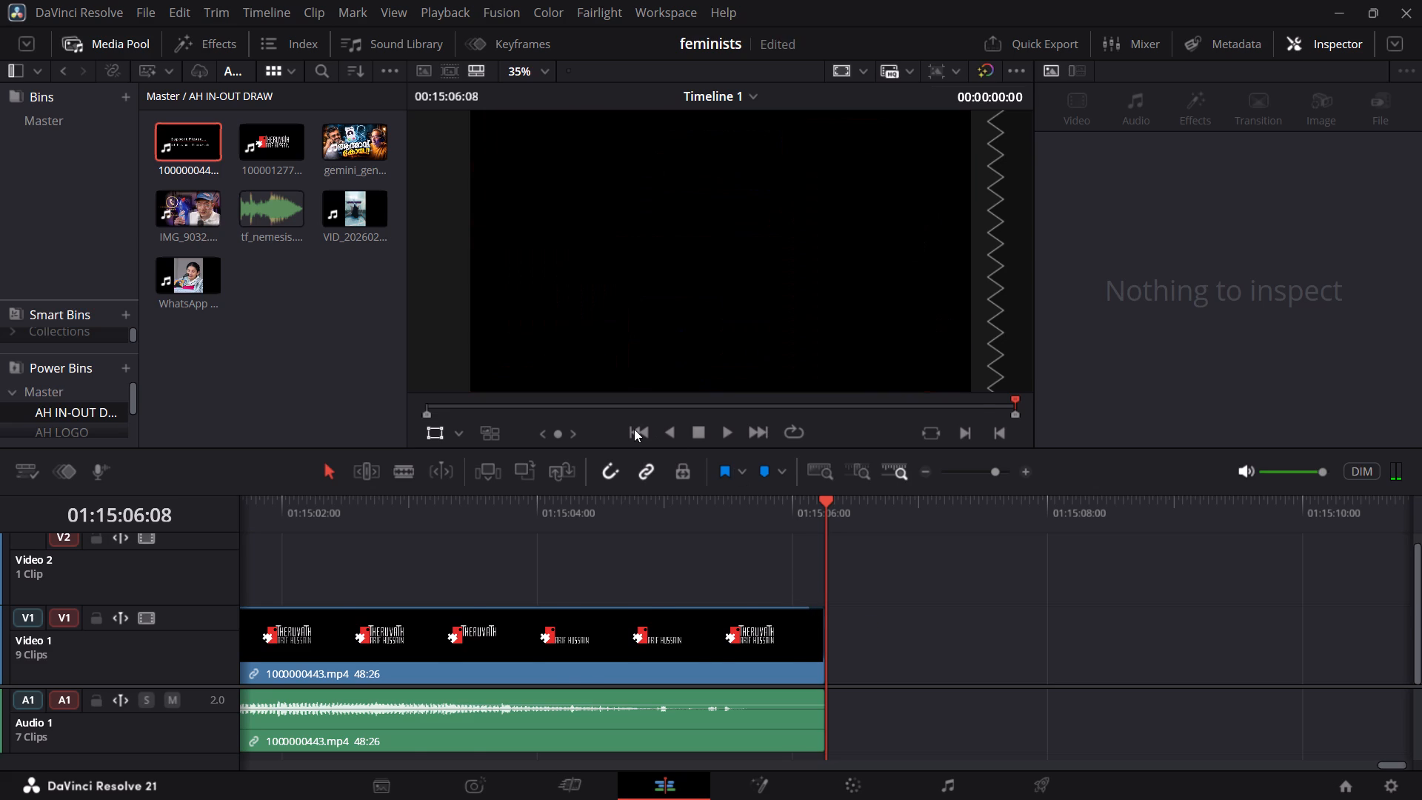
Return to the timeline's start and spot-check playback of the teaser and the discussion clips up to about 01:02:59.
triple_click(634, 429)
triple_click(634, 429)
triple_click(634, 429)
triple_click(634, 429)
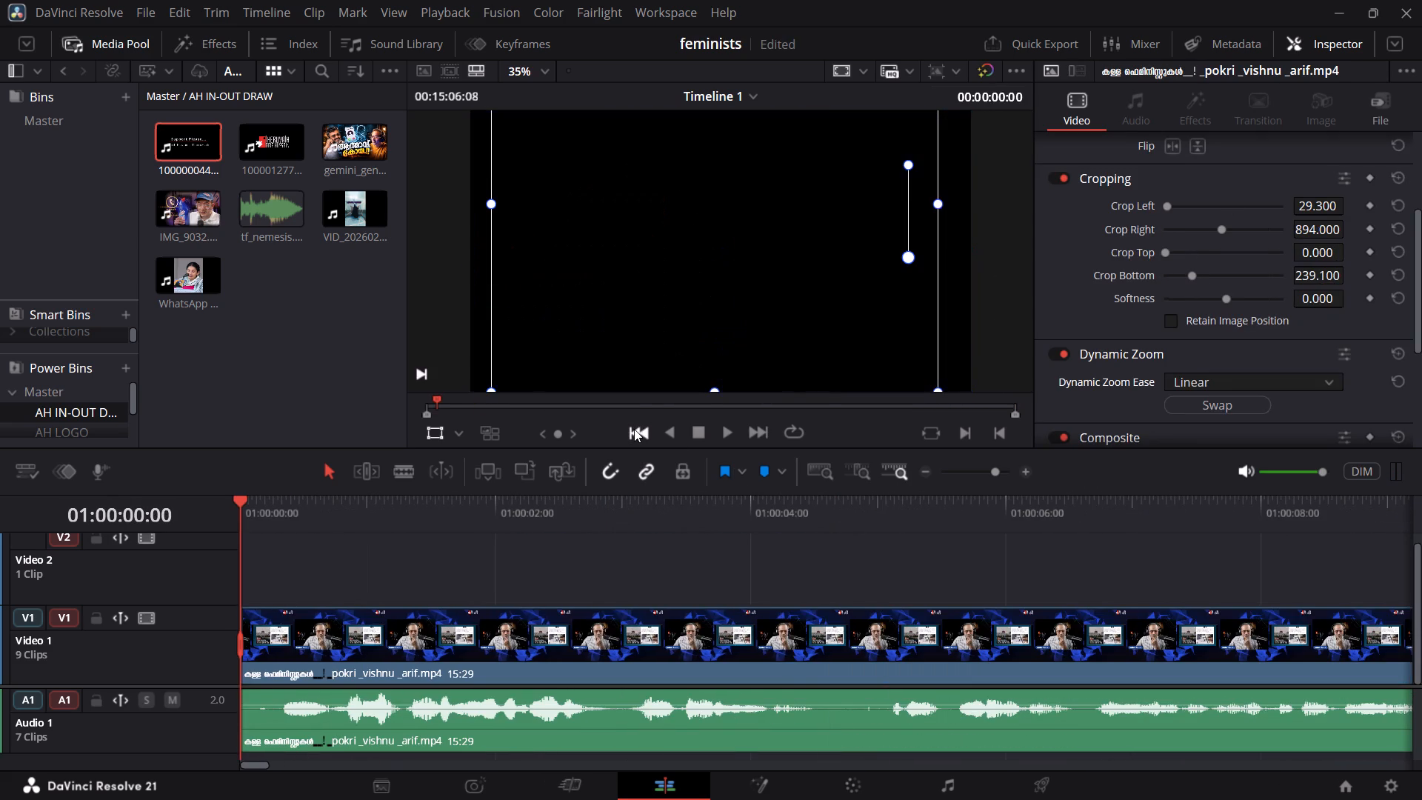
key("space")
left_click(983, 472)
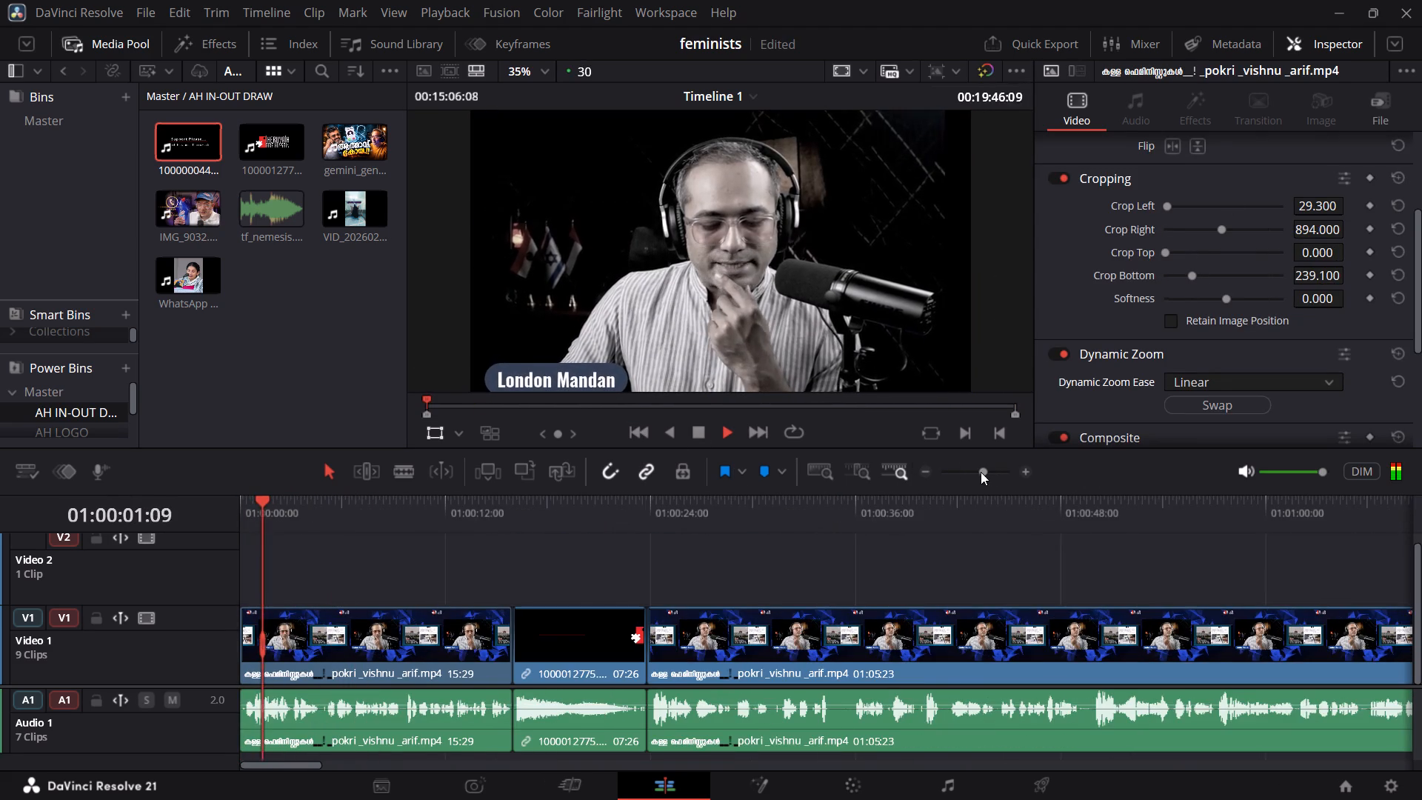
left_click(971, 473)
left_click(278, 519)
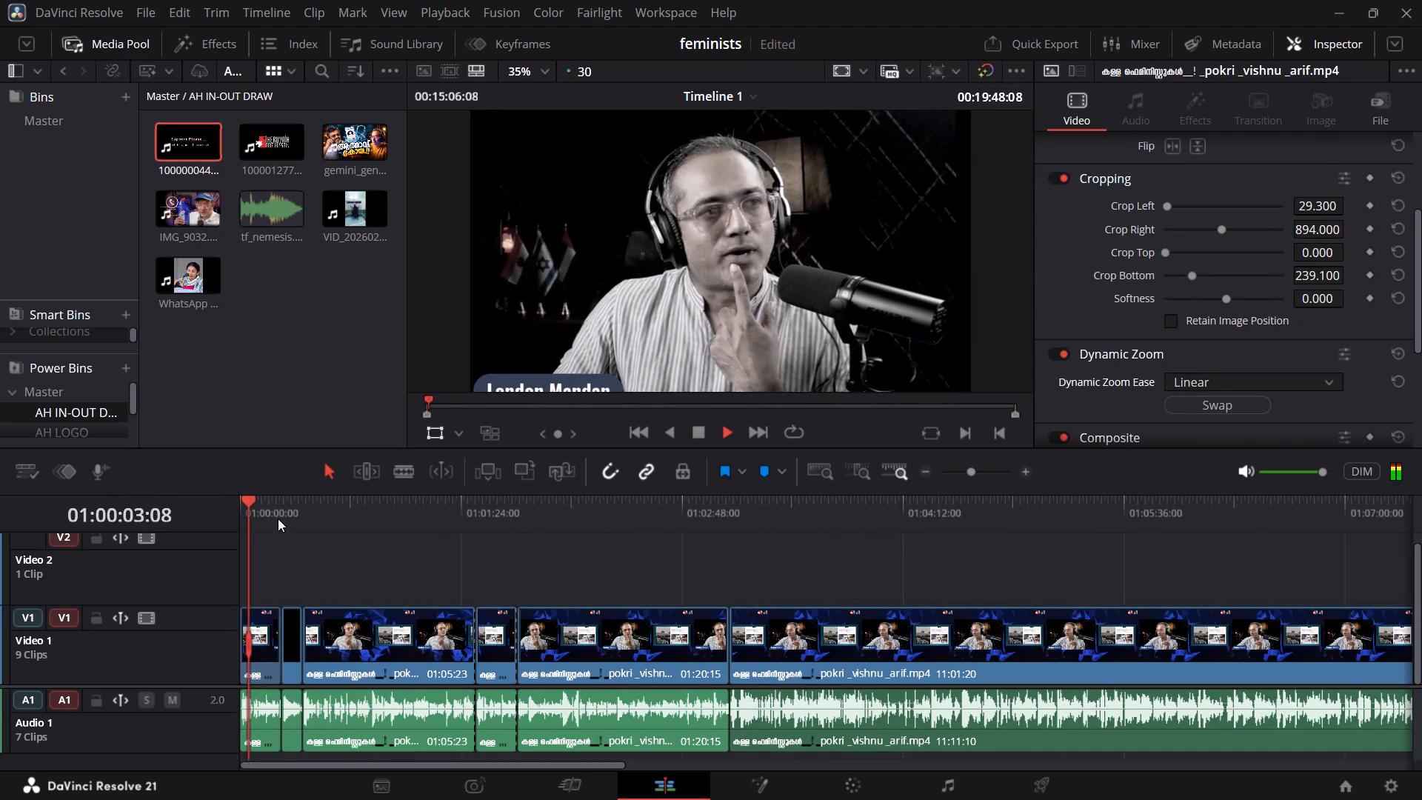
left_click(354, 516)
left_click(484, 521)
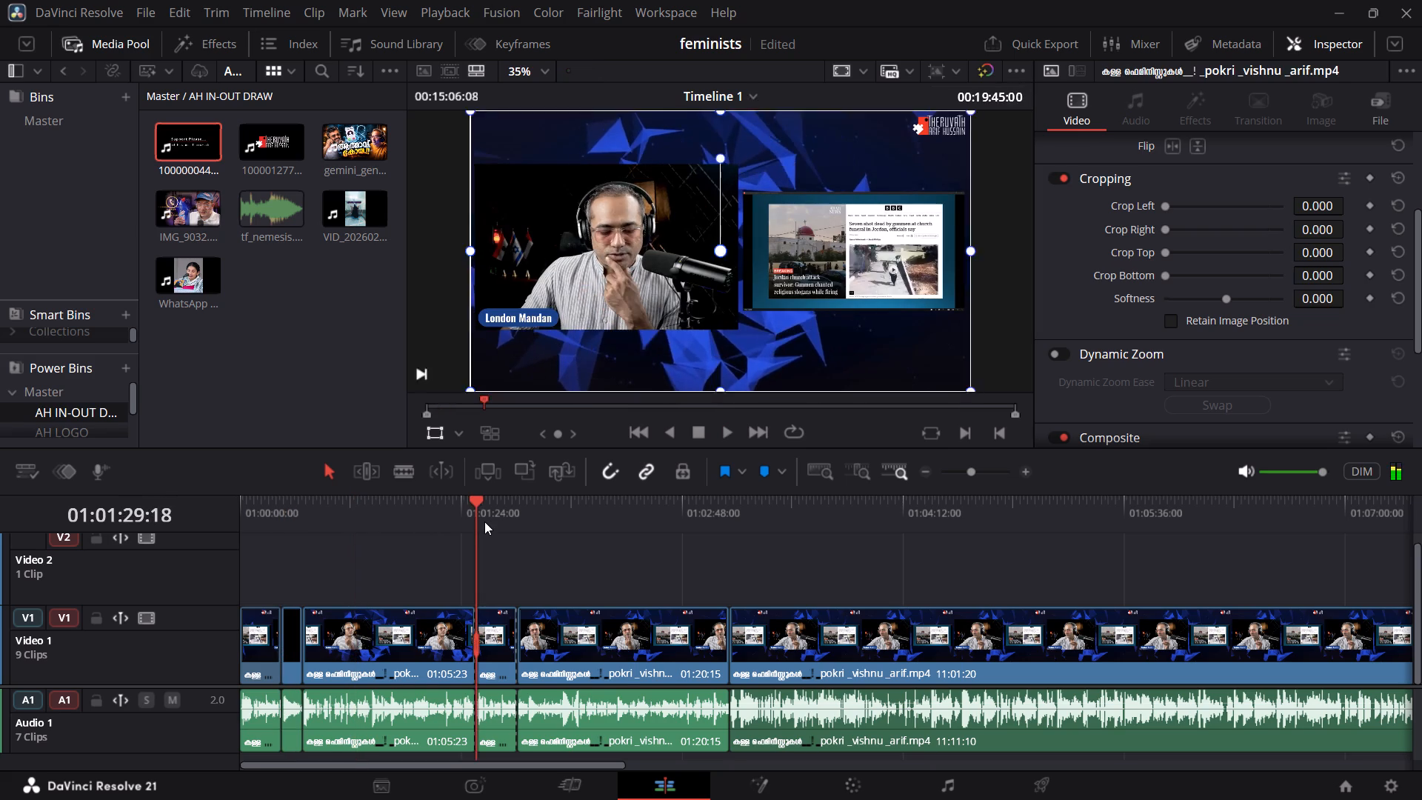
left_click(513, 516)
left_click(639, 515)
left_click(707, 513)
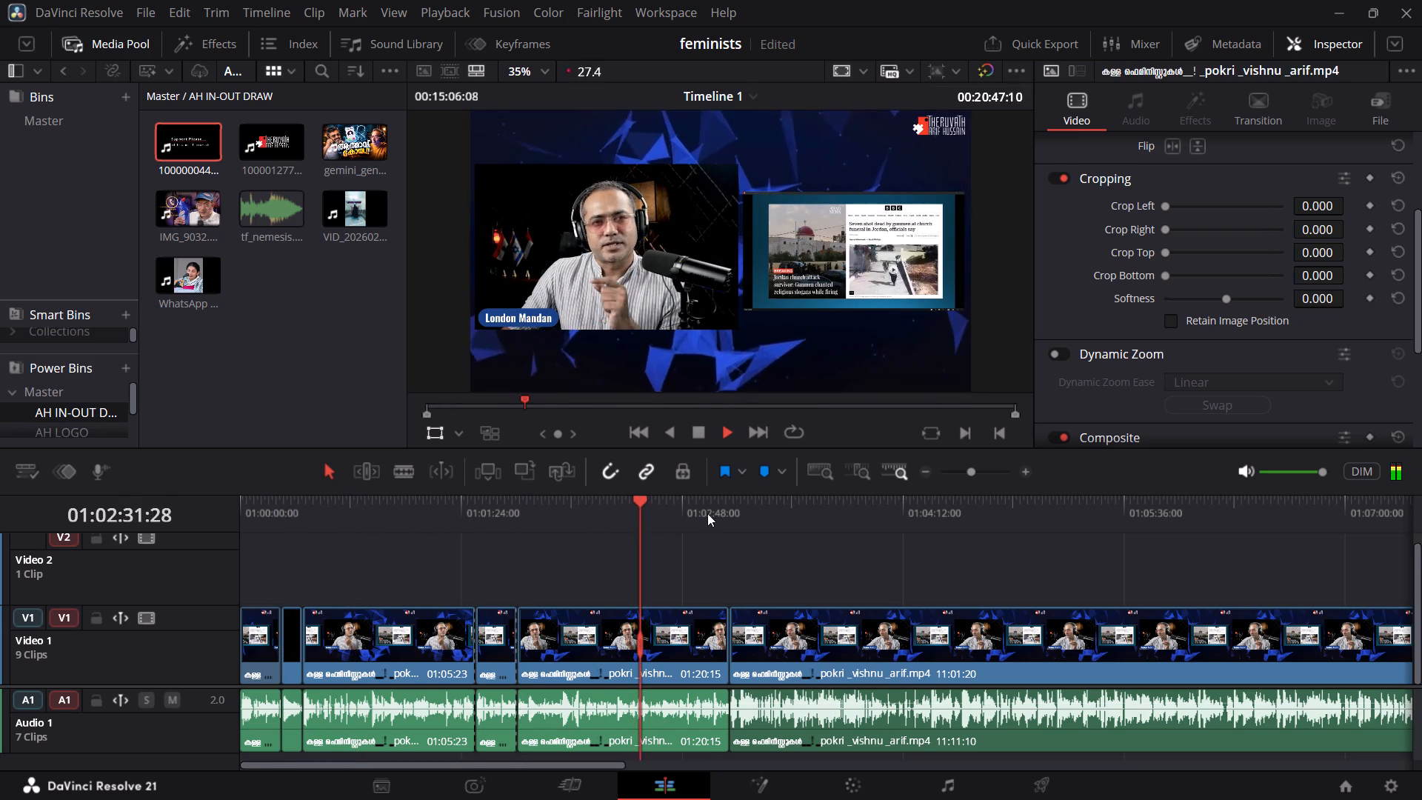
key("space")
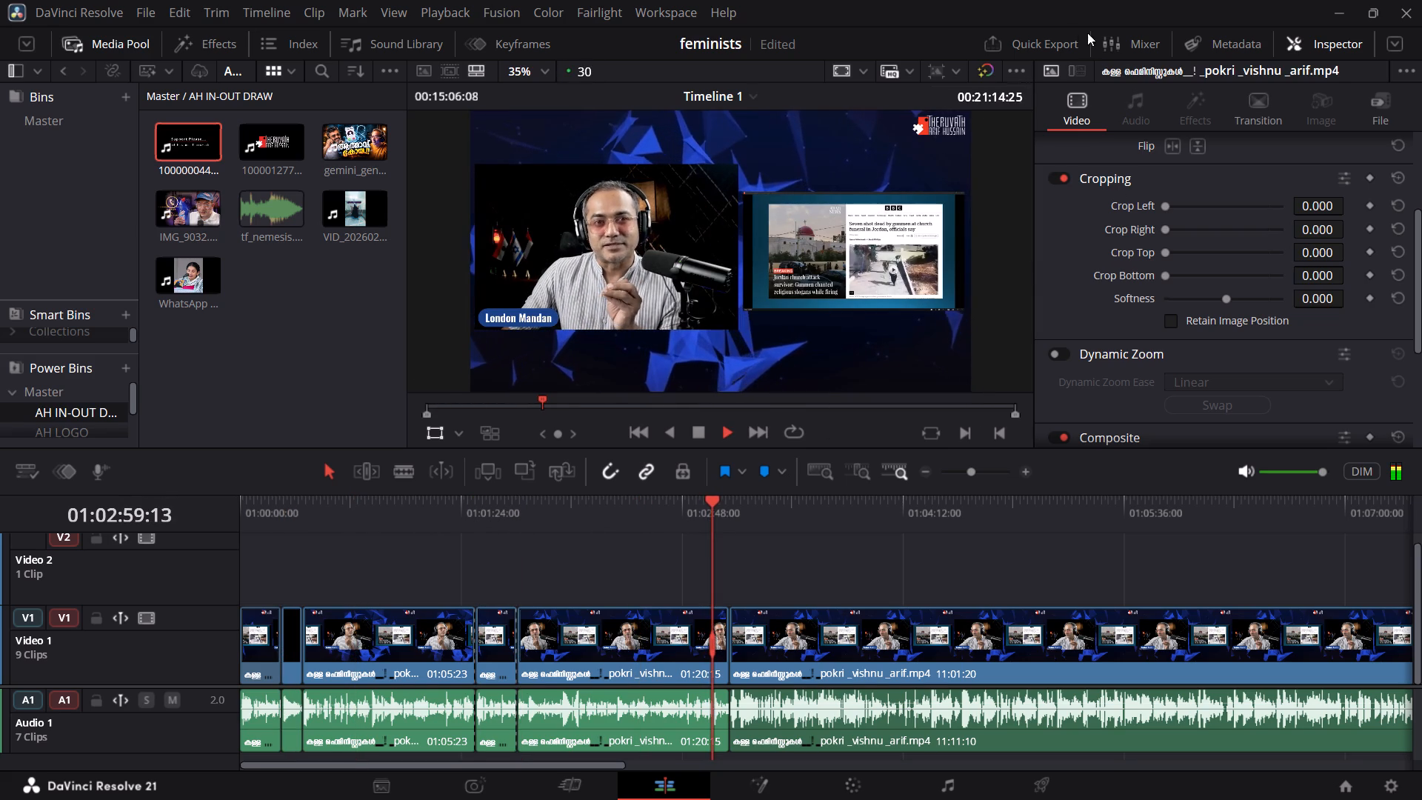
Quick-export the timeline with the YouTube preset, naming the file JORDAN NEWS in the TG BAN folder.
left_click(1056, 42)
left_click(567, 361)
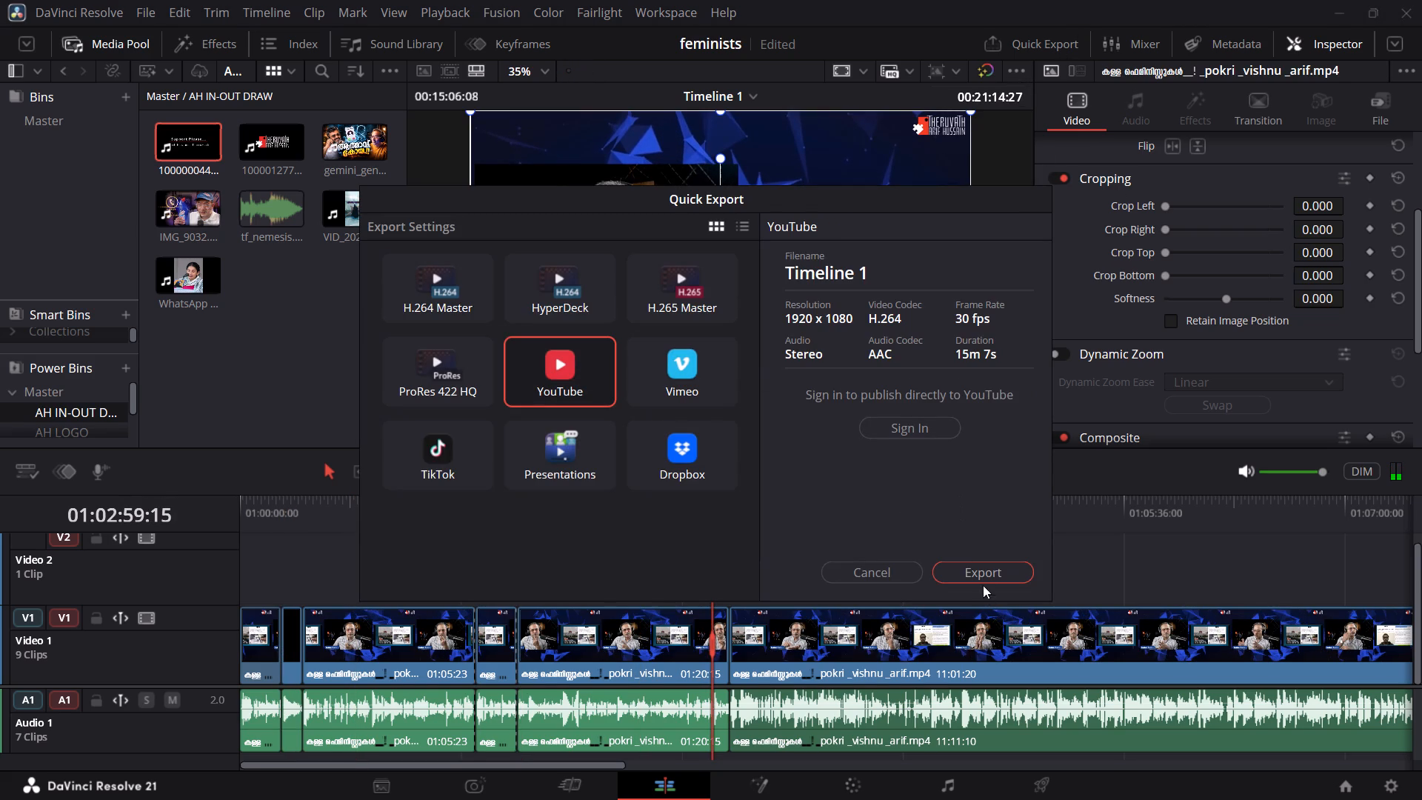
left_click(983, 573)
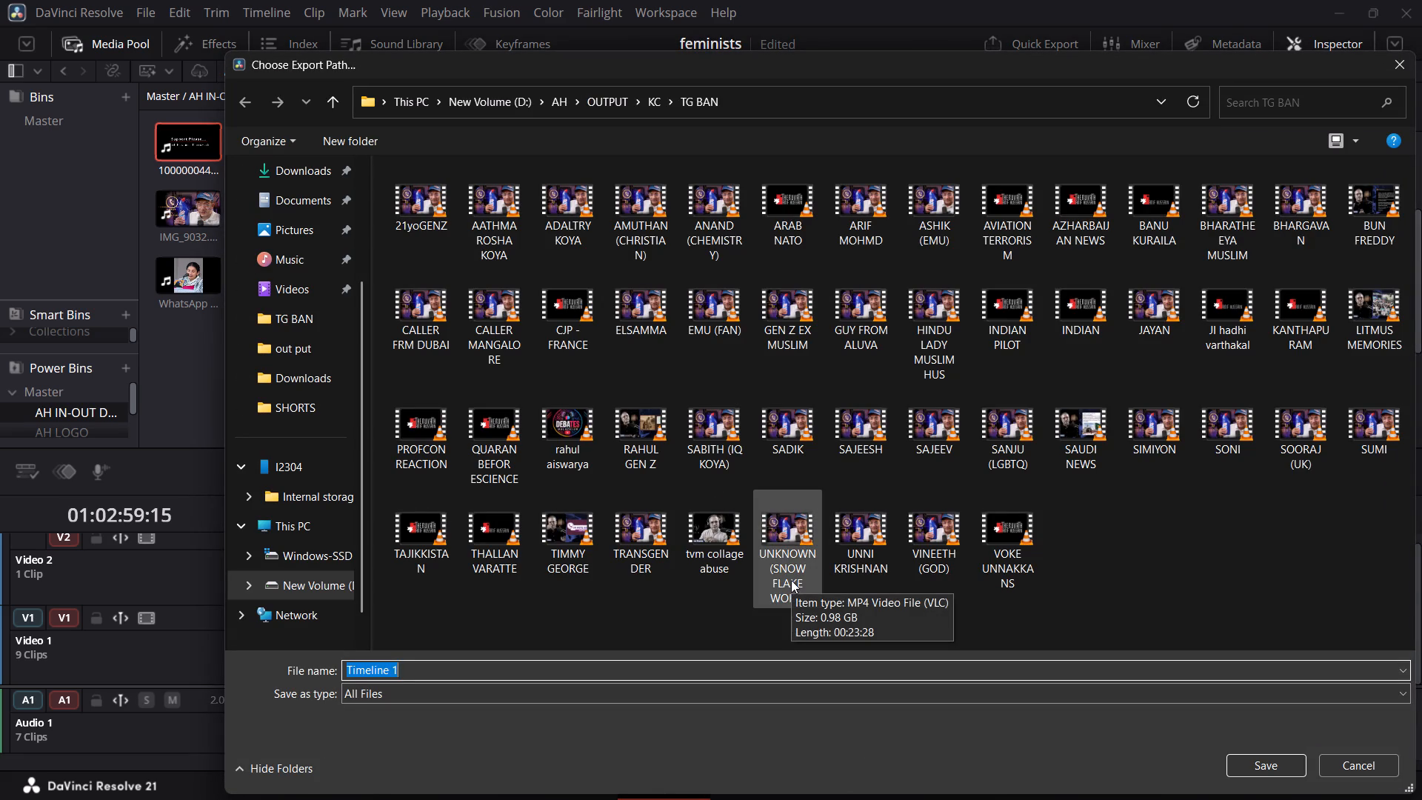
type("jordan news")
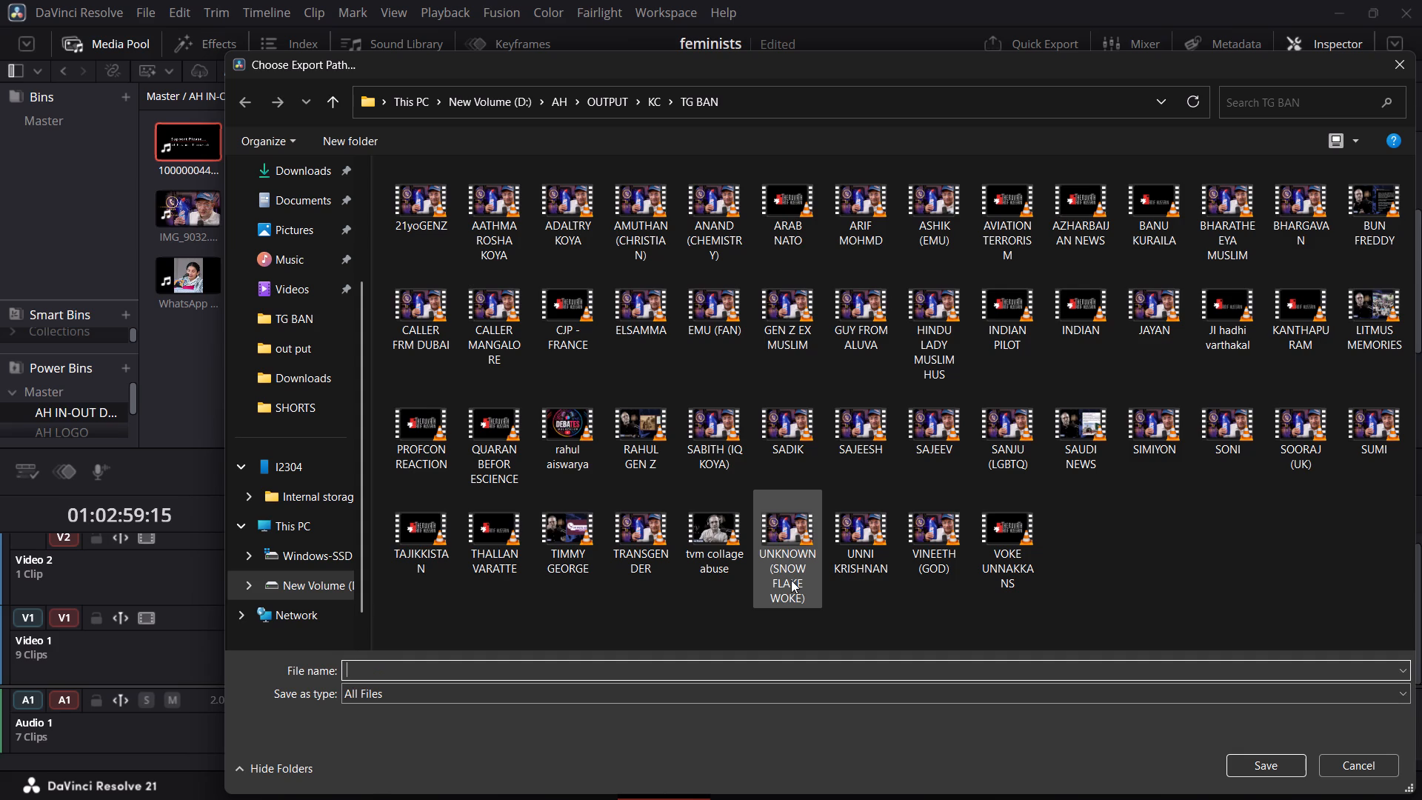
type("JORDAN NEWS")
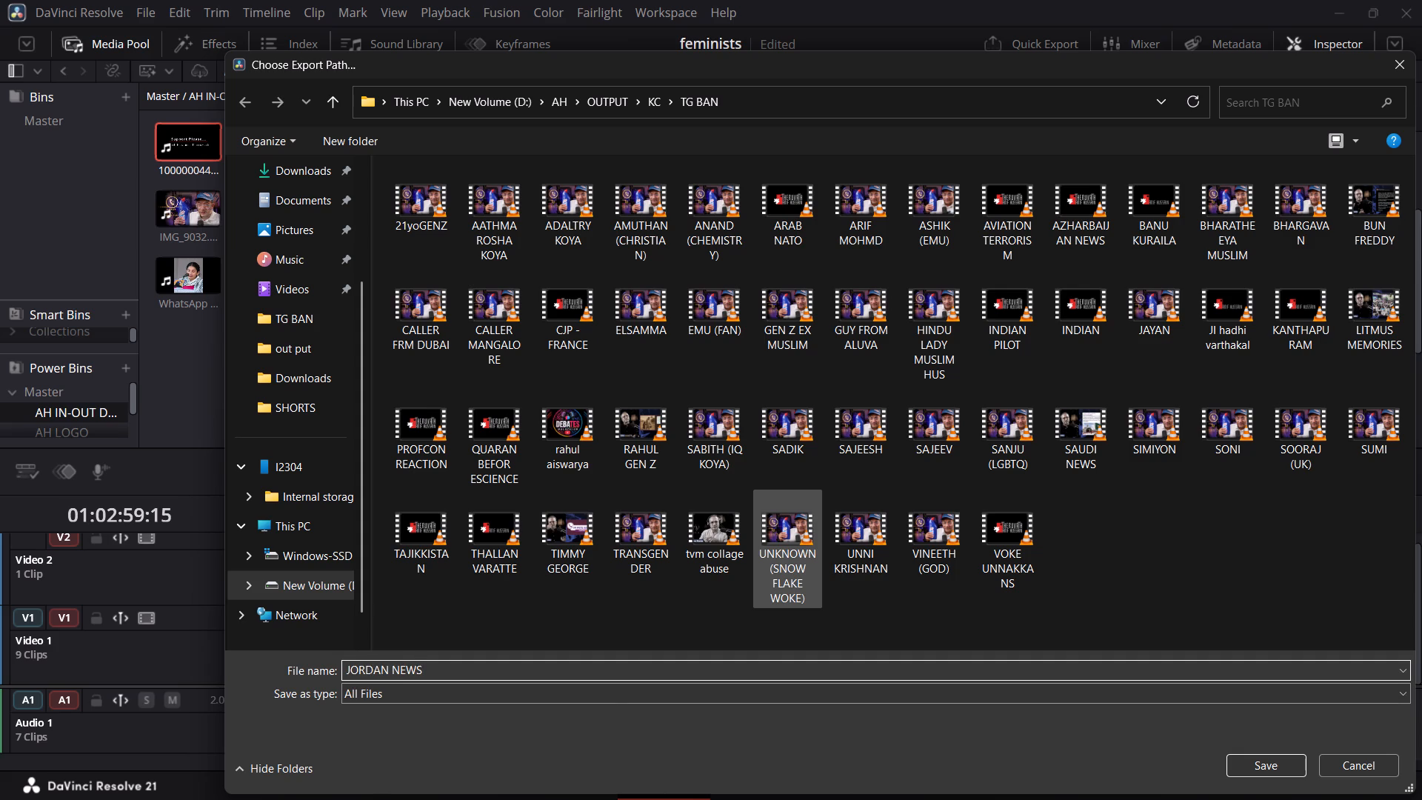
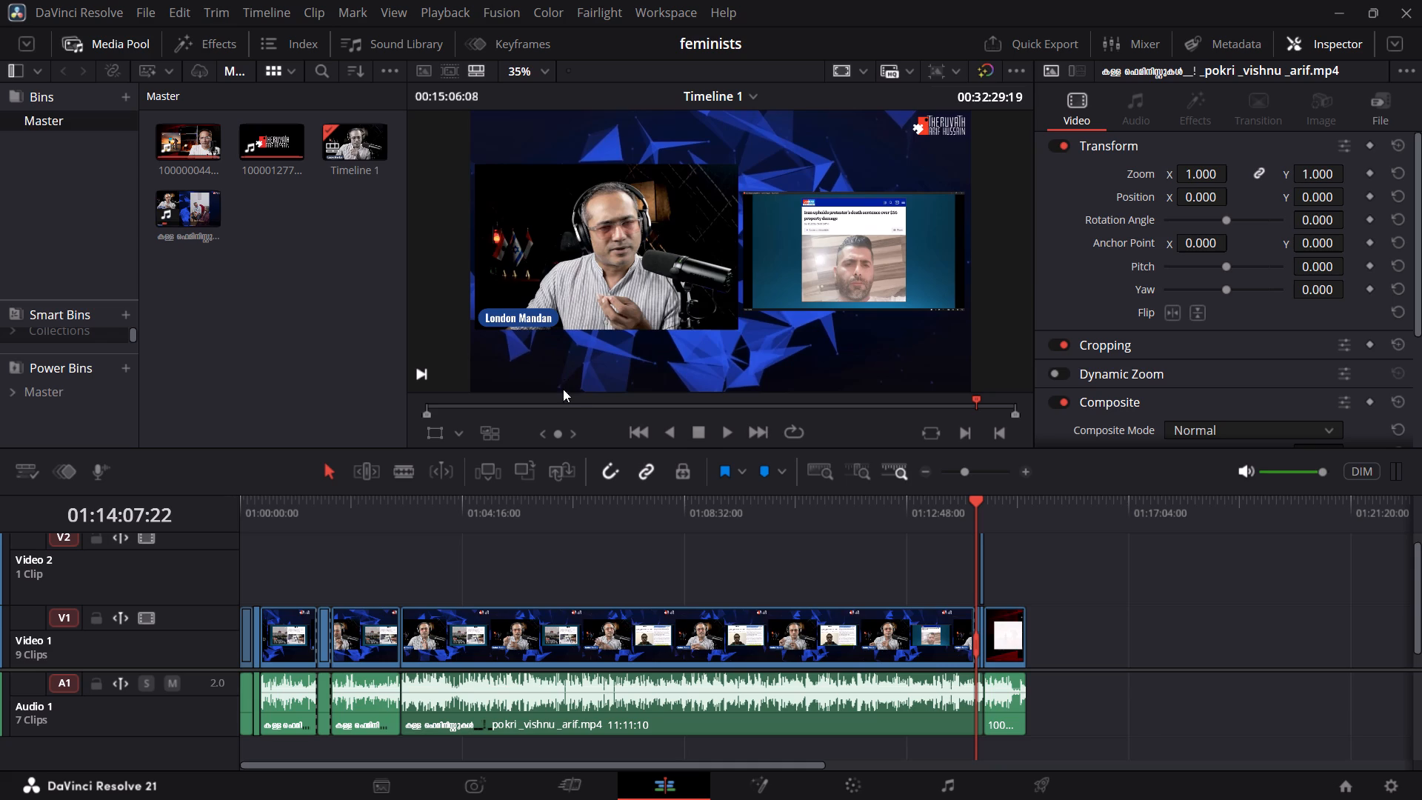
Delete the 1000000443.mp4 outro clip from the end of the timeline.
left_click(988, 470)
left_click(741, 430)
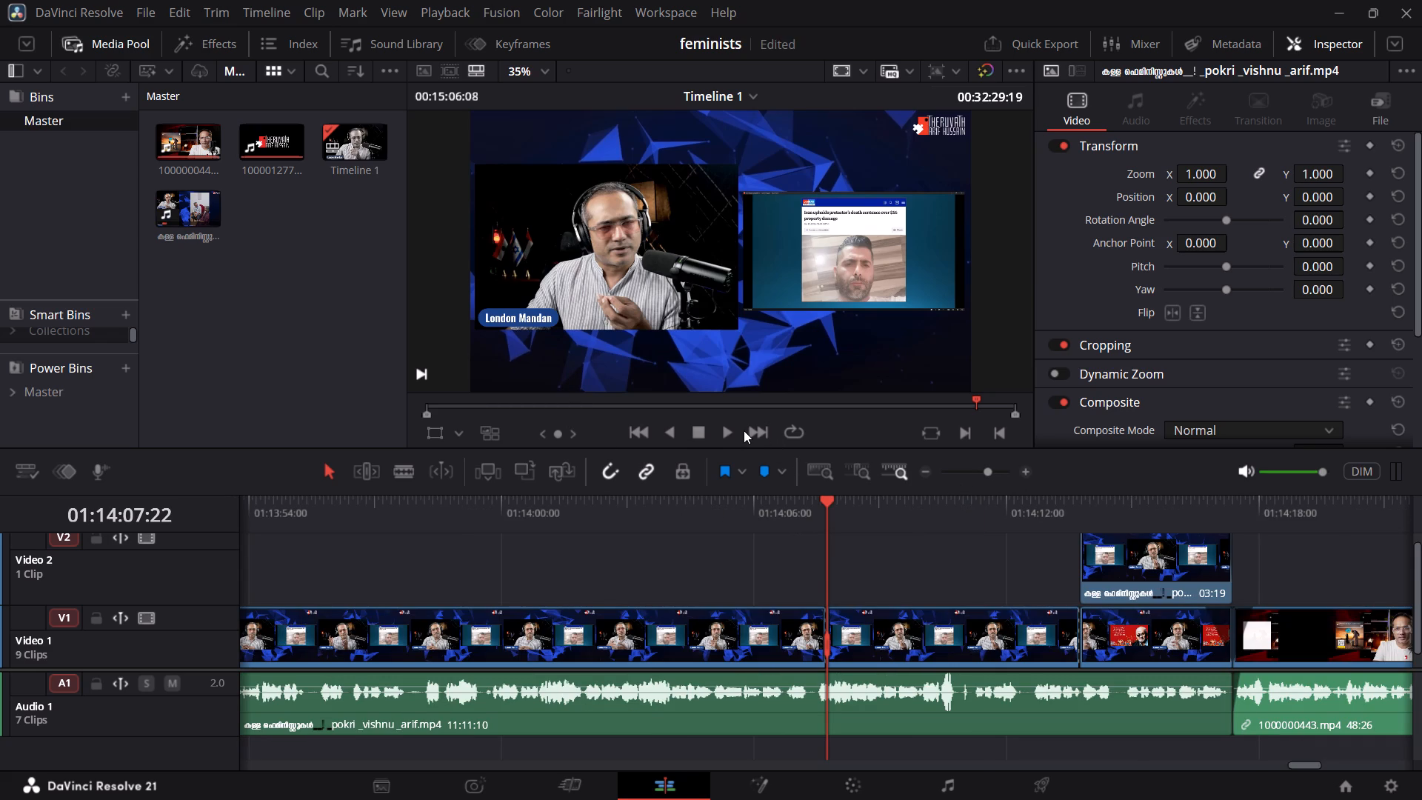
triple_click(753, 430)
double_click(754, 430)
left_click(684, 601)
left_click(684, 630)
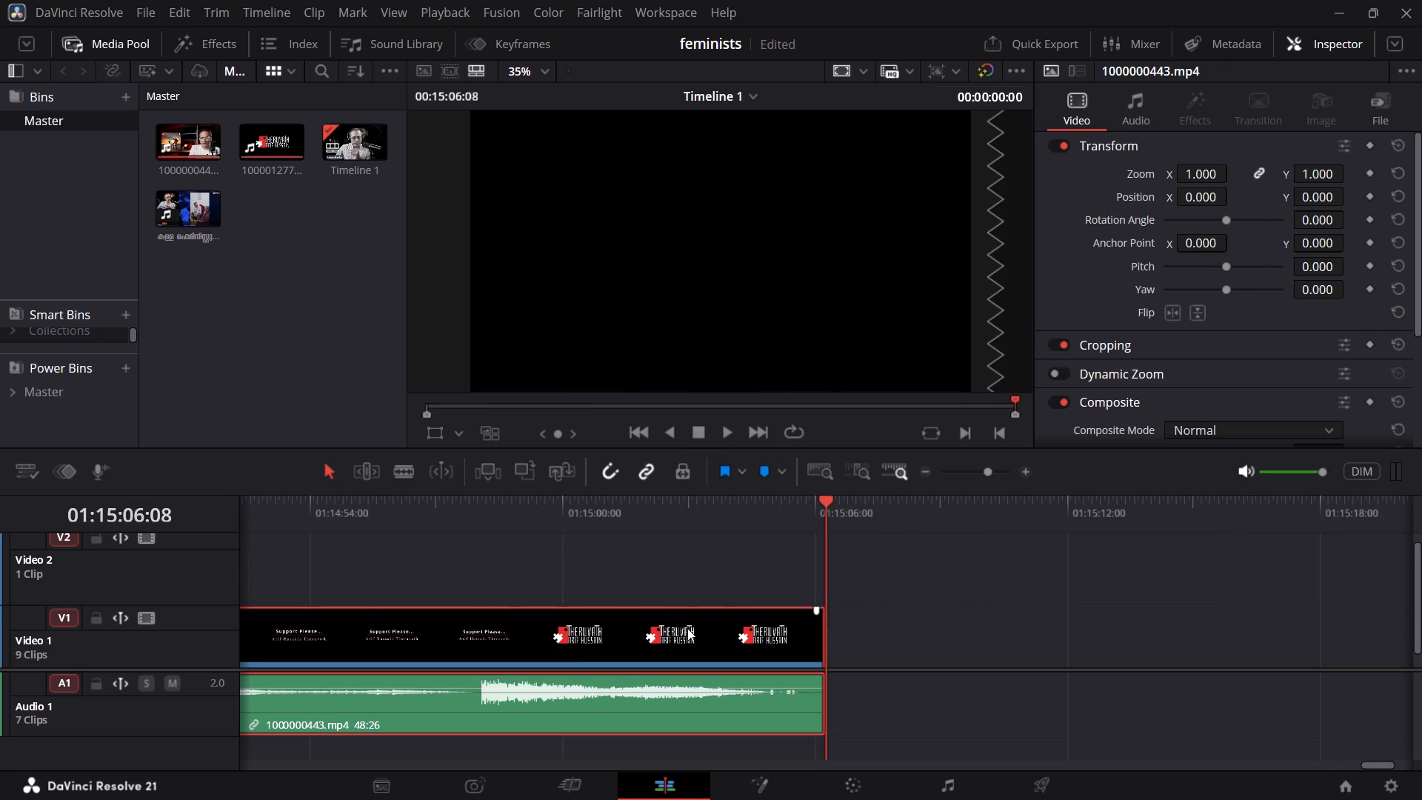
key("Delete")
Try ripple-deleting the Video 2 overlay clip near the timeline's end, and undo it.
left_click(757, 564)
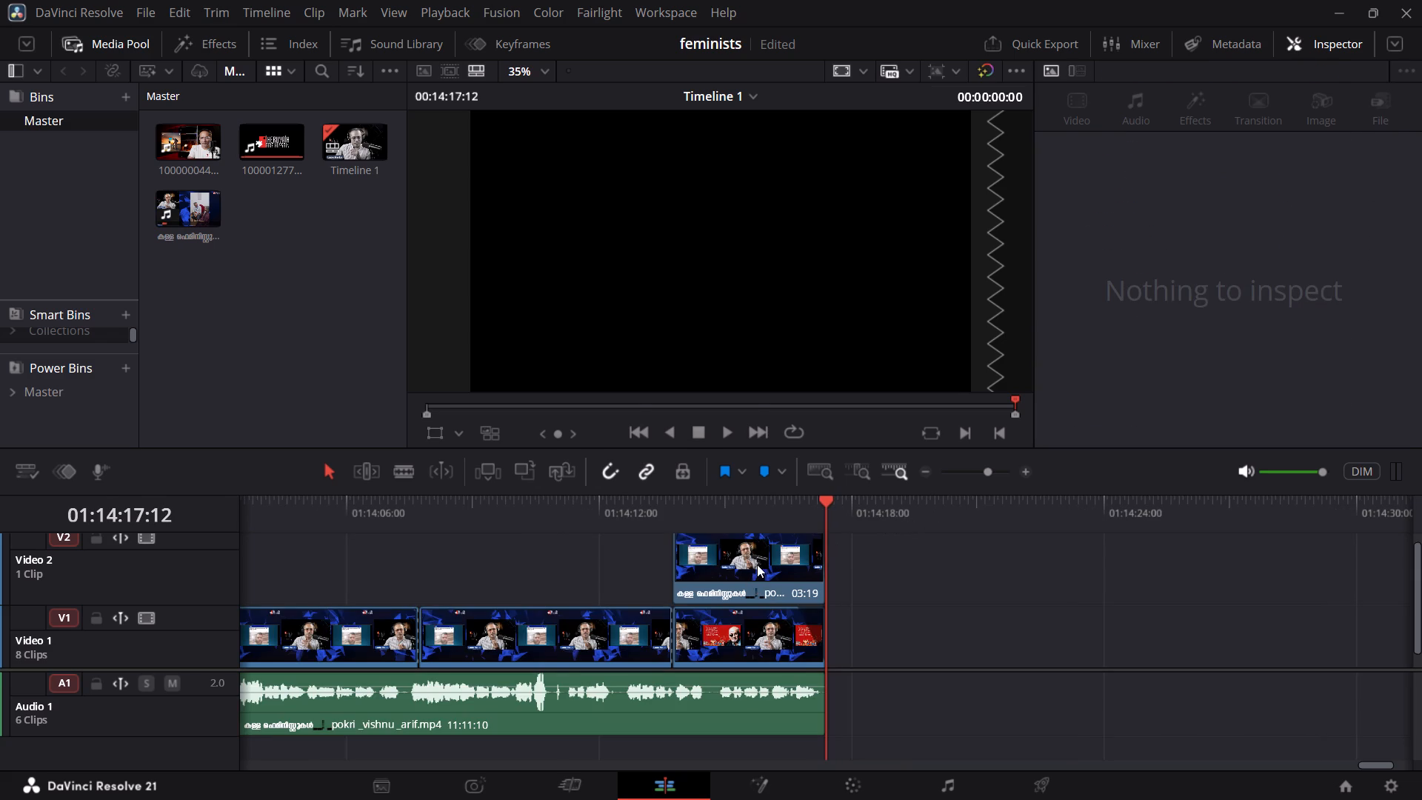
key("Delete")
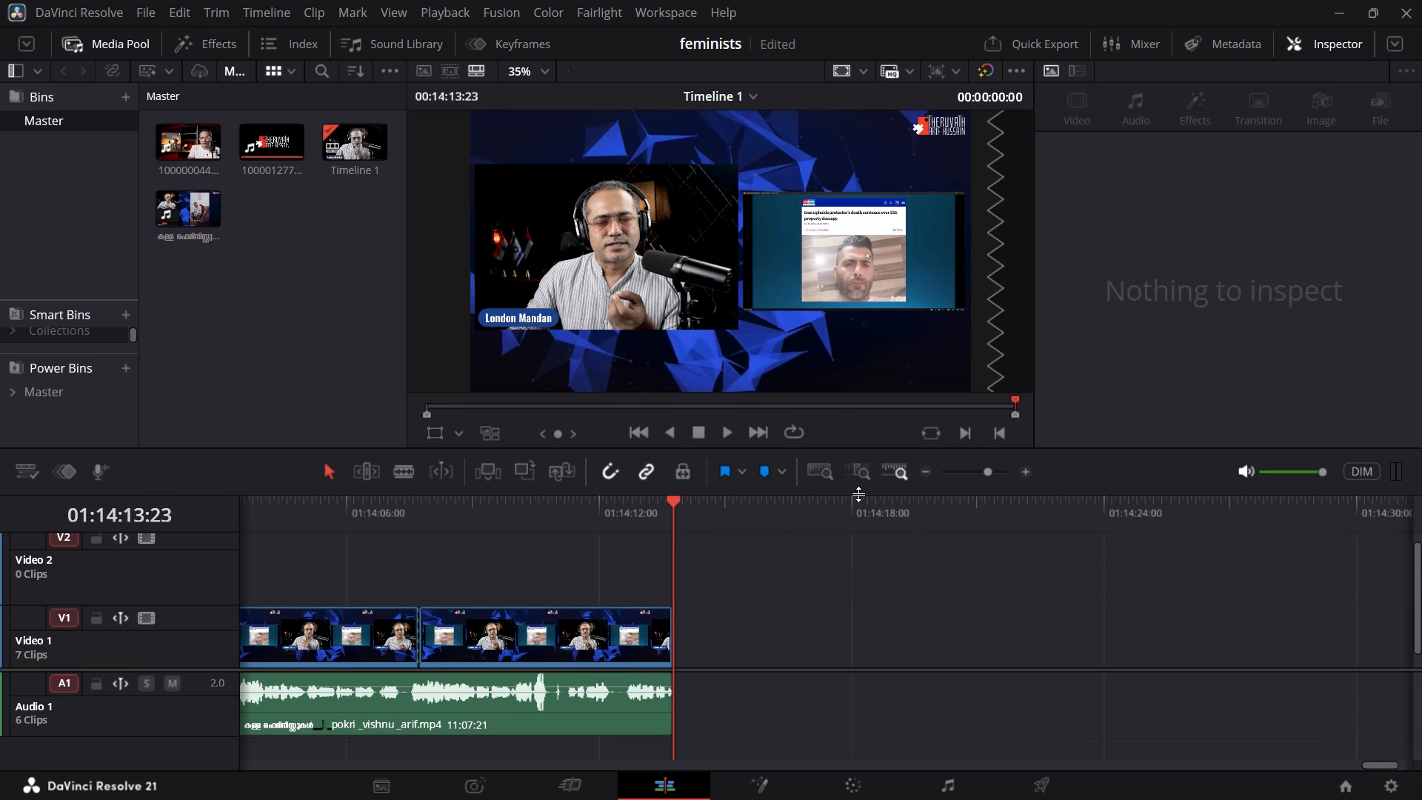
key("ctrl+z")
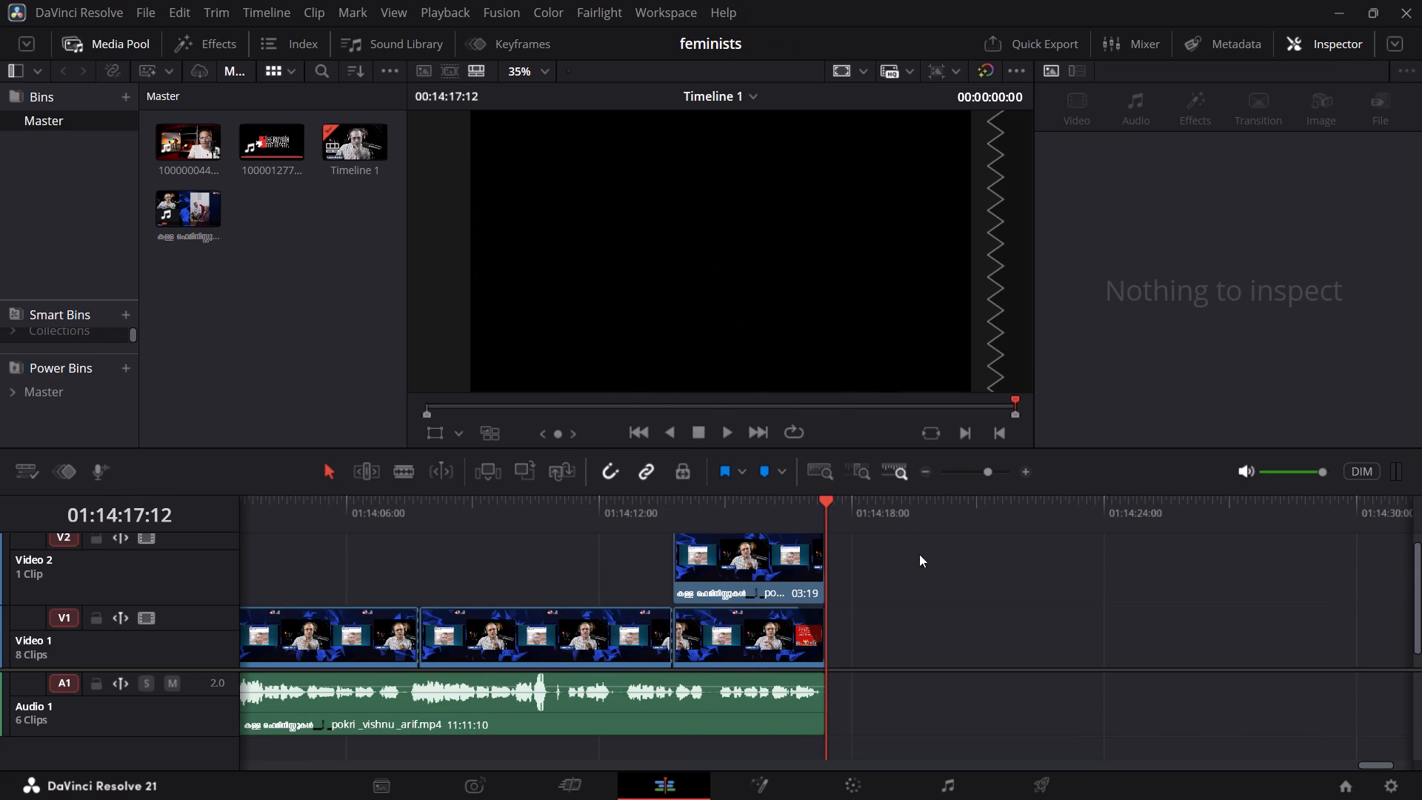
Remove the overlay clip on Video 2 while leaving the Video 1 and Audio 1 clips beneath it in place.
left_click(735, 564)
left_click(734, 643)
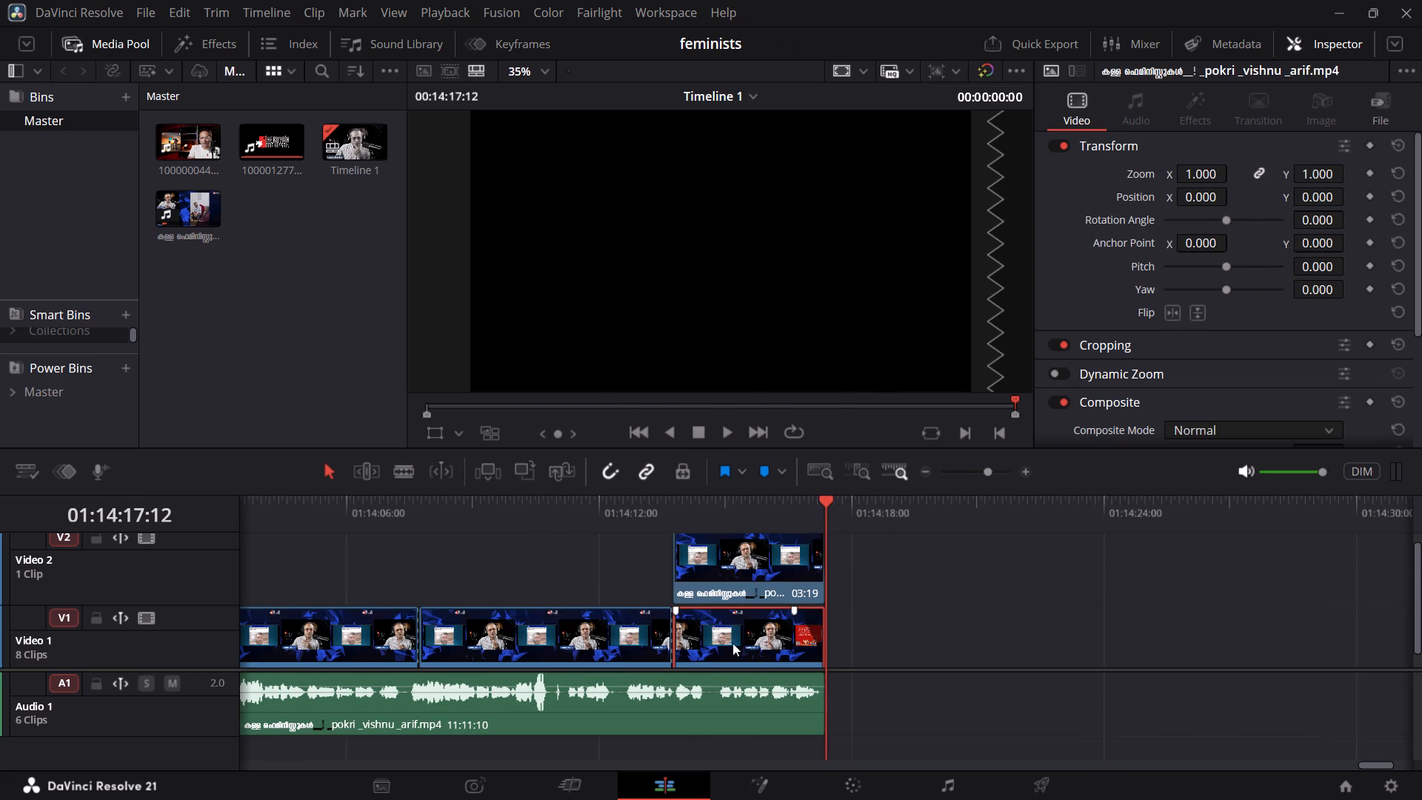
left_click(775, 581)
key("BackSpace")
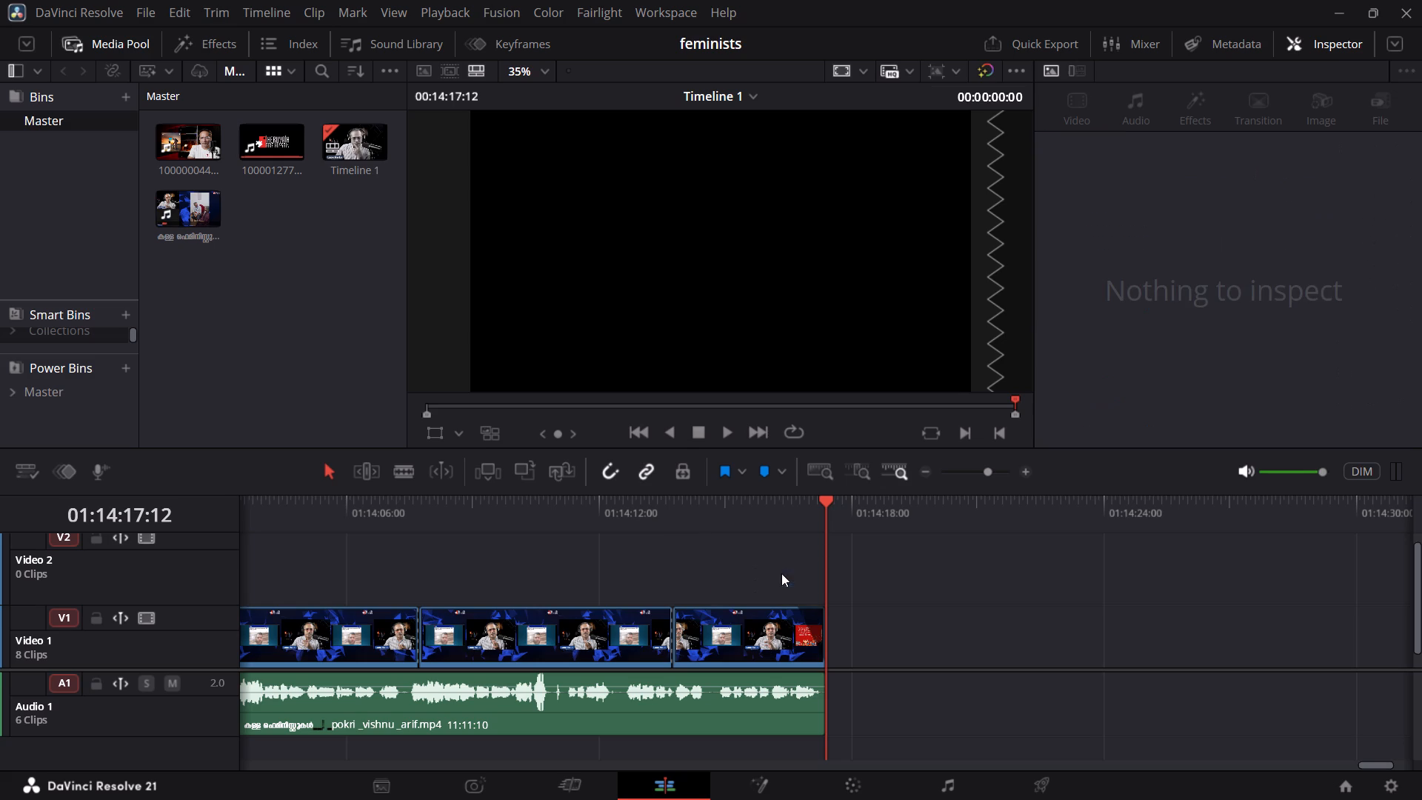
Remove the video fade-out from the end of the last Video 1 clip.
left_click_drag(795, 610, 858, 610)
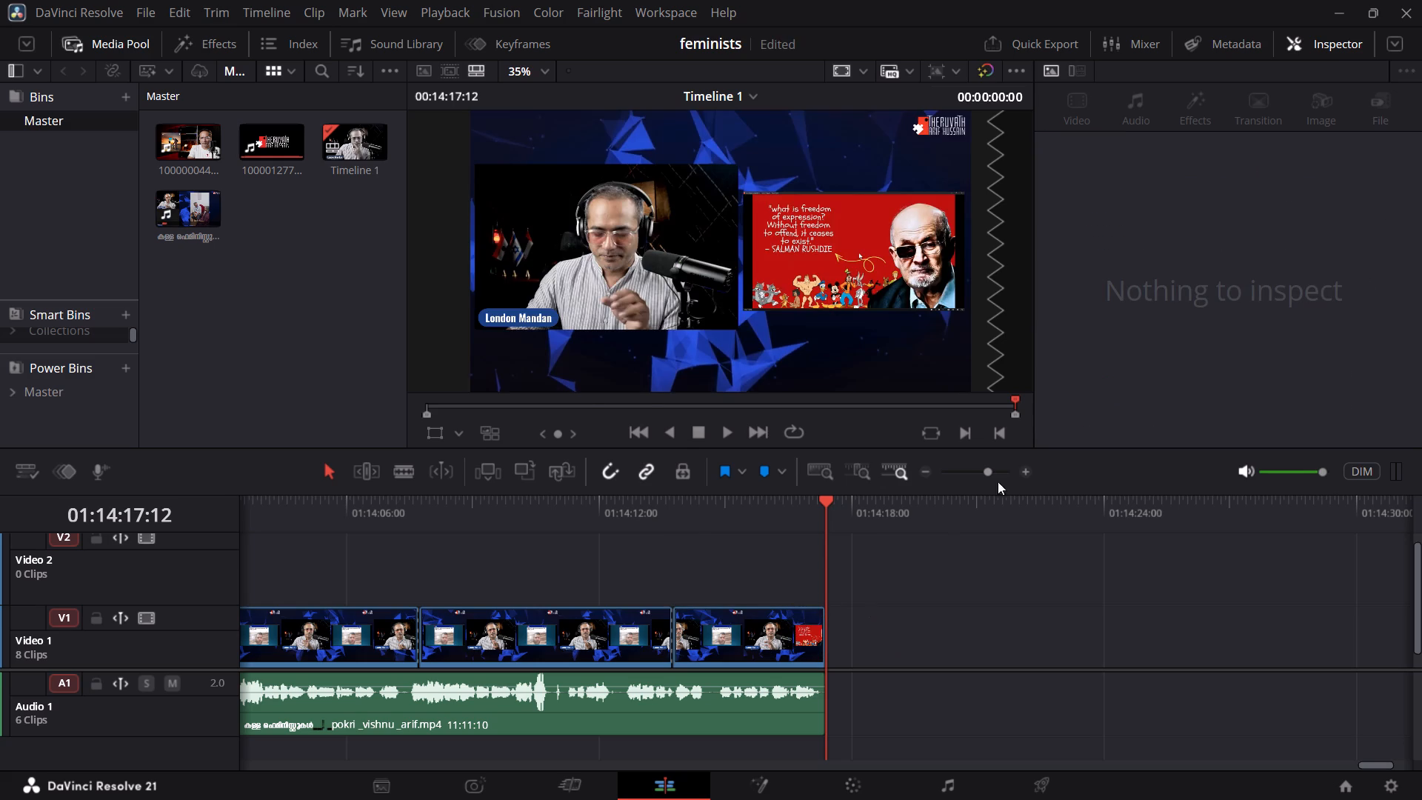
Split the discussion at 01:14:07:22 and delete all video and audio pieces after that point.
left_click(971, 473)
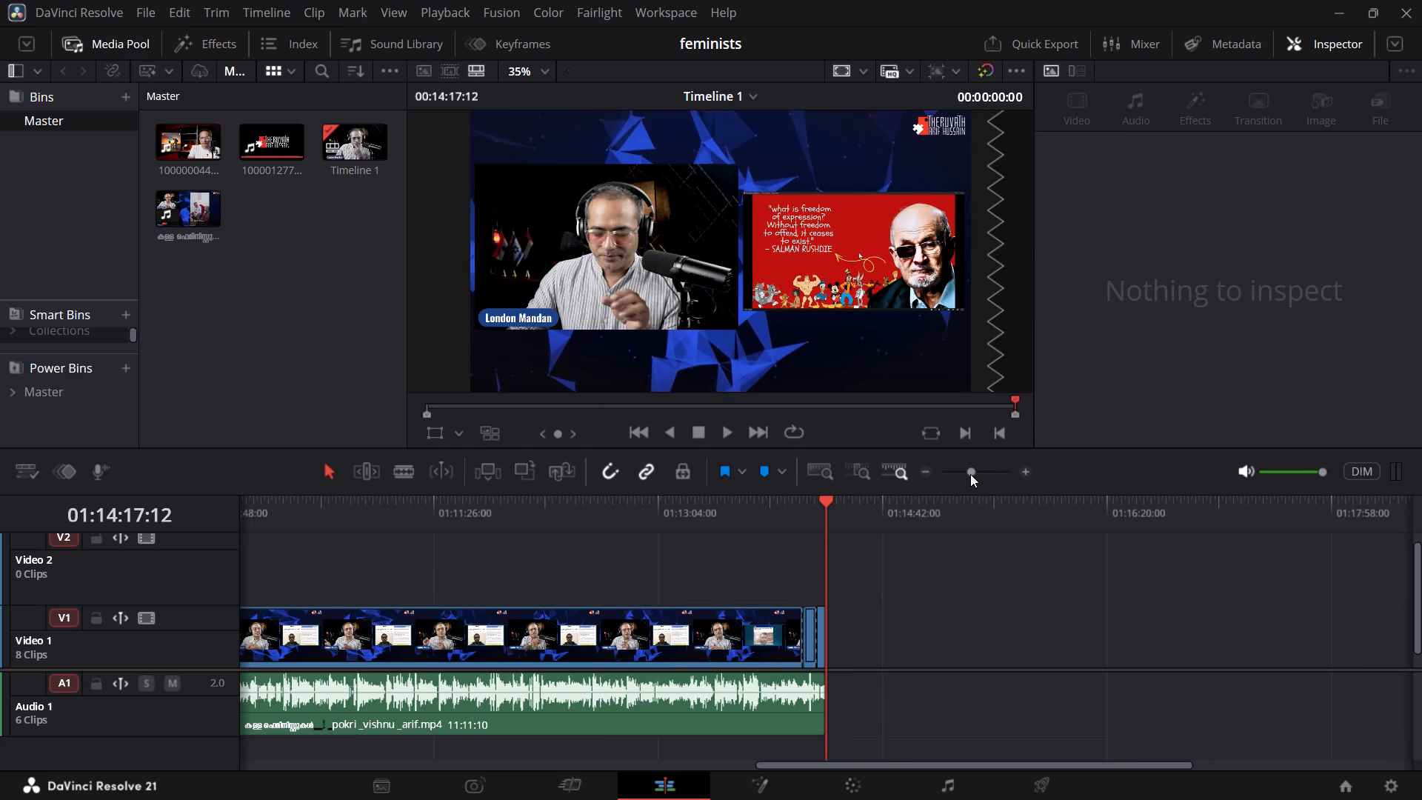
left_click(749, 519)
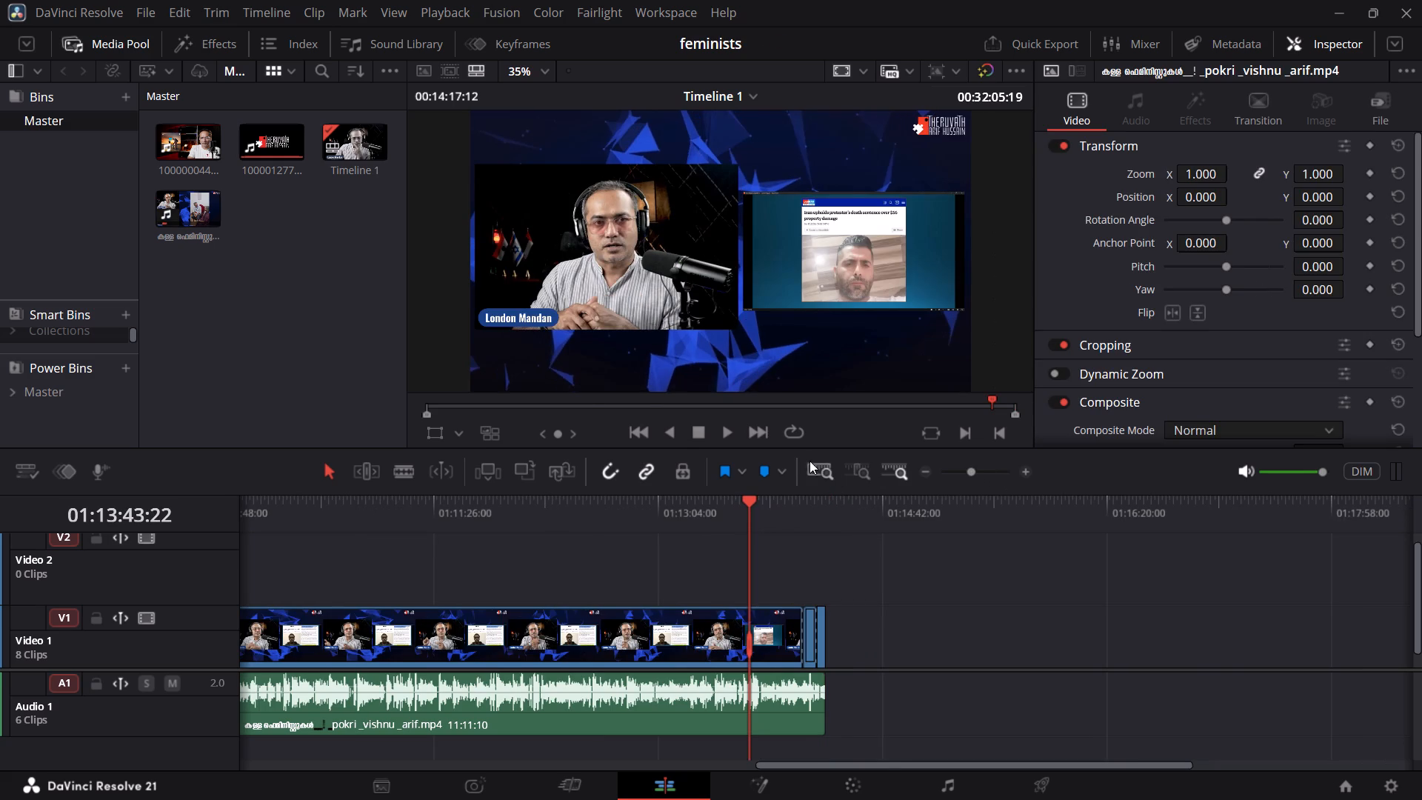
double_click(756, 437)
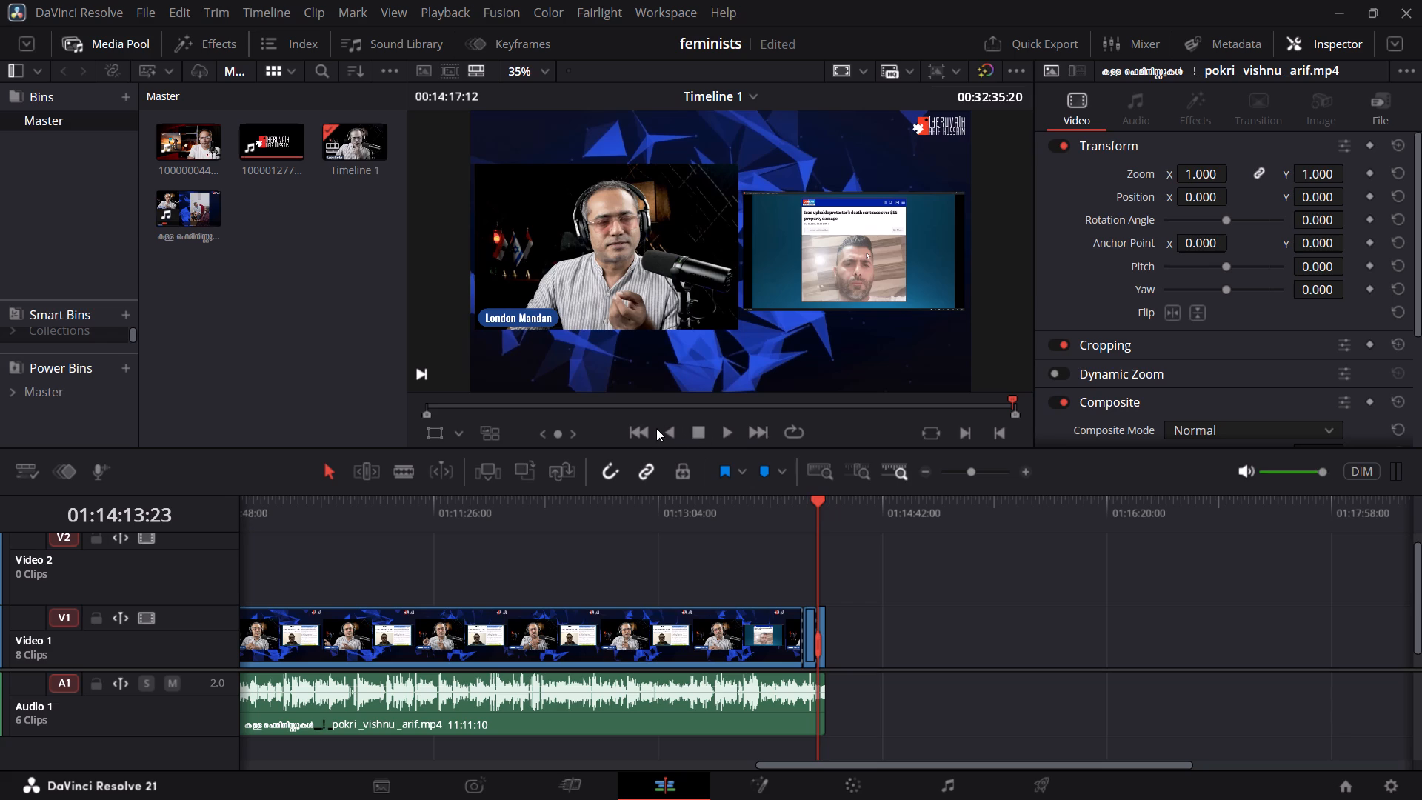
left_click(656, 428)
left_click(637, 430)
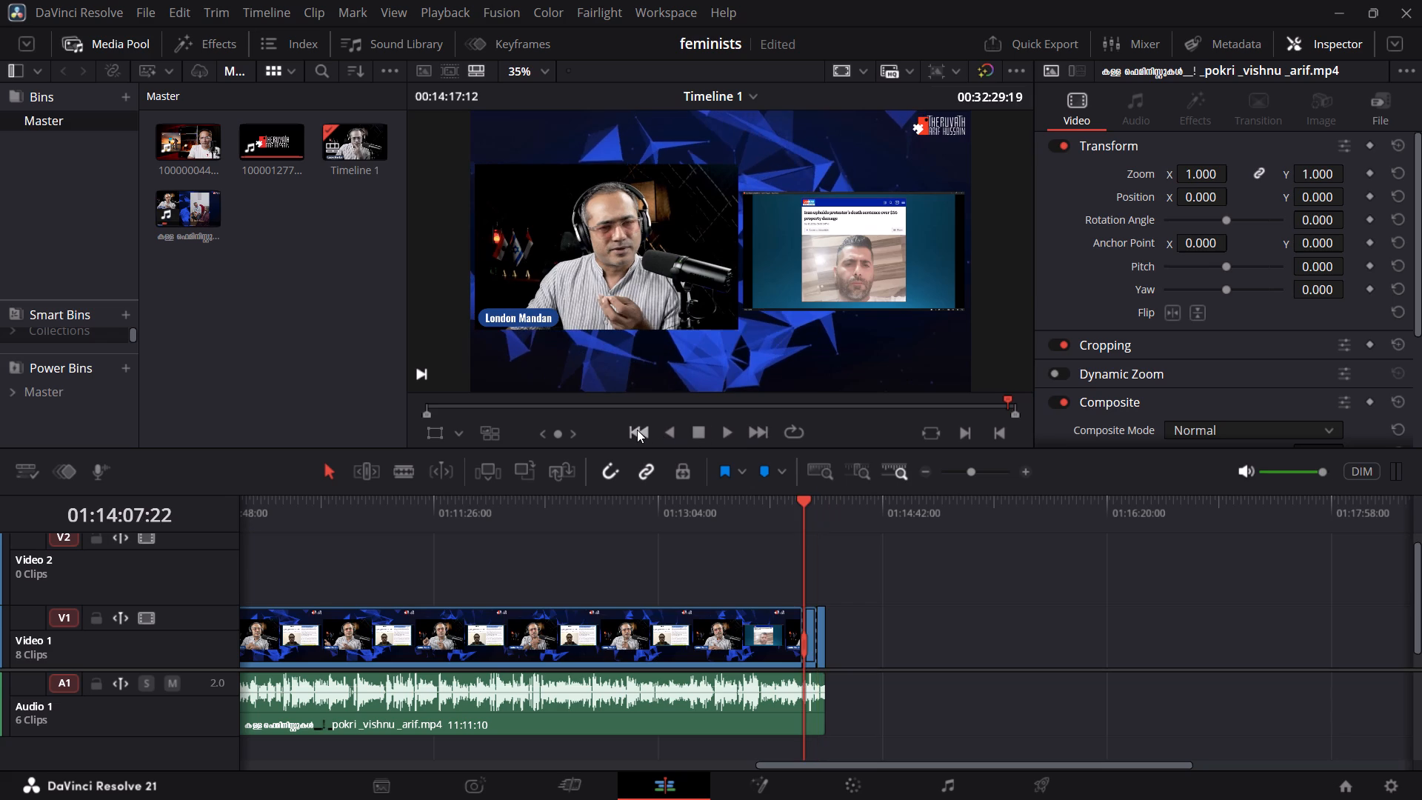
key("ctrl+b")
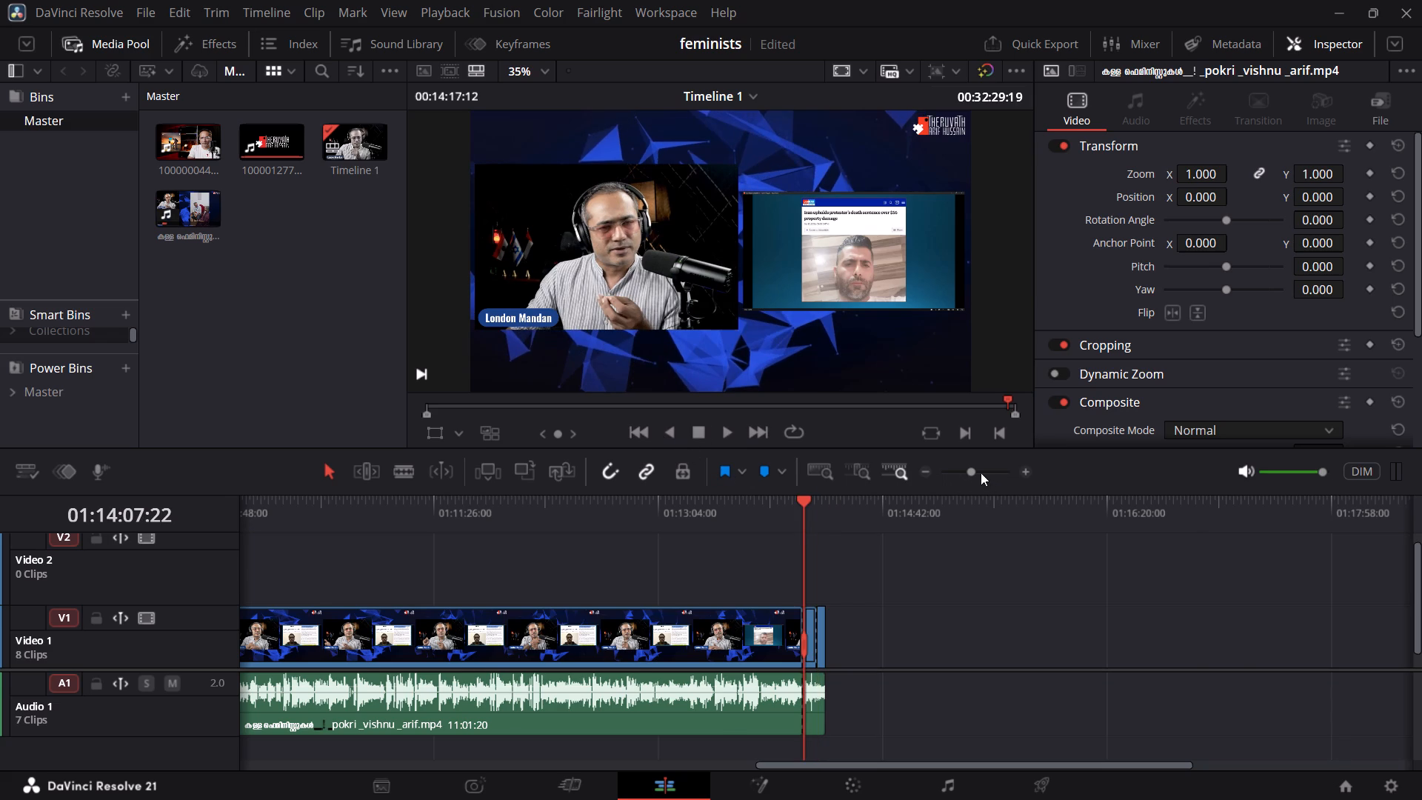
left_click(981, 473)
left_click_drag(867, 573, 921, 750)
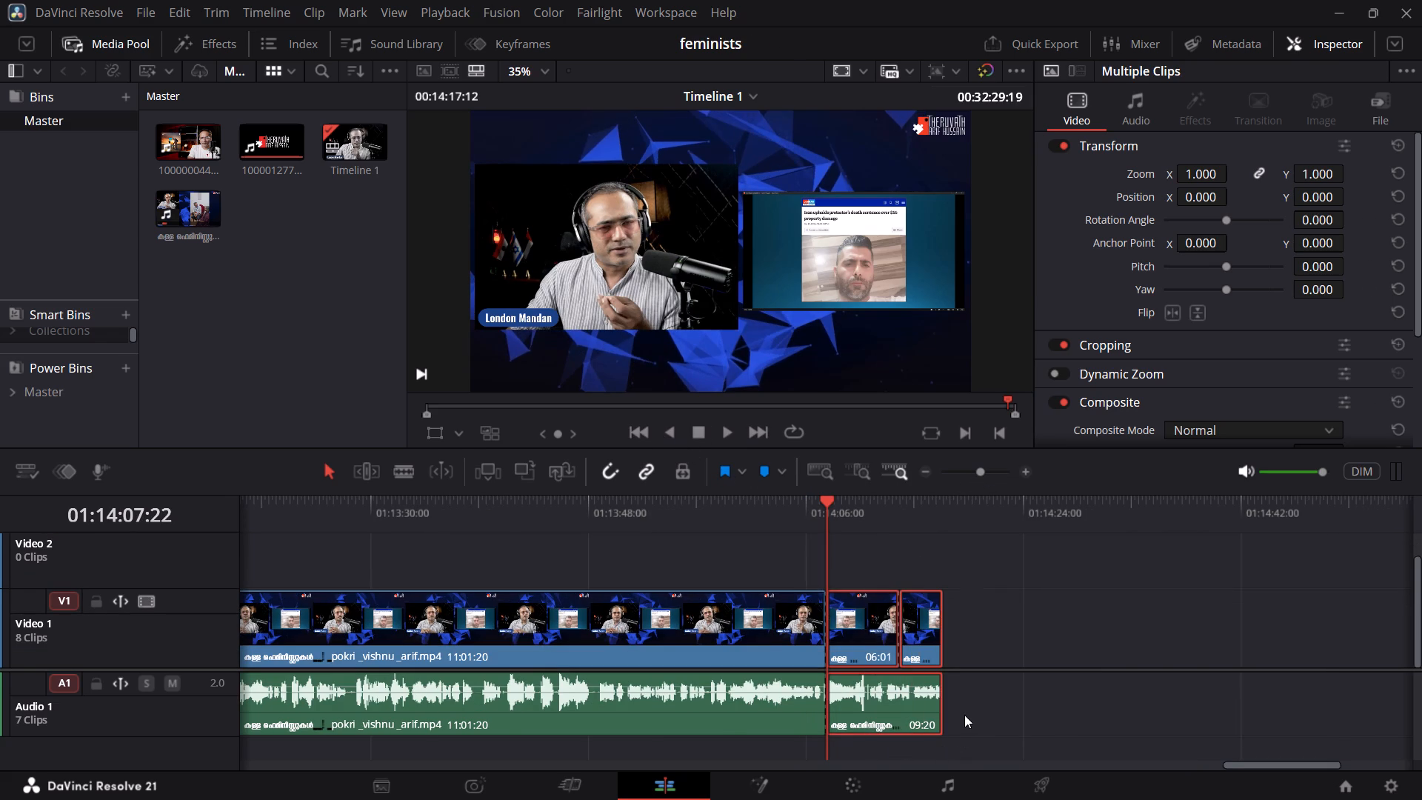
key("Delete")
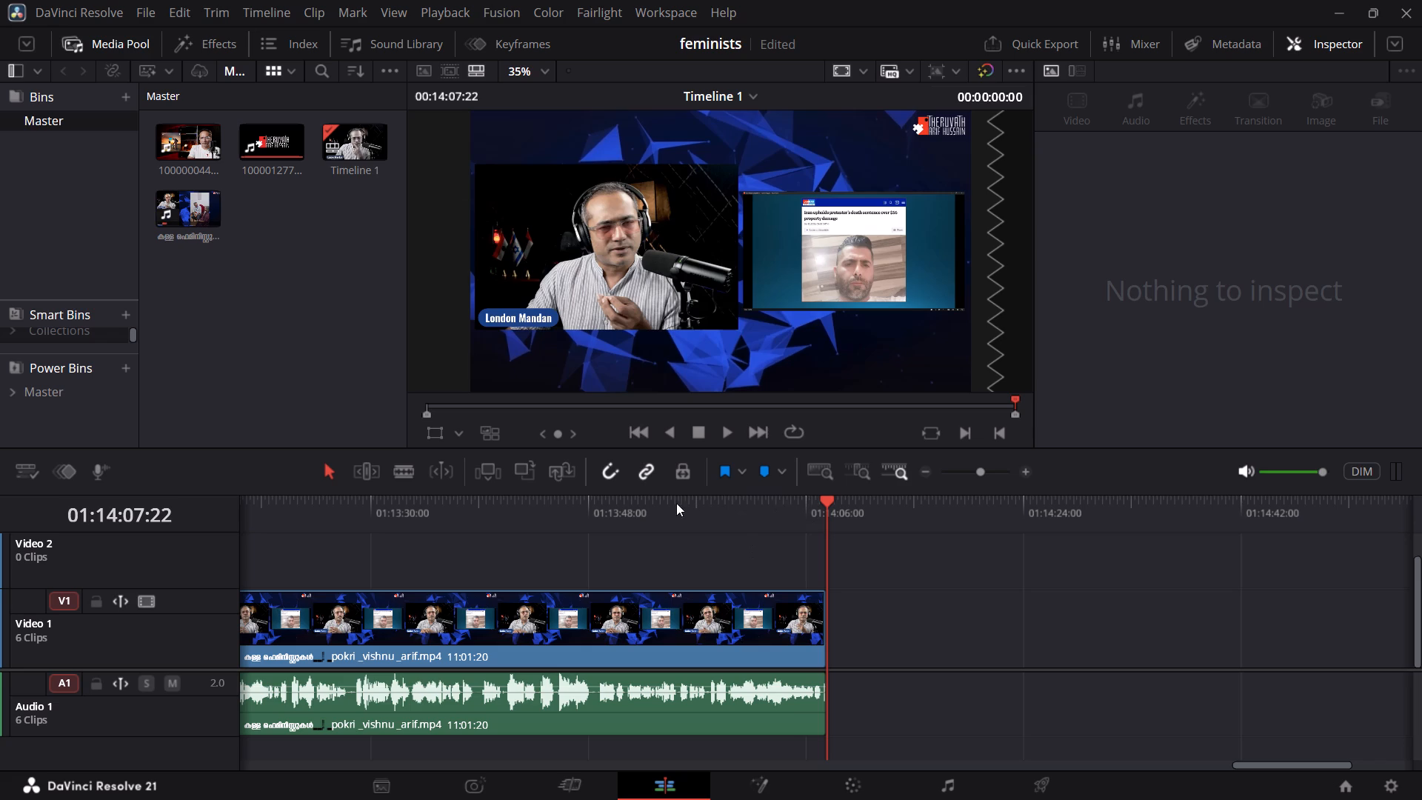
Extend the end of the last discussion clip to a duration of 11:31:27 and split it at 01:14:07:22.
left_click_drag(808, 750, 747, 535)
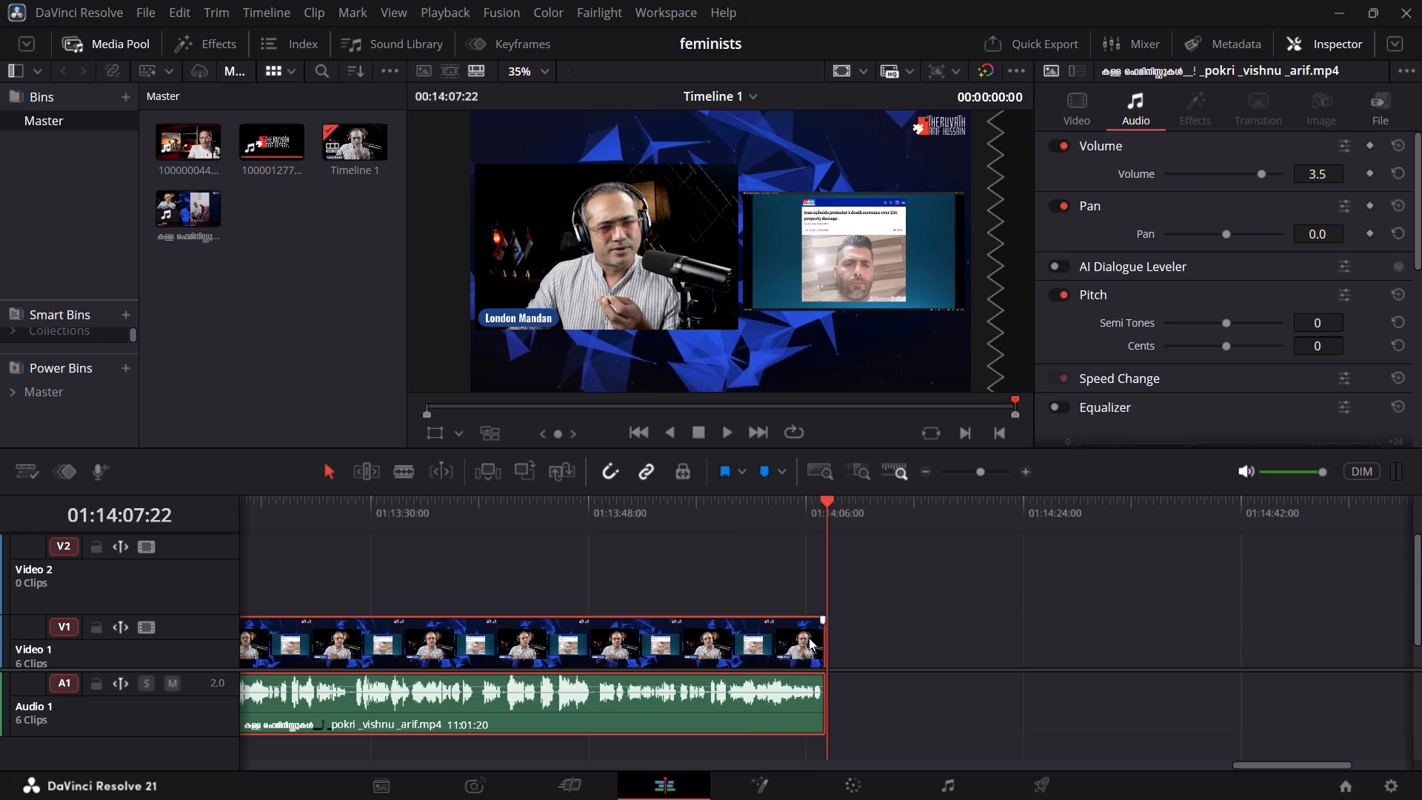
left_click_drag(817, 641, 1183, 647)
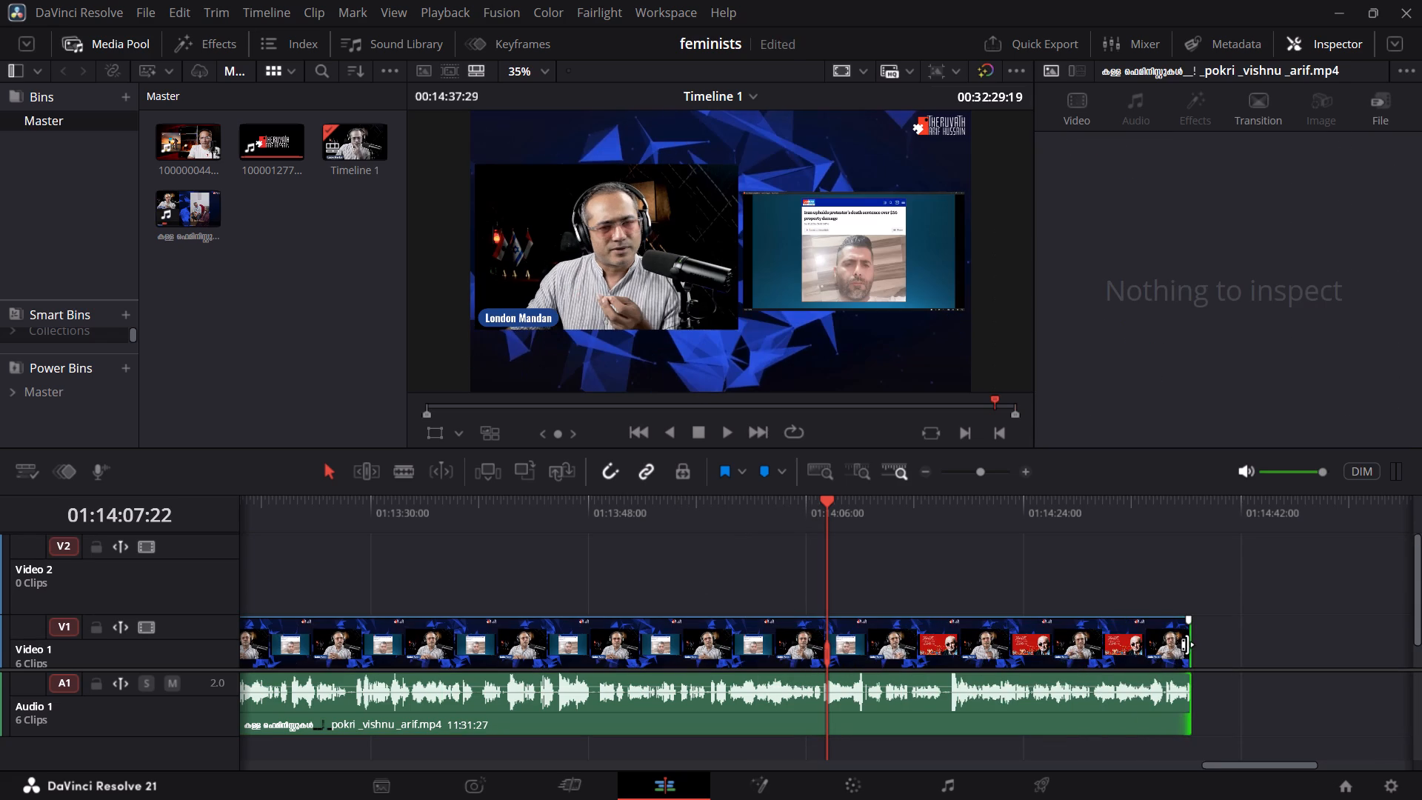
key("ctrl+b")
Extend the discussion clip after the 01:14:07:22 cut to the end of its source recording, a duration of 03:36:57:01.
left_click(965, 473)
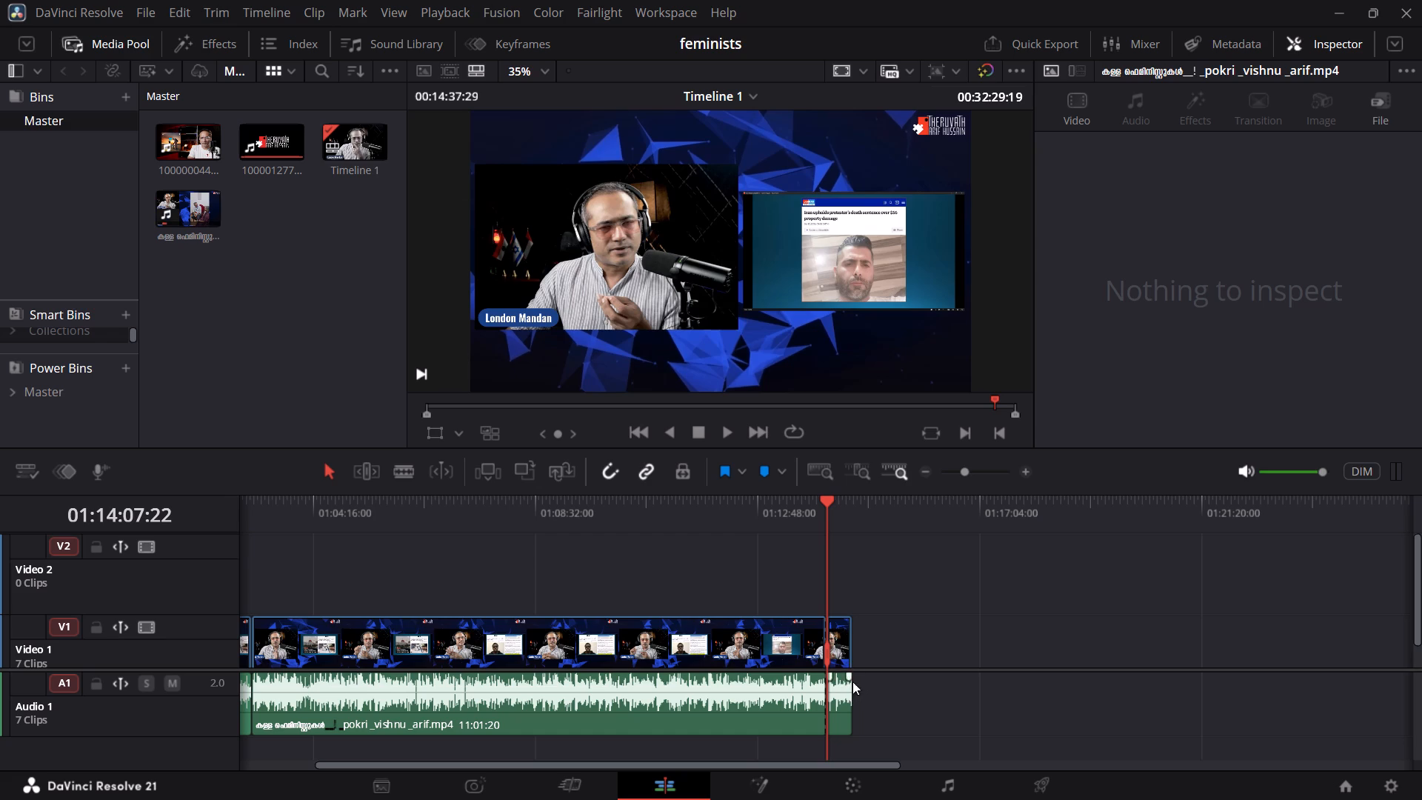
left_click_drag(869, 756, 846, 601)
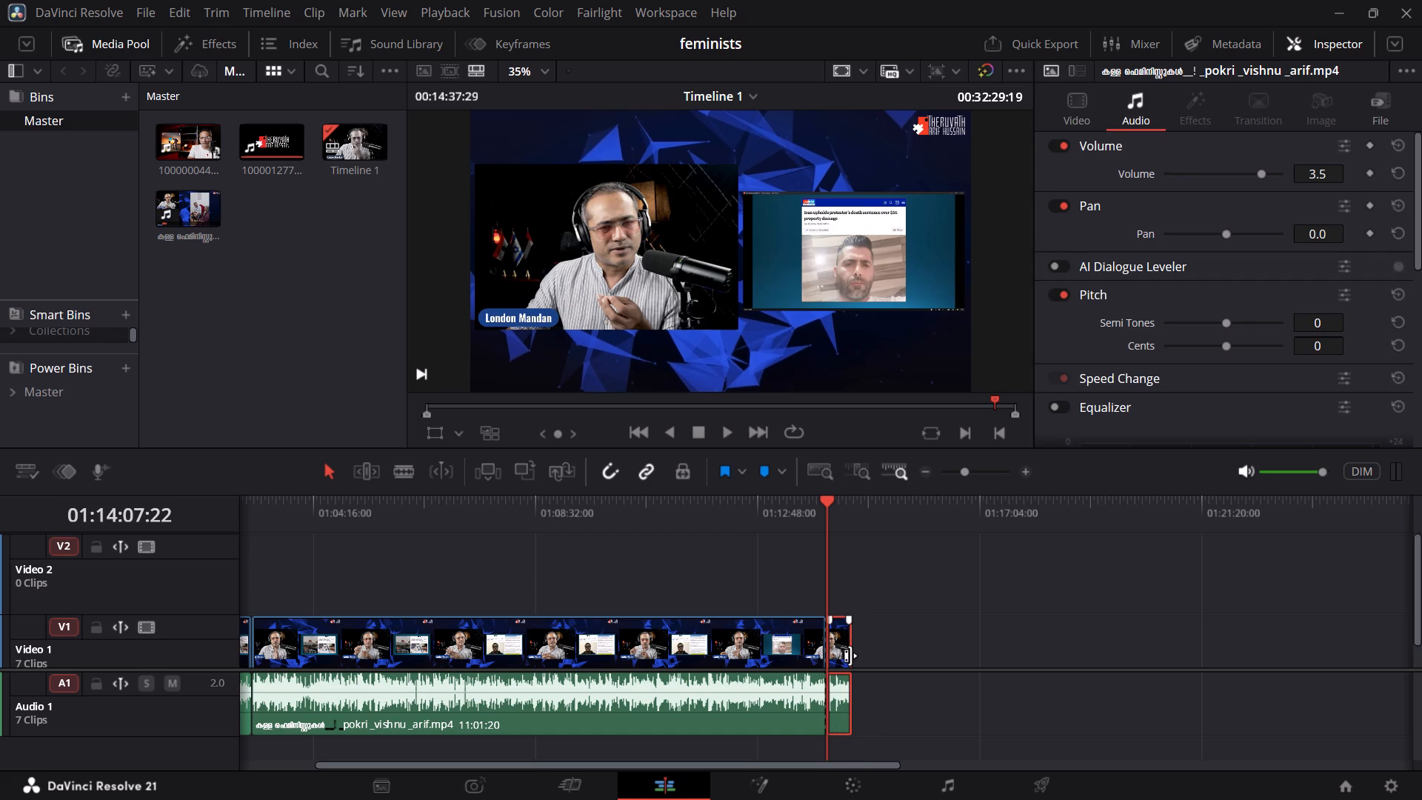
left_click_drag(850, 656, 1070, 671)
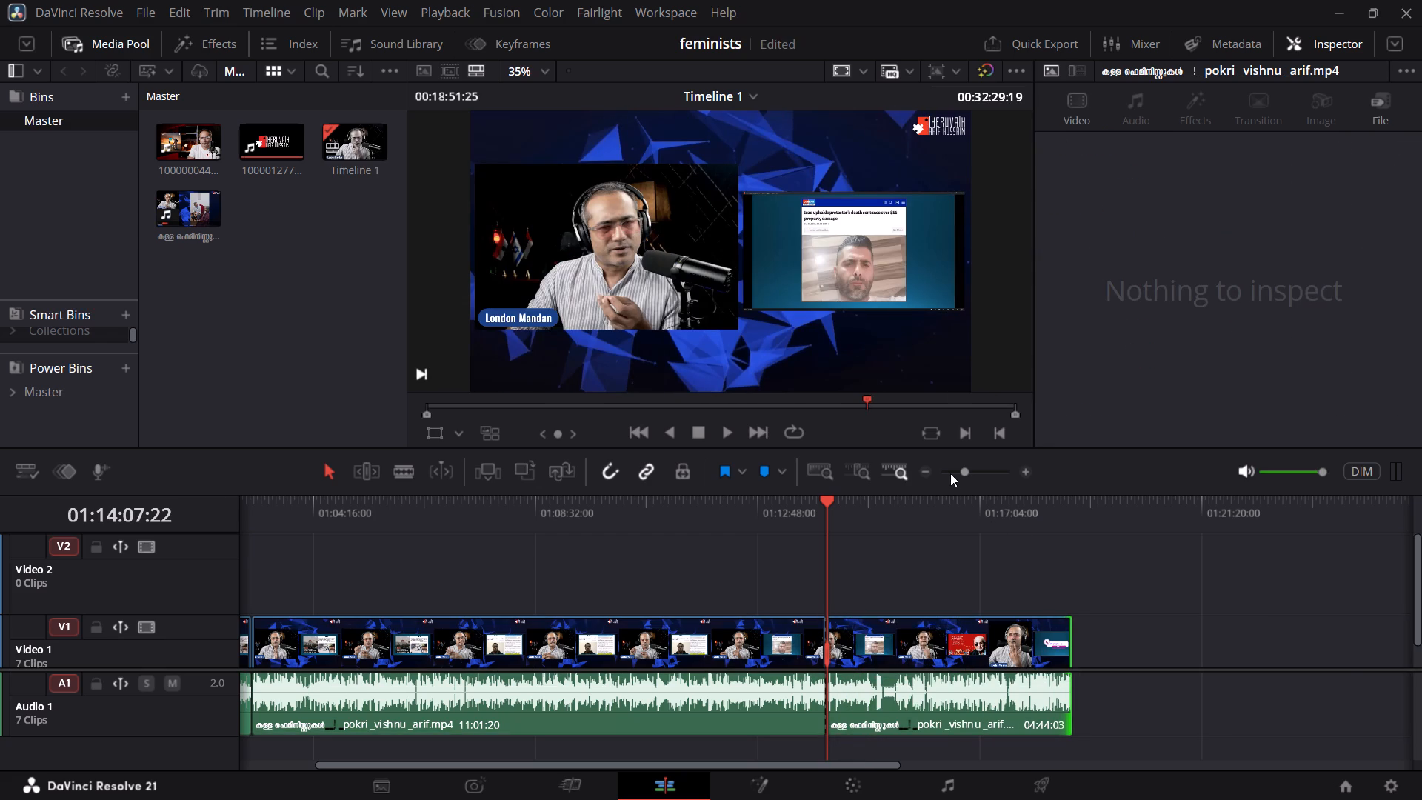
left_click(958, 475)
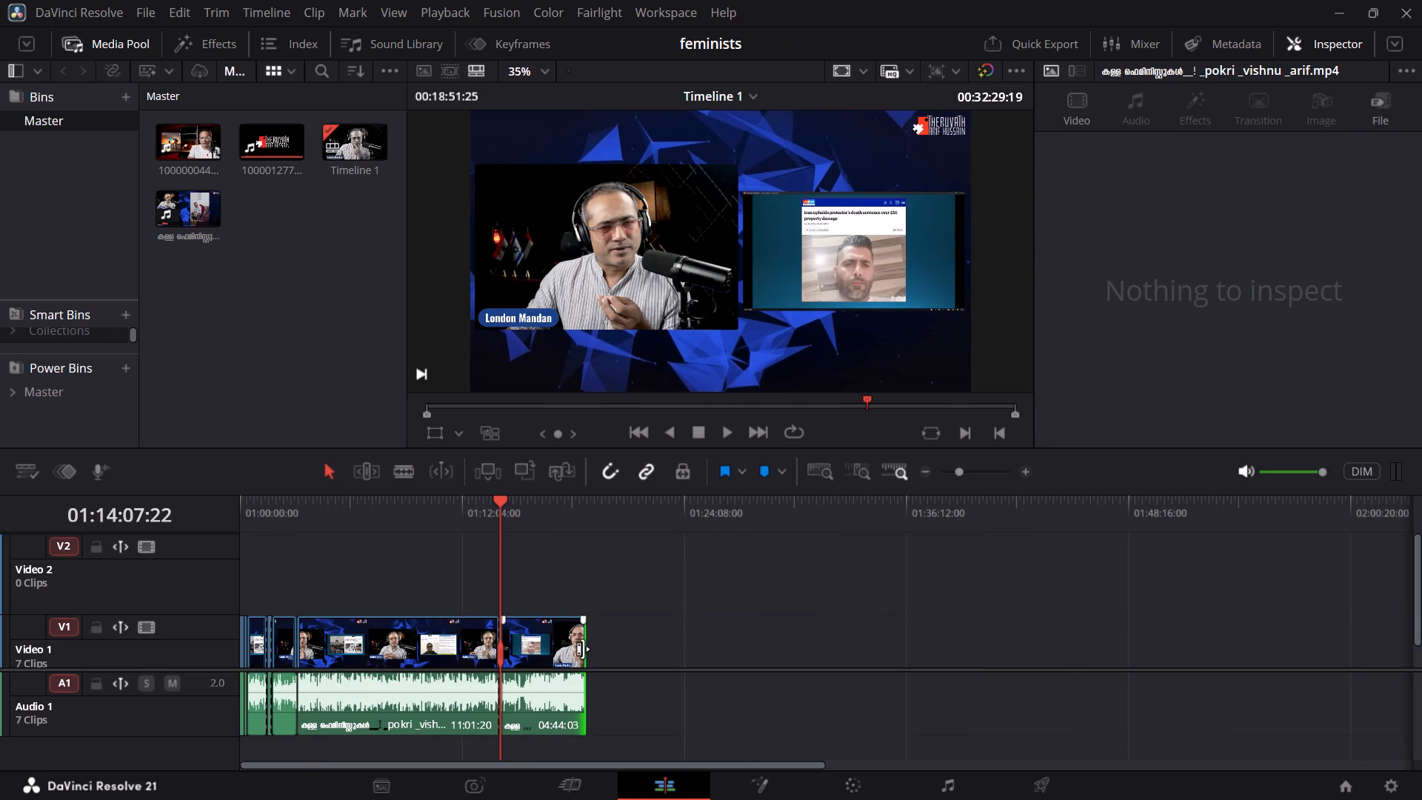
left_click_drag(583, 649, 1275, 678)
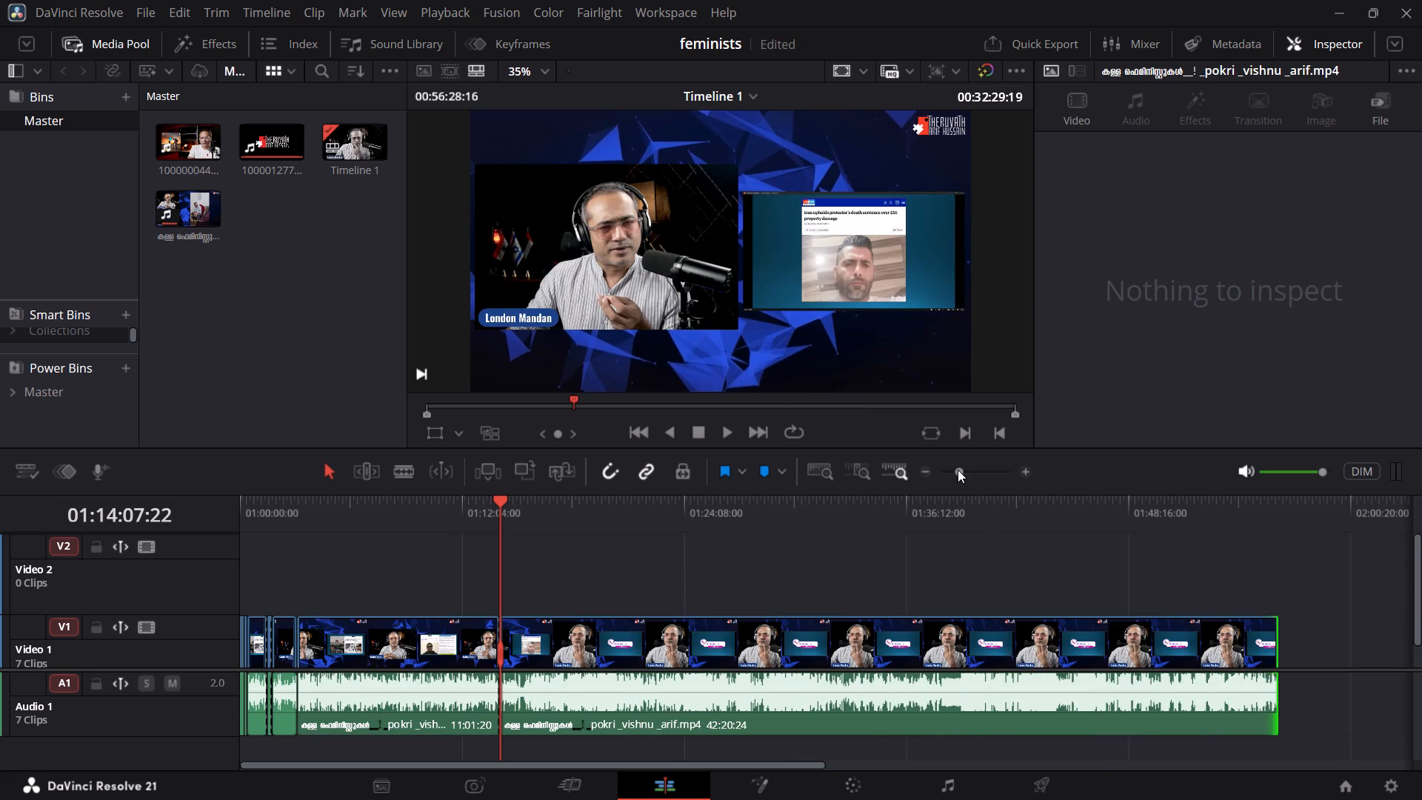
left_click(957, 470)
left_click_drag(967, 647, 1285, 669)
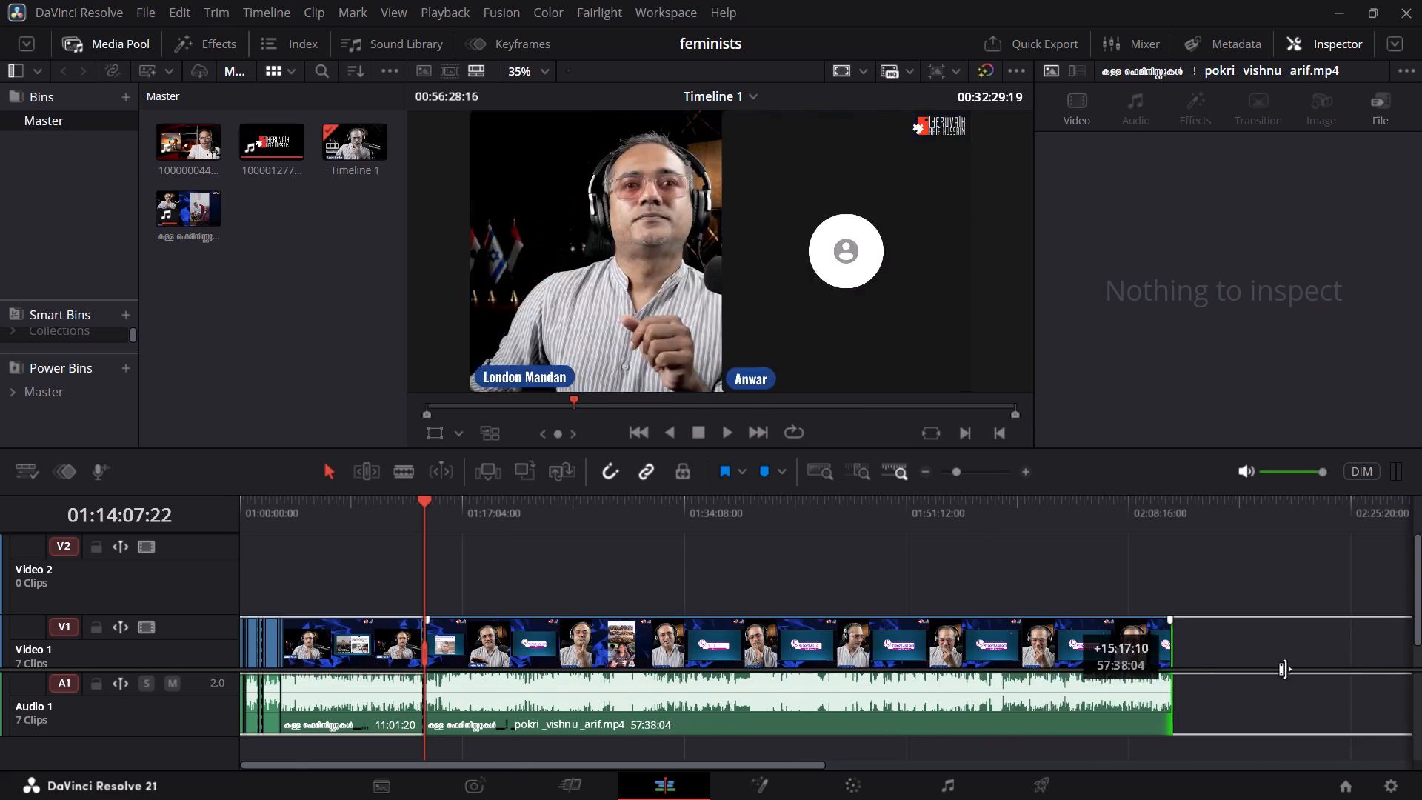
left_click_drag(1285, 669, 1410, 678)
left_click(952, 475)
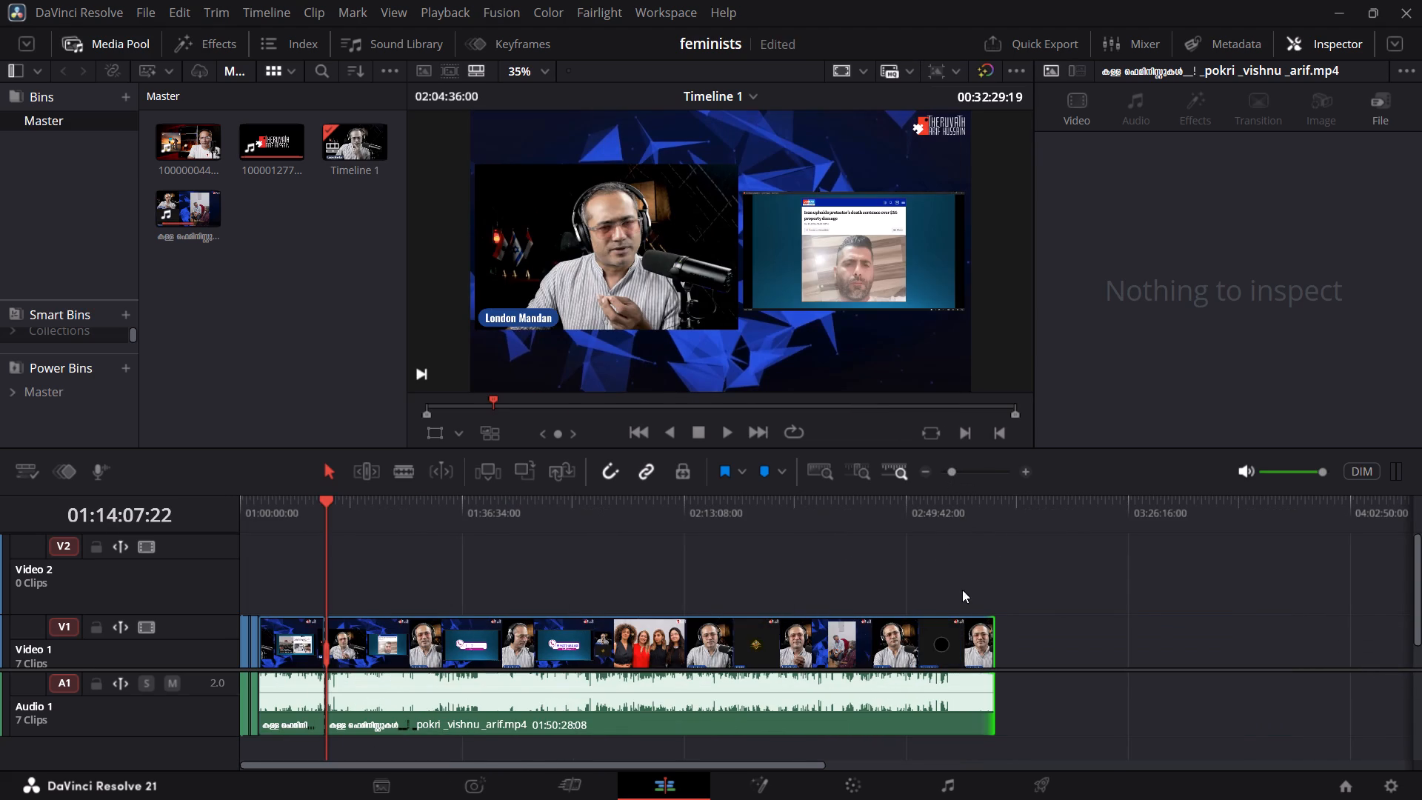
left_click_drag(992, 644, 1421, 679)
Spot-check playback near the end of the extended discussion clip at 04:33:24:03.
left_click(1289, 531)
left_click_drag(1281, 530, 1240, 530)
key("space")
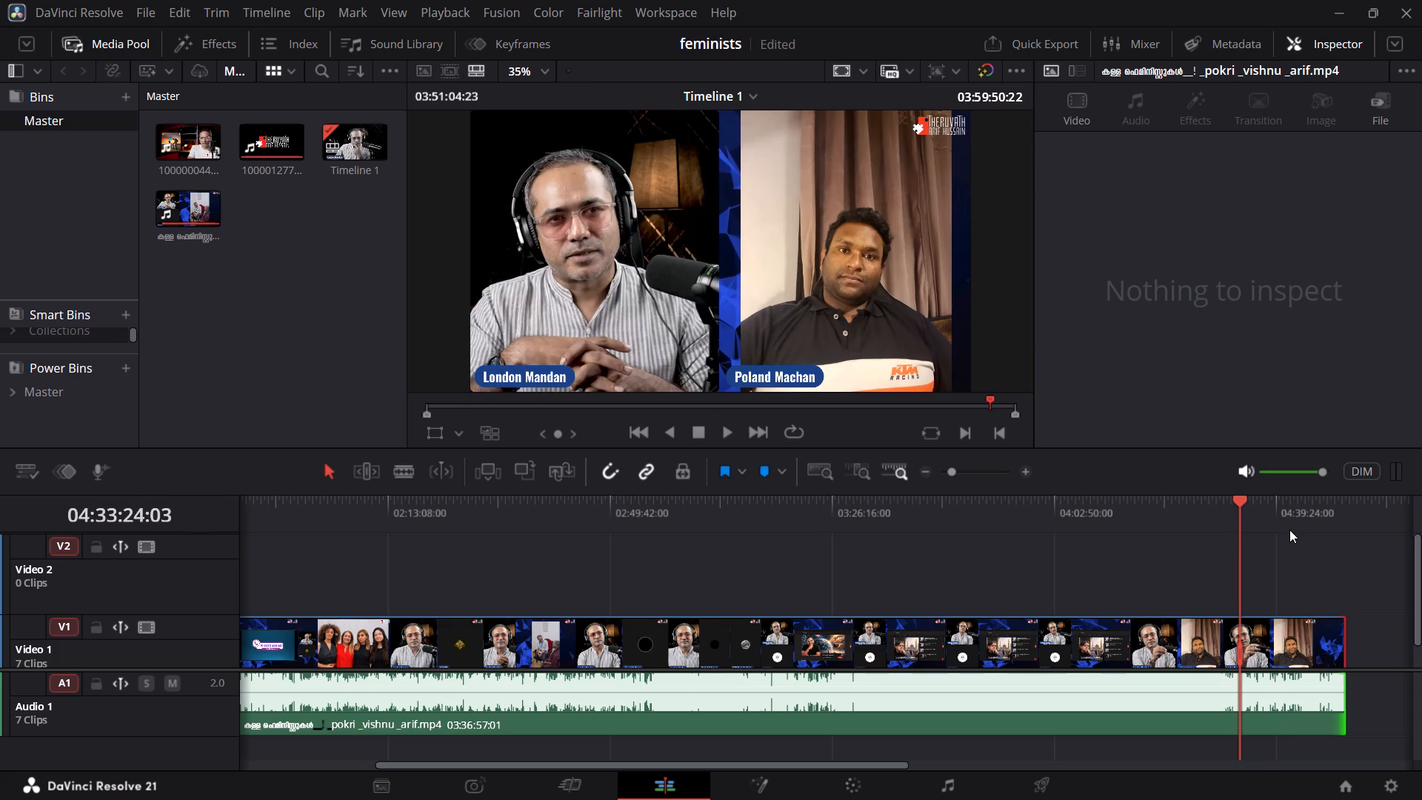
key("space")
Return to the 01:14:07:22 cut and play from about 01:14:02 across it to check the transition.
double_click(632, 433)
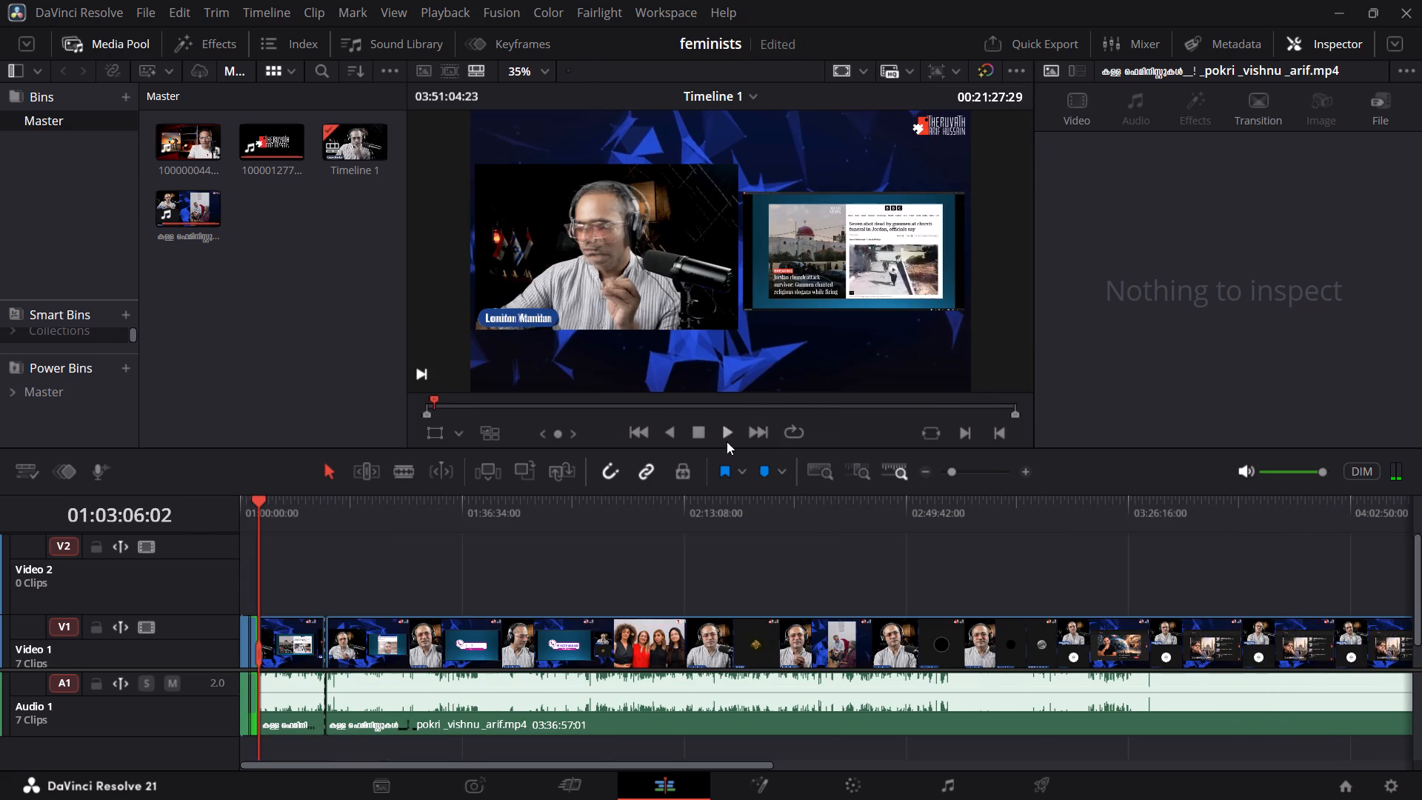
left_click(763, 438)
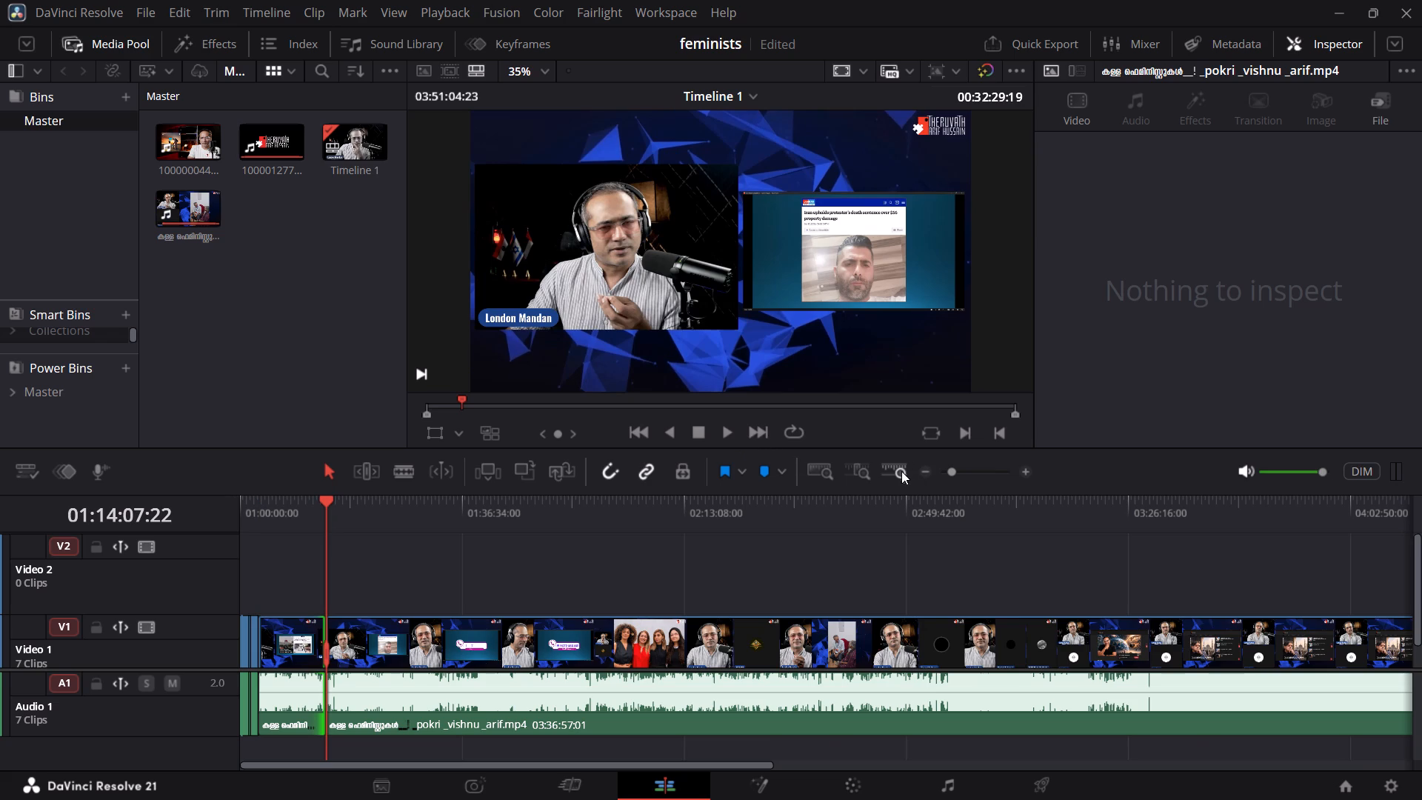
left_click(975, 476)
left_click(773, 510)
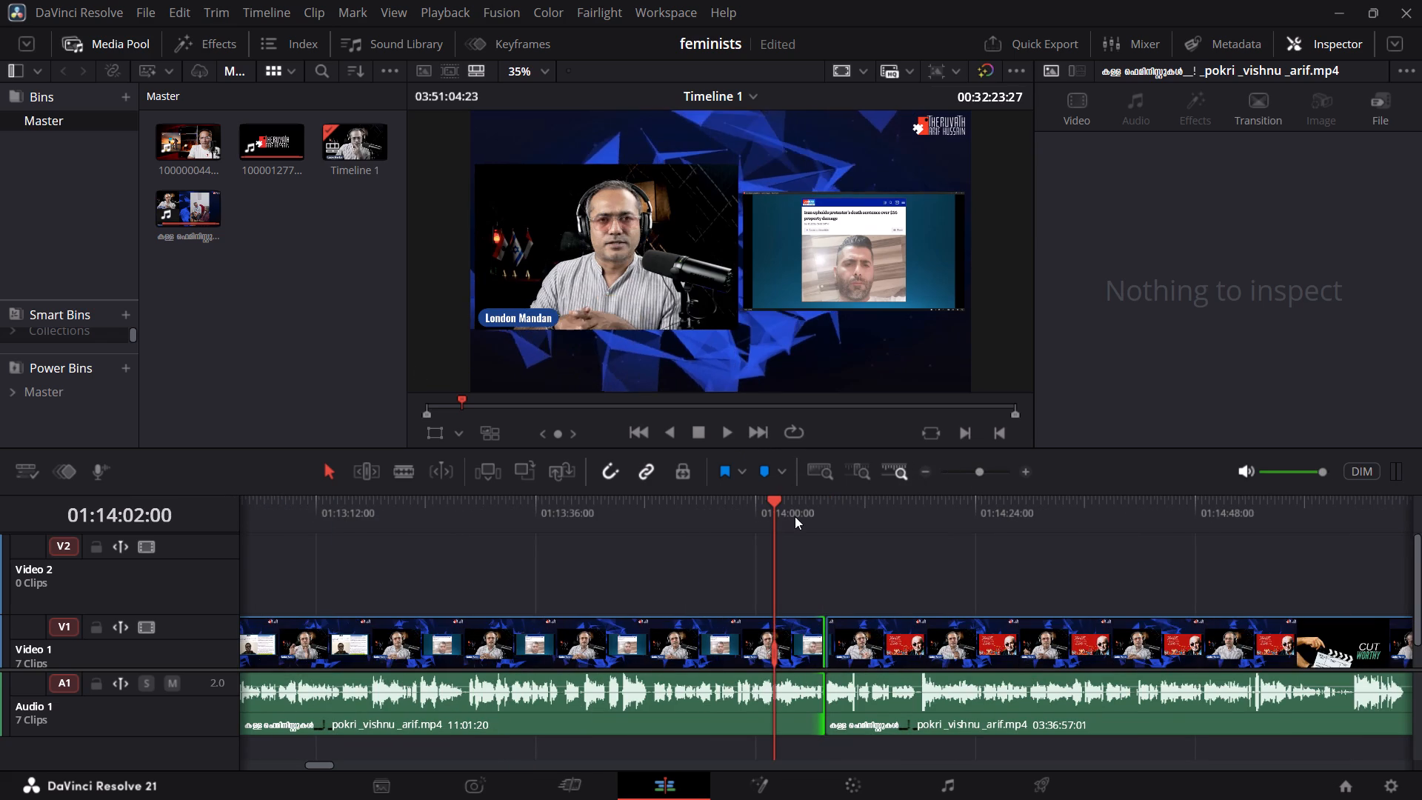
key("space")
left_click(807, 511)
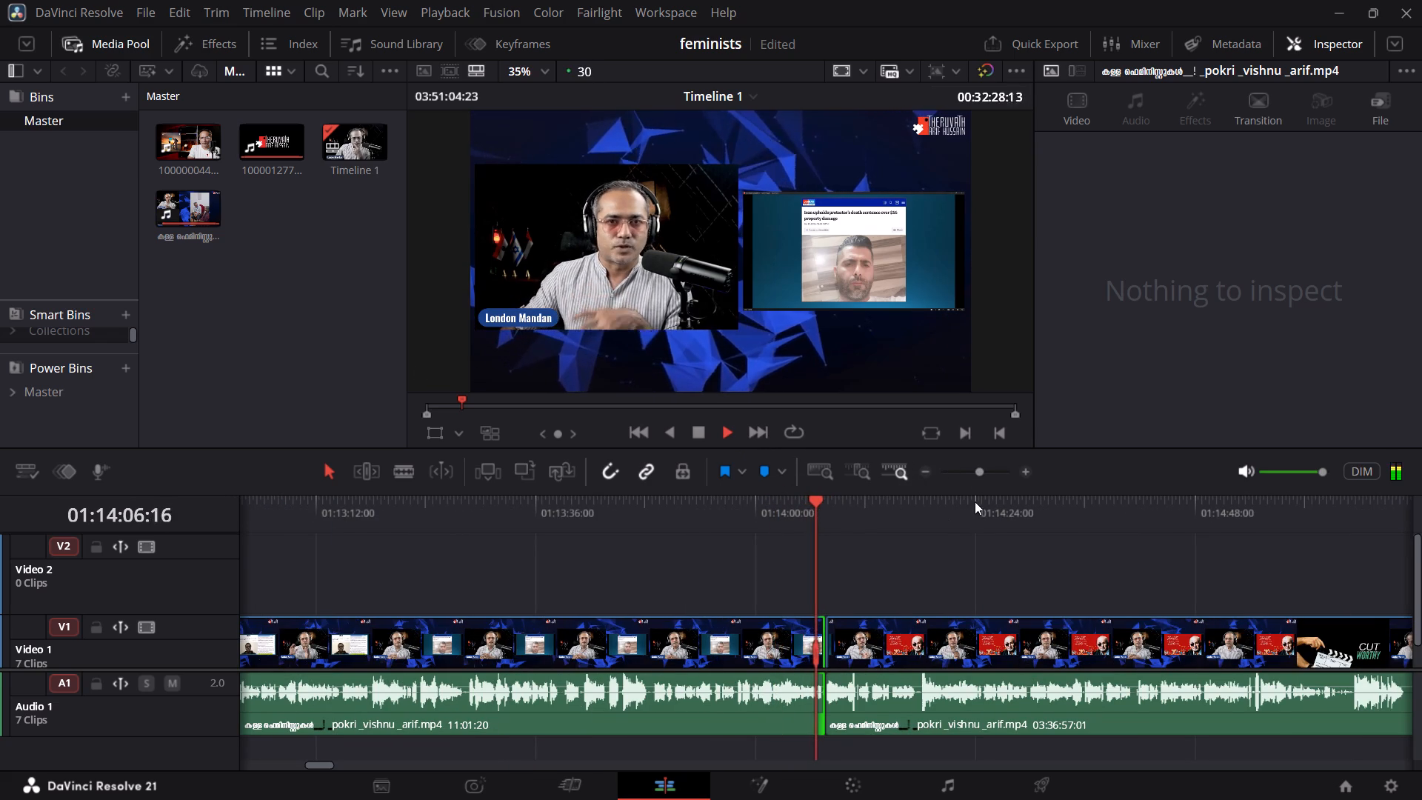
key("space")
left_click_drag(185, 668, 189, 678)
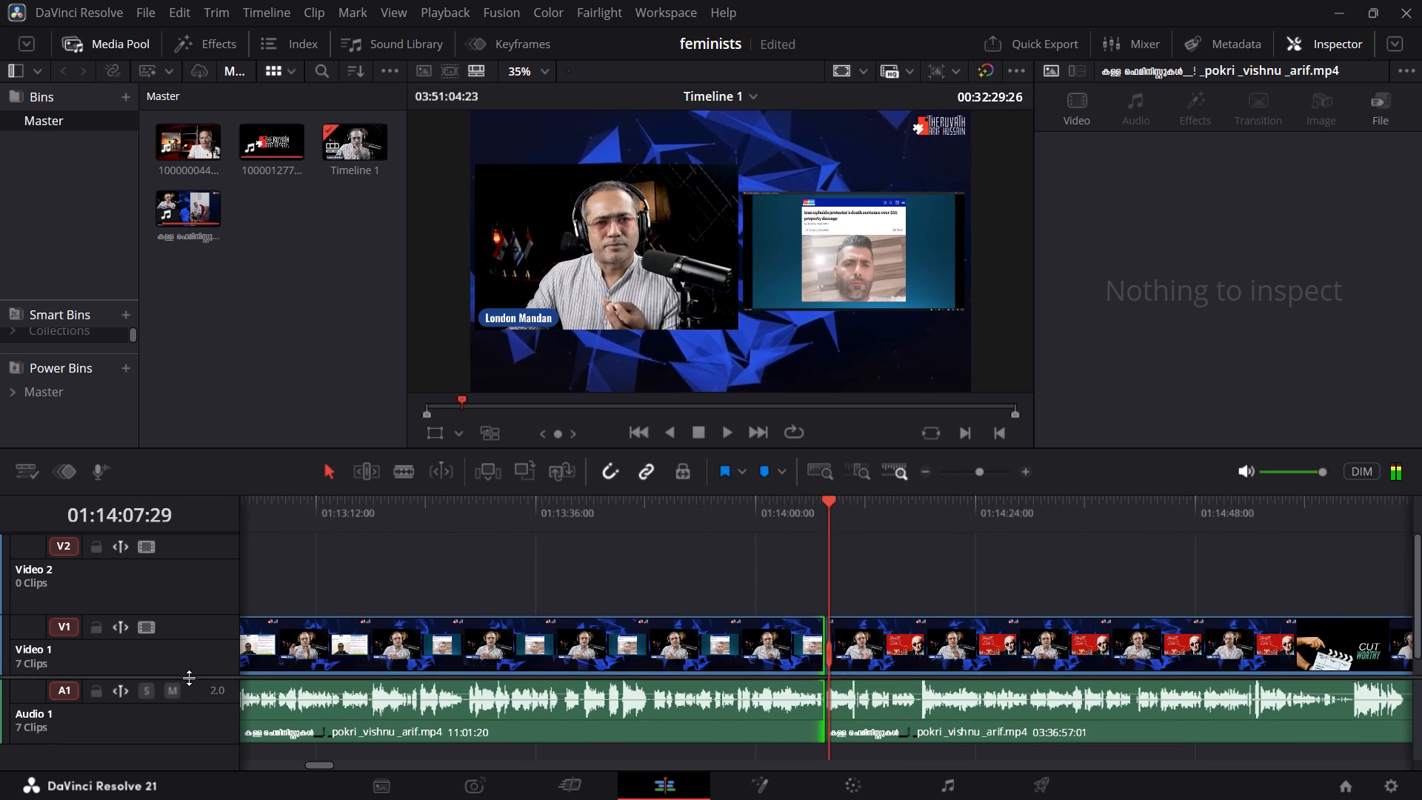
left_click_drag(189, 678, 196, 697)
left_click_drag(199, 697, 204, 637)
key("space")
key("space")
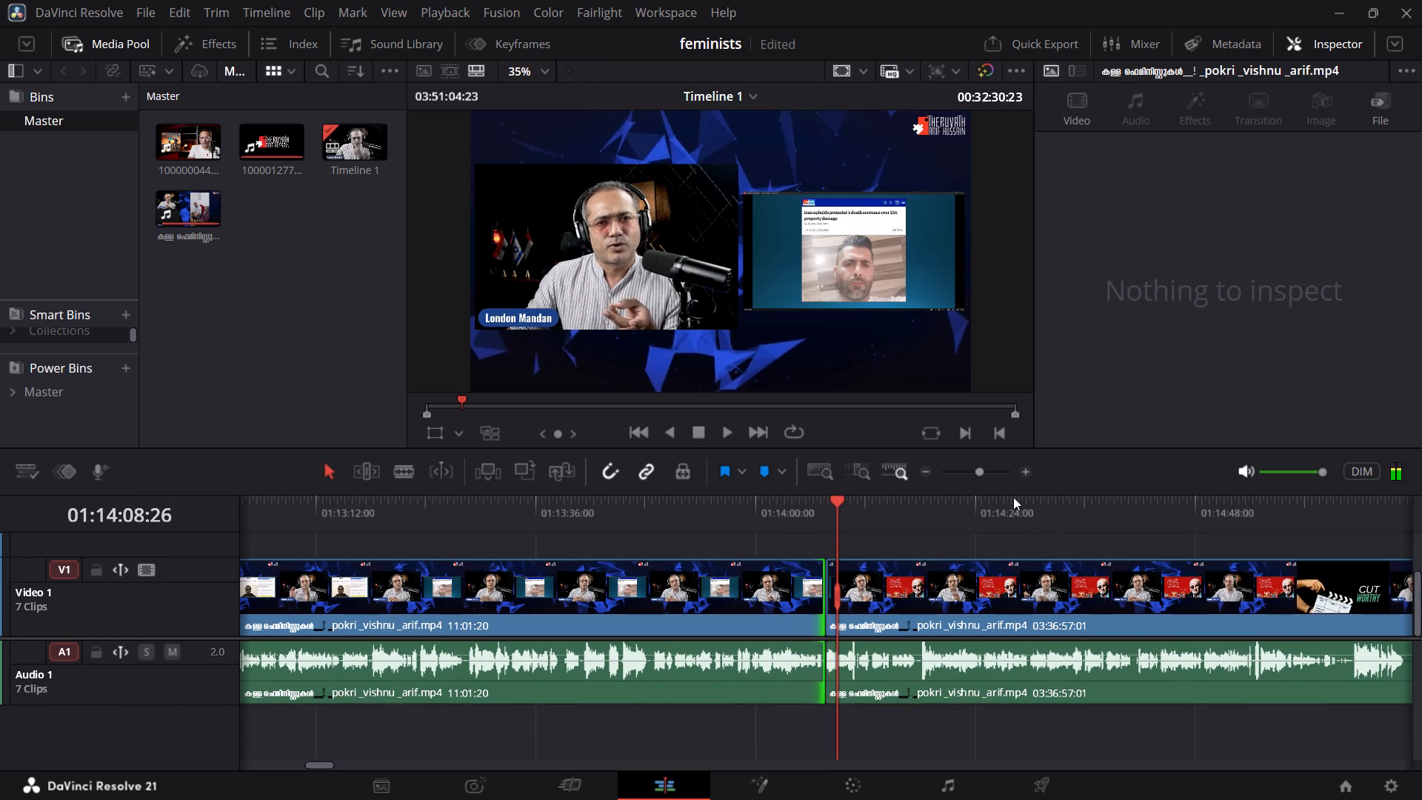
Skim the discussion clip beyond the 01:14:07:22 cut for the next segment's start and split it at 01:15:26:04.
left_click(973, 475)
left_click(965, 475)
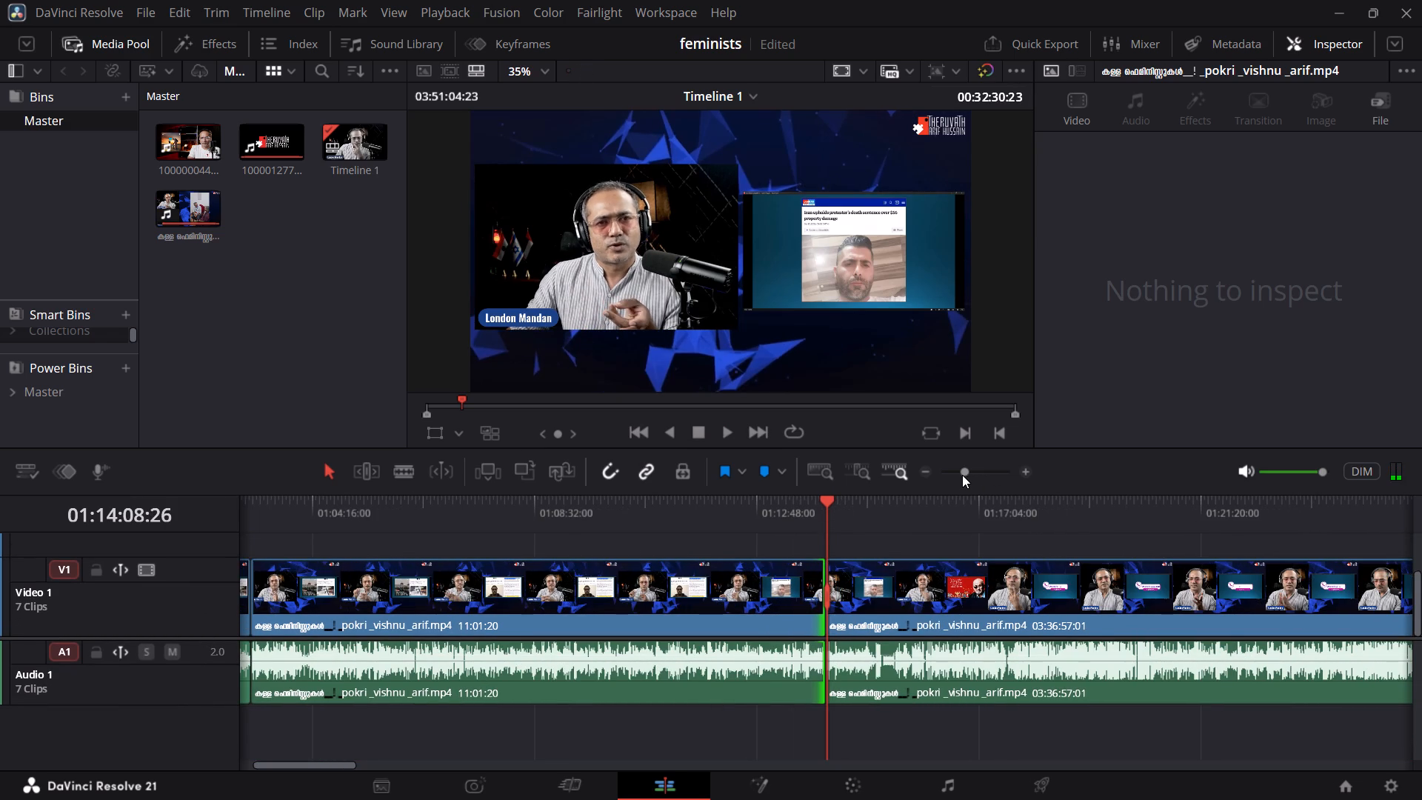
key("space")
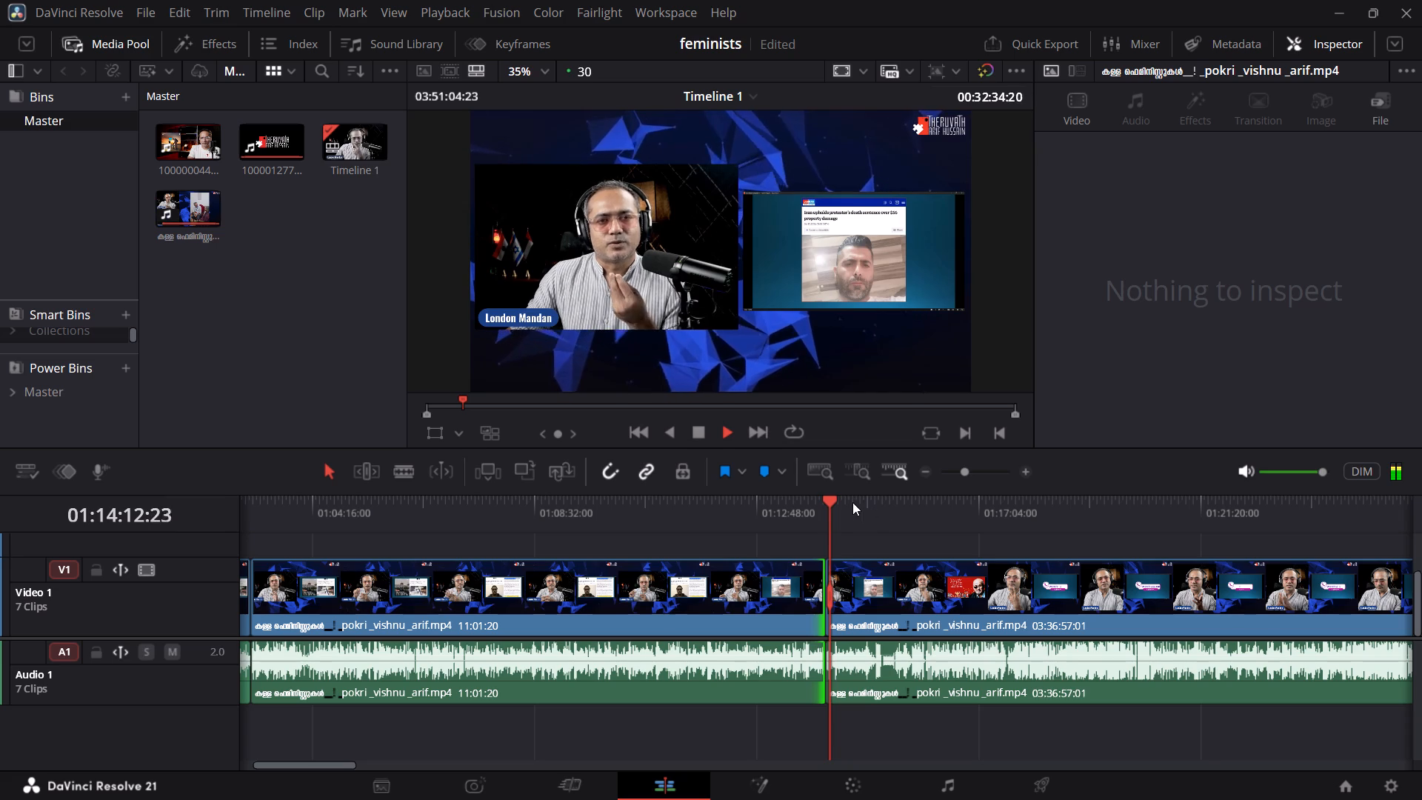
left_click(852, 502)
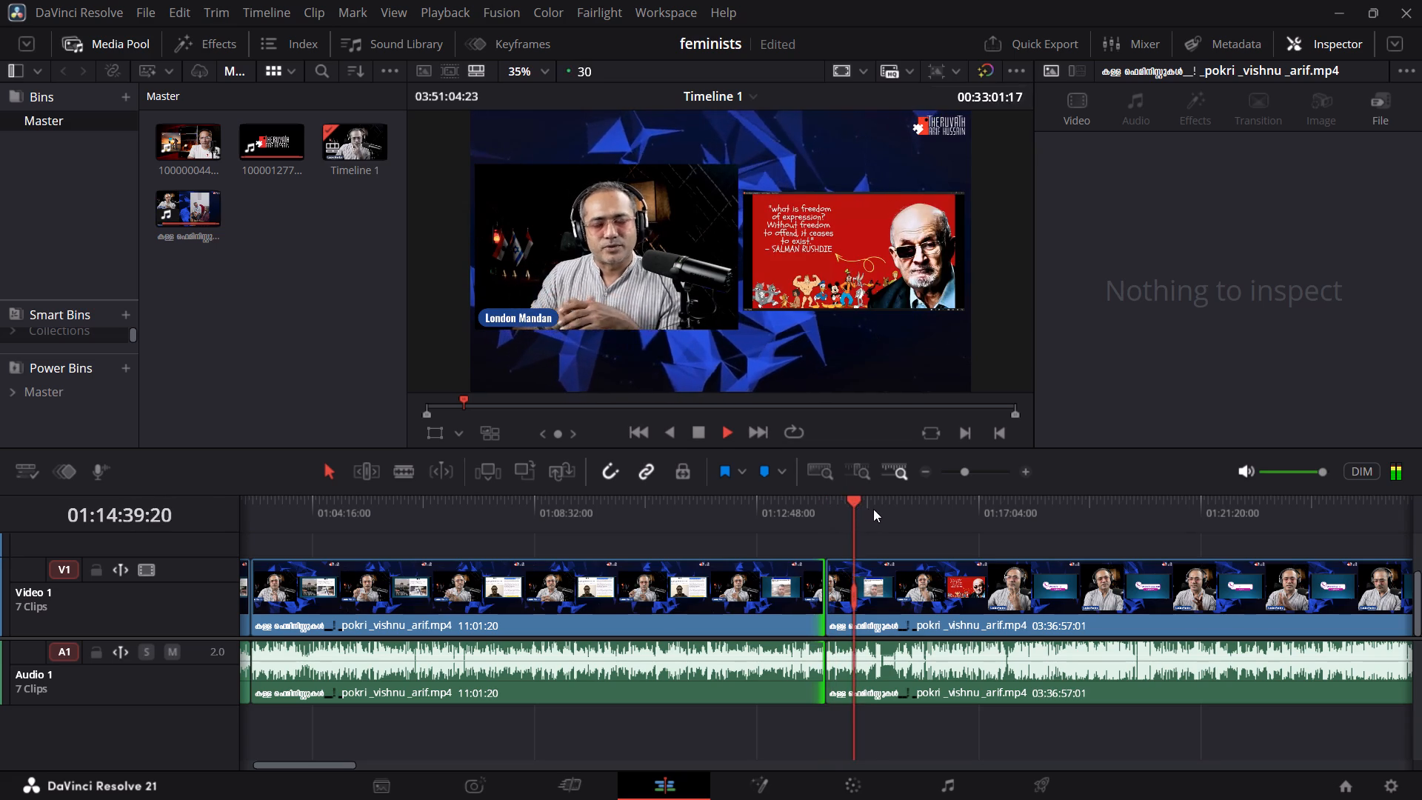
left_click(873, 509)
left_click(885, 507)
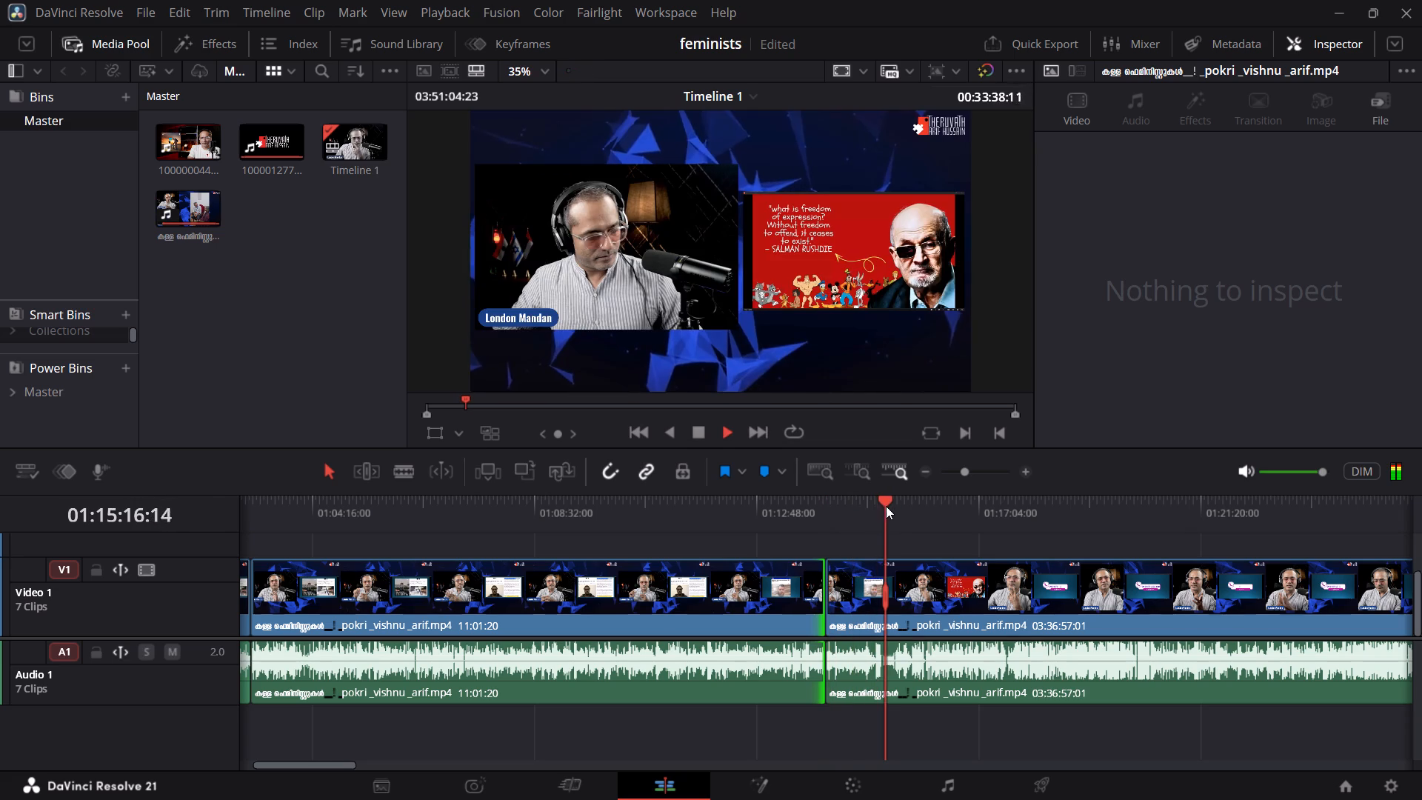
left_click(975, 478)
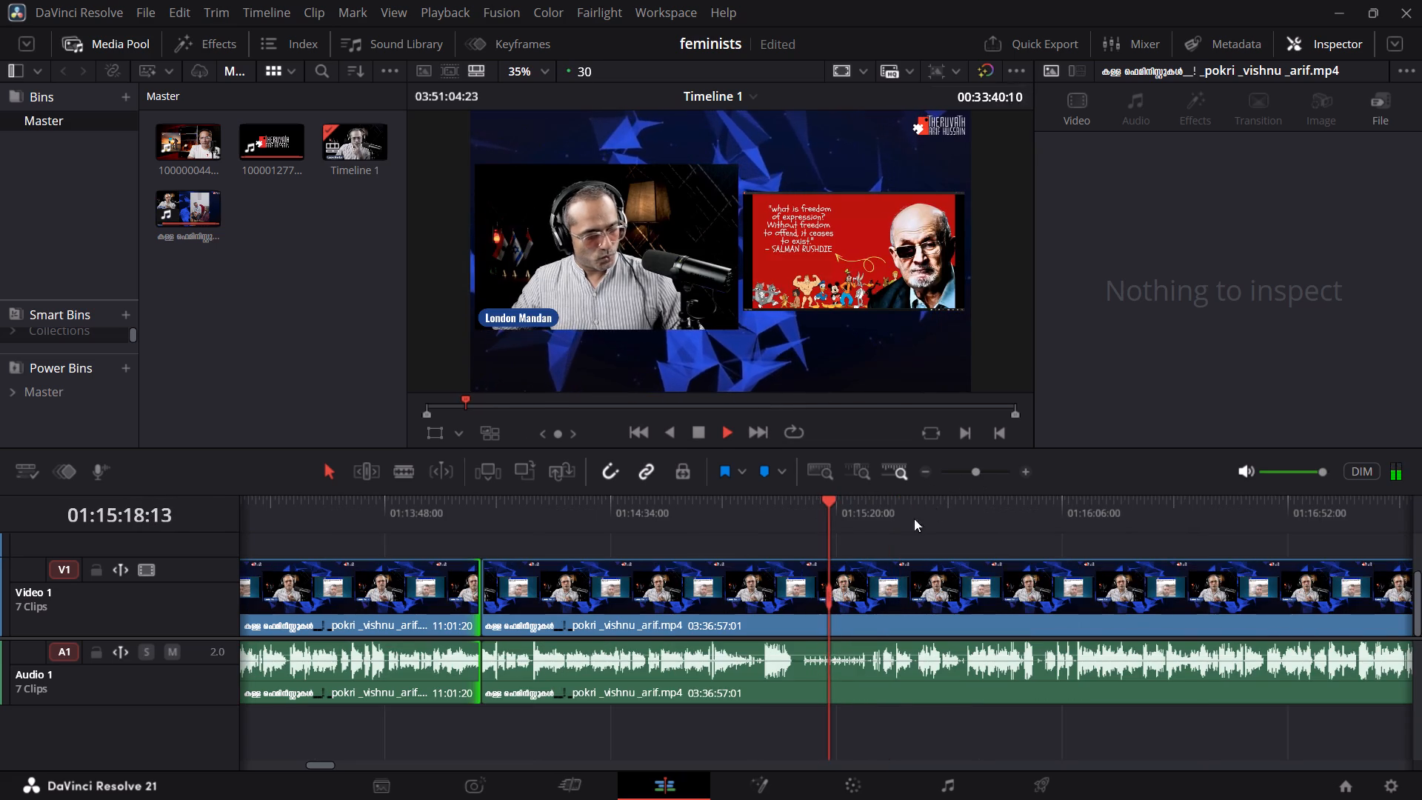
left_click(877, 529)
left_click(875, 507)
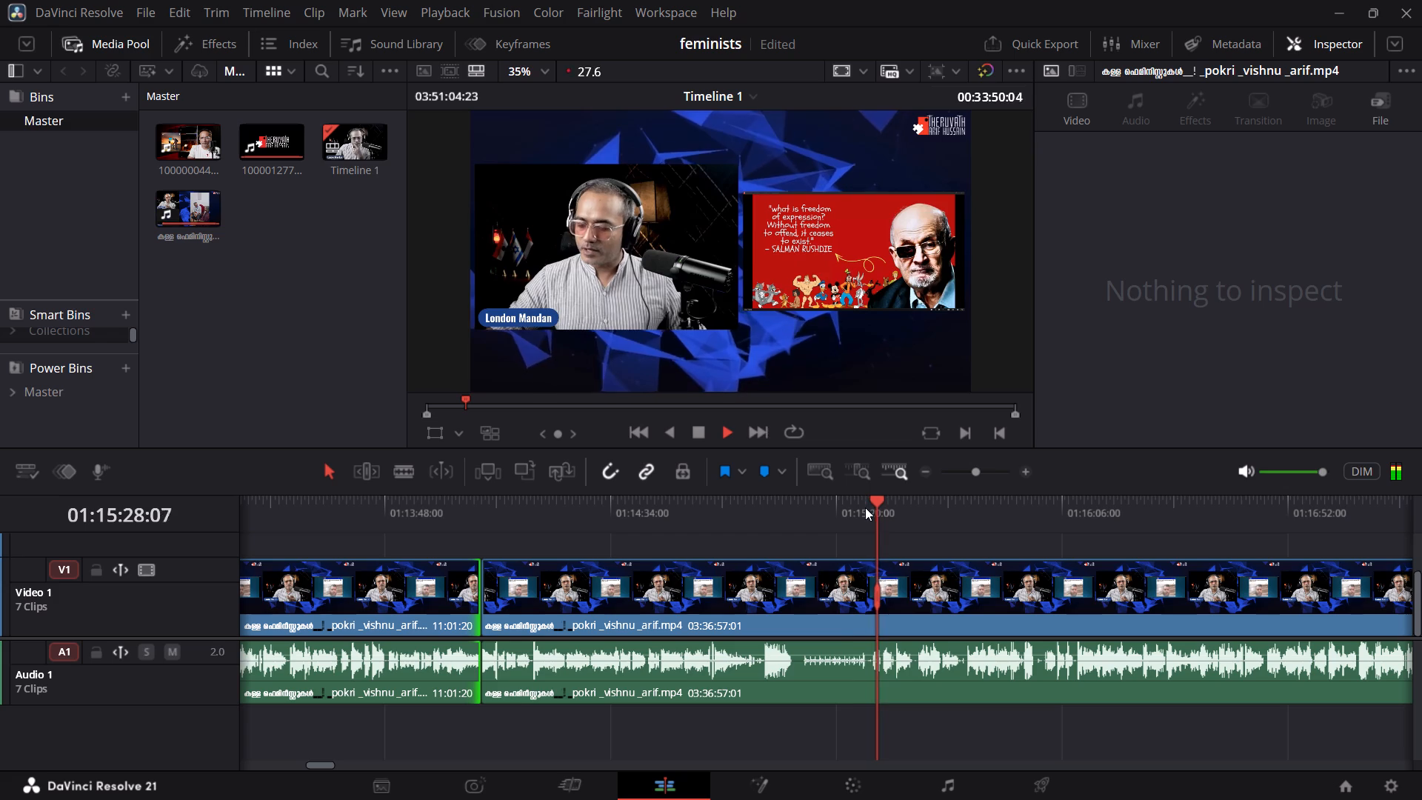
left_click(865, 507)
key("space")
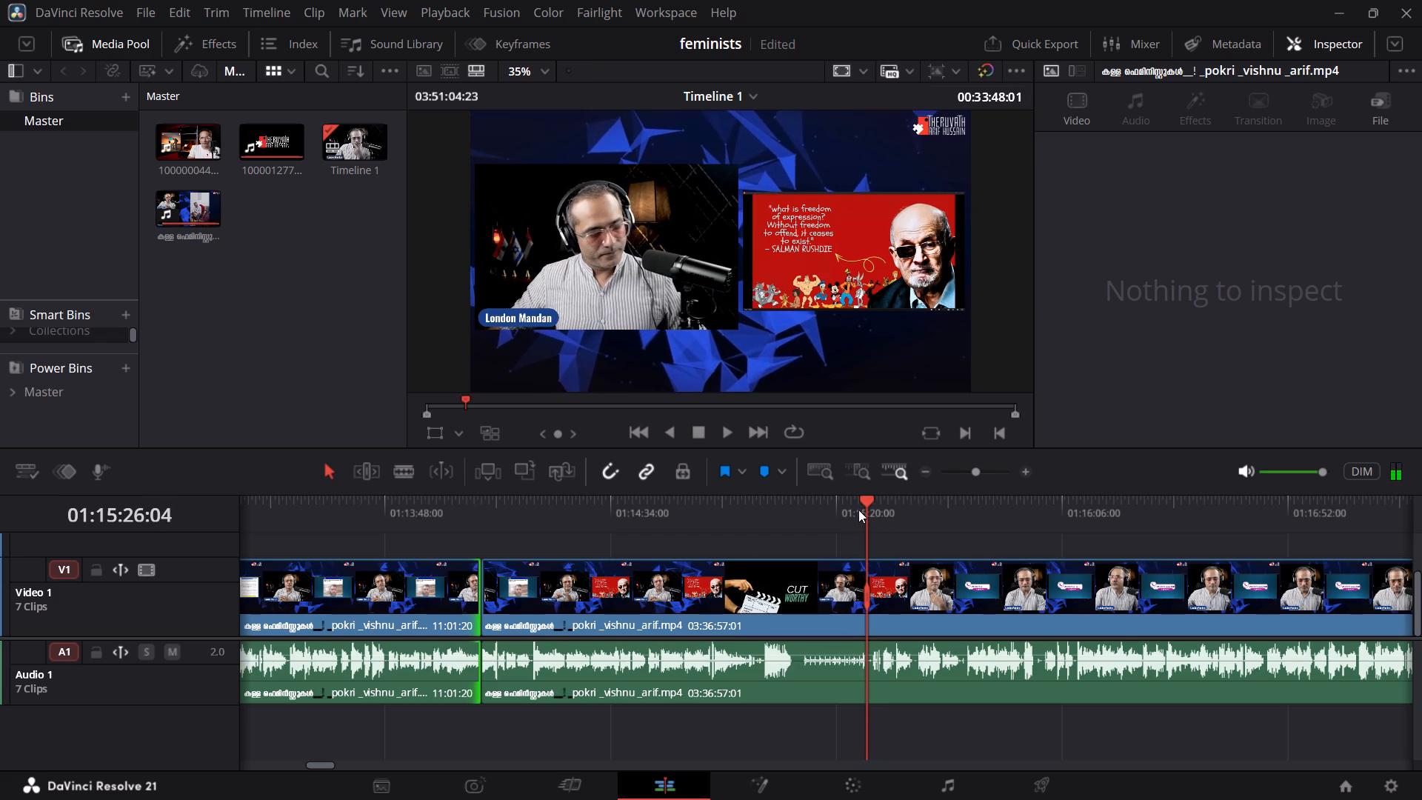
key("ctrl+b")
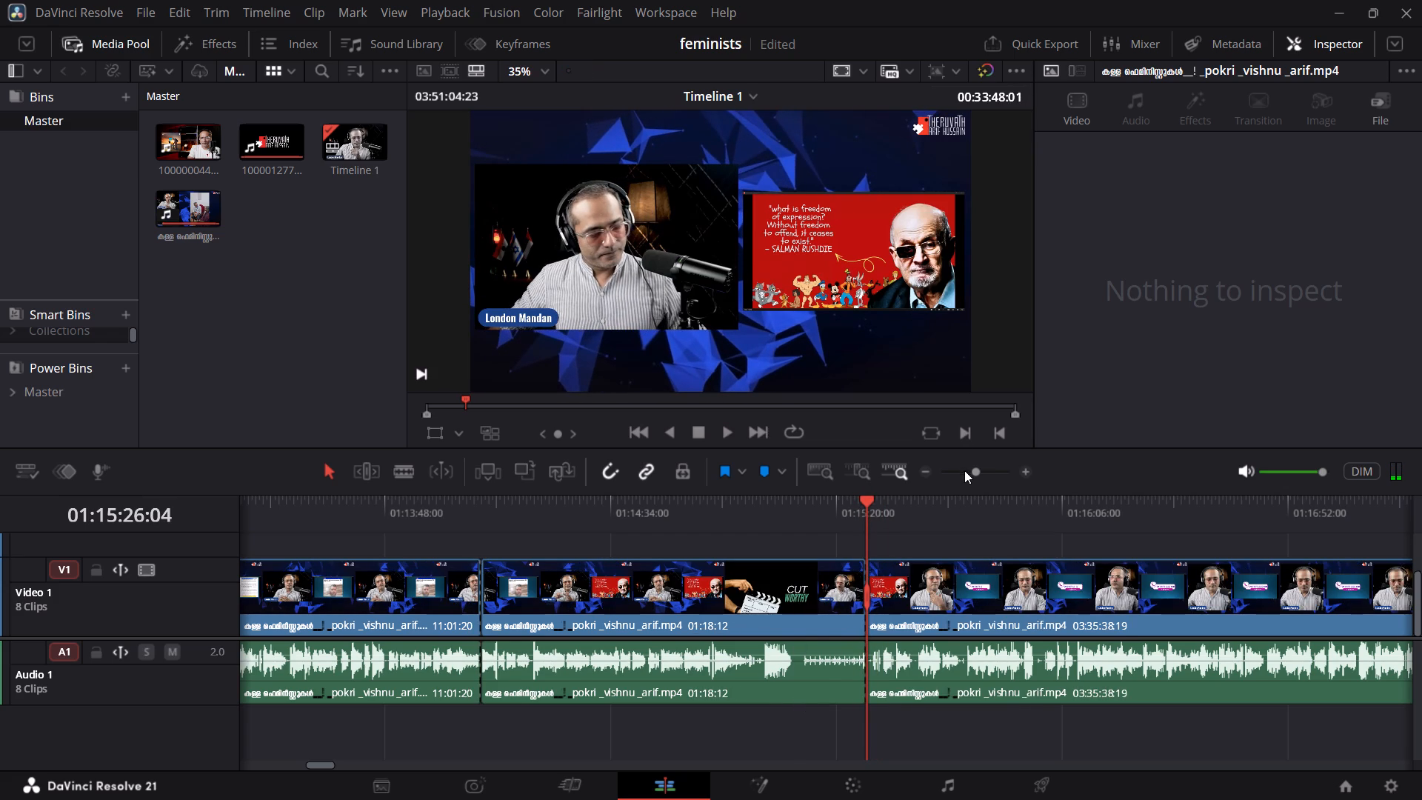
Delete all video and audio clips before the 01:15:26:04 cut, leaving their space empty.
left_click(964, 470)
left_click_drag(805, 727, 418, 544)
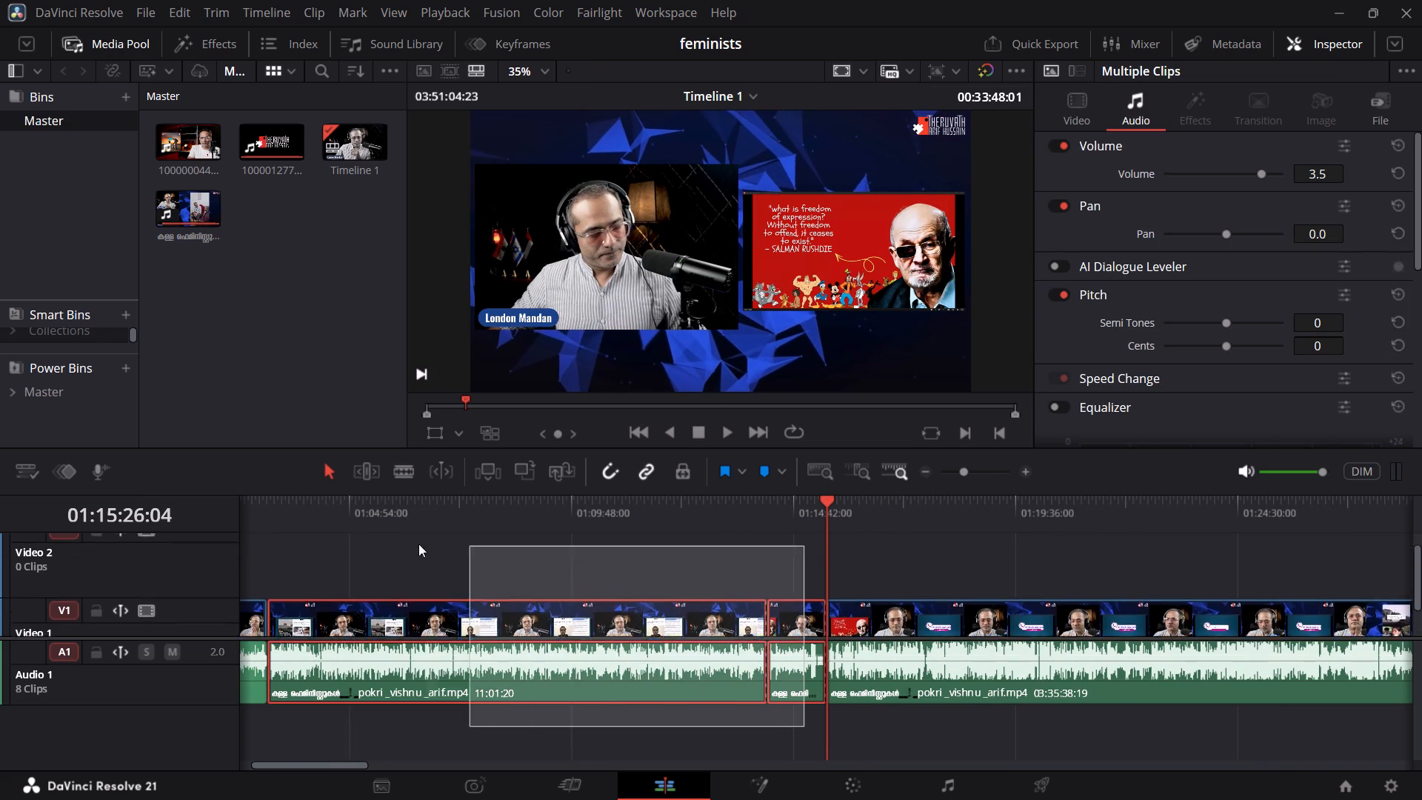
left_click_drag(418, 544, 129, 512)
key("BackSpace")
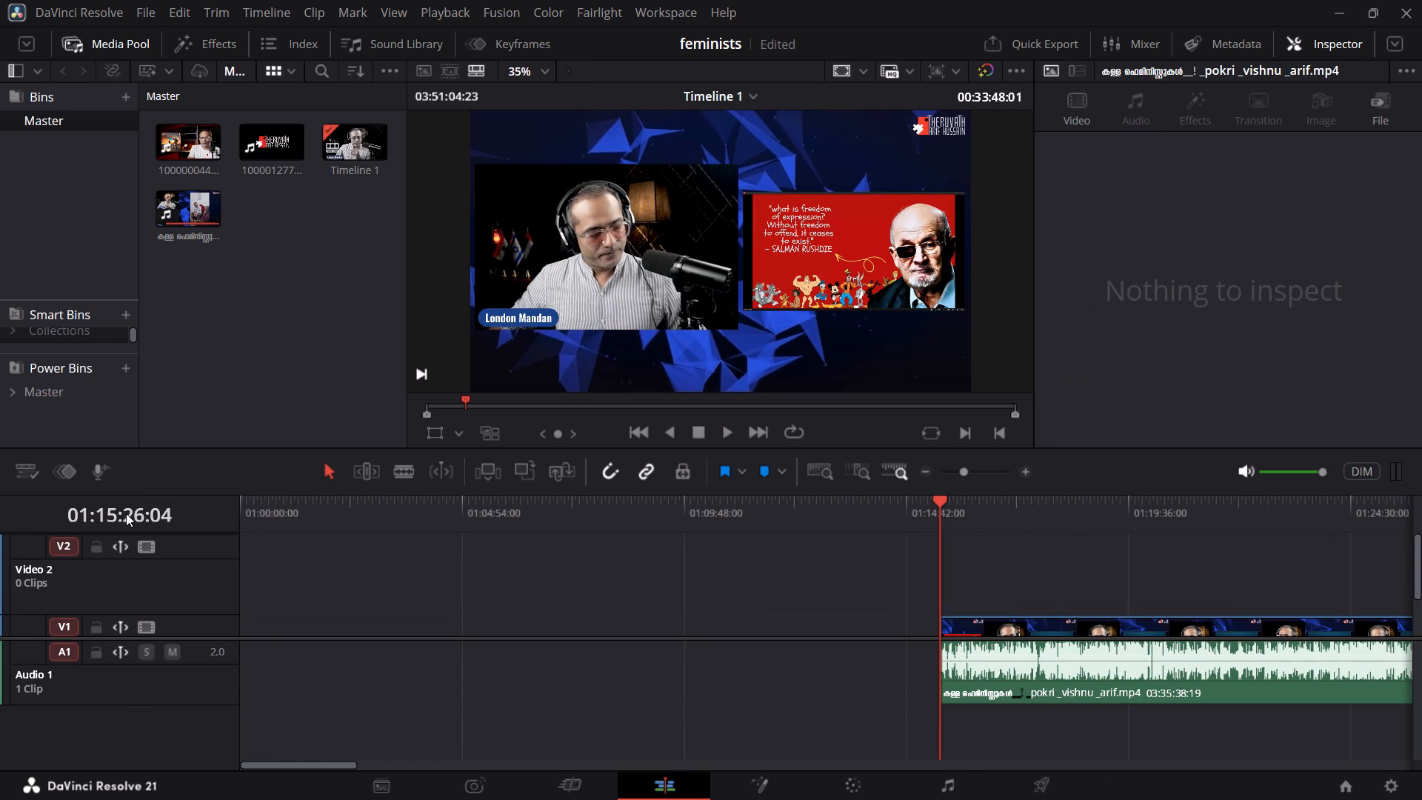
Select the empty gap before the remaining clip and adjust the video/audio track divider to show Video 1 and Audio 1 fully.
left_click(723, 621)
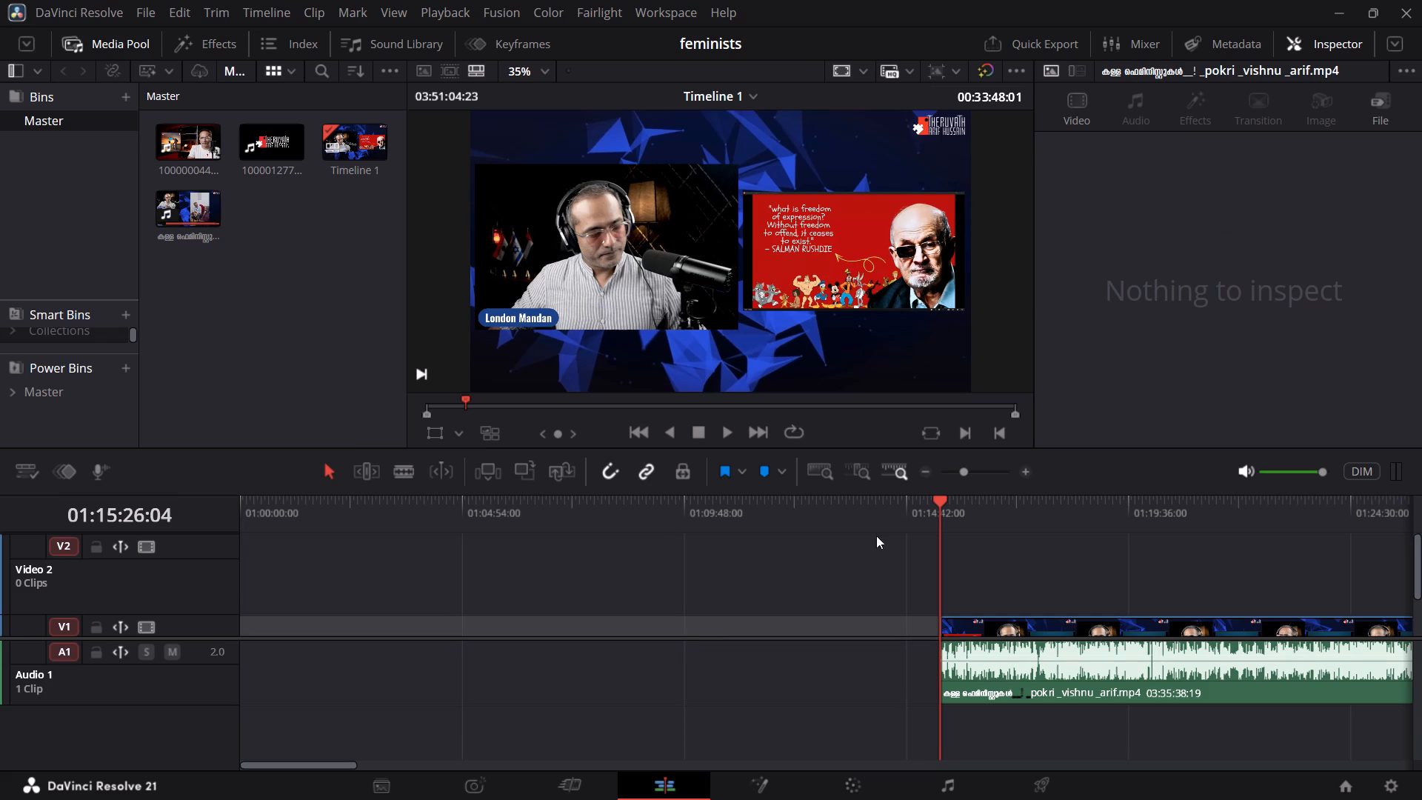
left_click_drag(736, 639, 738, 727)
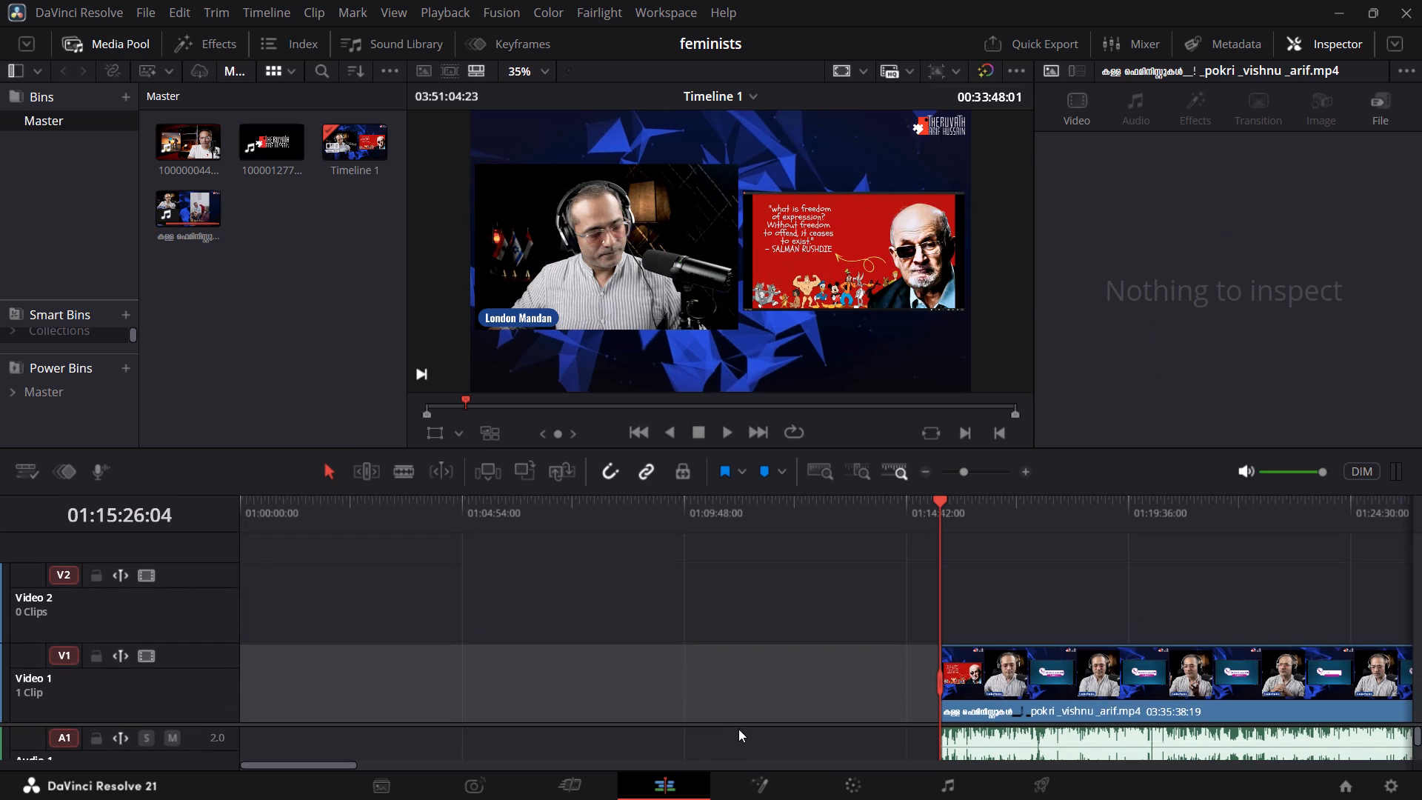
left_click_drag(744, 723, 744, 672)
Play the opening of the remaining discussion clip from 01:15:26:04 to about 01:15:31 to check how the segment starts.
key("space")
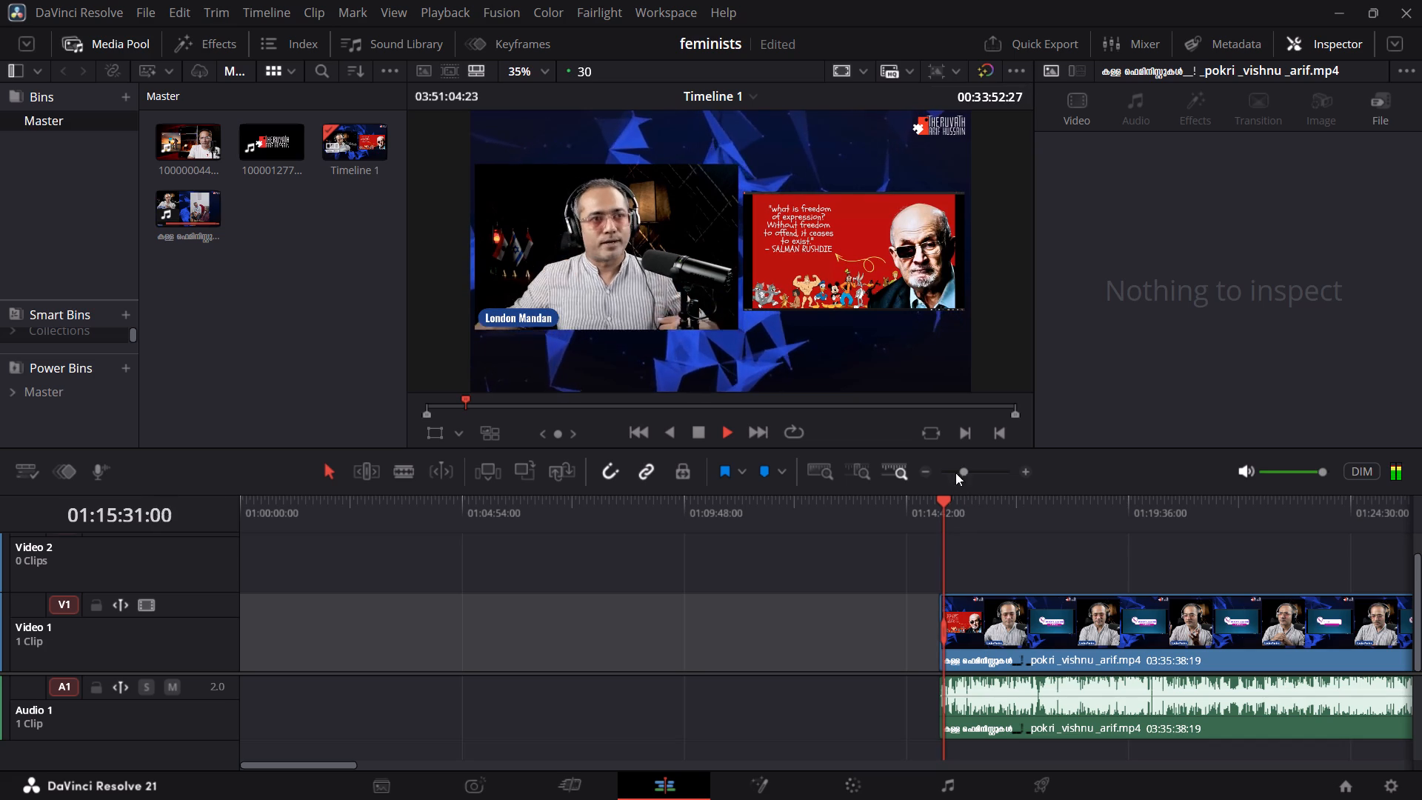
key("space")
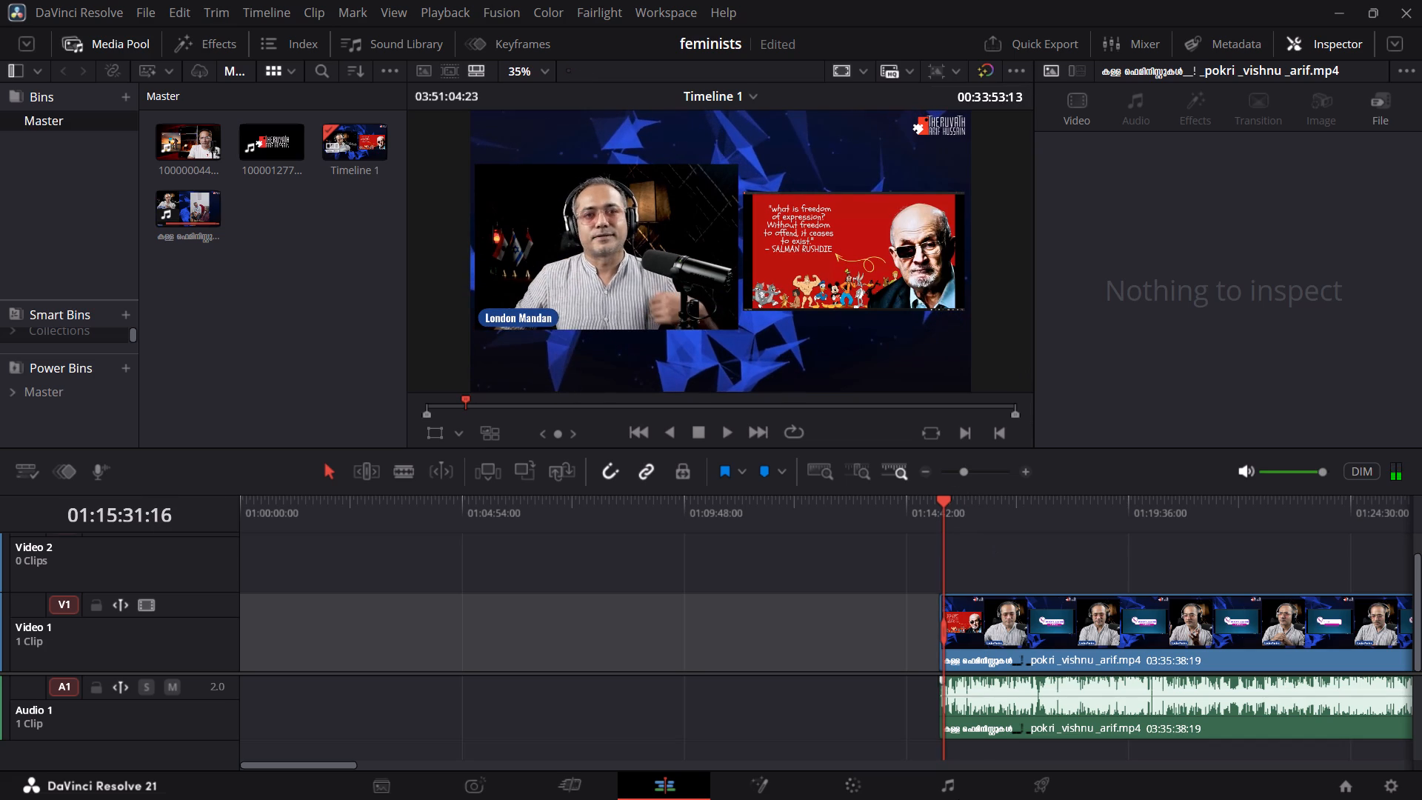
key("space")
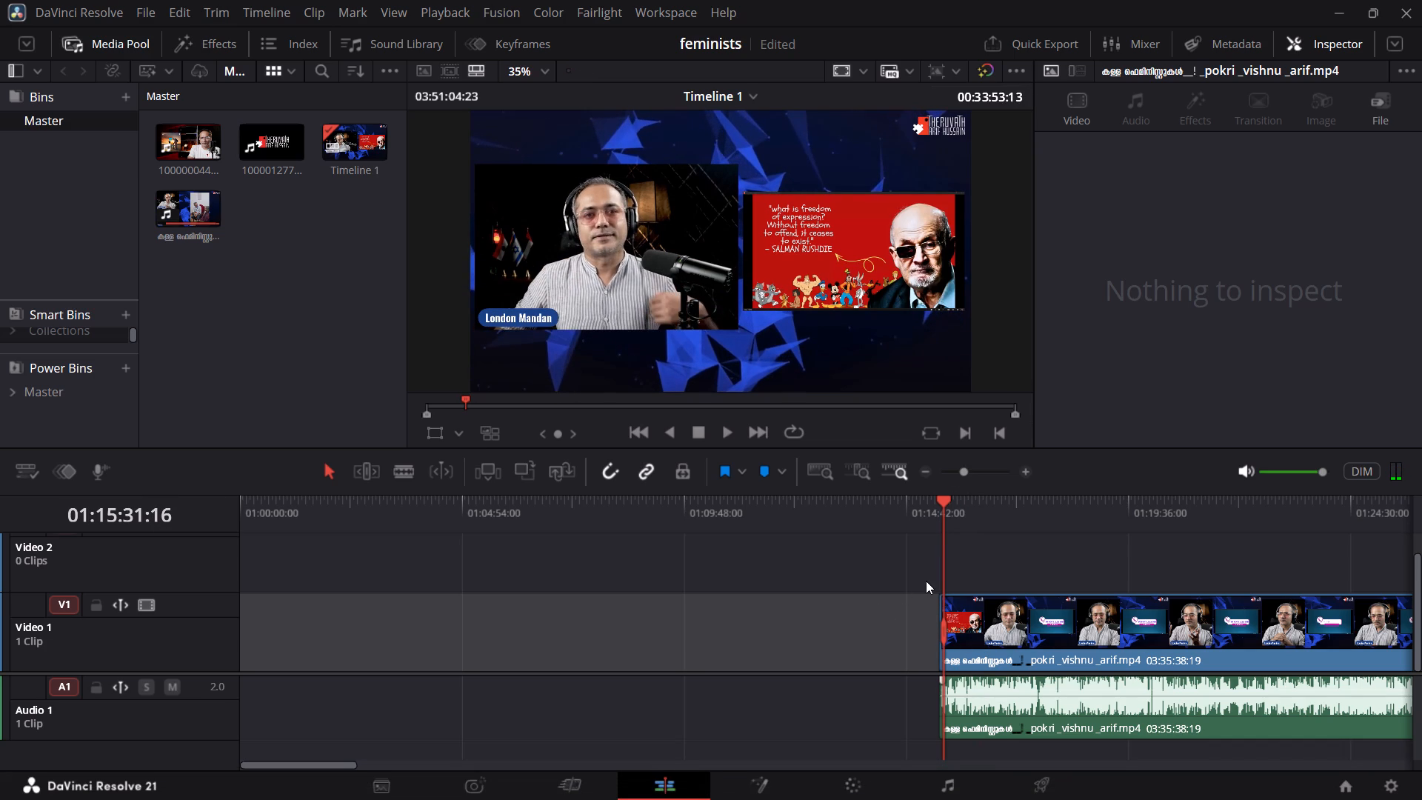